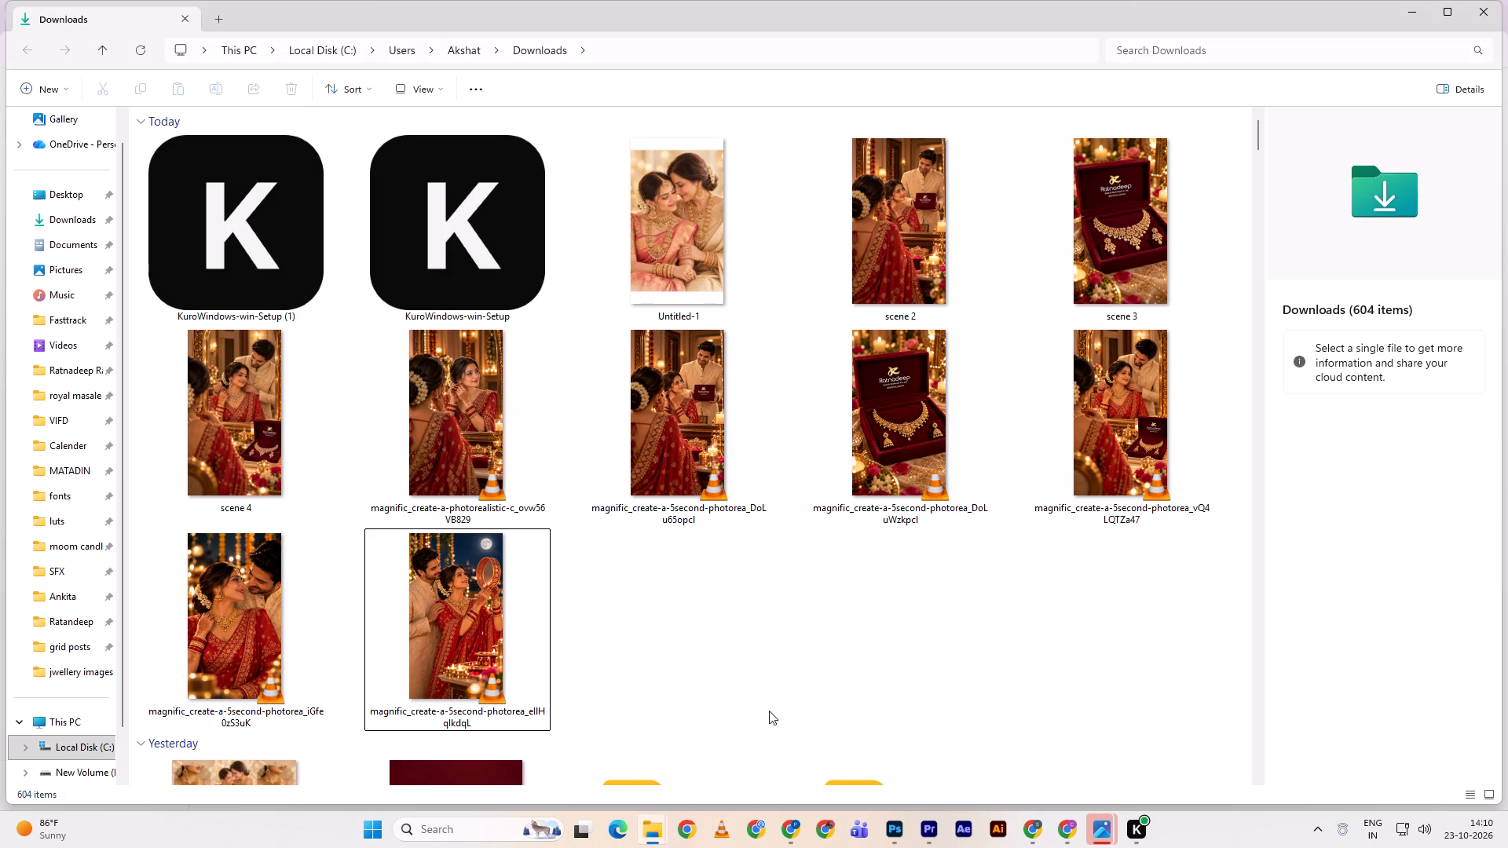
Cut the six generated magnific video clips listed under Today in the Downloads folder.
click(474, 412)
shift+click(481, 625)
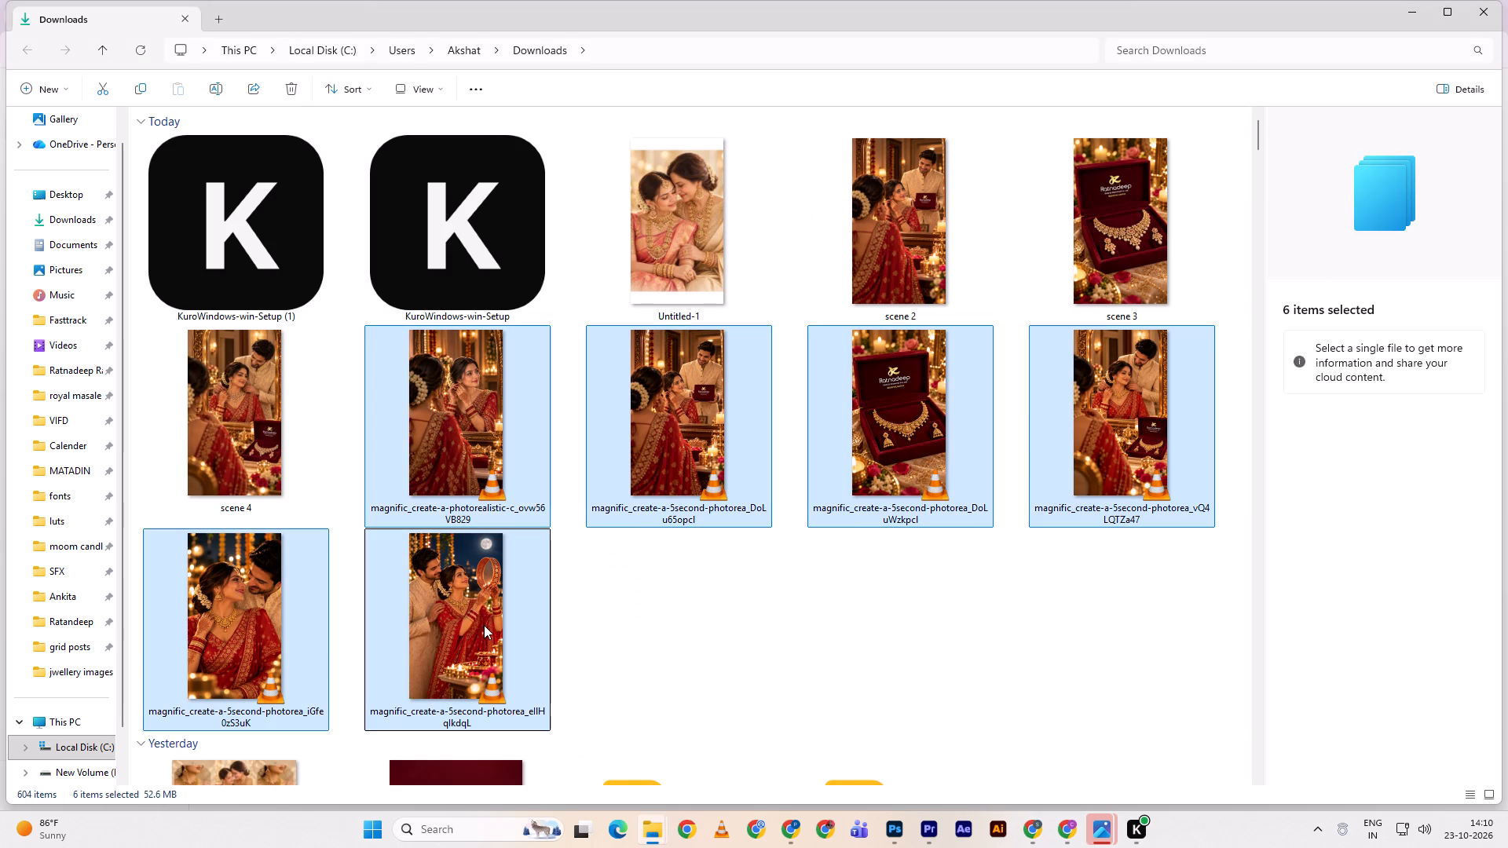
key(ctrl+x)
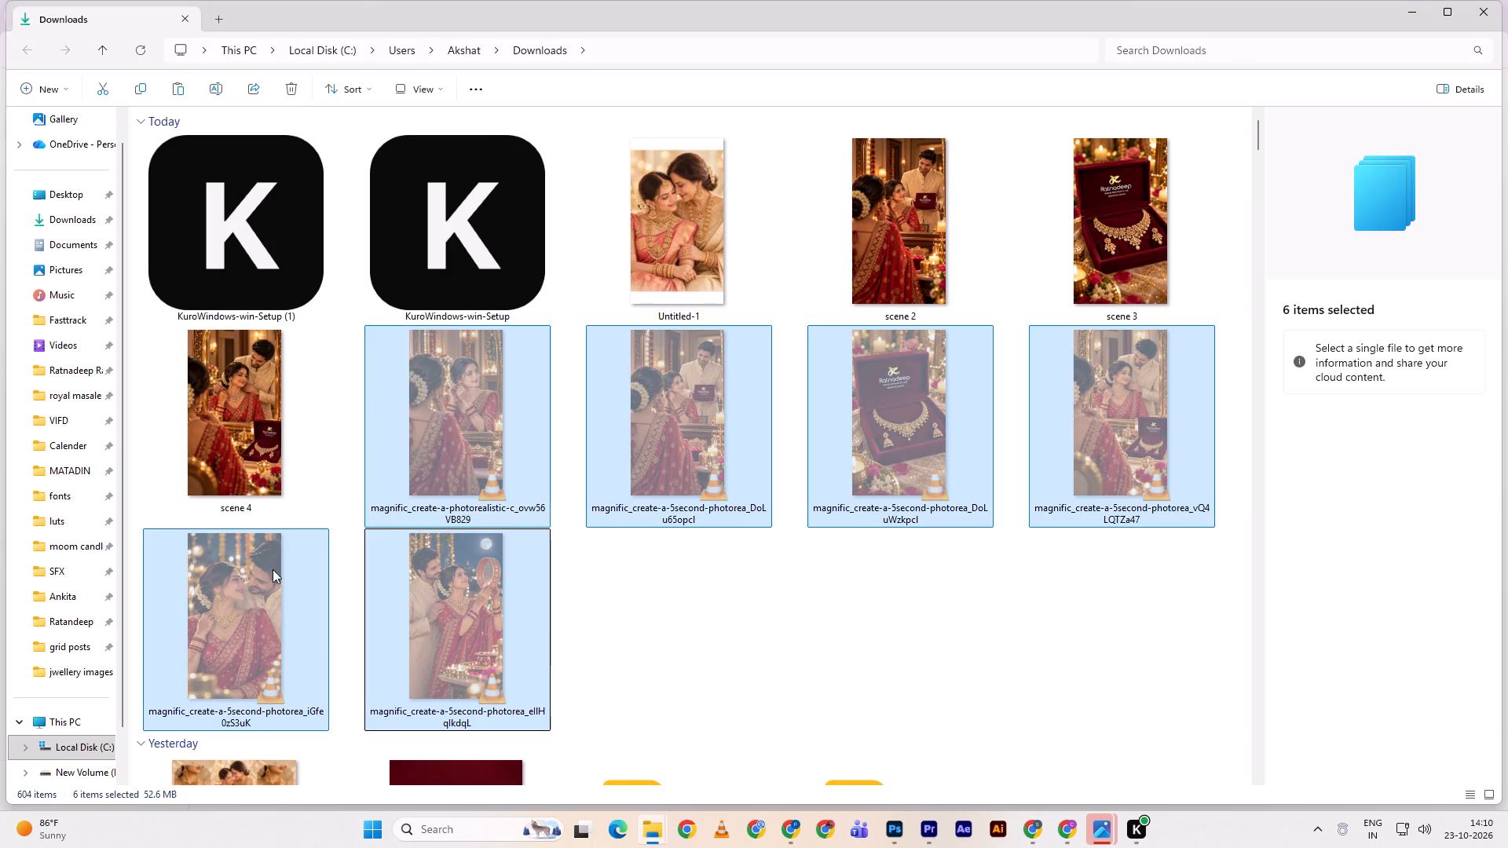
Create a folder named karwachauth inside Ratnadeep Rakhi Work > ratnadeep videos.
click(75, 375)
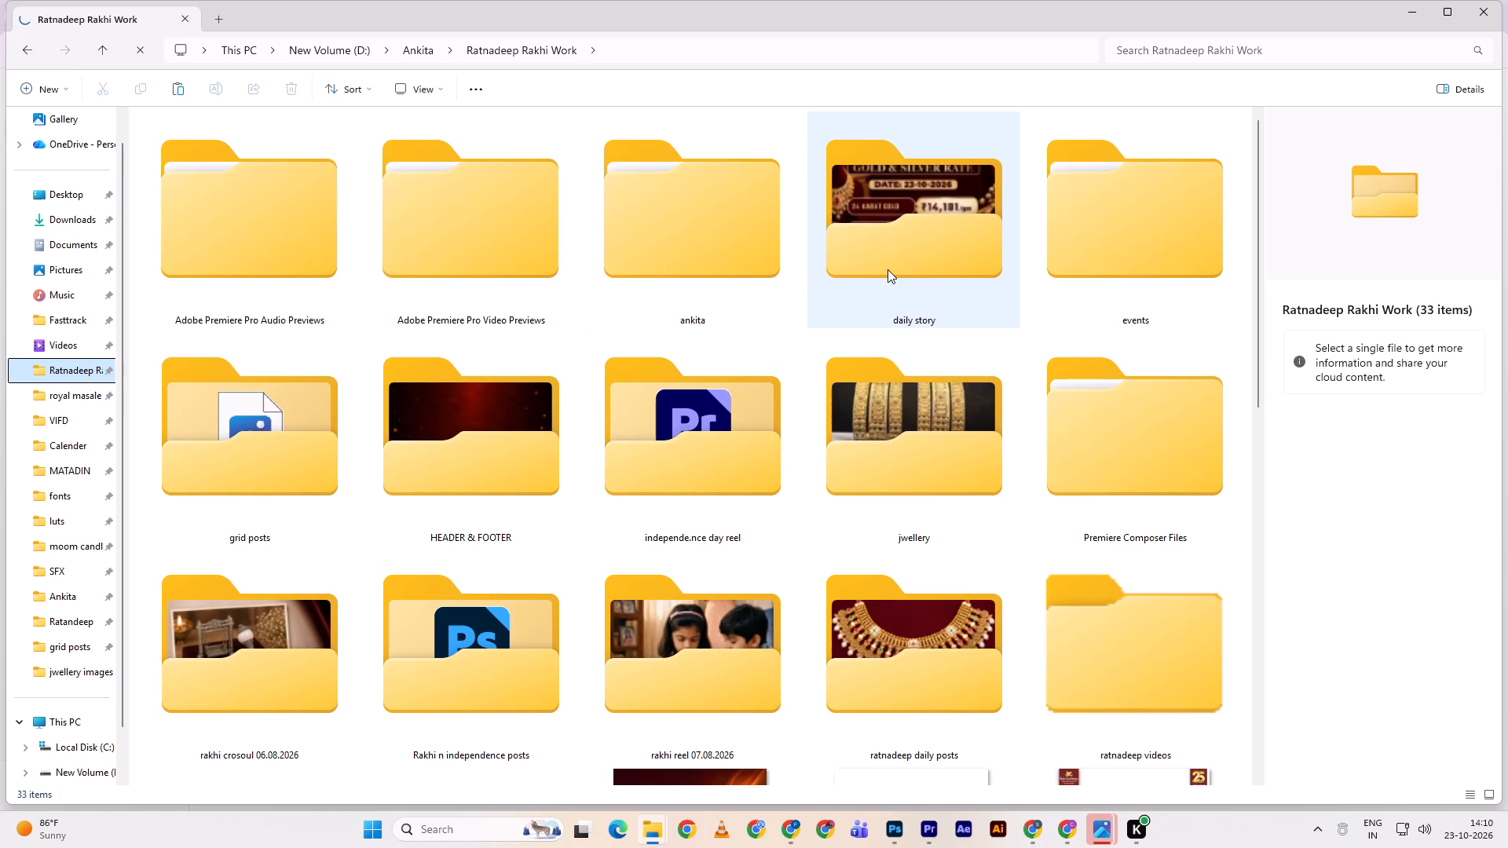
scroll(888, 269, down, 1)
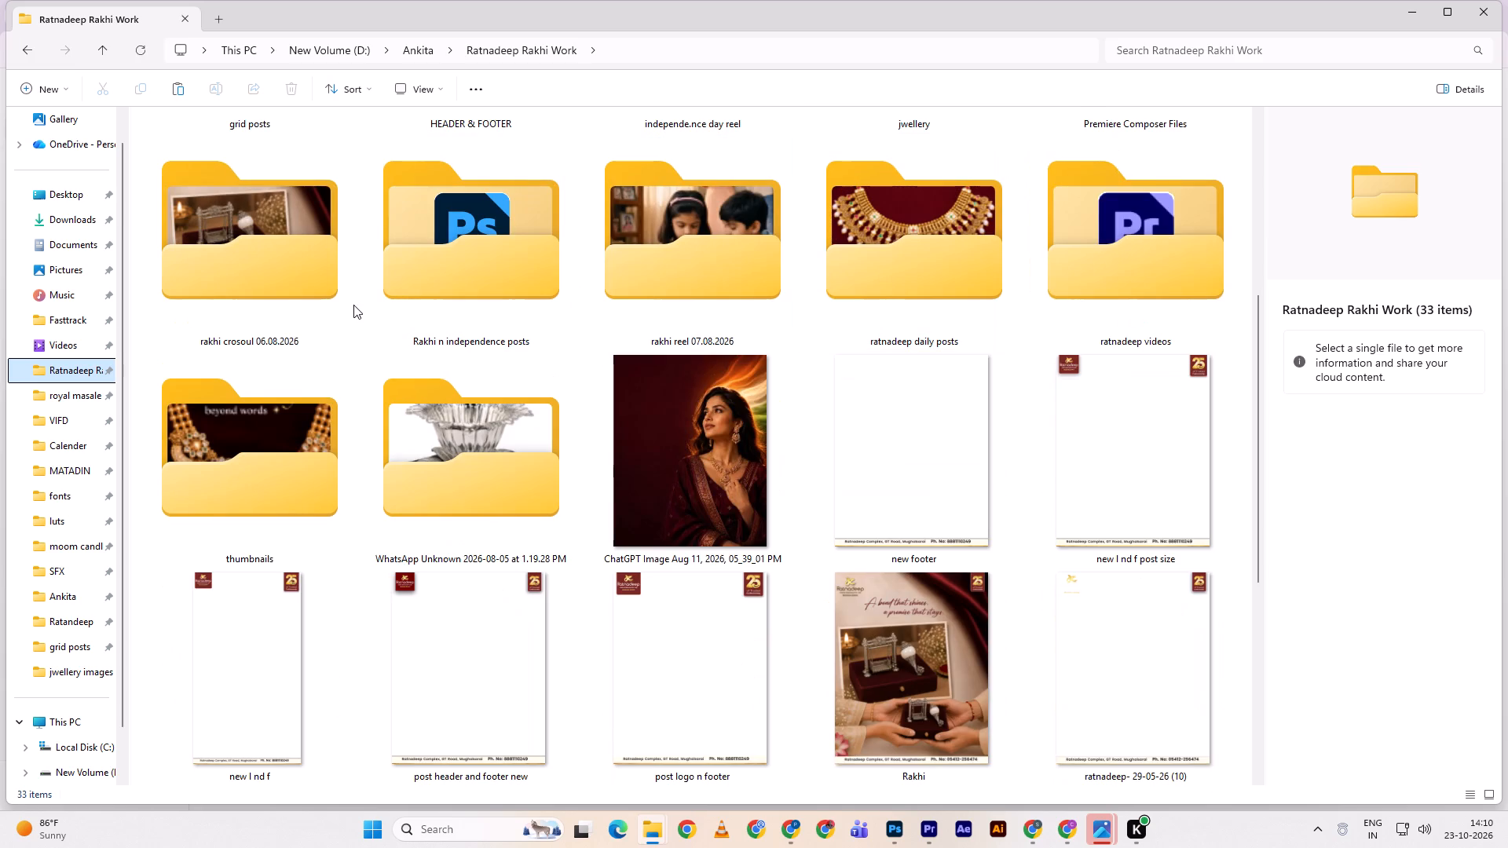
click(1122, 285)
double_click(1127, 281)
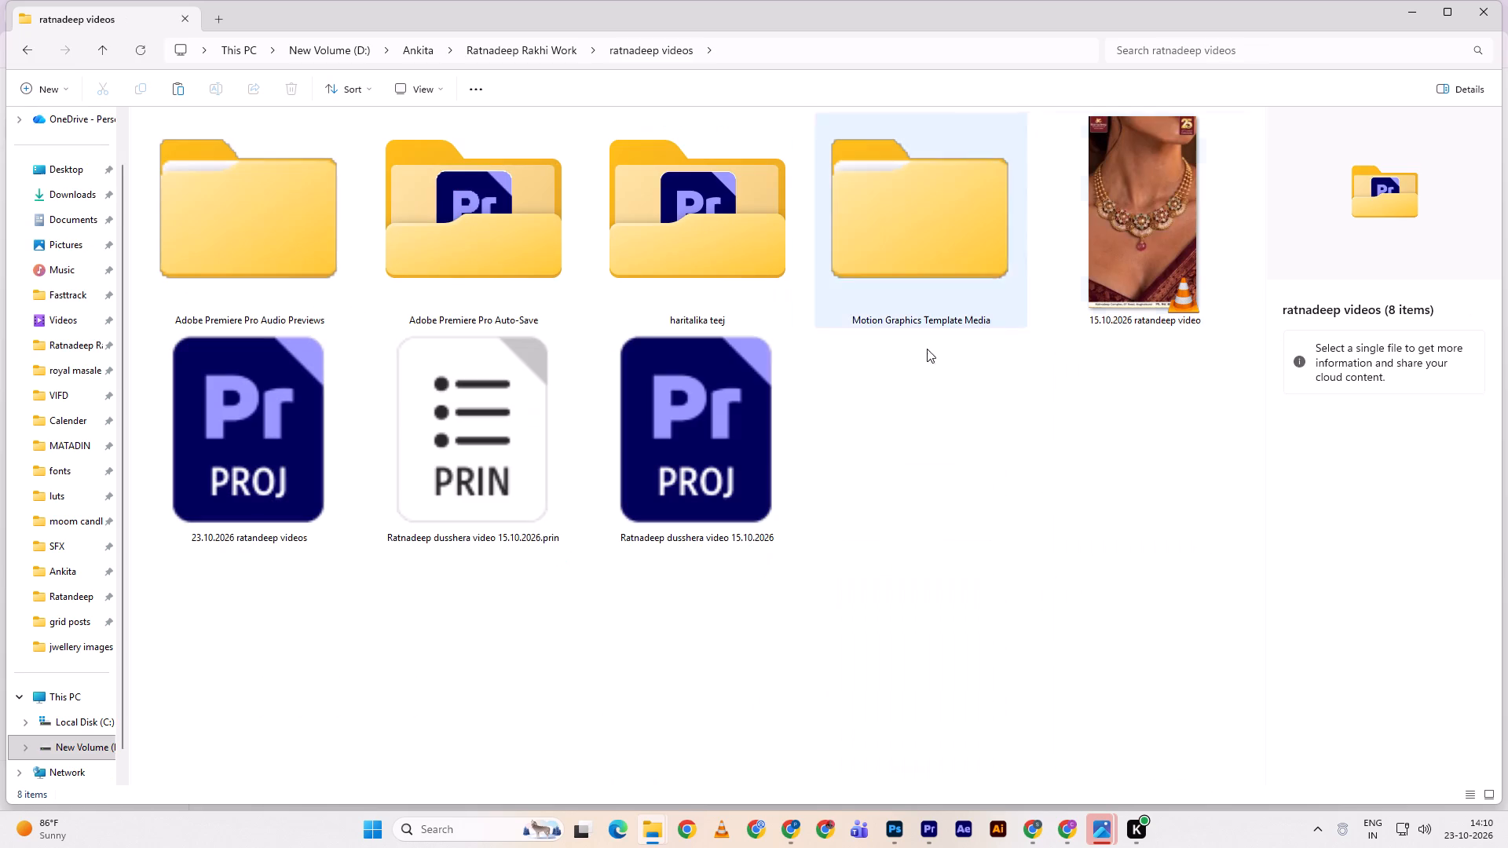
scroll(569, 485, down, 3)
click(64, 85)
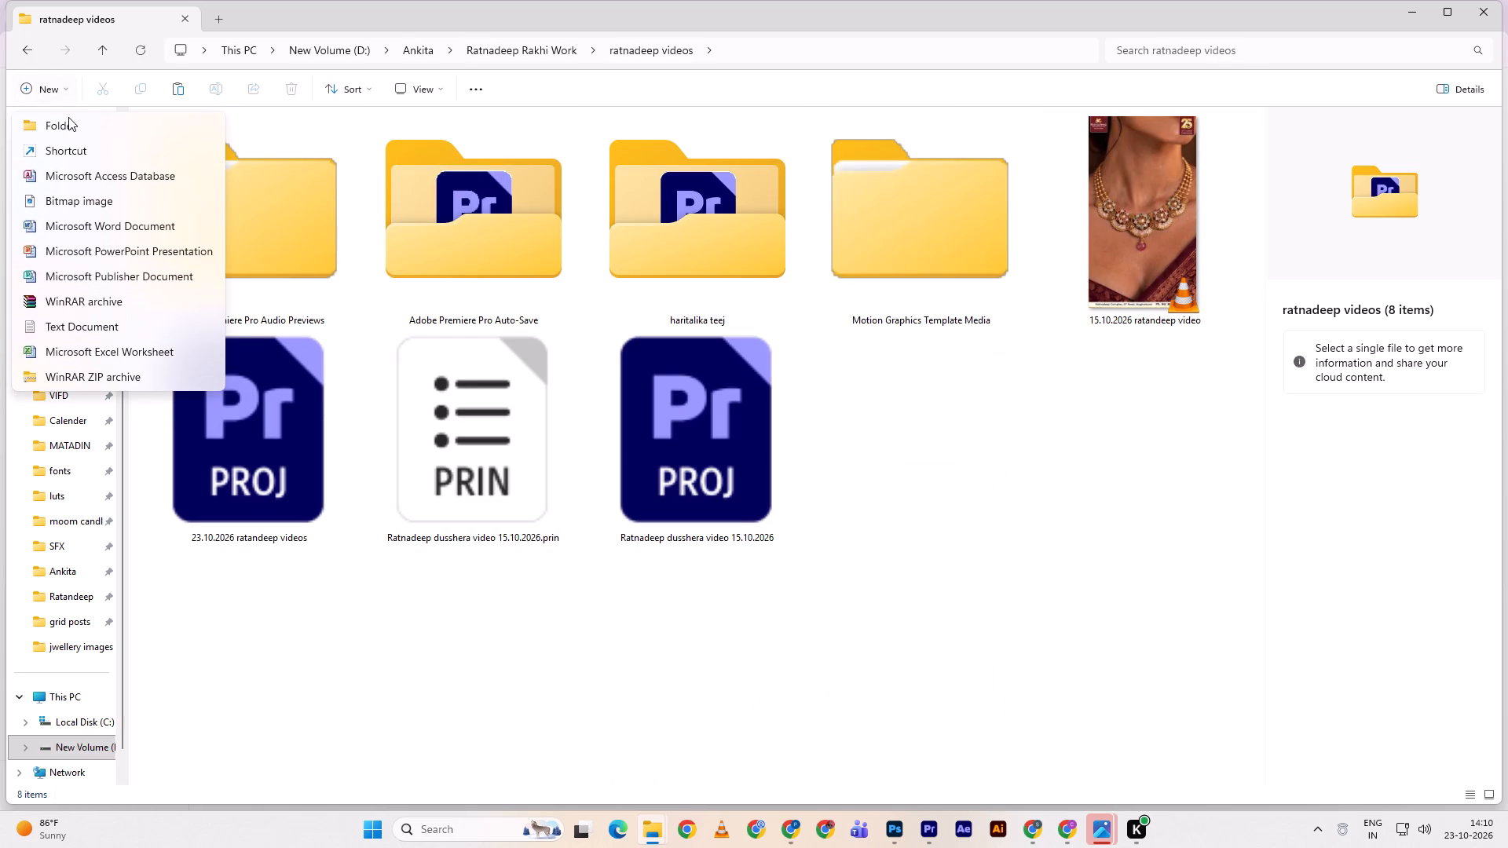
click(68, 119)
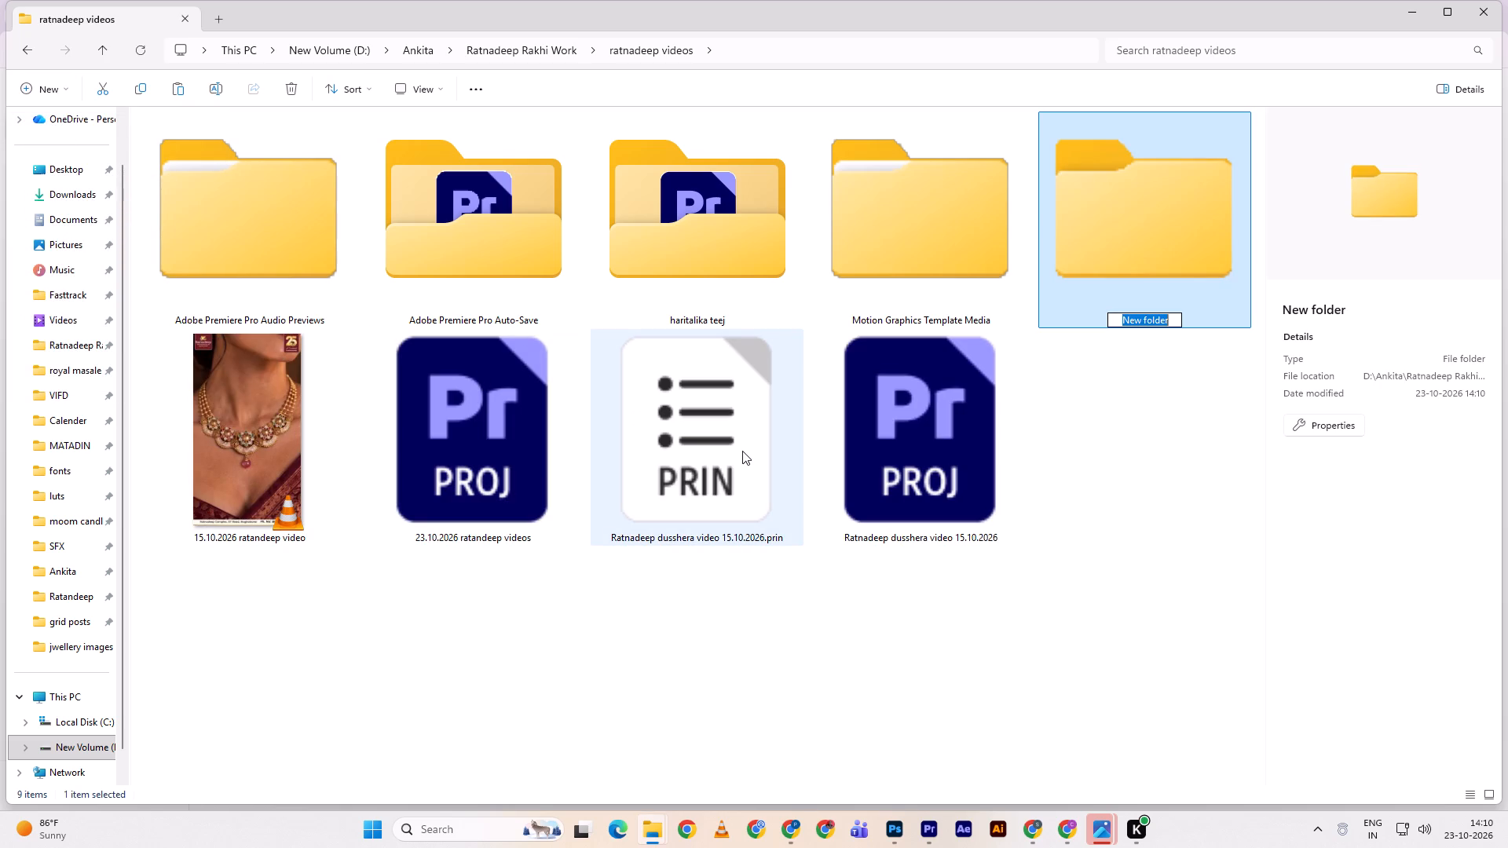
text(kwa)
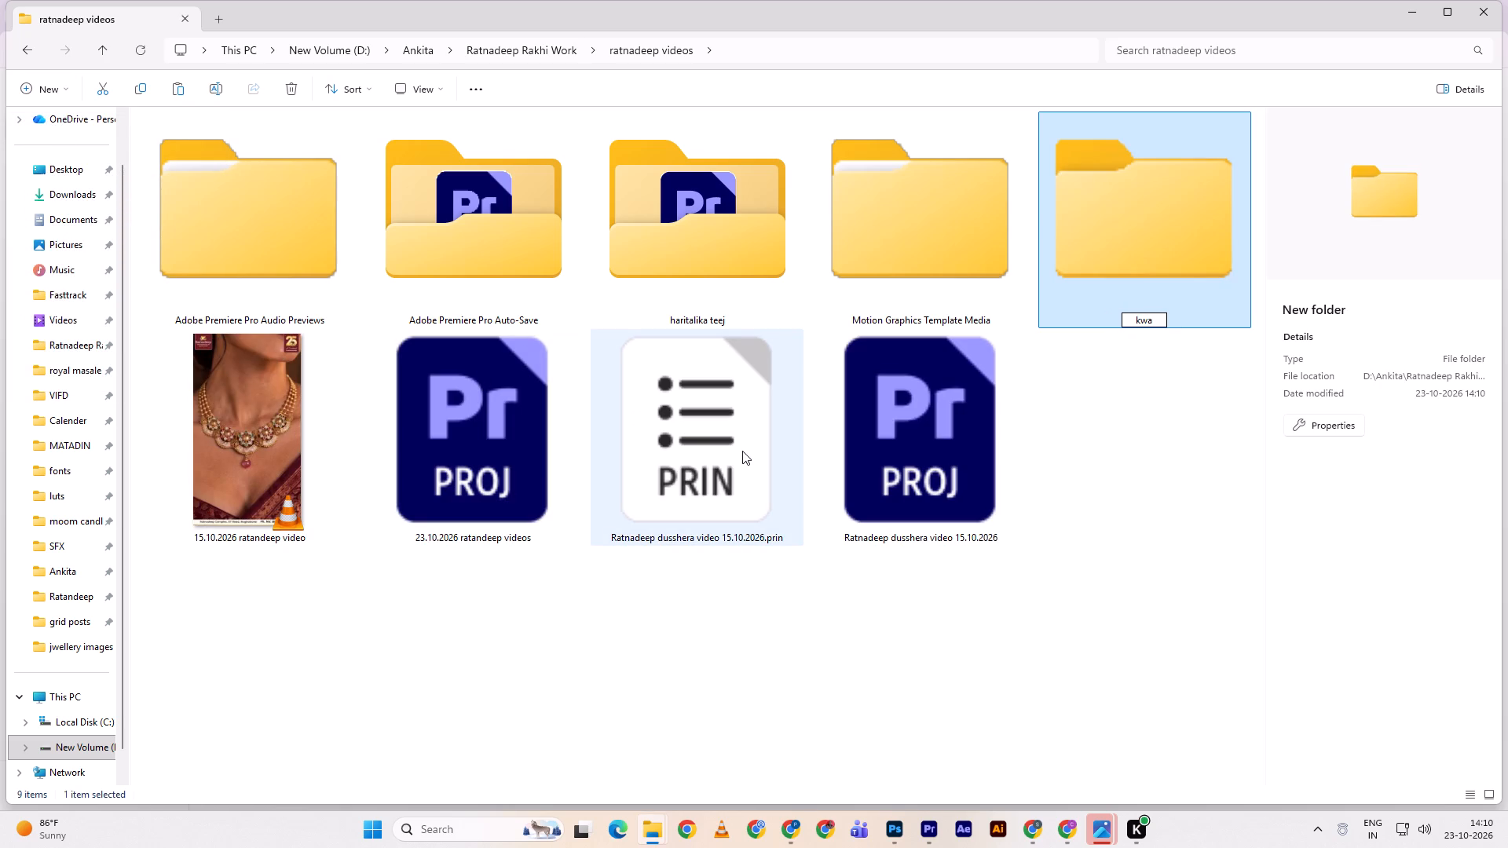
key(BackSpace)
key(BackSpace)
key(a)
text(rwachauth)
key(Return)
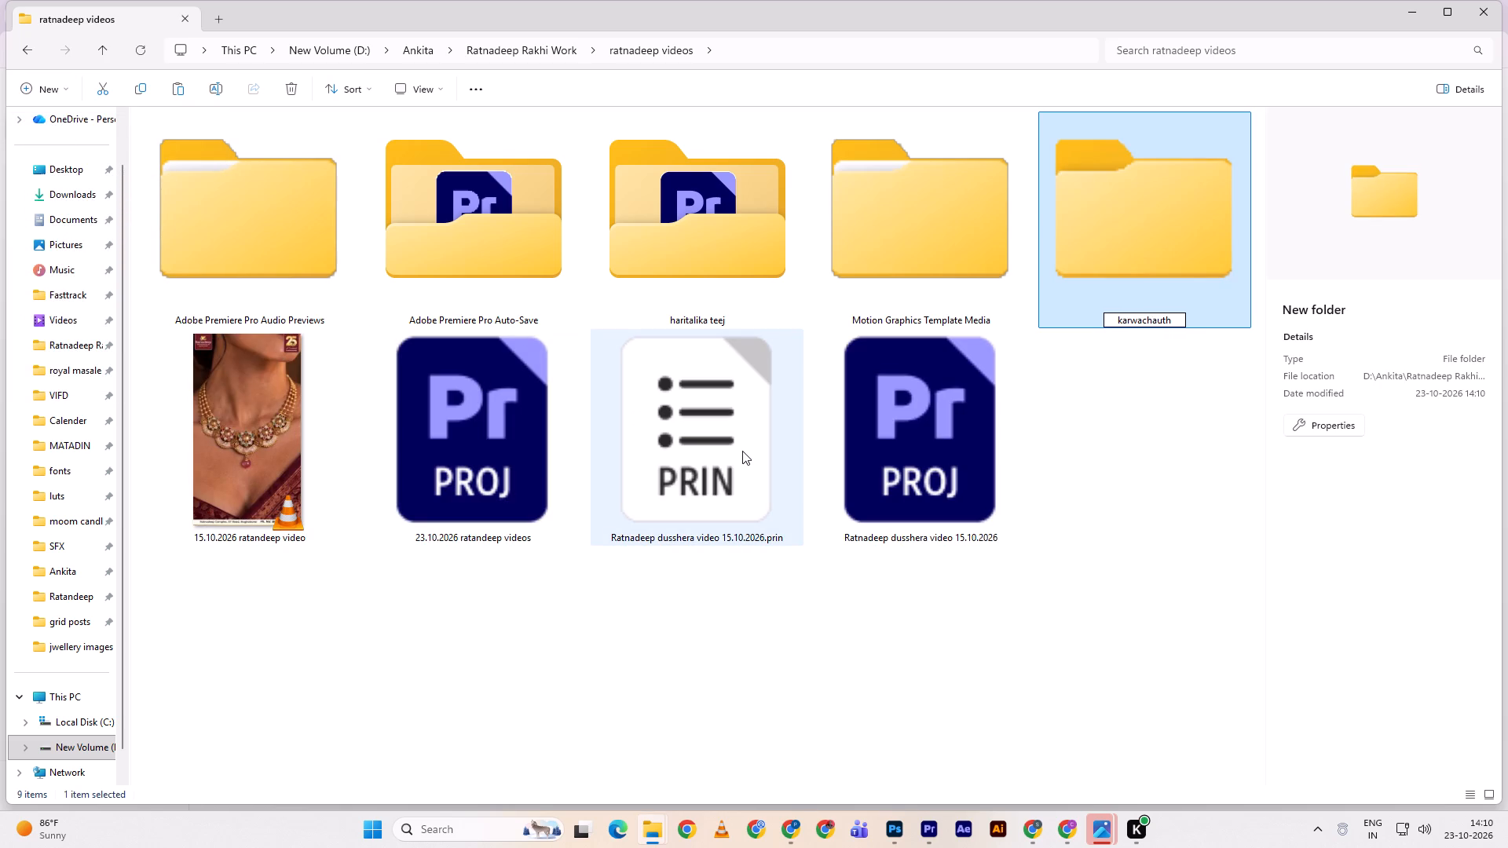
Paste the six cut video clips into the karwachauth folder and enlarge the file view to show their thumbnails.
triple_click(993, 265)
click(993, 265)
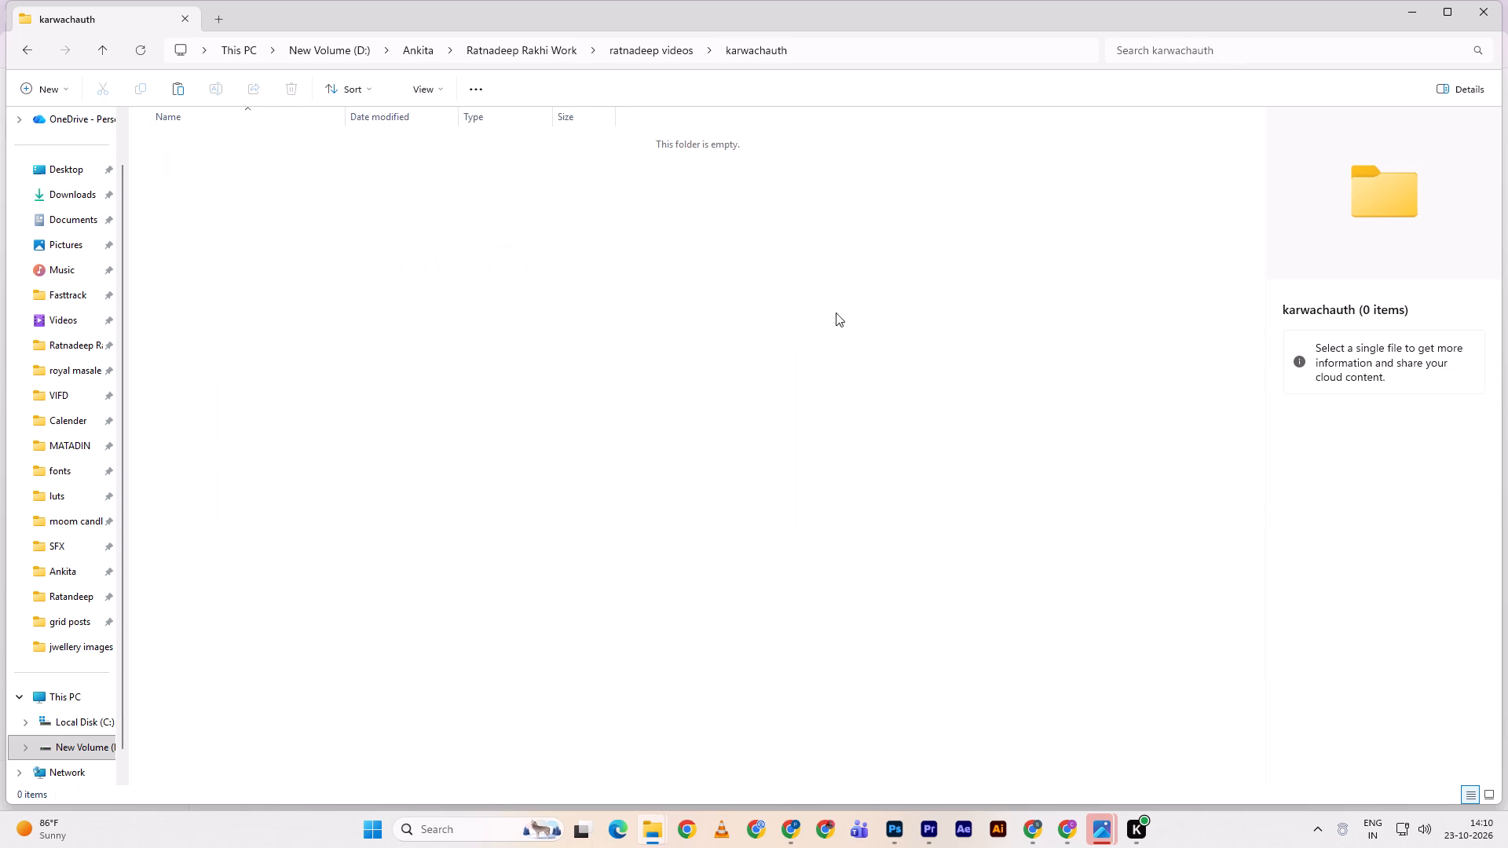
key(ctrl+v)
ctrl+scroll(696, 487, up, 4)
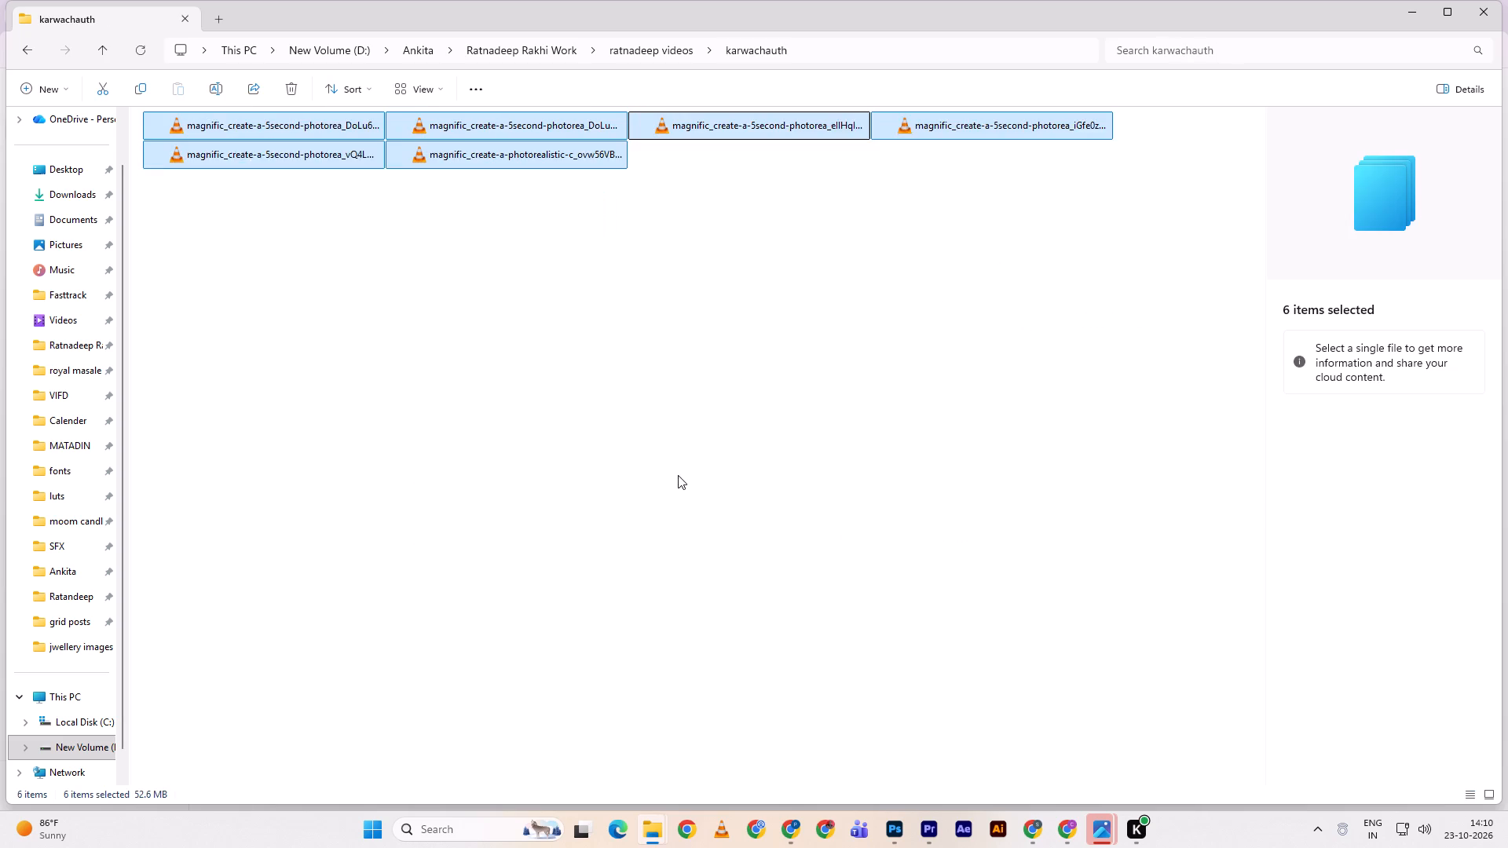
ctrl+scroll(678, 475, up, 20)
ctrl+scroll(678, 475, up, 11)
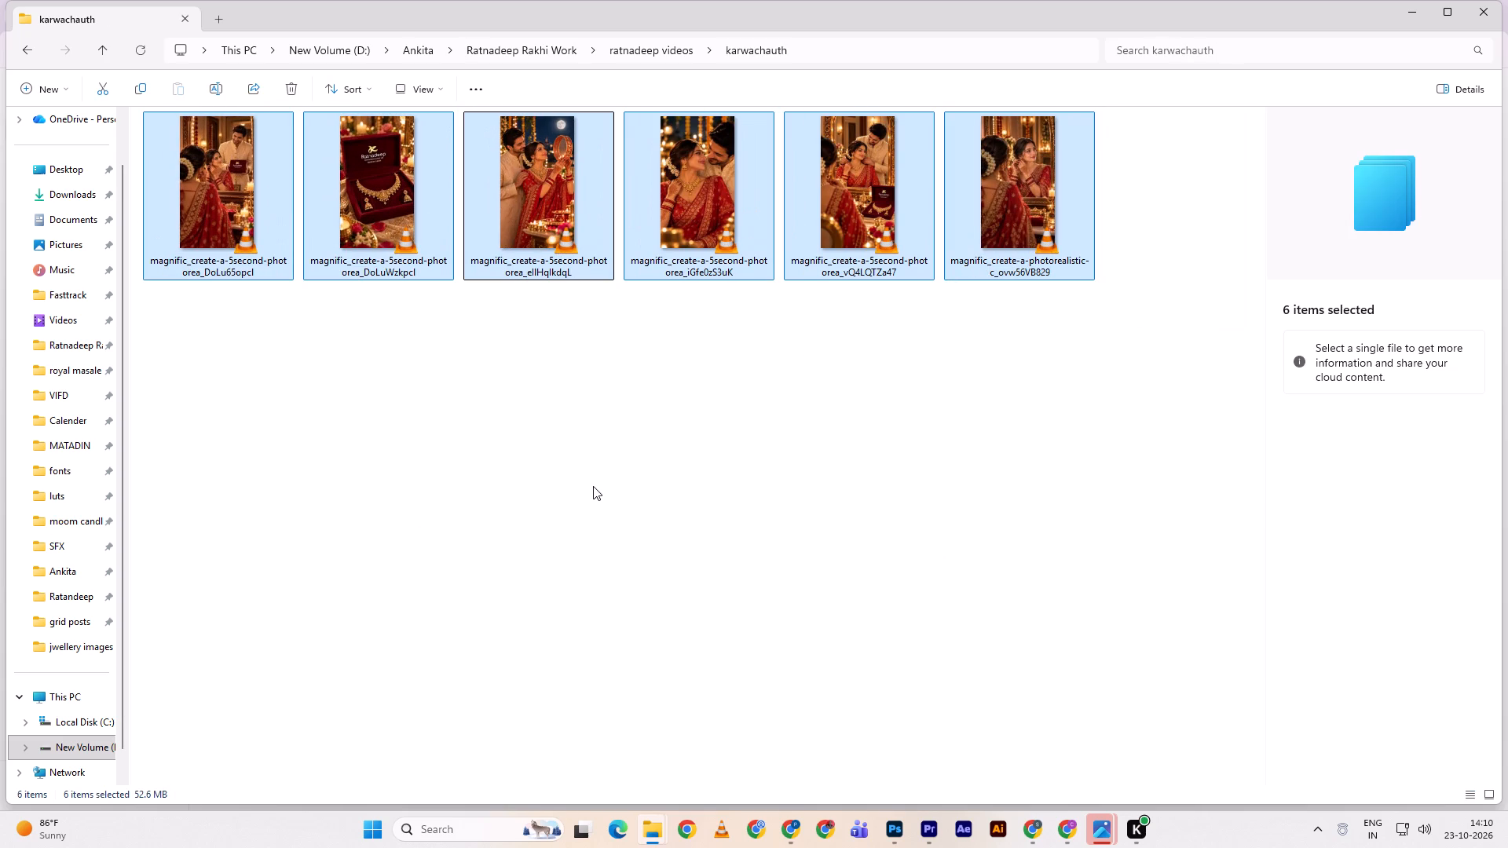
click(593, 486)
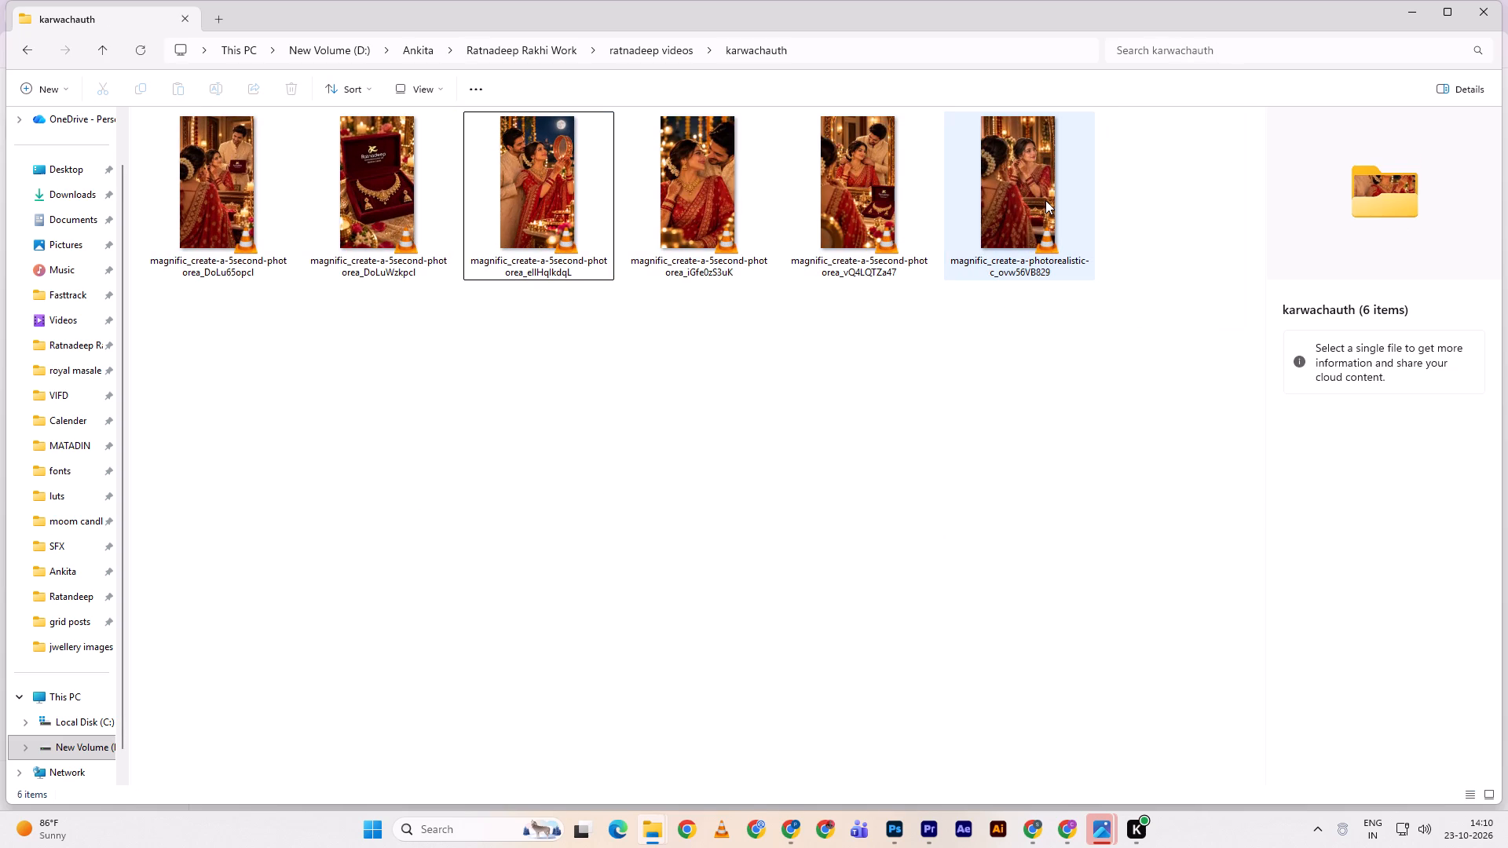
Rename the magnific_create-a-photorealistic clip of the bride alone at the mirror as 1.
right_click(1045, 200)
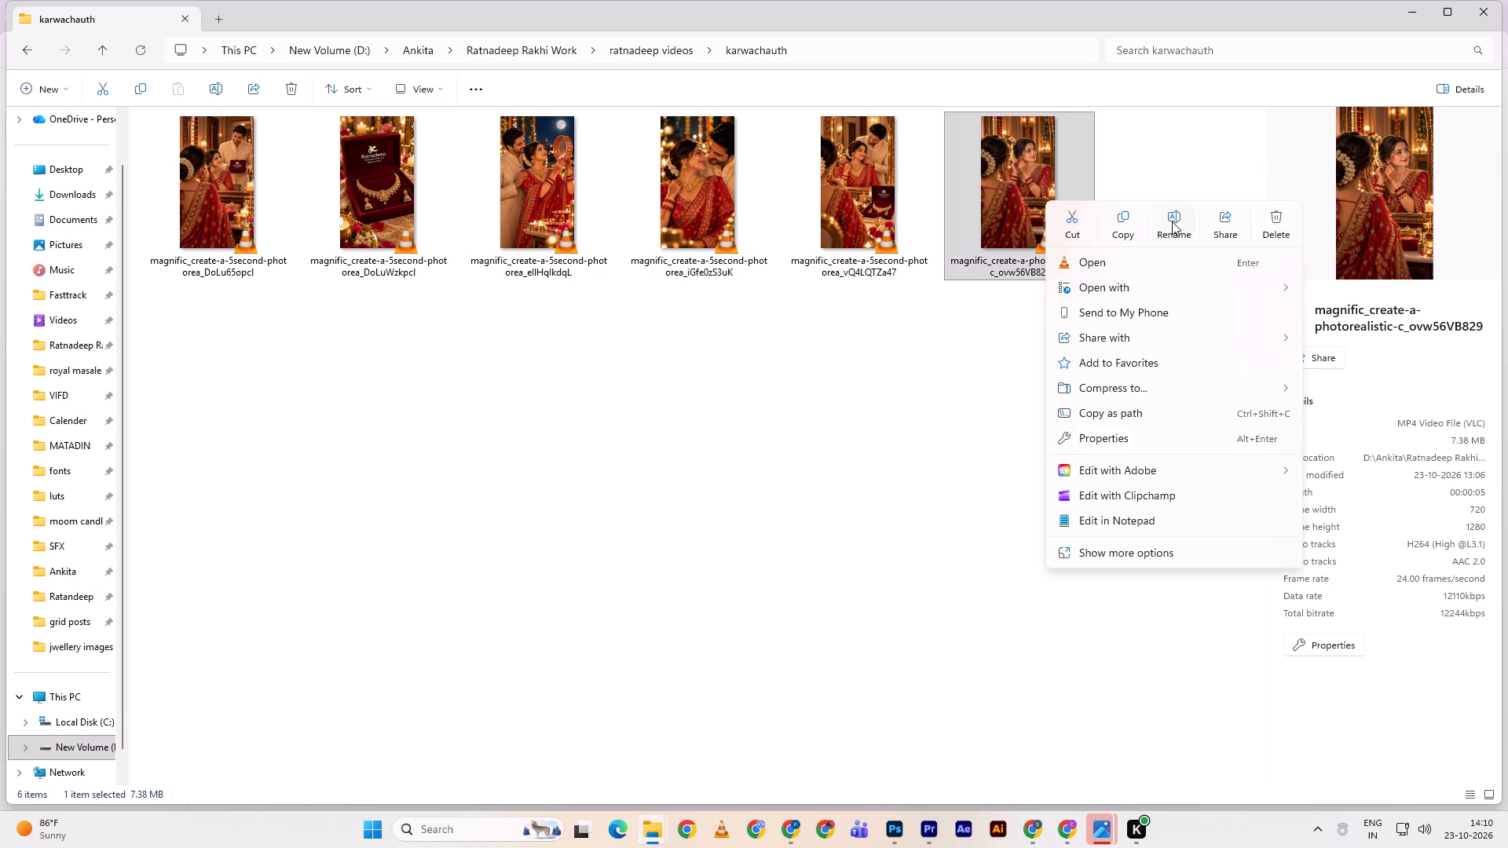
double_click(1172, 221)
key(1)
key(Return)
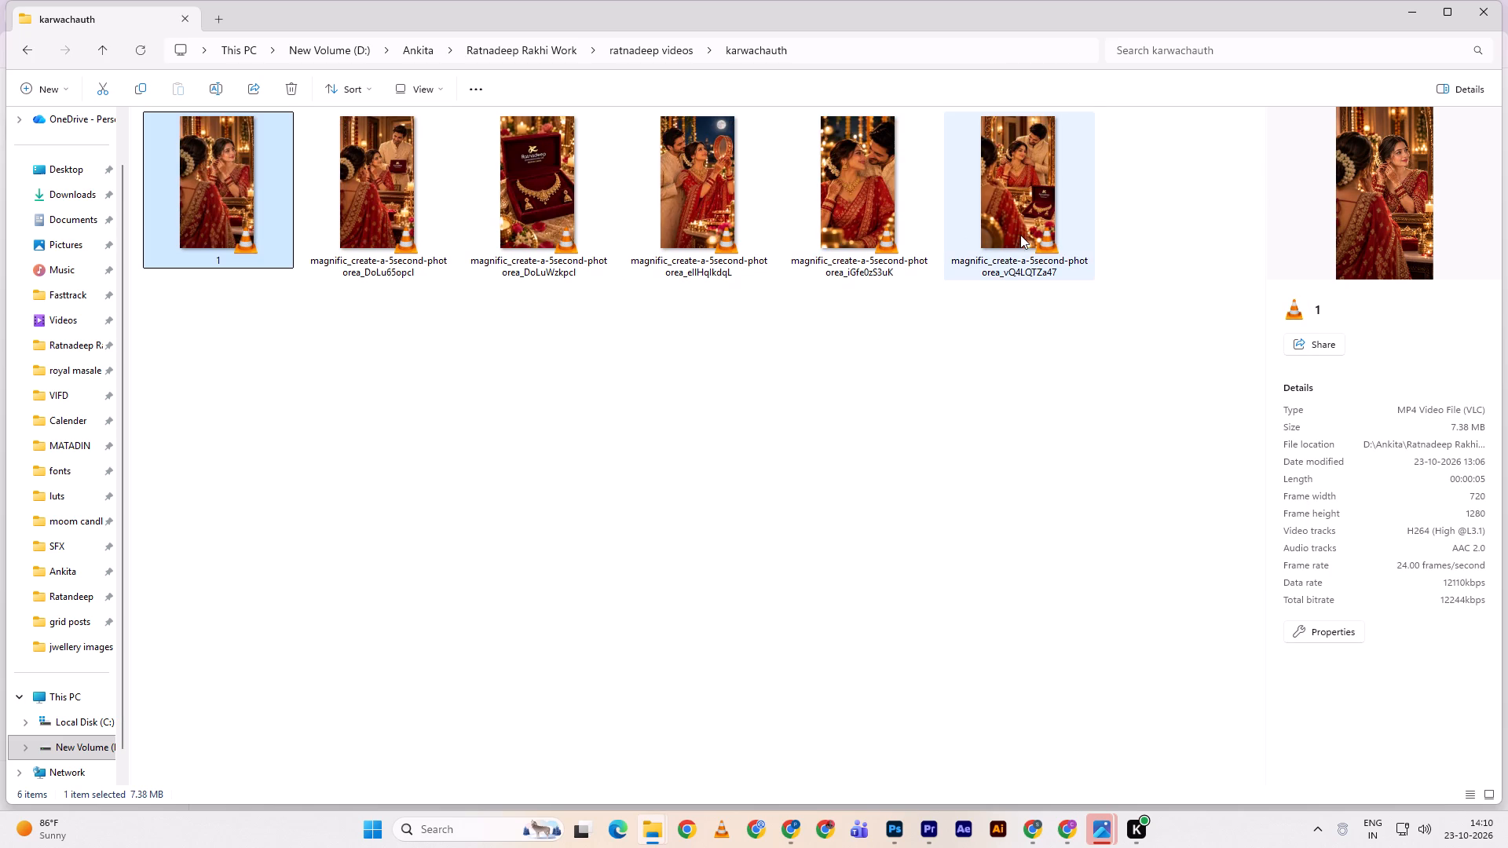
Rename the clip of the bride at the mirror with the man holding a jewellery box behind her as 2.
right_click(383, 207)
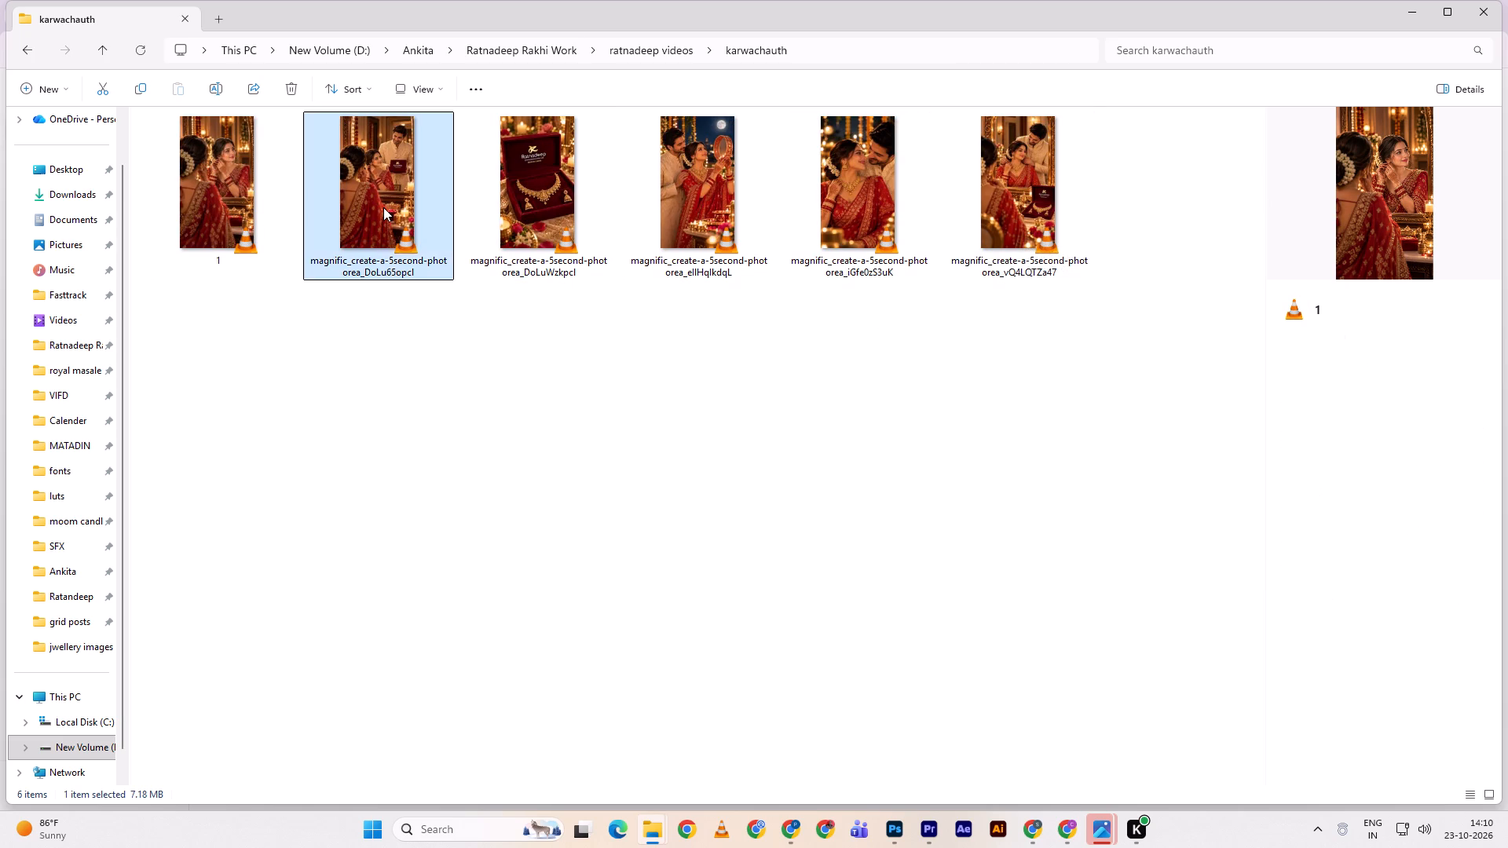
double_click(509, 221)
key(2)
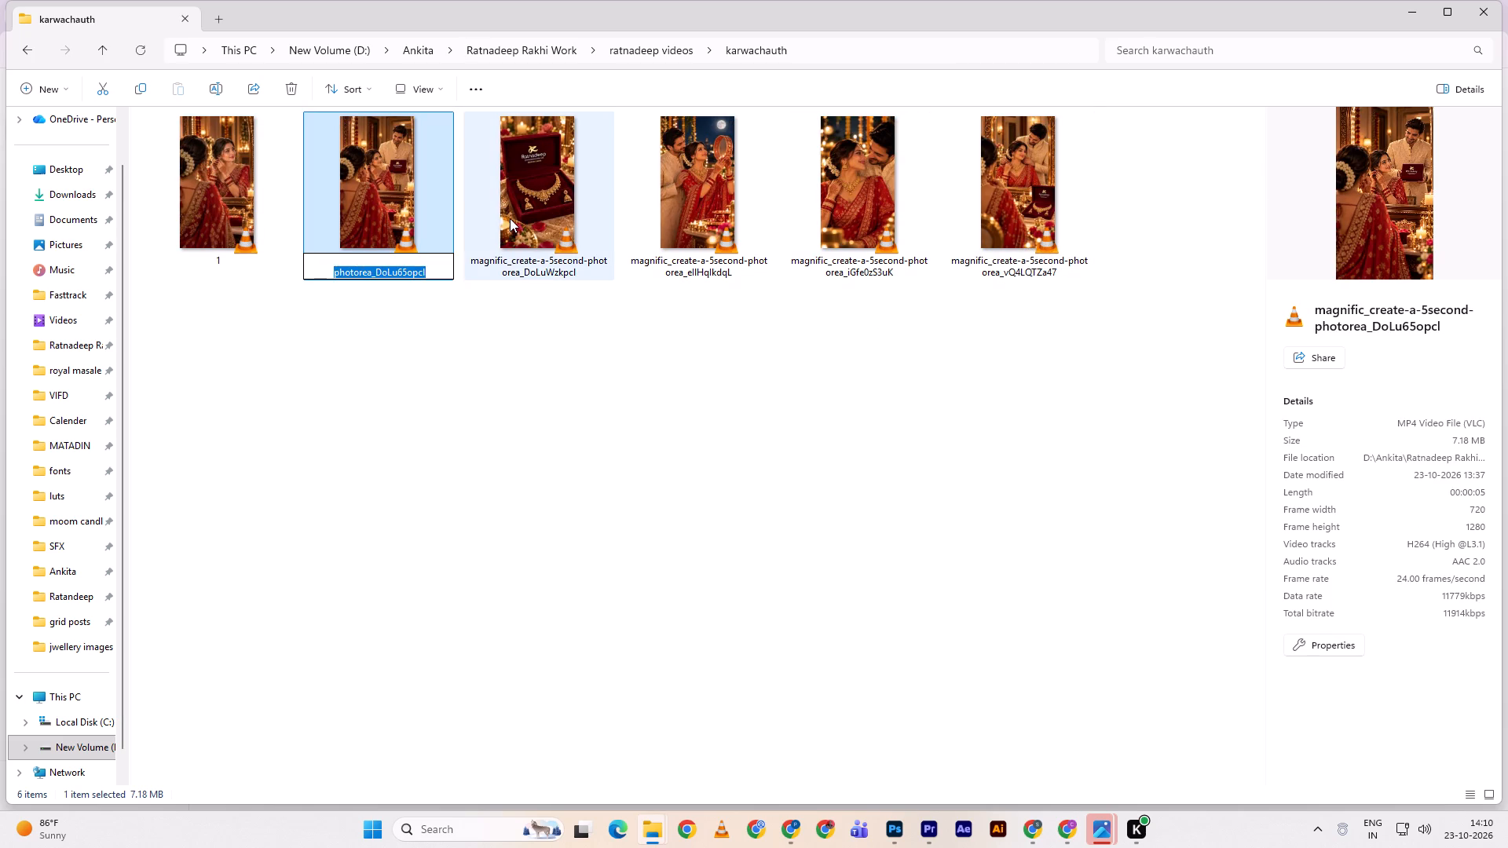
key(Return)
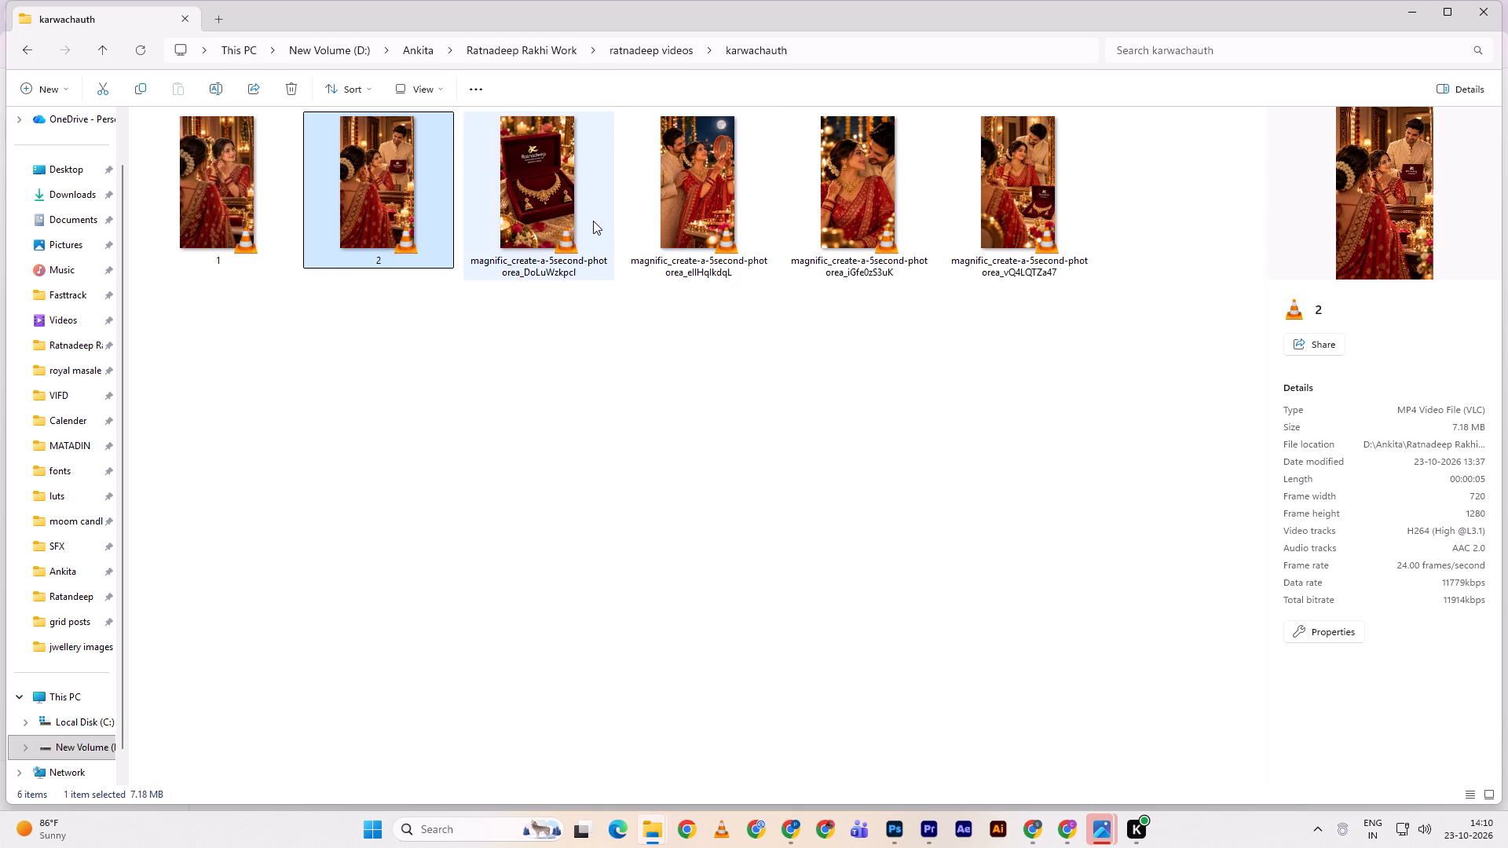
Rename the clip of the necklace in the open red Ratnadeep jewellery box as 3.
right_click(584, 214)
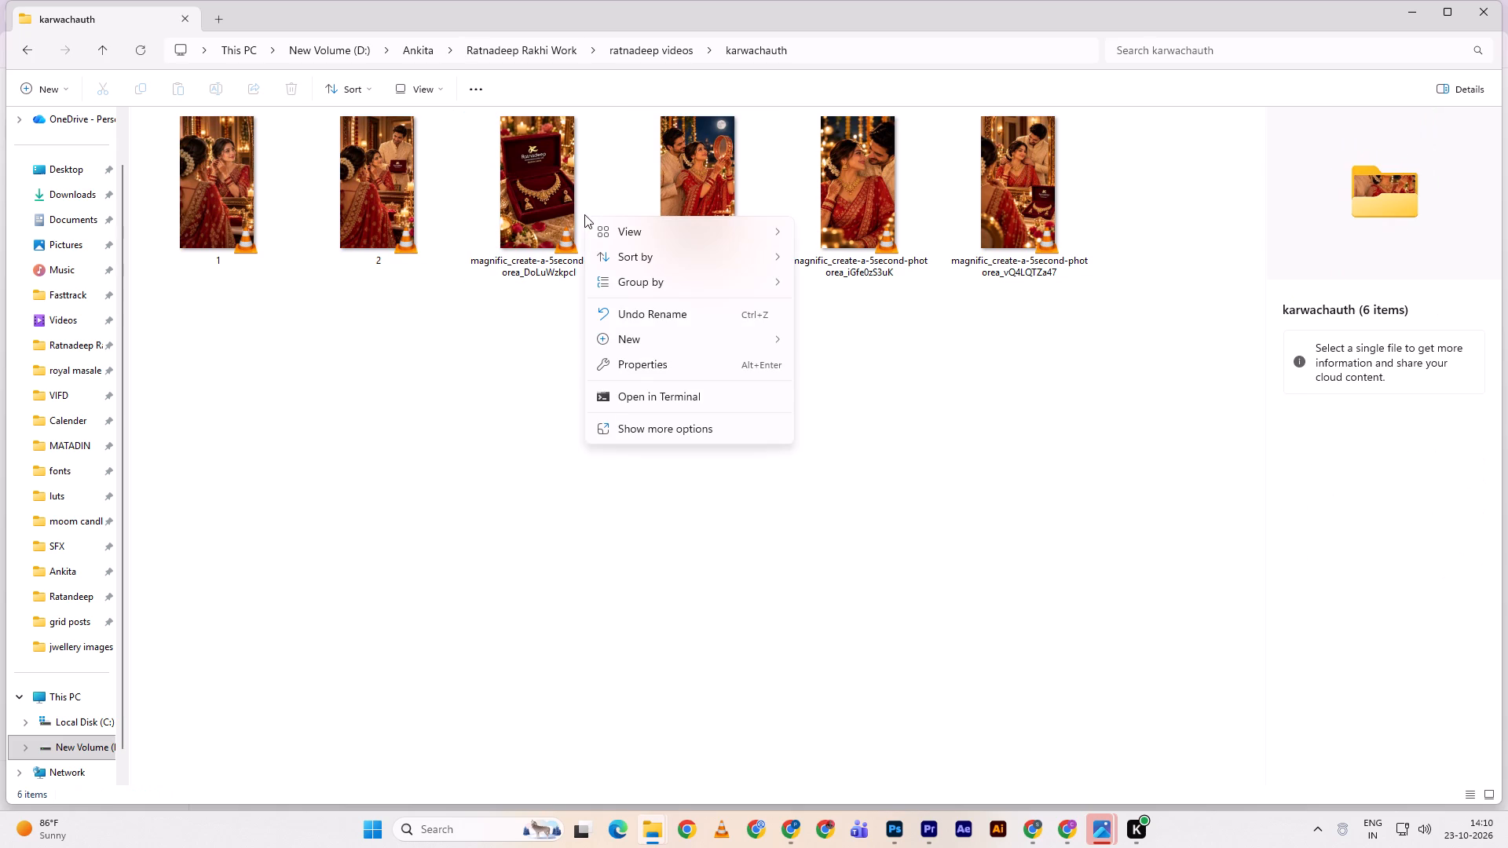
right_click(507, 347)
right_click(535, 214)
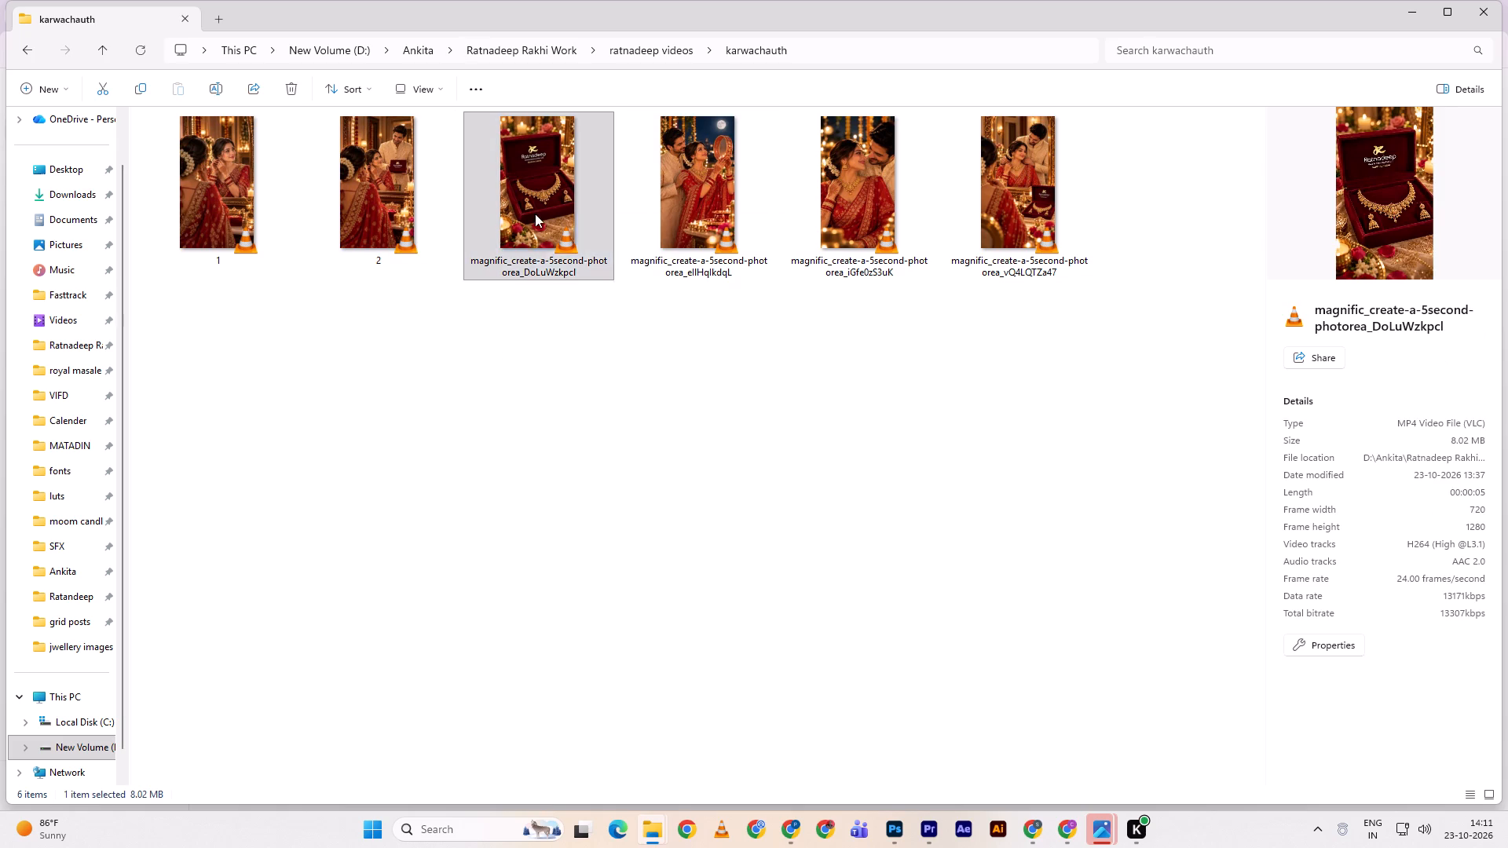
click(656, 232)
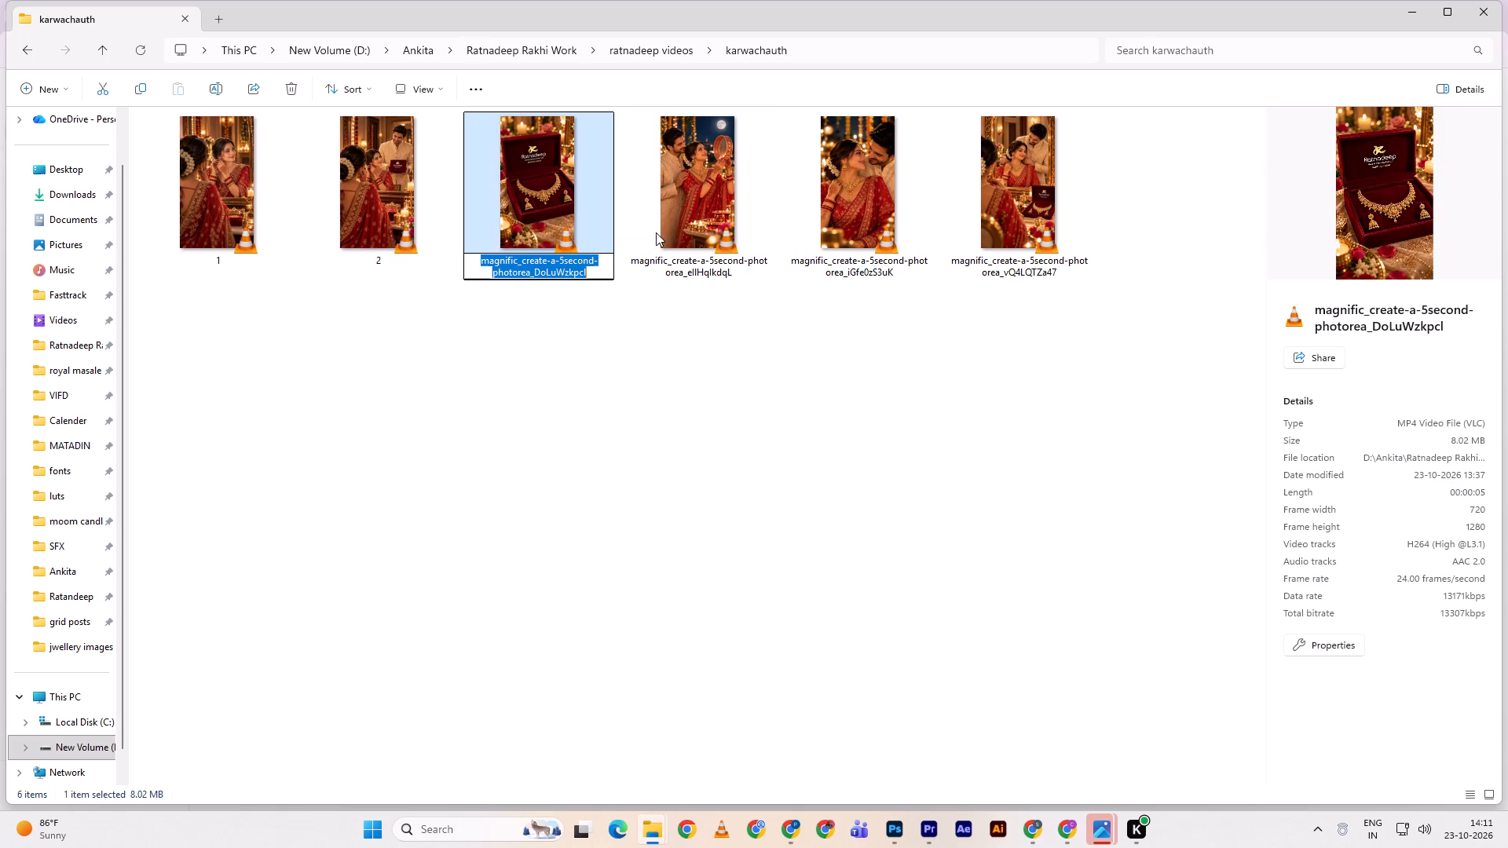
key(3)
key(Return)
Rename the clip ending in vQ4LQTZa47, showing the couple with the open jewellery box, as 4.
right_click(1016, 189)
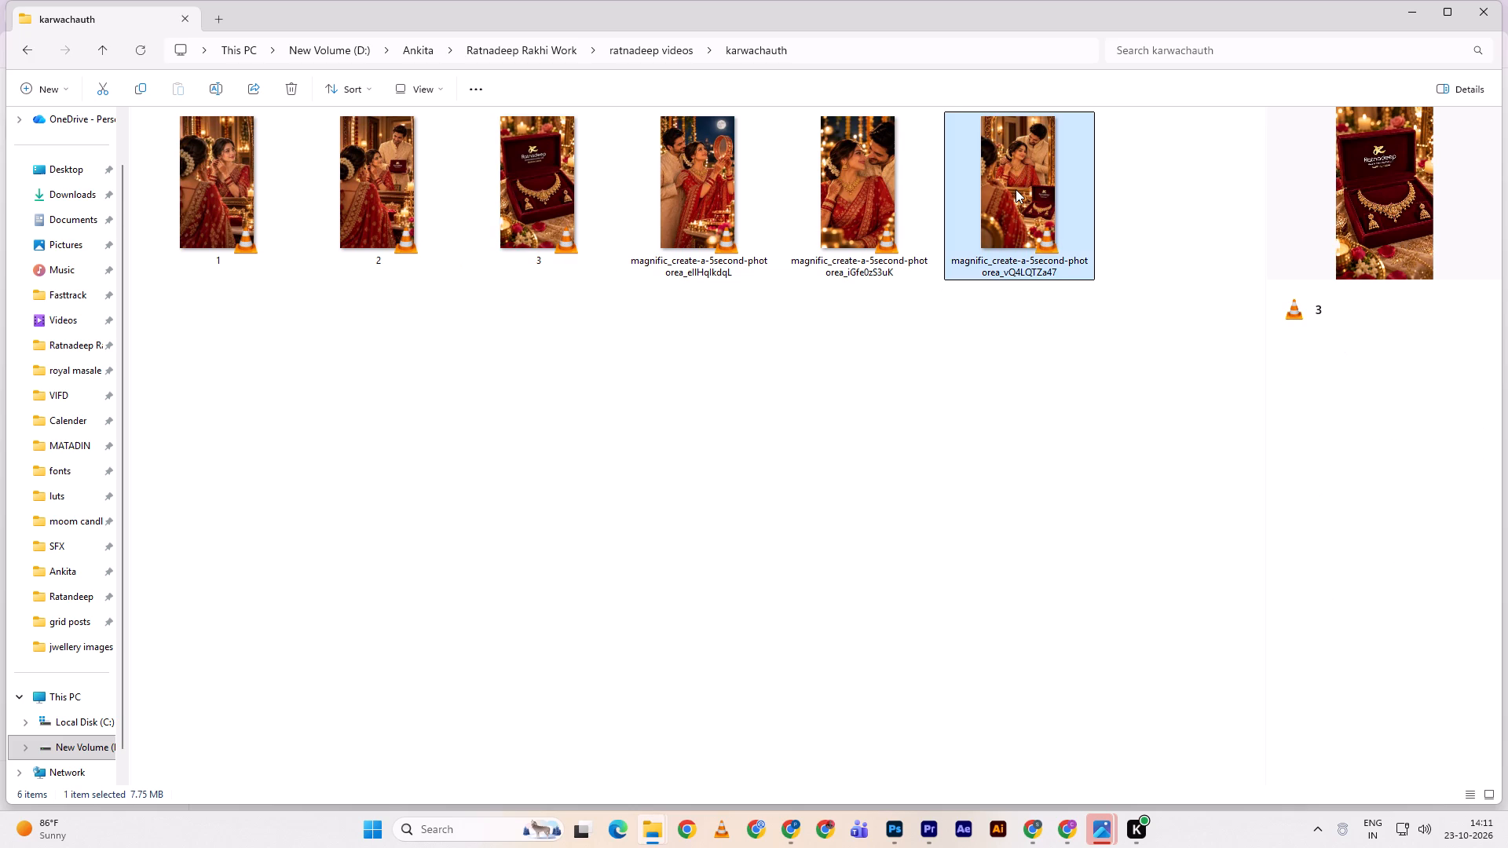
click(1136, 210)
key(4)
key(Return)
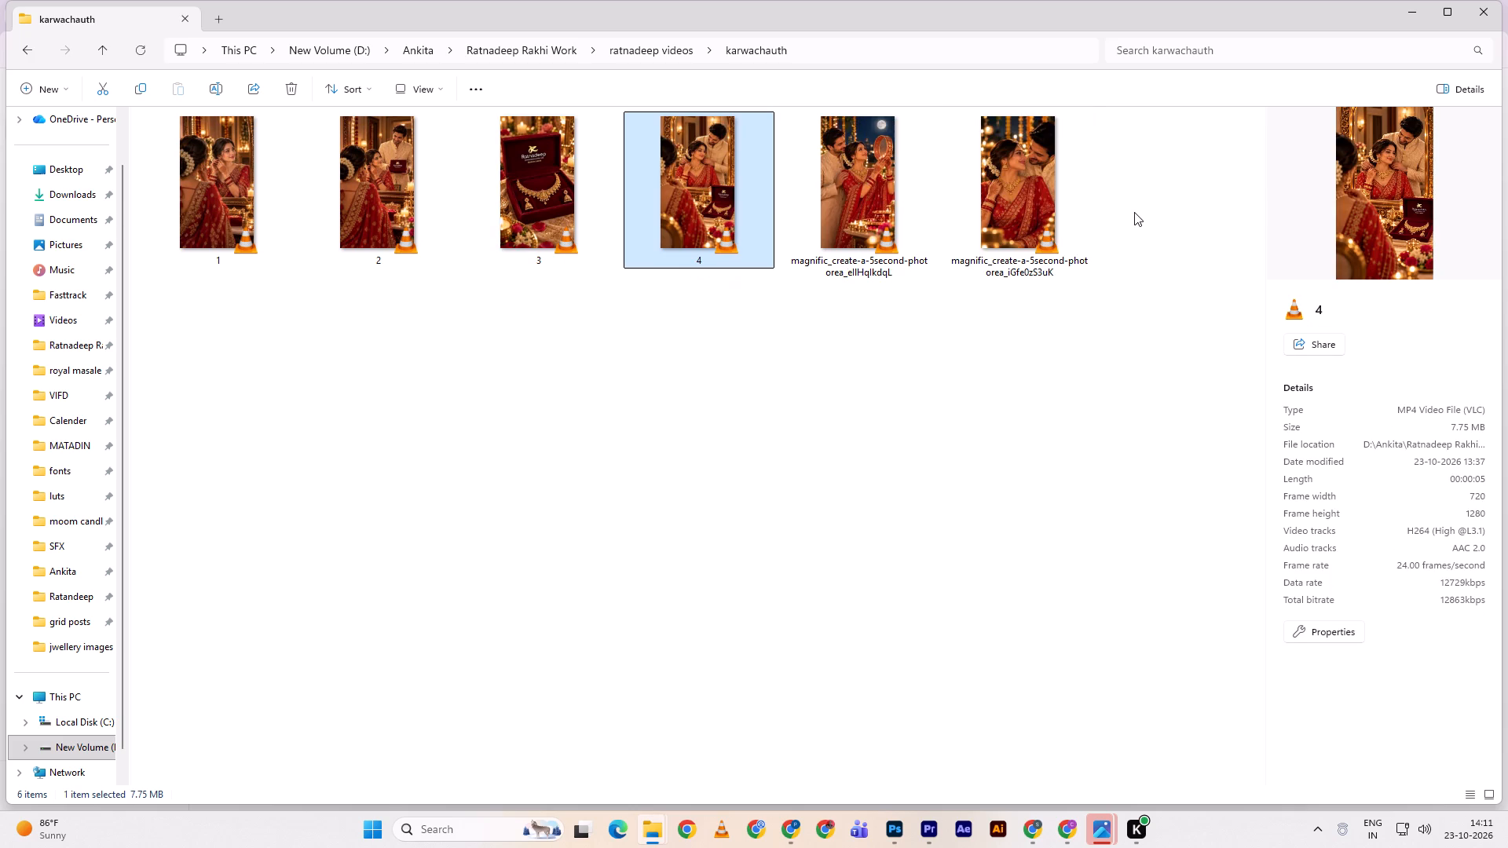
Rename the close-up clip of the couple embracing, without the sieve or jewellery box, as 5.
right_click(1067, 189)
right_click(993, 201)
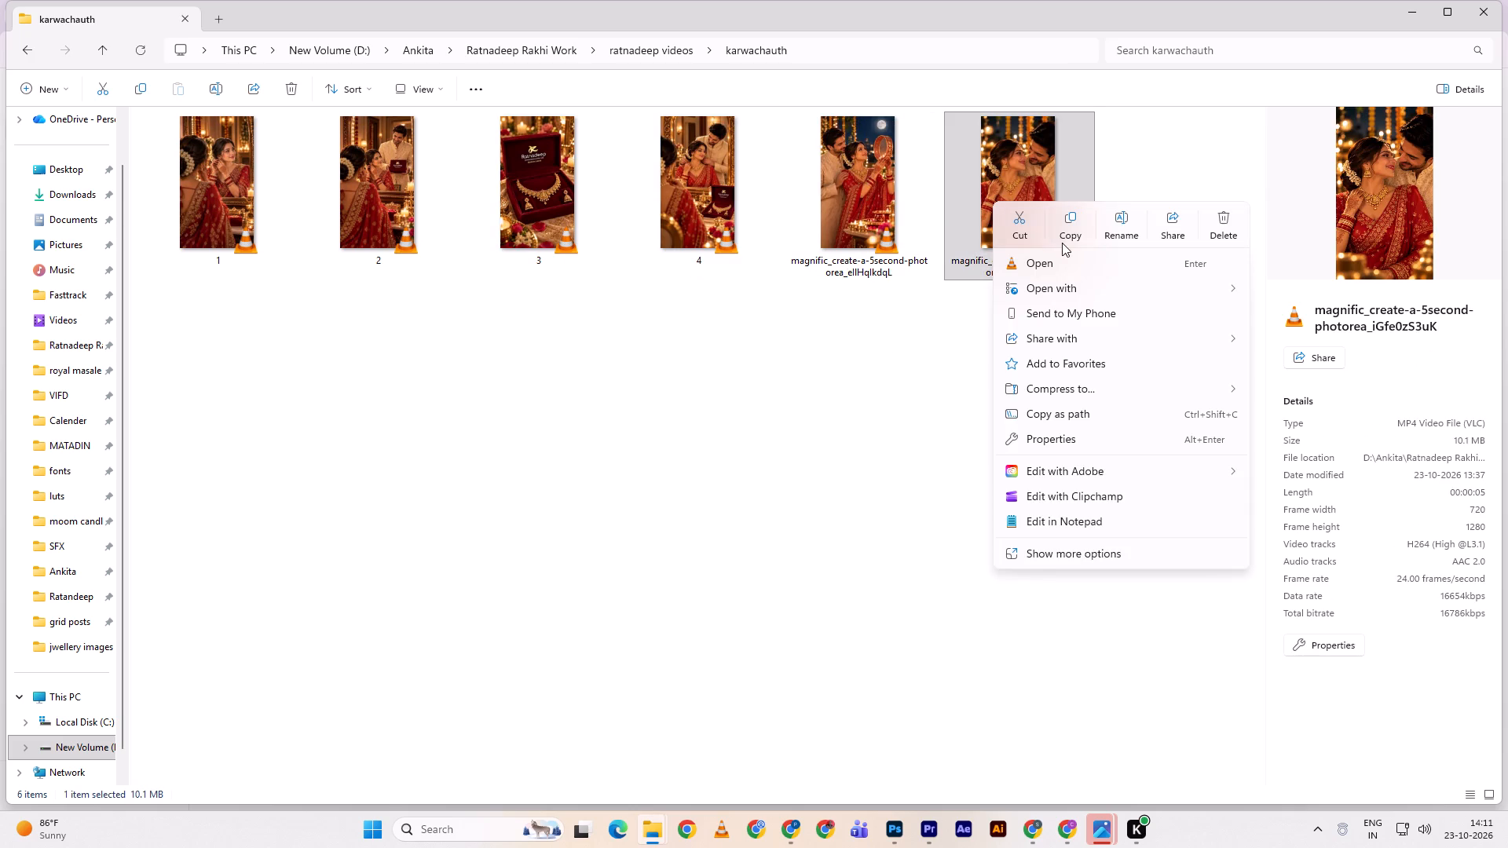
click(1118, 225)
key(5)
key(Return)
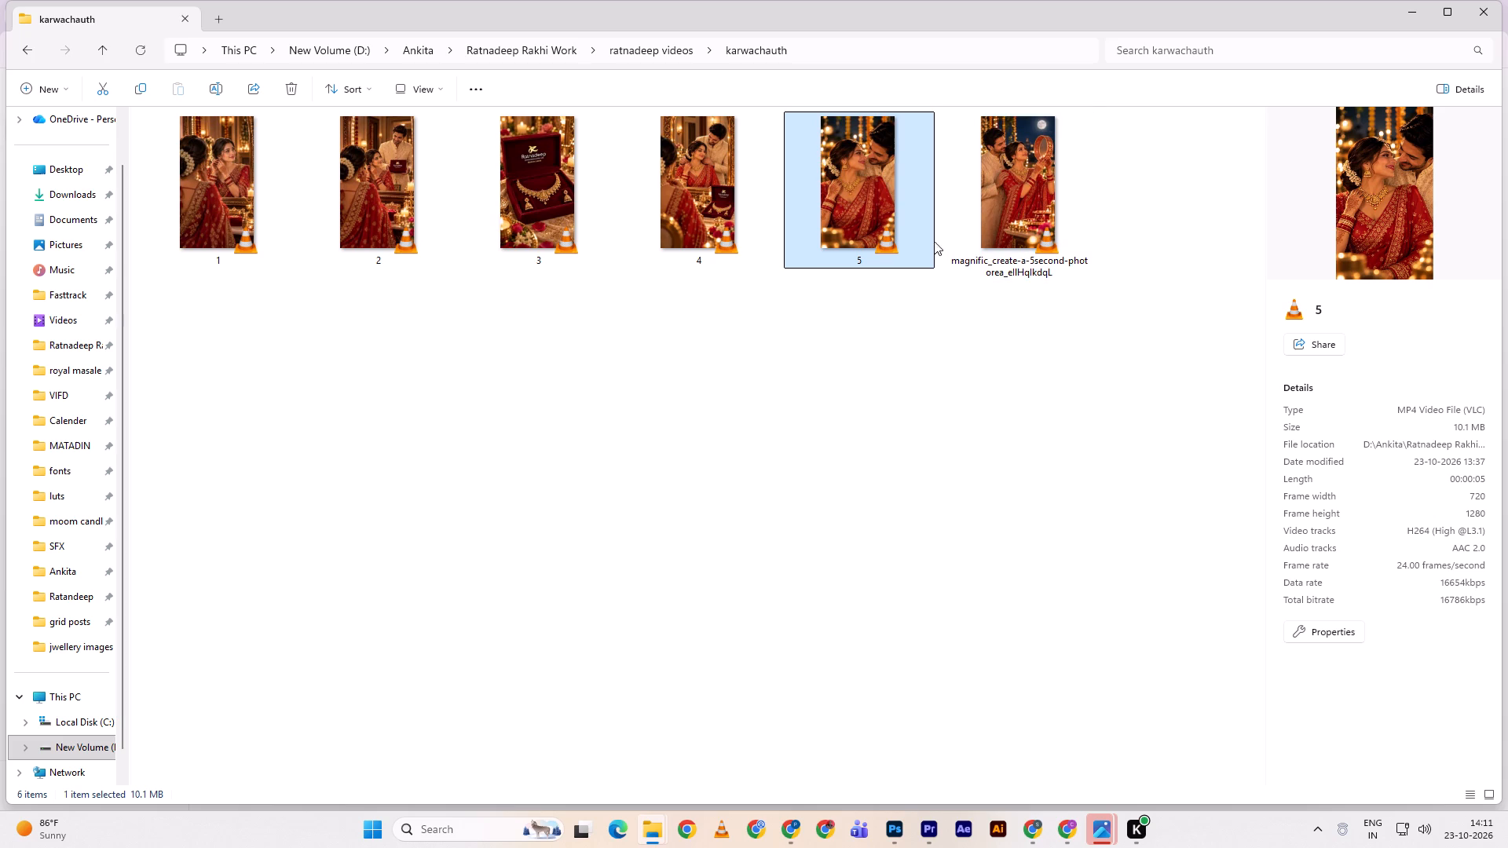
Rename the clip of the bride holding the sieve under the moon as 6.
right_click(1012, 209)
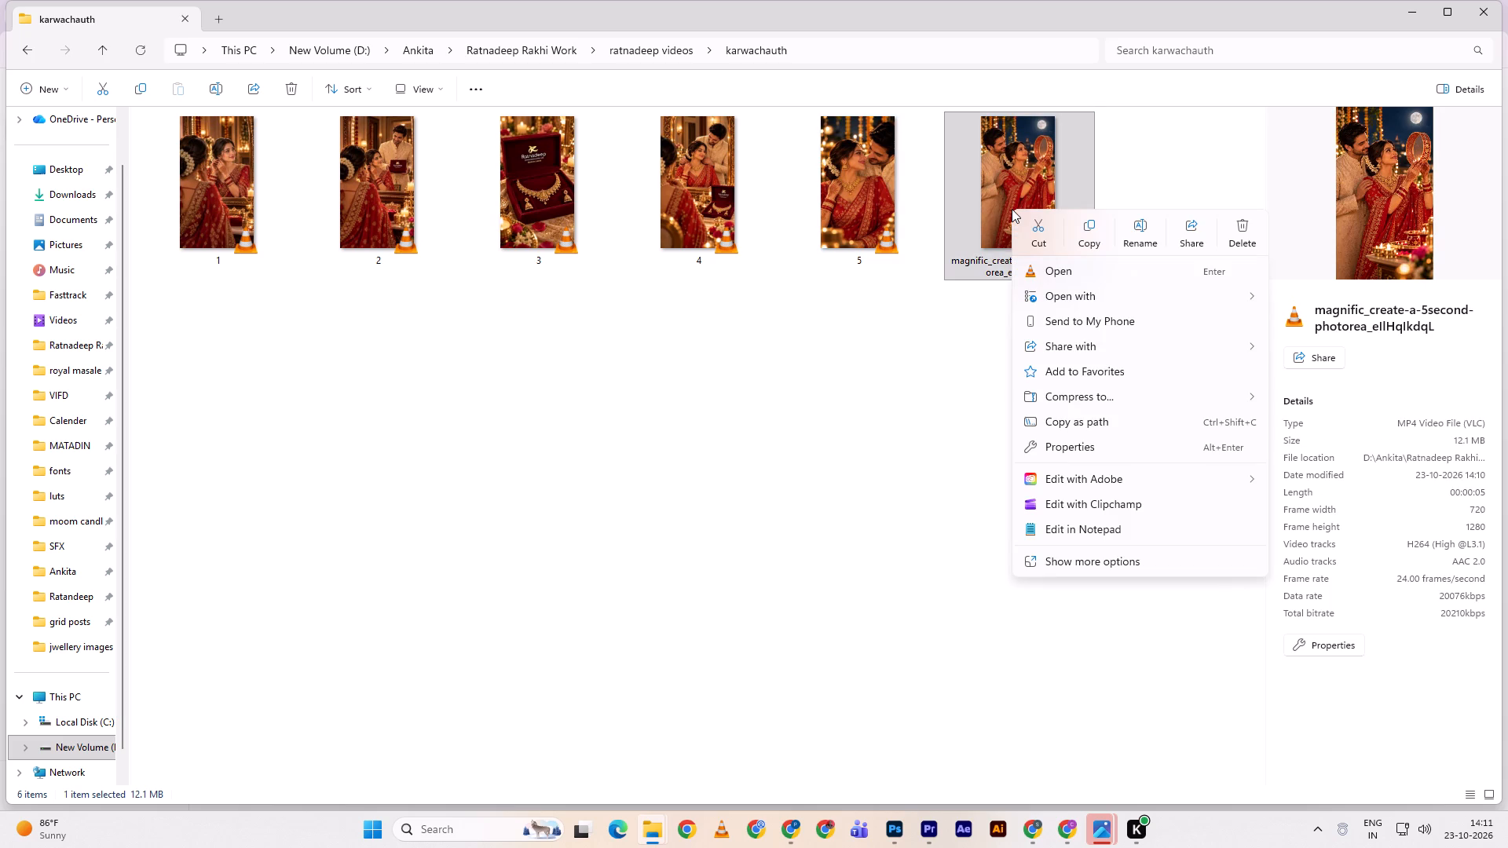
click(1135, 243)
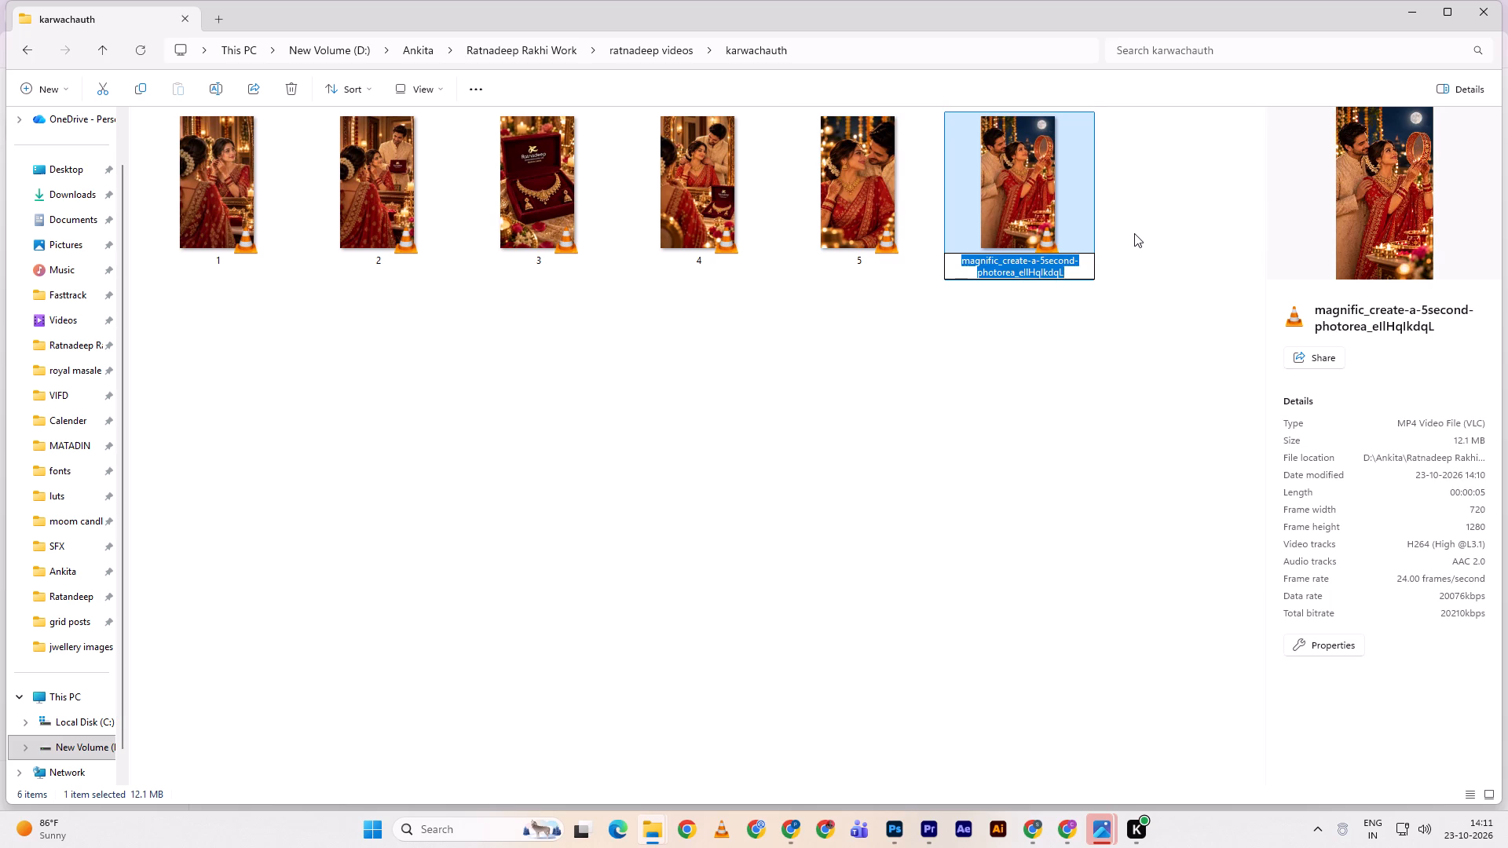
key(6)
key(Return)
click(989, 379)
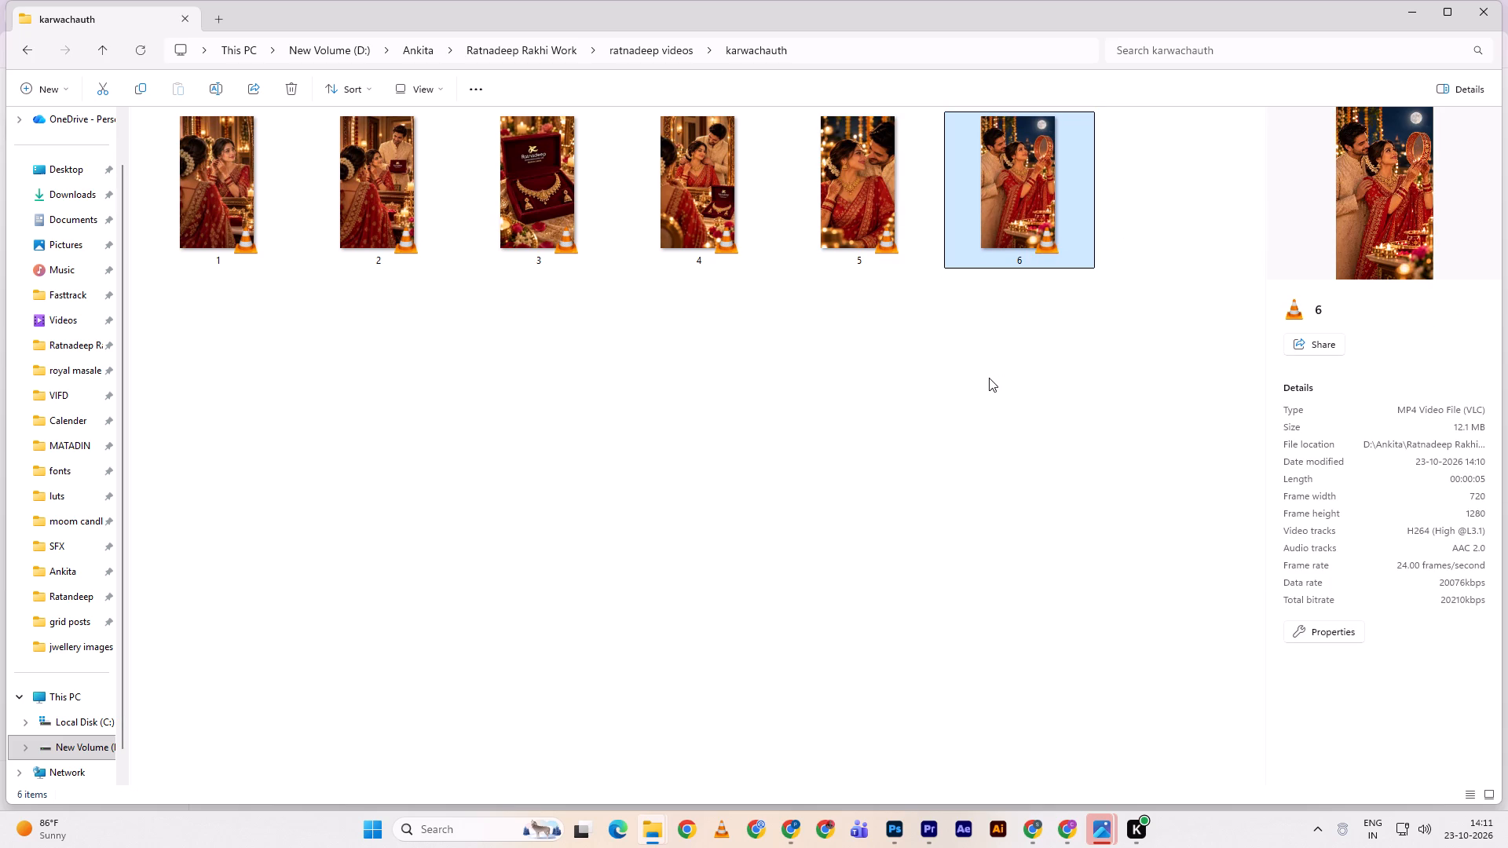
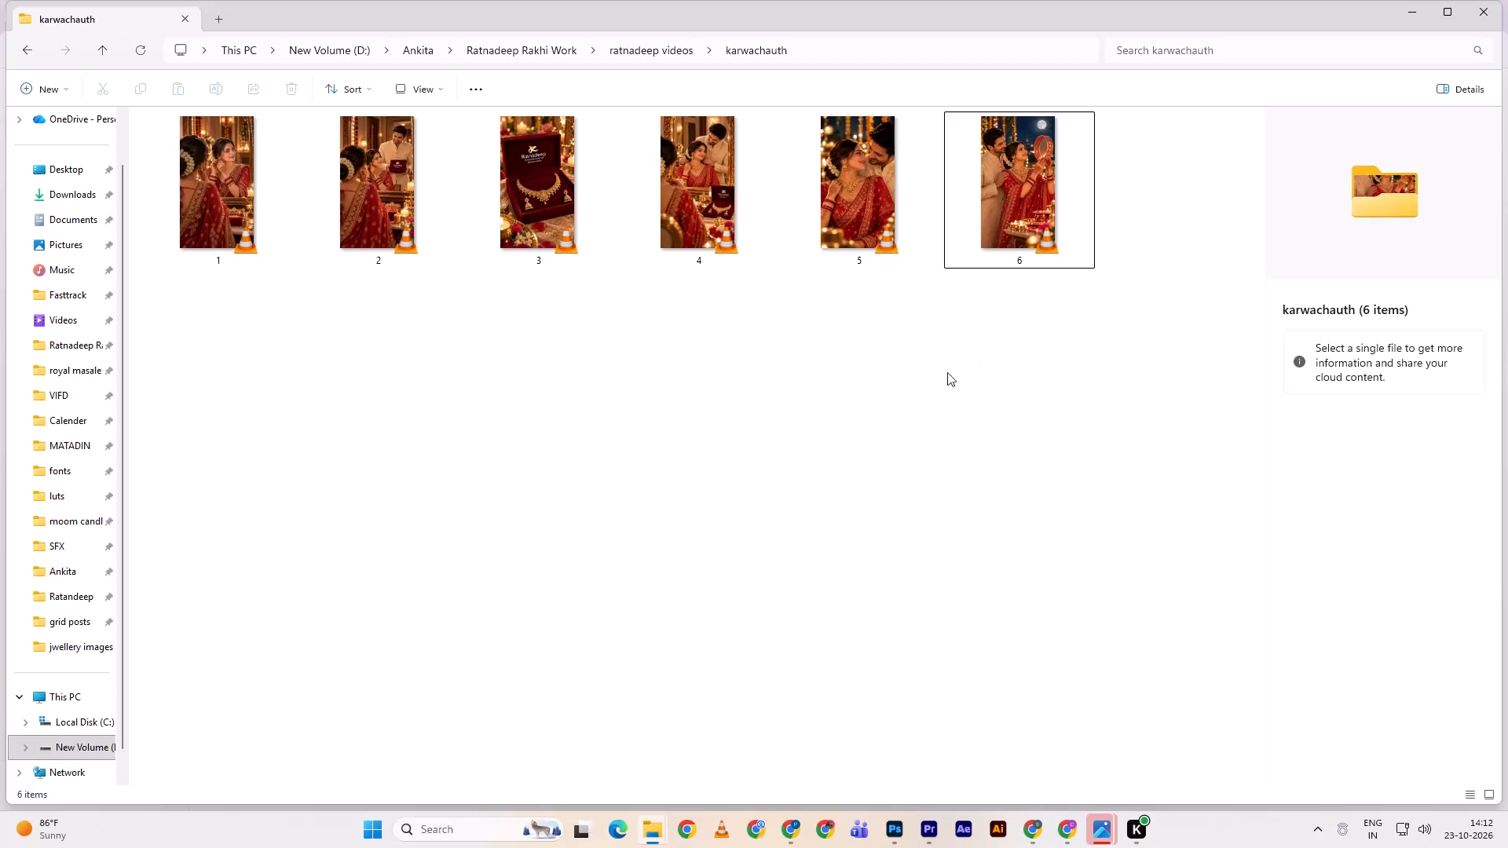
Import all six numbered clips from the karwachauth folder into the Premiere project.
click(210, 236)
shift+double_click(986, 163)
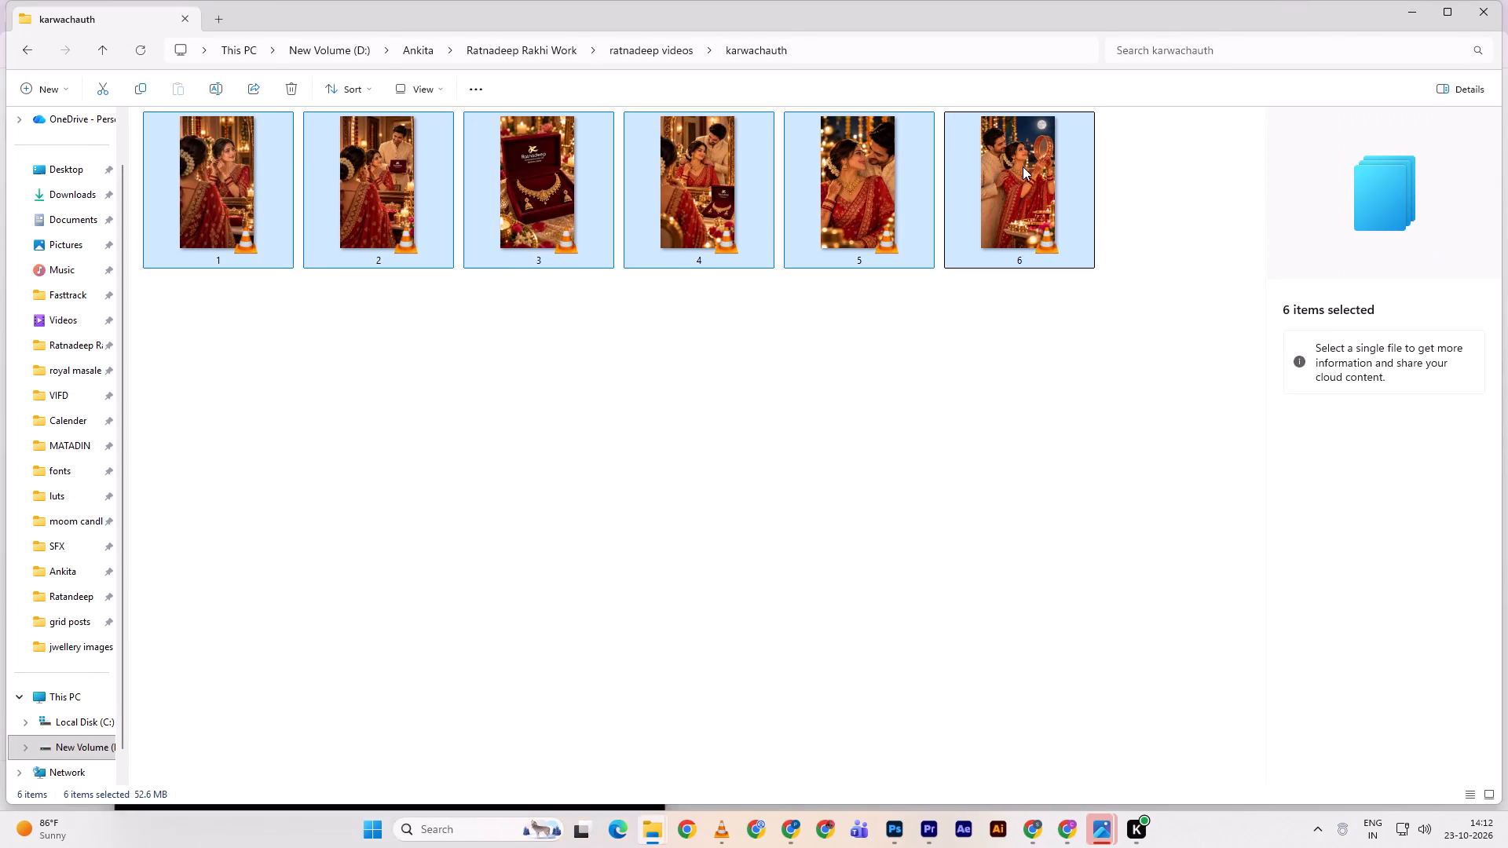
drag(1042, 198, 960, 371)
key(alt+Tab)
key(alt+Tab)
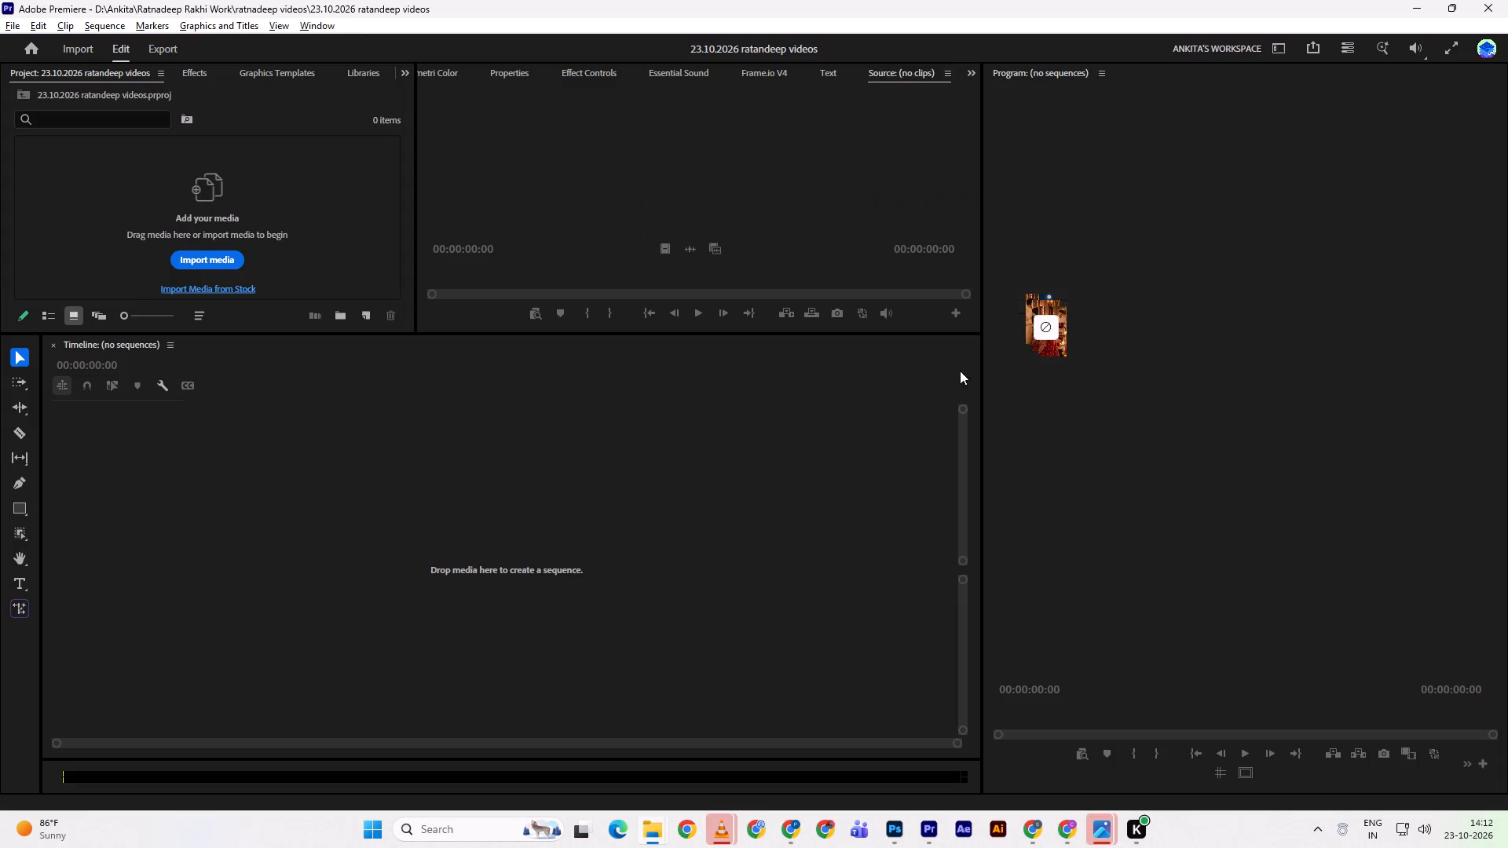
drag(960, 371, 254, 177)
click(254, 177)
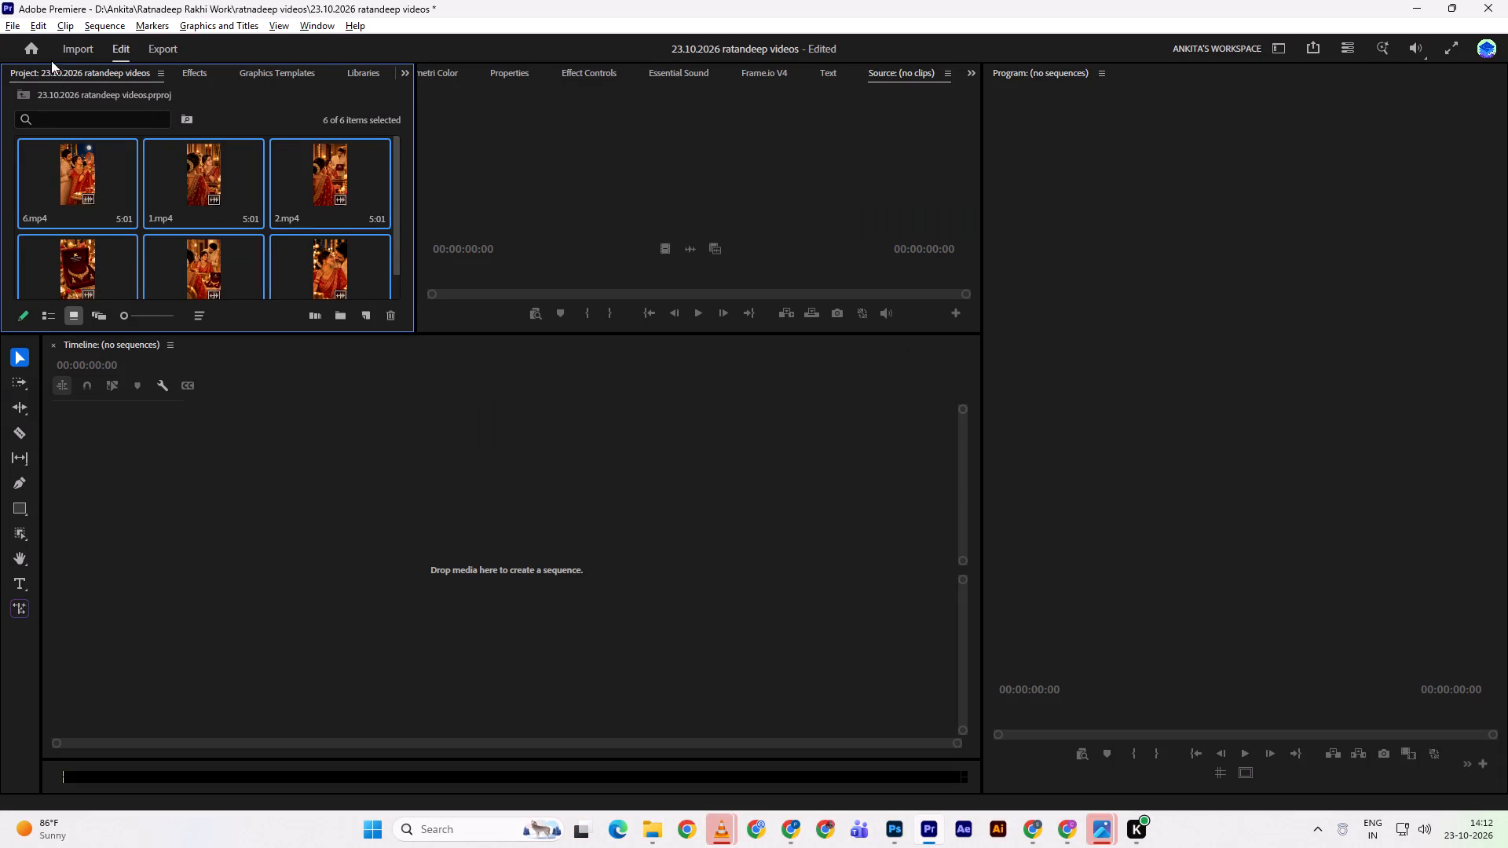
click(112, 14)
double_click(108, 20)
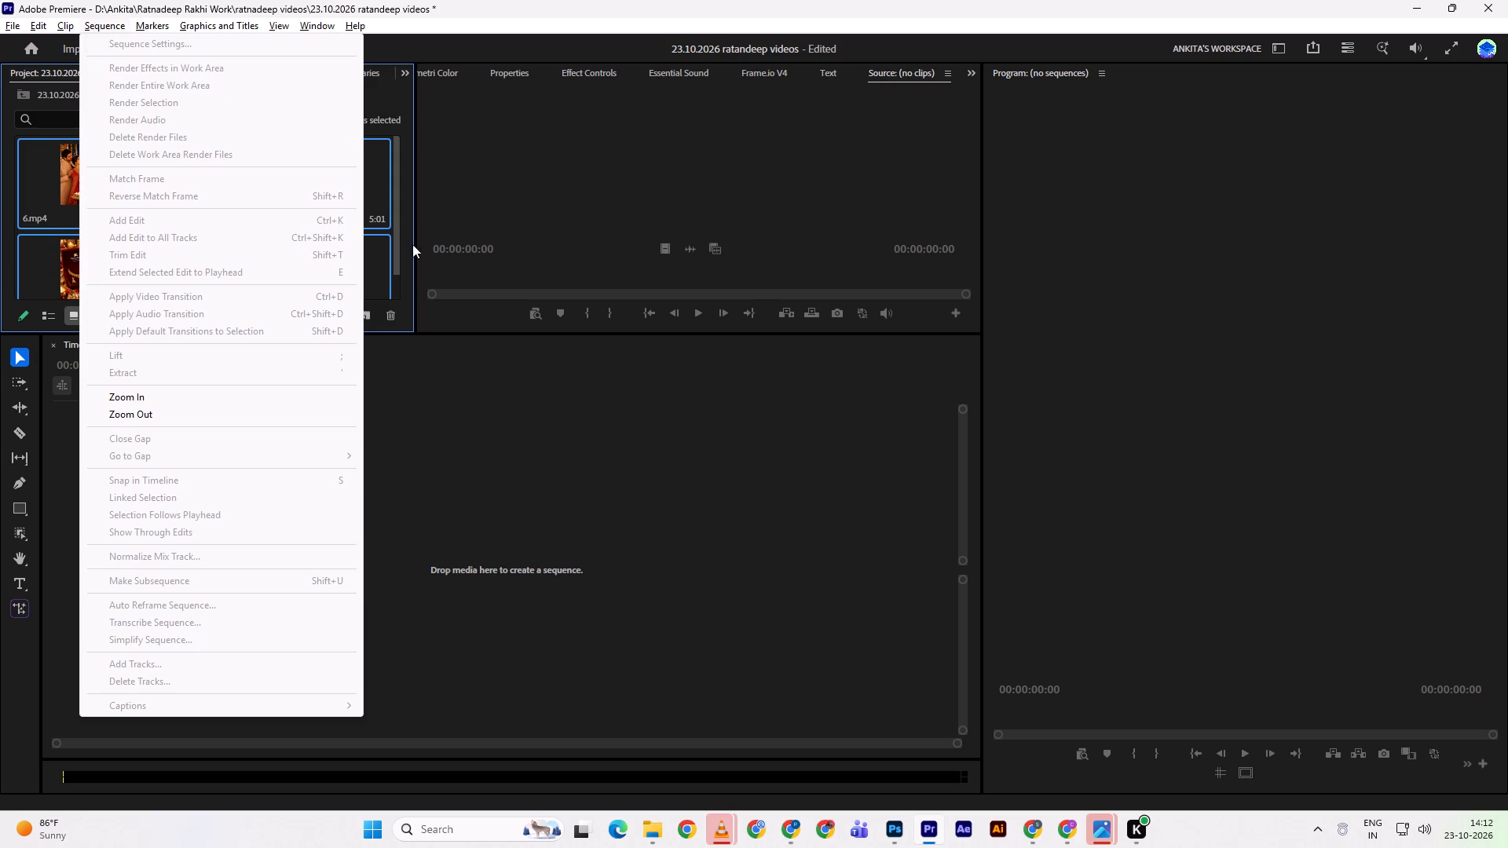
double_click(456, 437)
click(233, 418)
Create a new sequence from 1.mp4 by placing it at the start of the empty timeline.
click(215, 175)
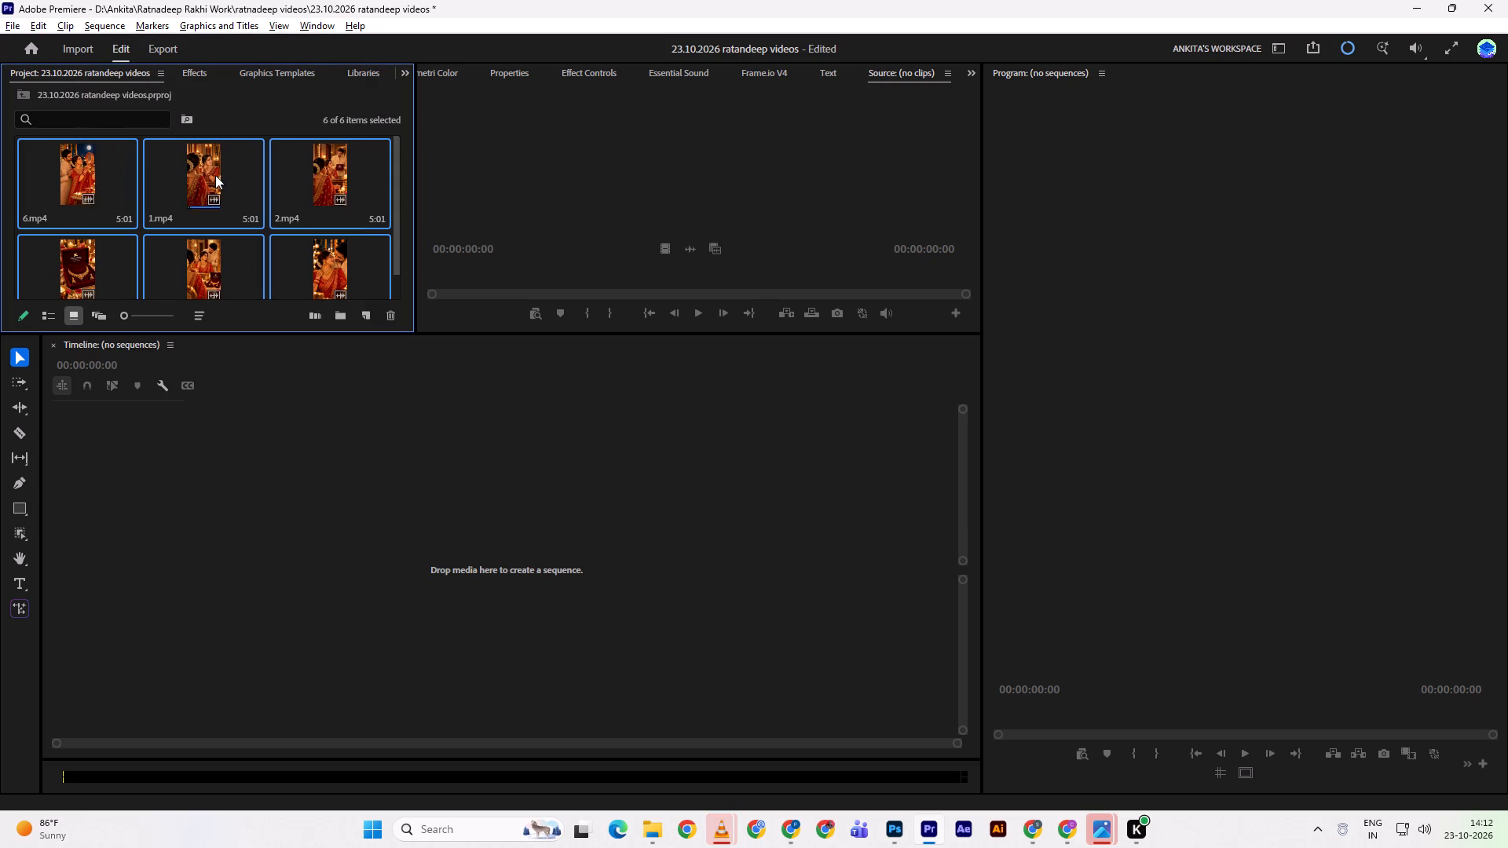
click(210, 175)
drag(210, 166, 205, 546)
drag(188, 166, 196, 252)
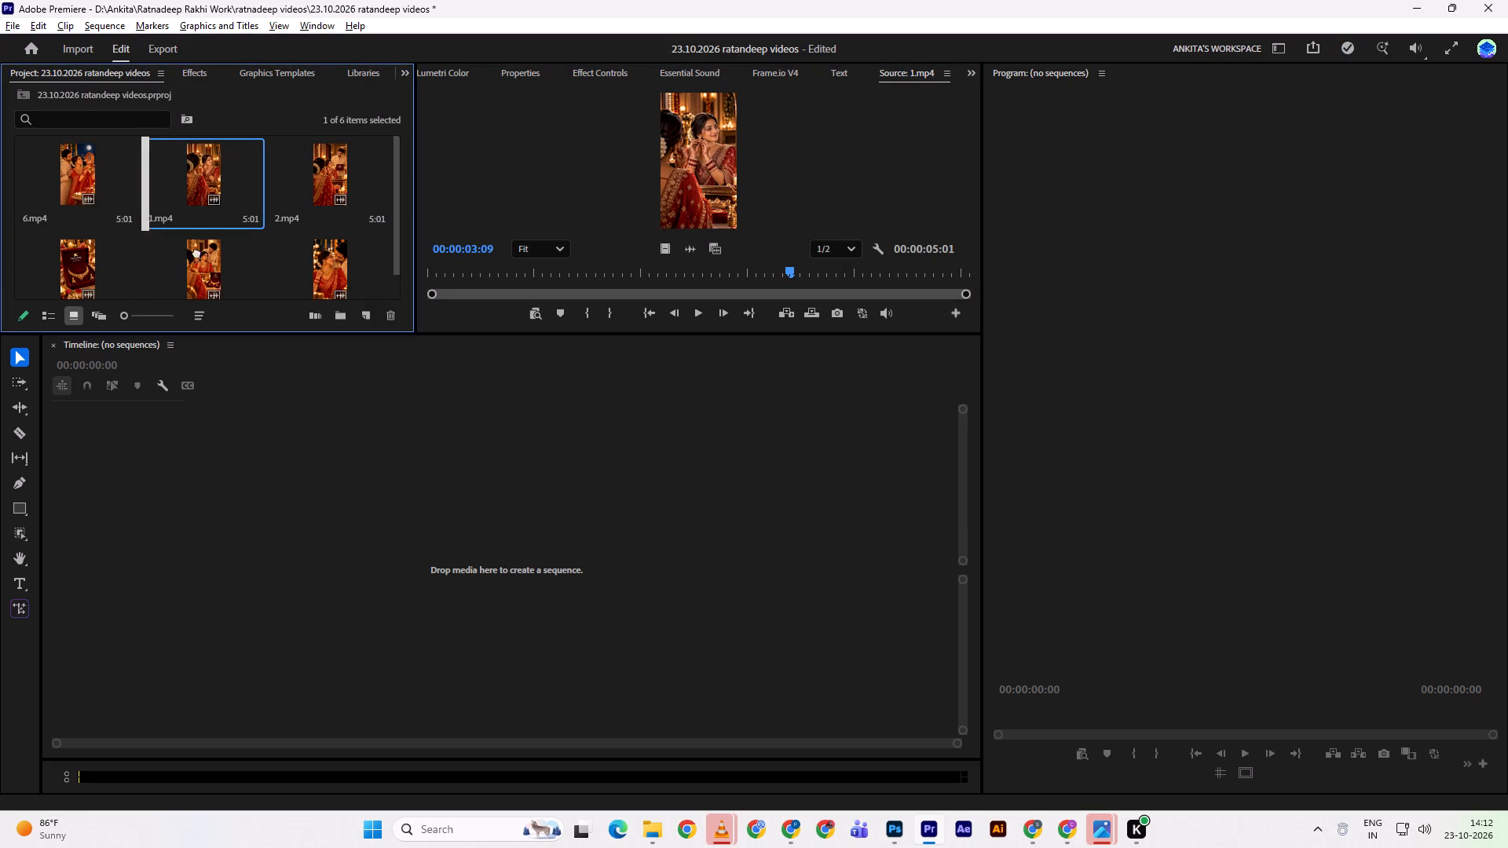
drag(196, 252, 191, 365)
click(191, 365)
drag(205, 181, 206, 485)
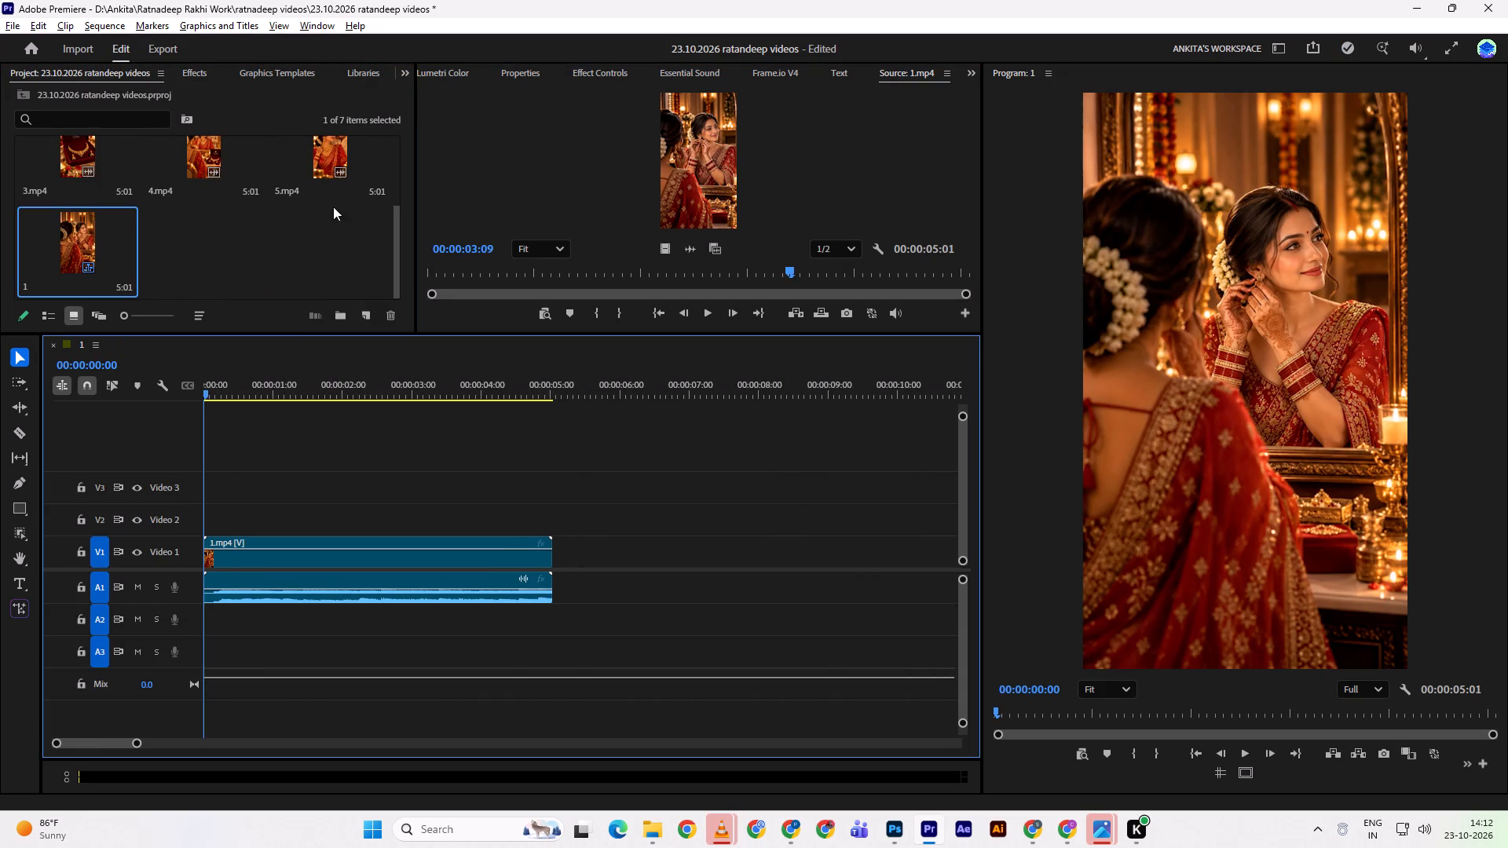
Append 2.mp4 and 3.mp4 in order on Video 1, directly after 1.mp4 without gaps.
alt+scroll(319, 483, down, 4)
scroll(243, 431, up, 4)
scroll(267, 285, up, 5)
drag(343, 171, 445, 551)
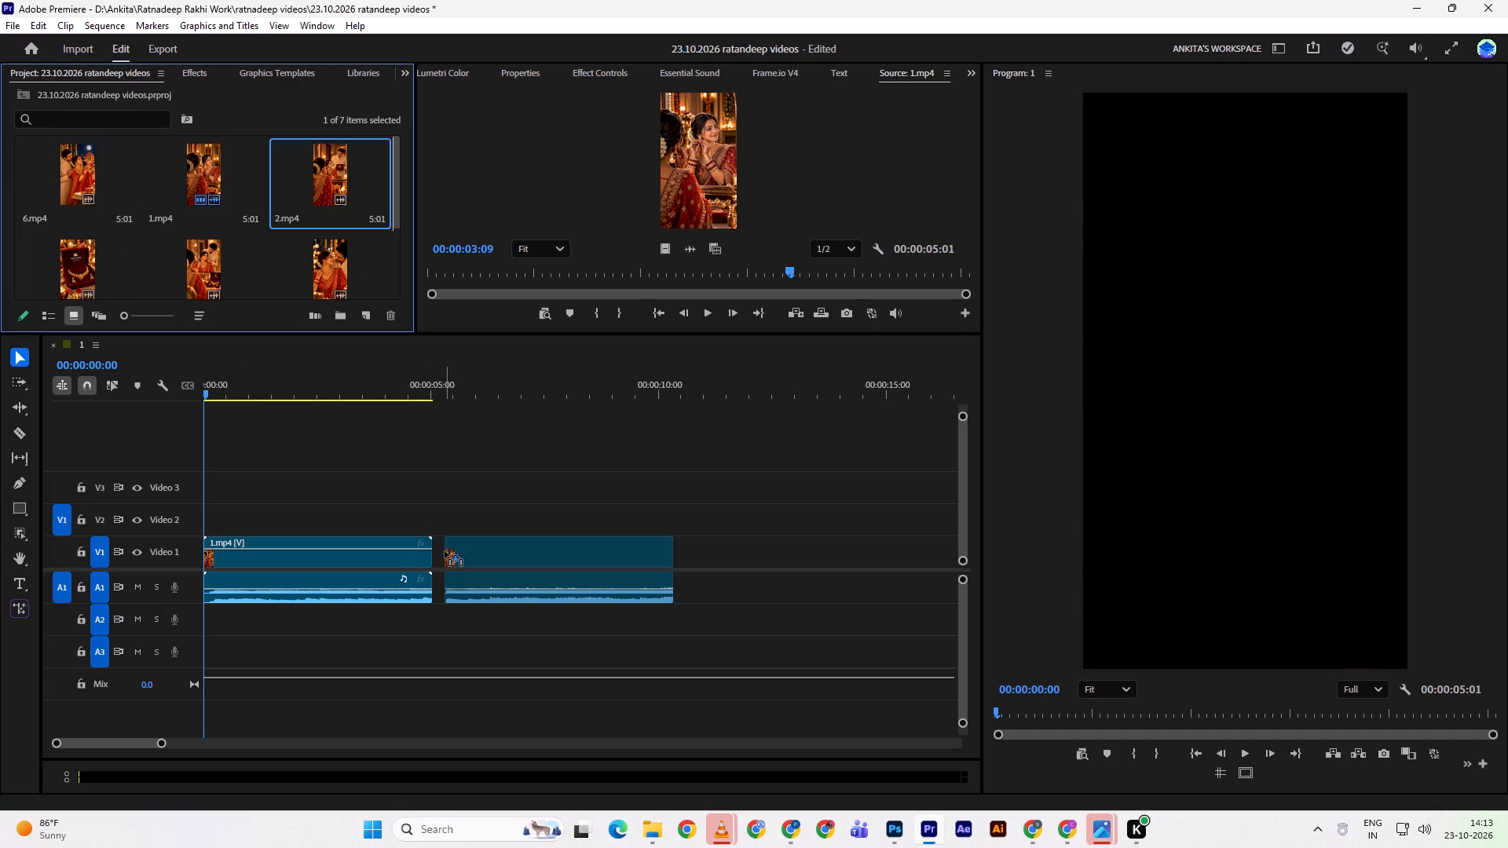
drag(445, 551, 436, 552)
scroll(196, 225, down, 1)
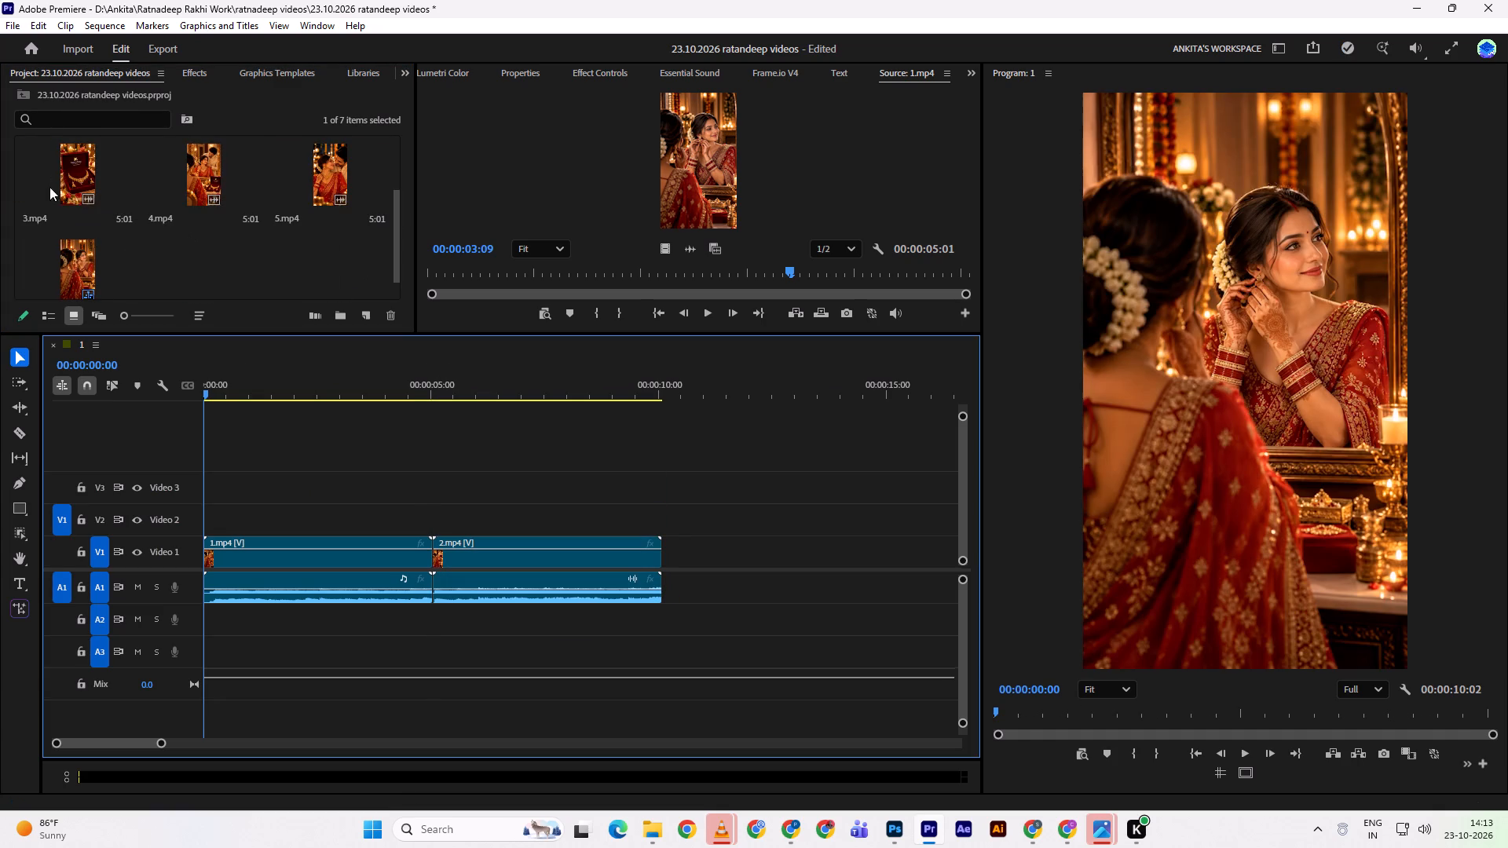
drag(68, 166, 659, 541)
Append 4.mp4, 5.mp4 and 6.mp4 in order on Video 1, directly after 3.mp4 without gaps.
scroll(648, 528, down, 5)
alt+scroll(648, 528, down, 4)
drag(210, 170, 495, 545)
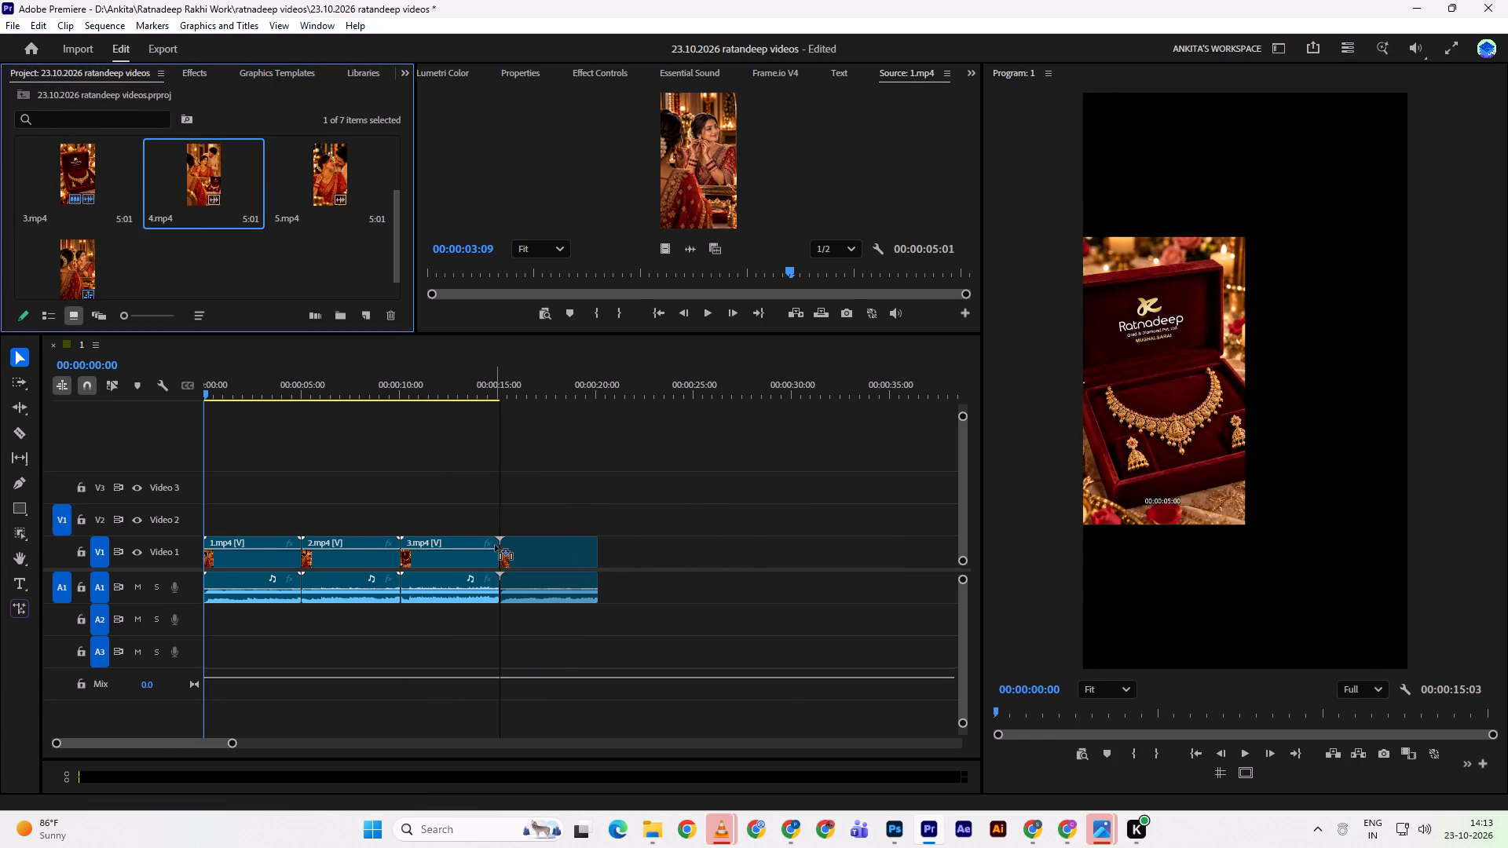
drag(495, 545, 496, 546)
drag(317, 180, 595, 586)
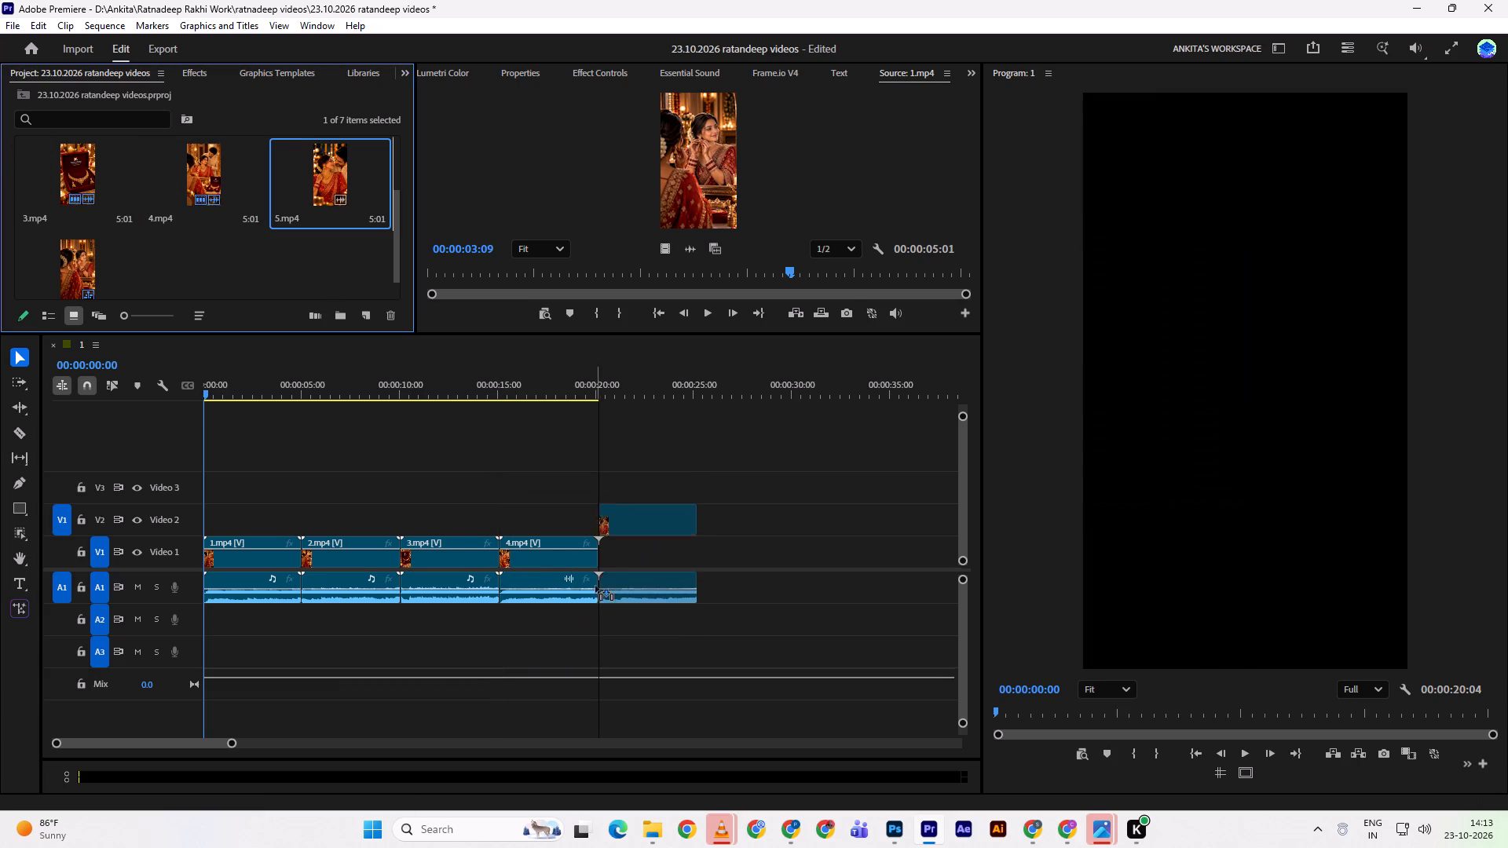
drag(595, 586, 600, 567)
scroll(255, 248, up, 1)
scroll(255, 248, down, 3)
scroll(255, 248, up, 3)
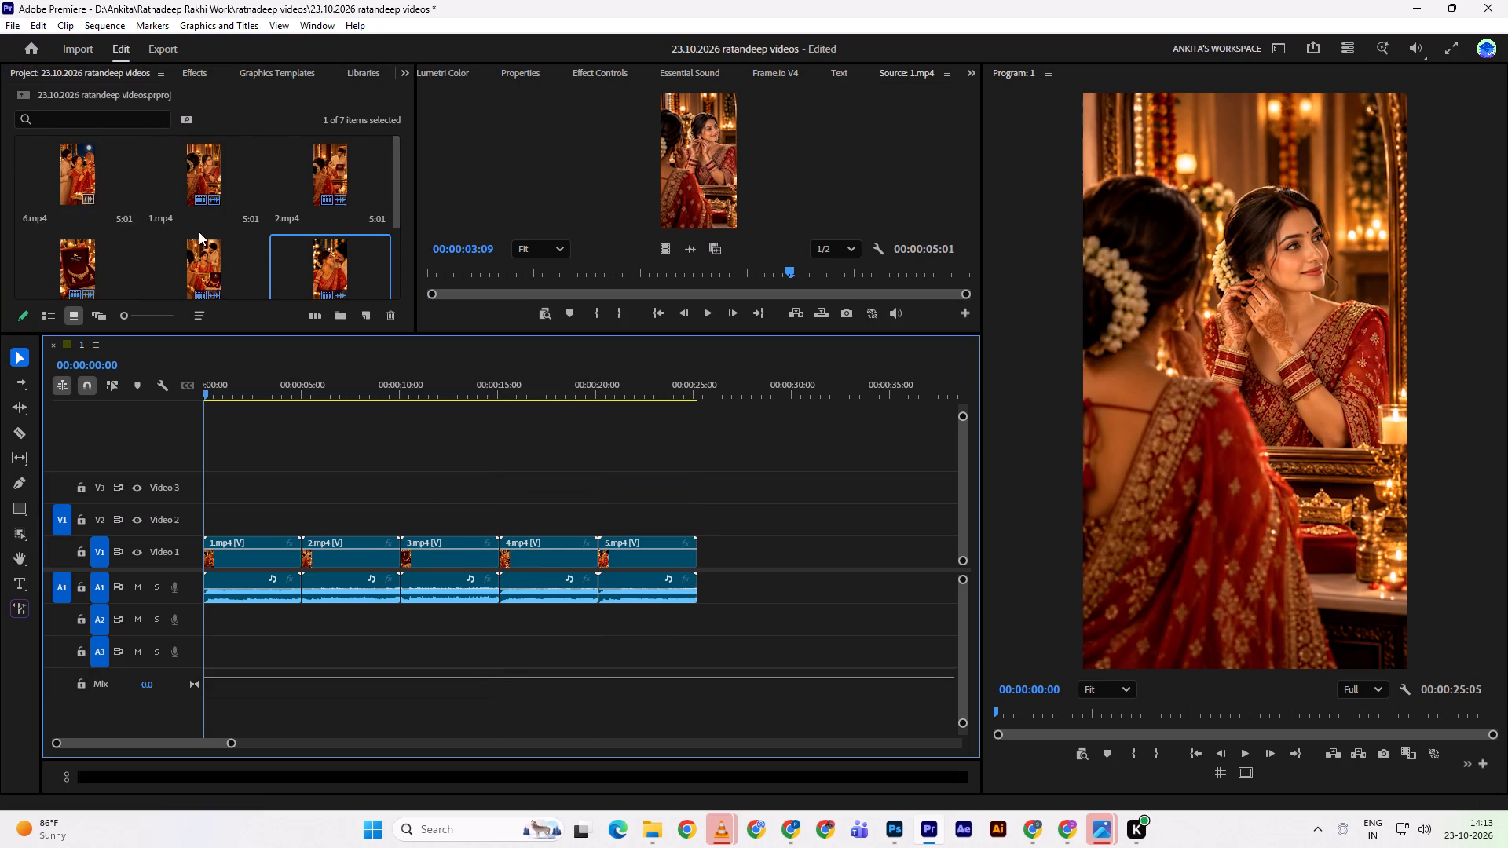
drag(75, 169, 705, 584)
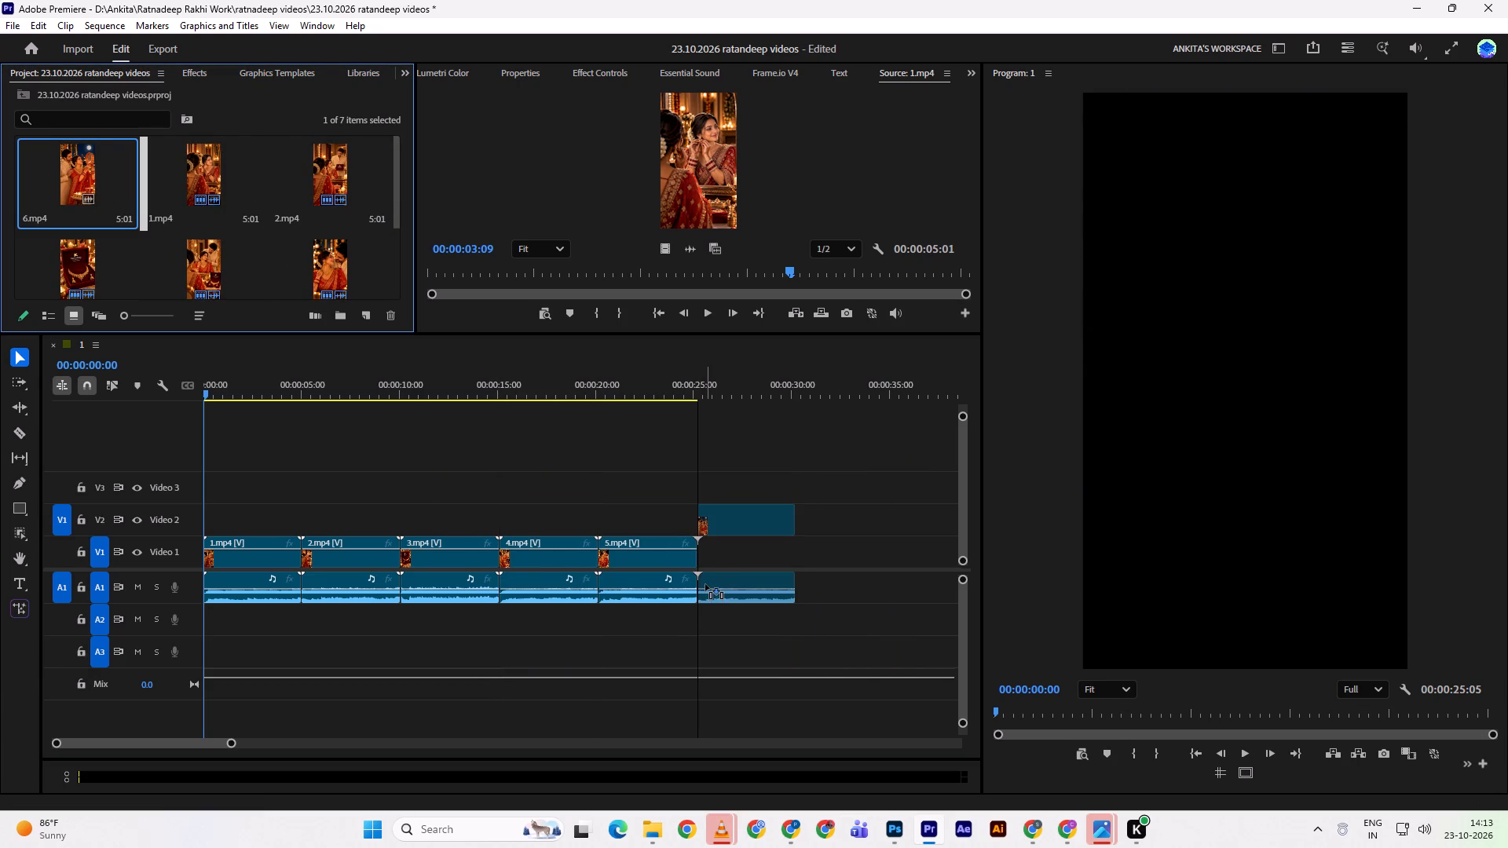
drag(705, 584, 699, 558)
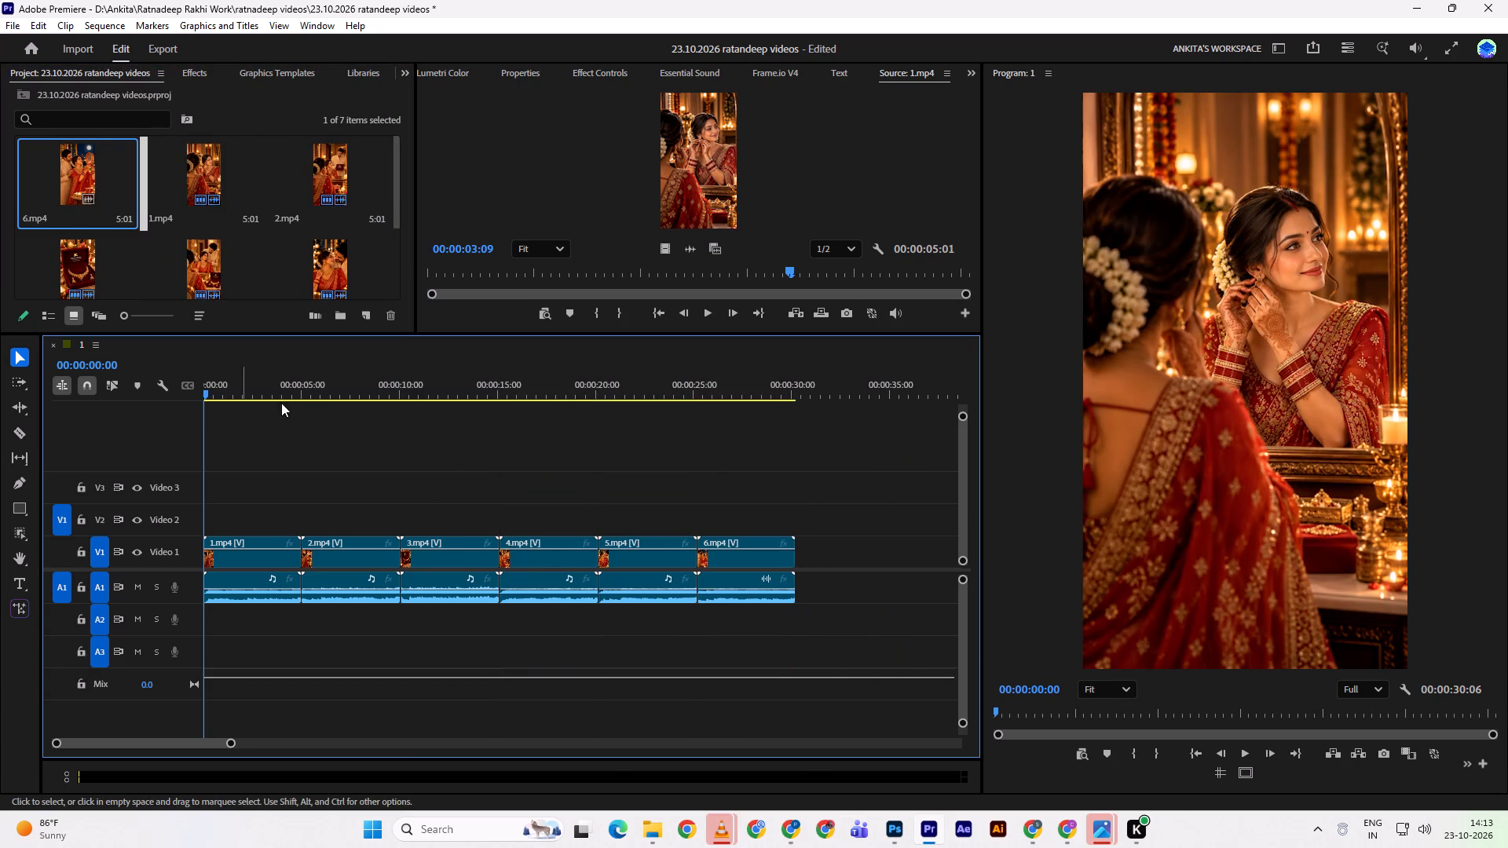
Play the six-clip sequence through and replay it from the start to review it, closing the leftover VLC window of 5.mp4.
key(space)
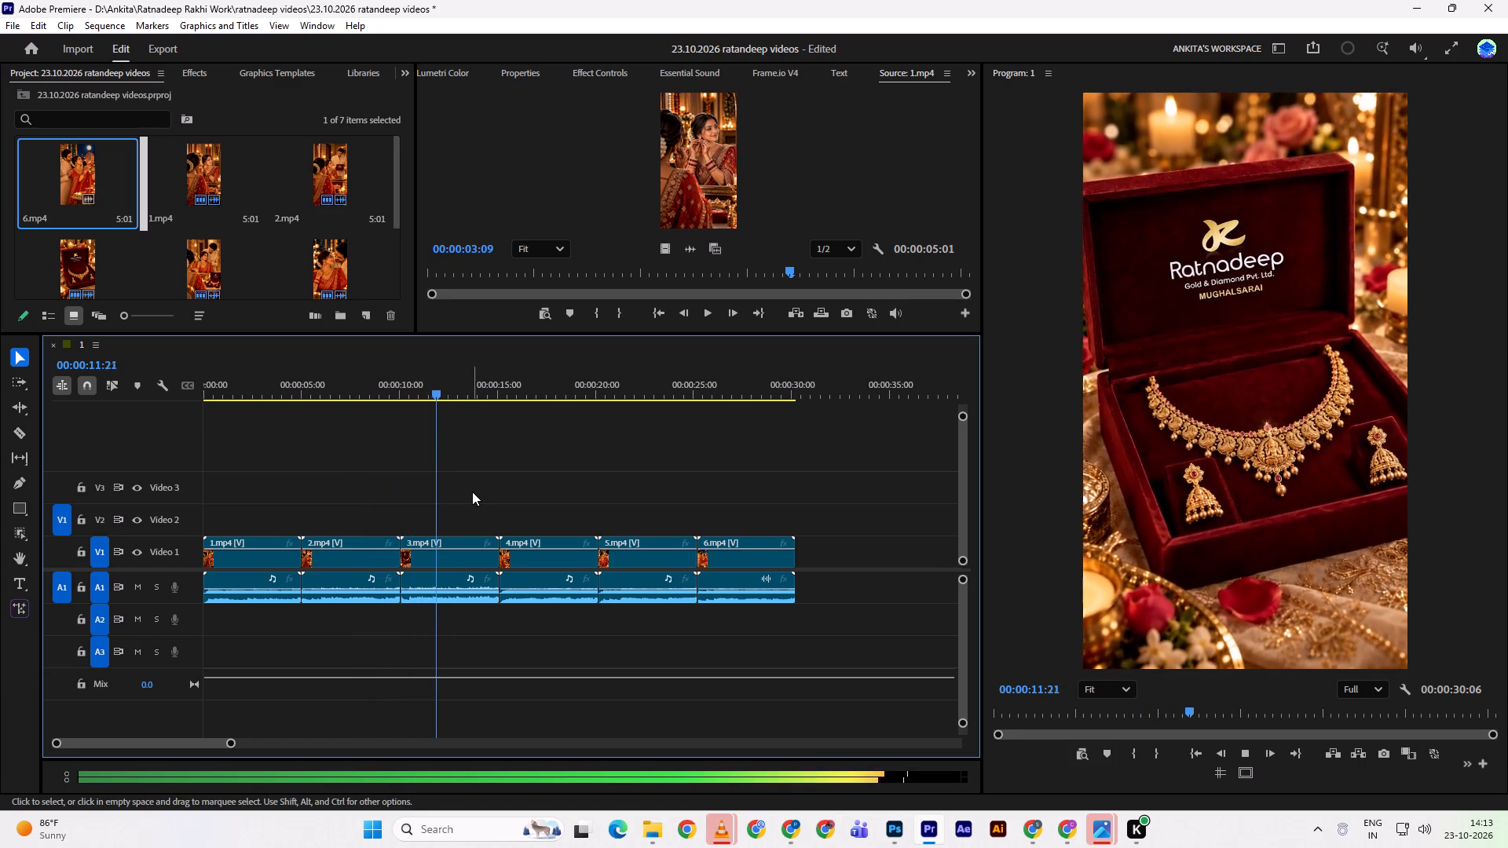
key(space)
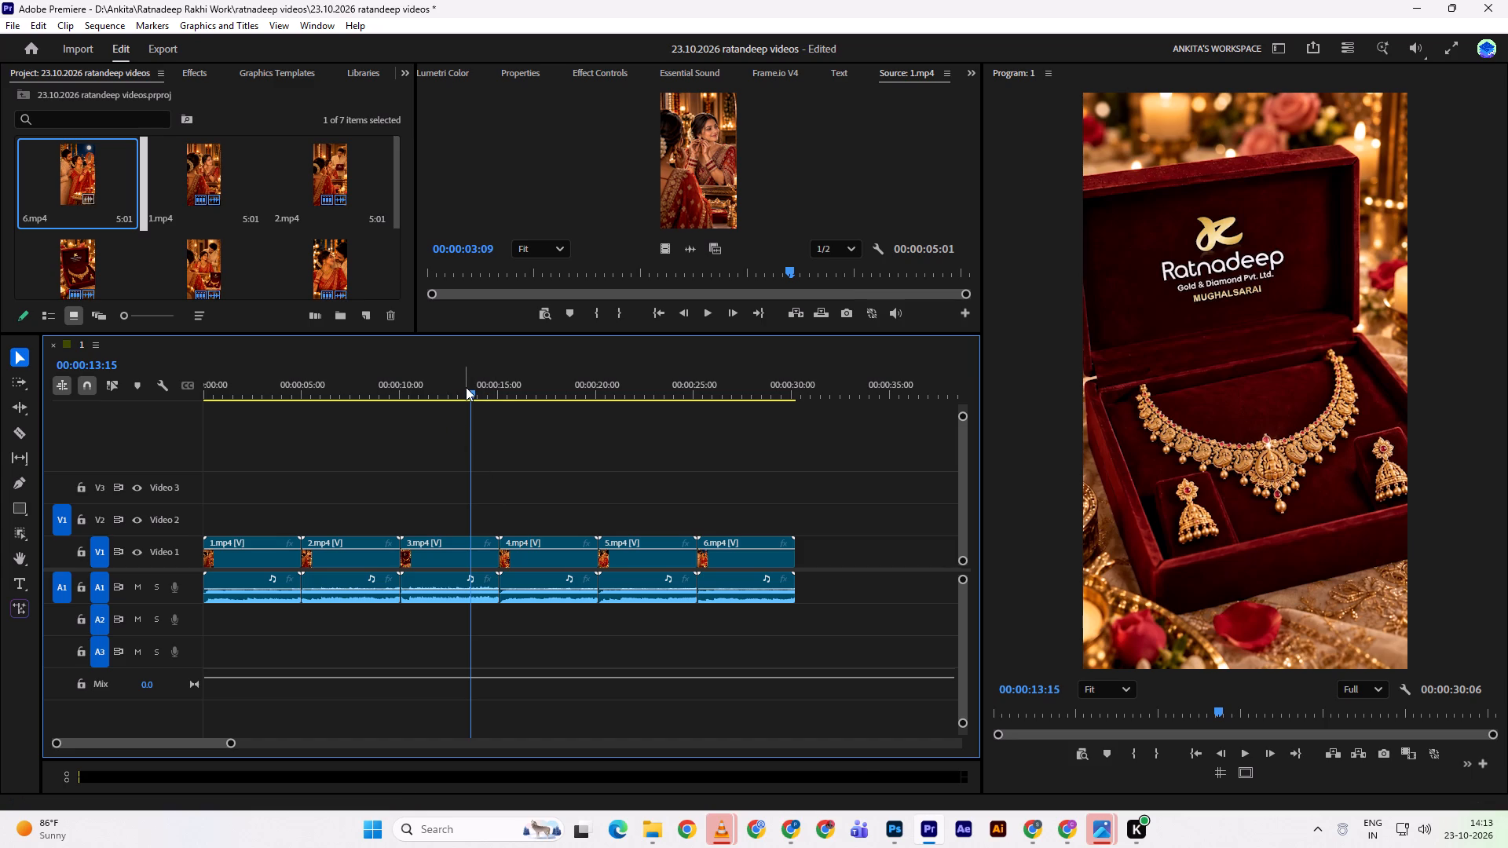
key(space)
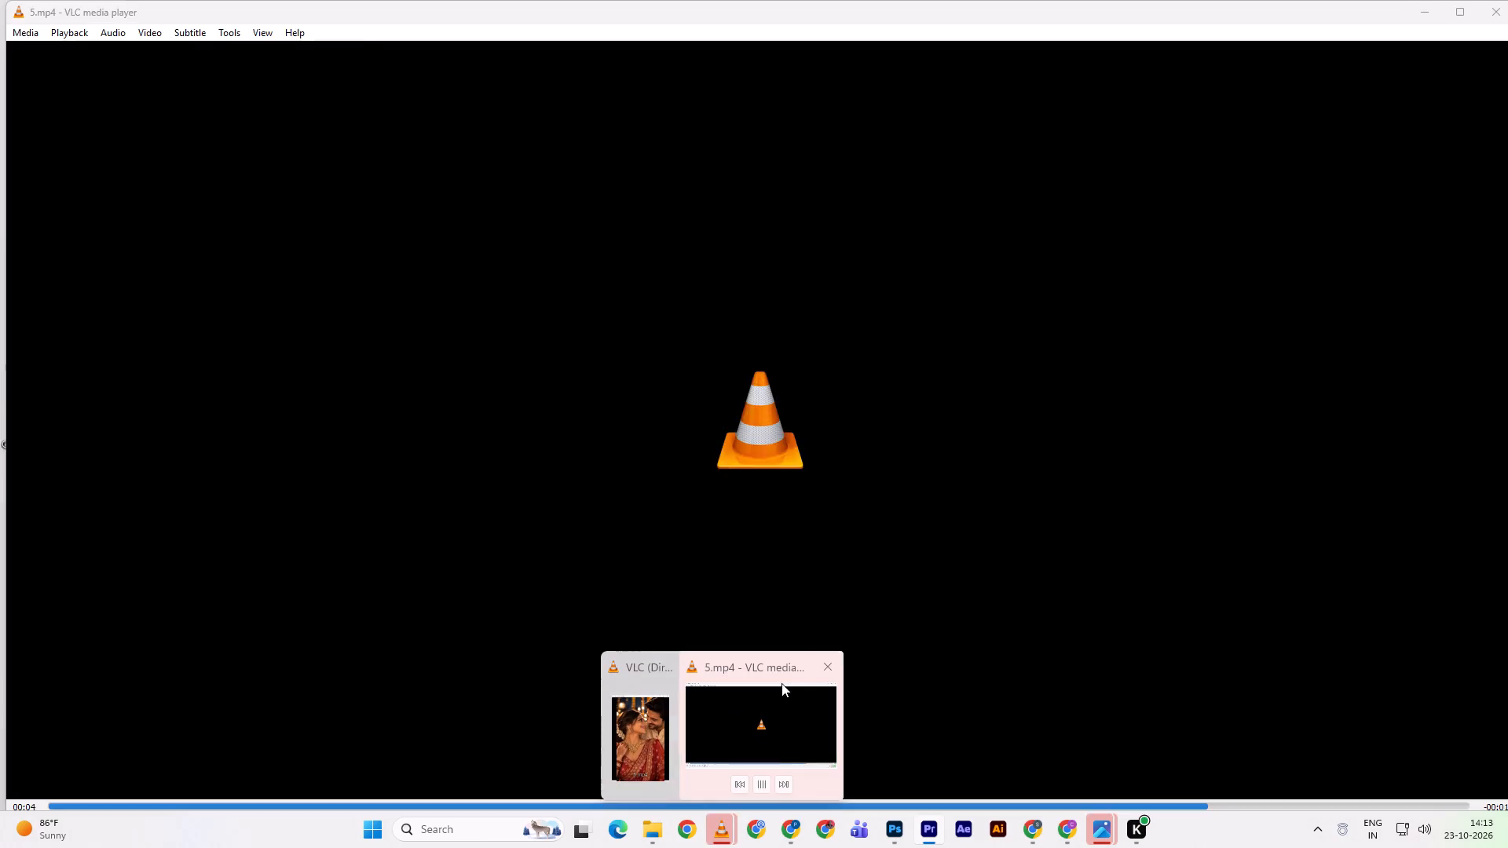
click(834, 660)
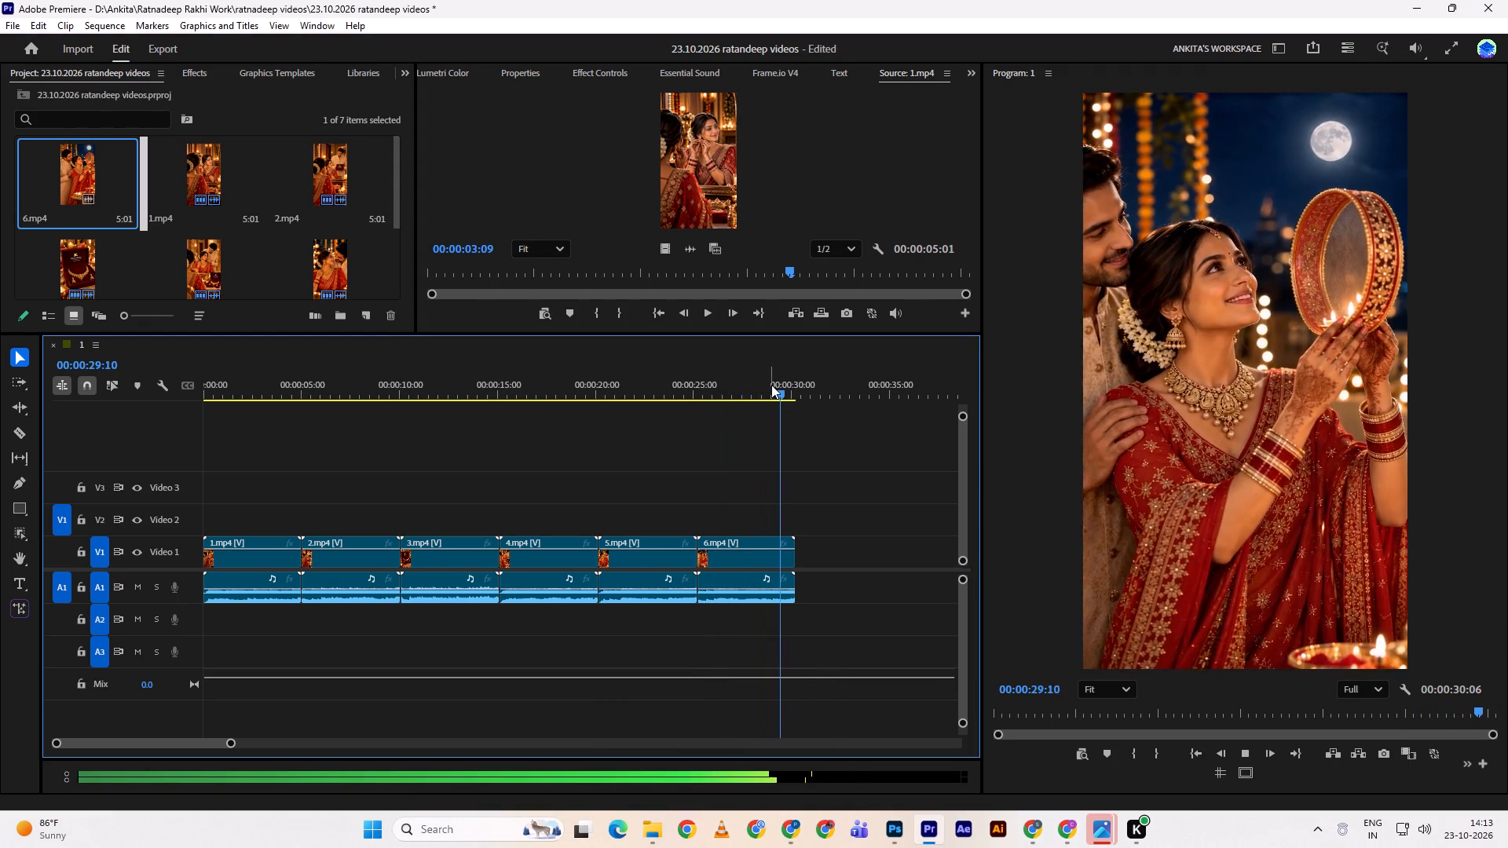
drag(778, 387, 25, 516)
key(space)
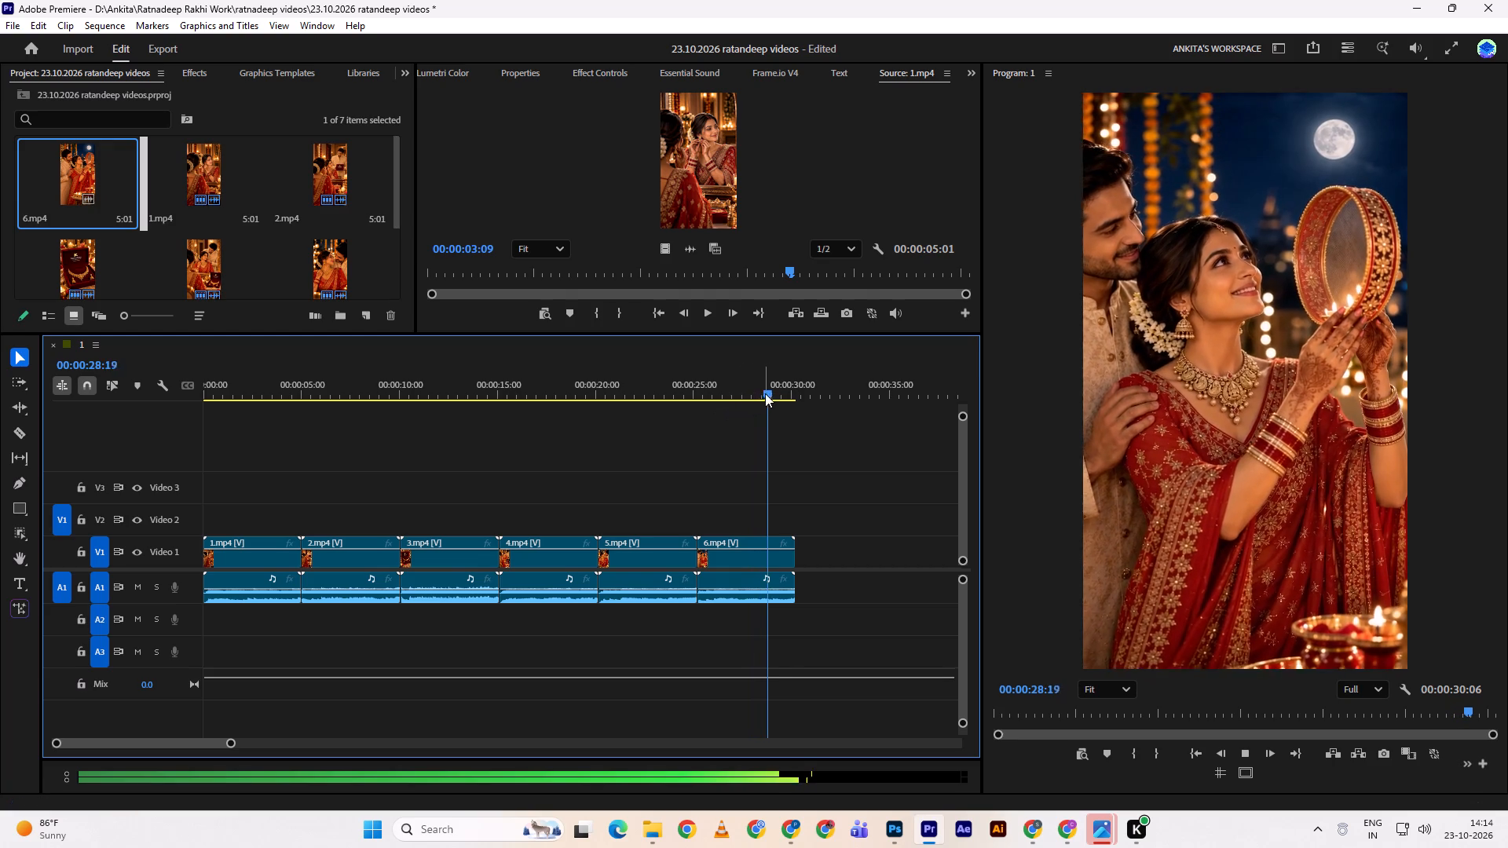
drag(770, 392, 247, 442)
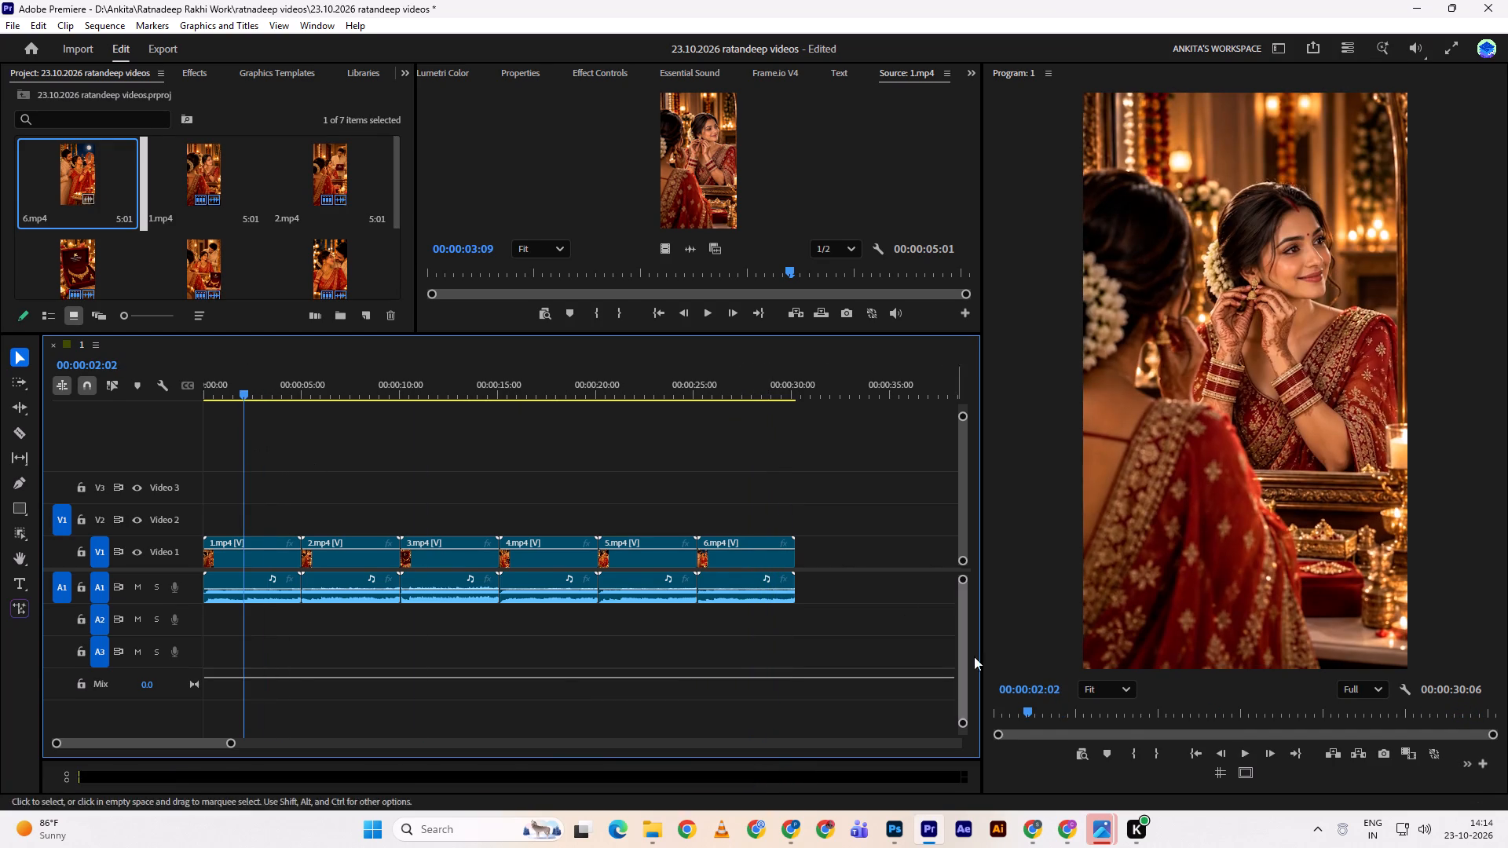
Switch to Chrome, open YouTube and search for Karwa Chauth songs with the query "karwa cahuth siong".
click(1041, 832)
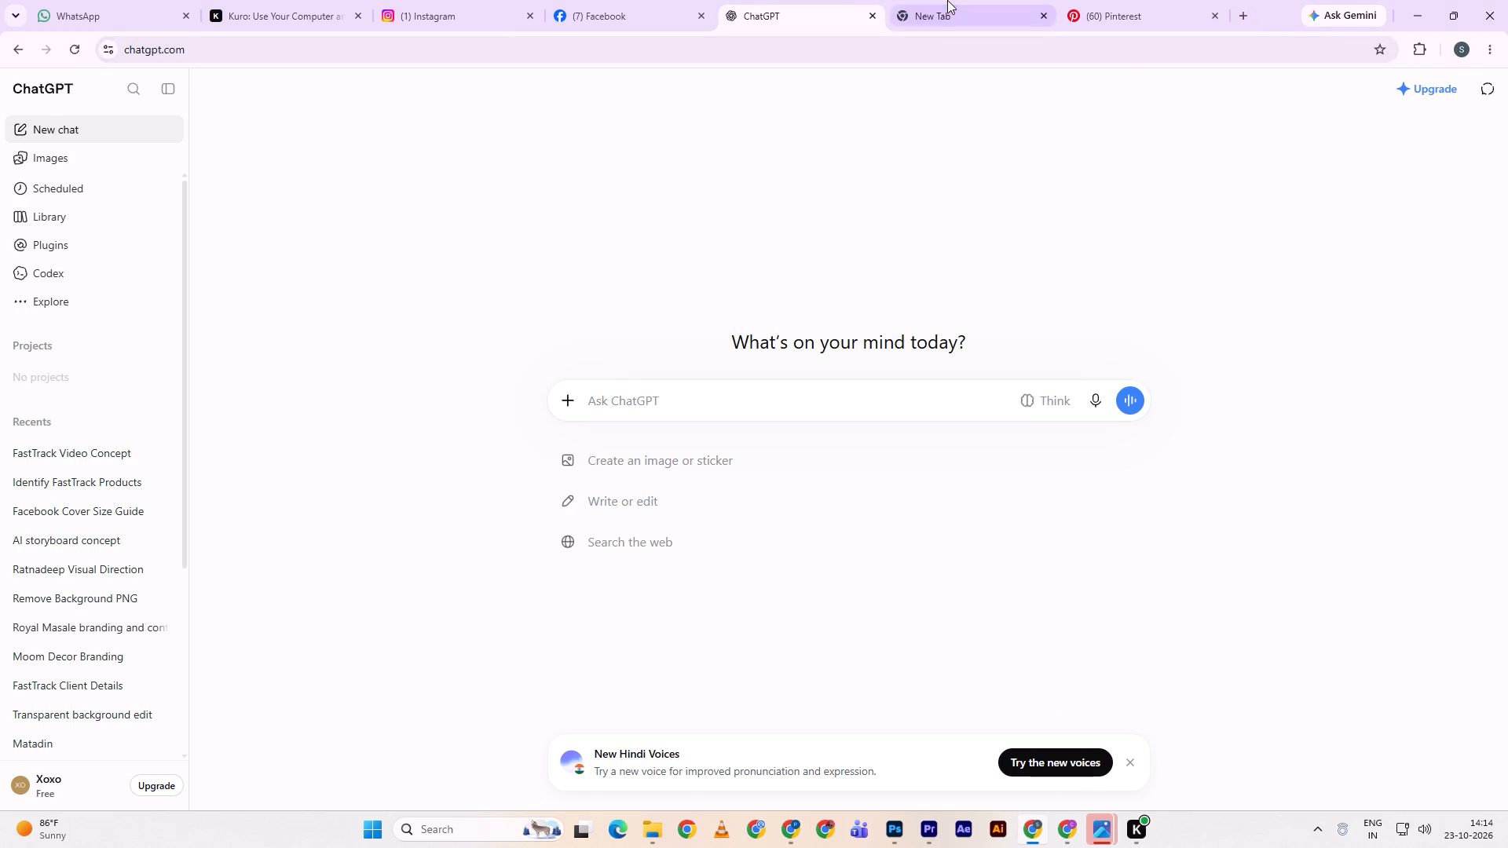
click(947, 0)
click(814, 467)
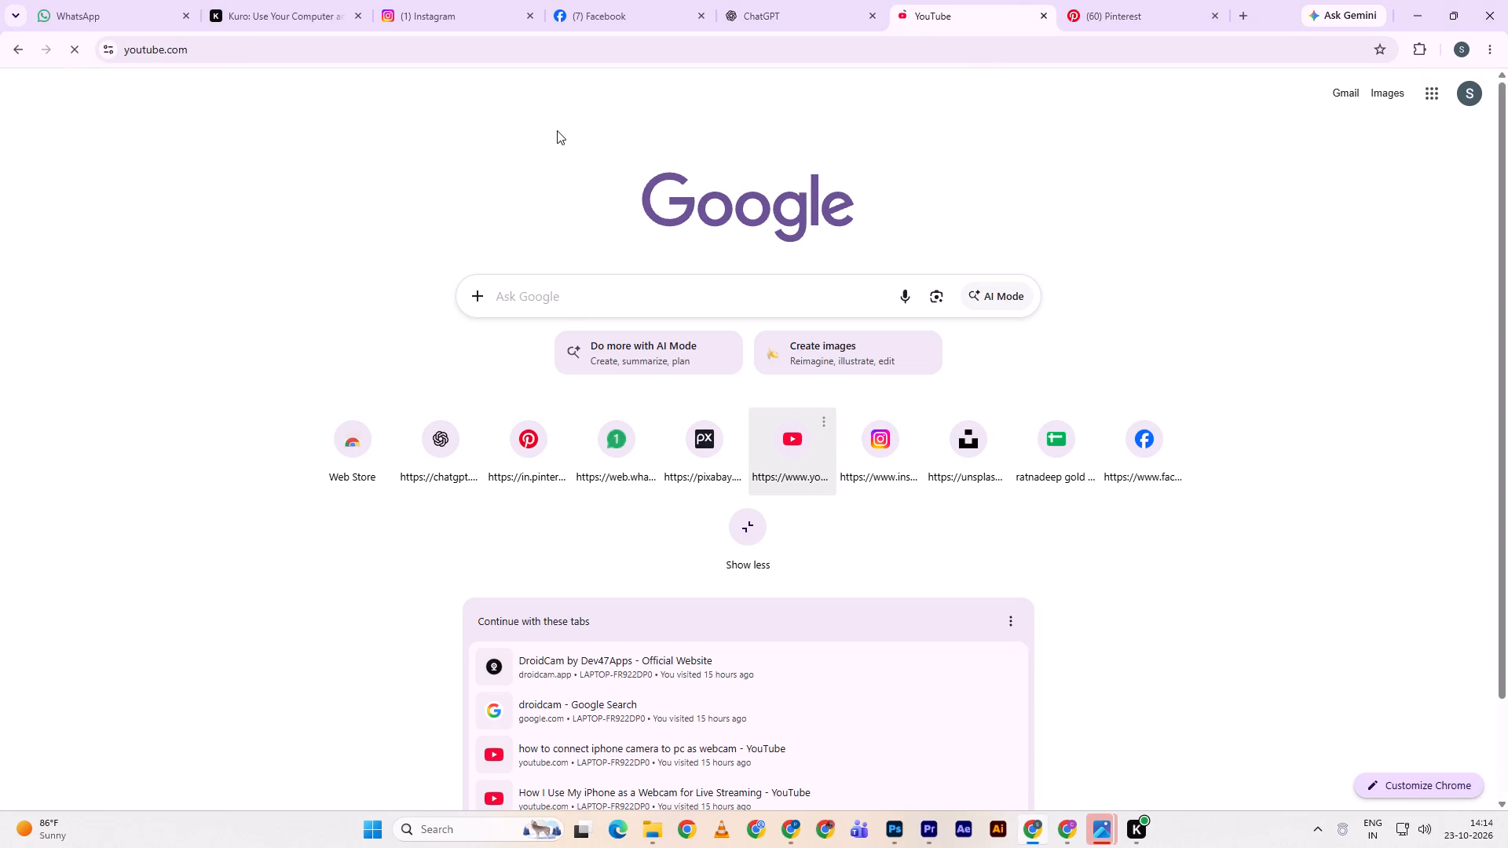
click(611, 91)
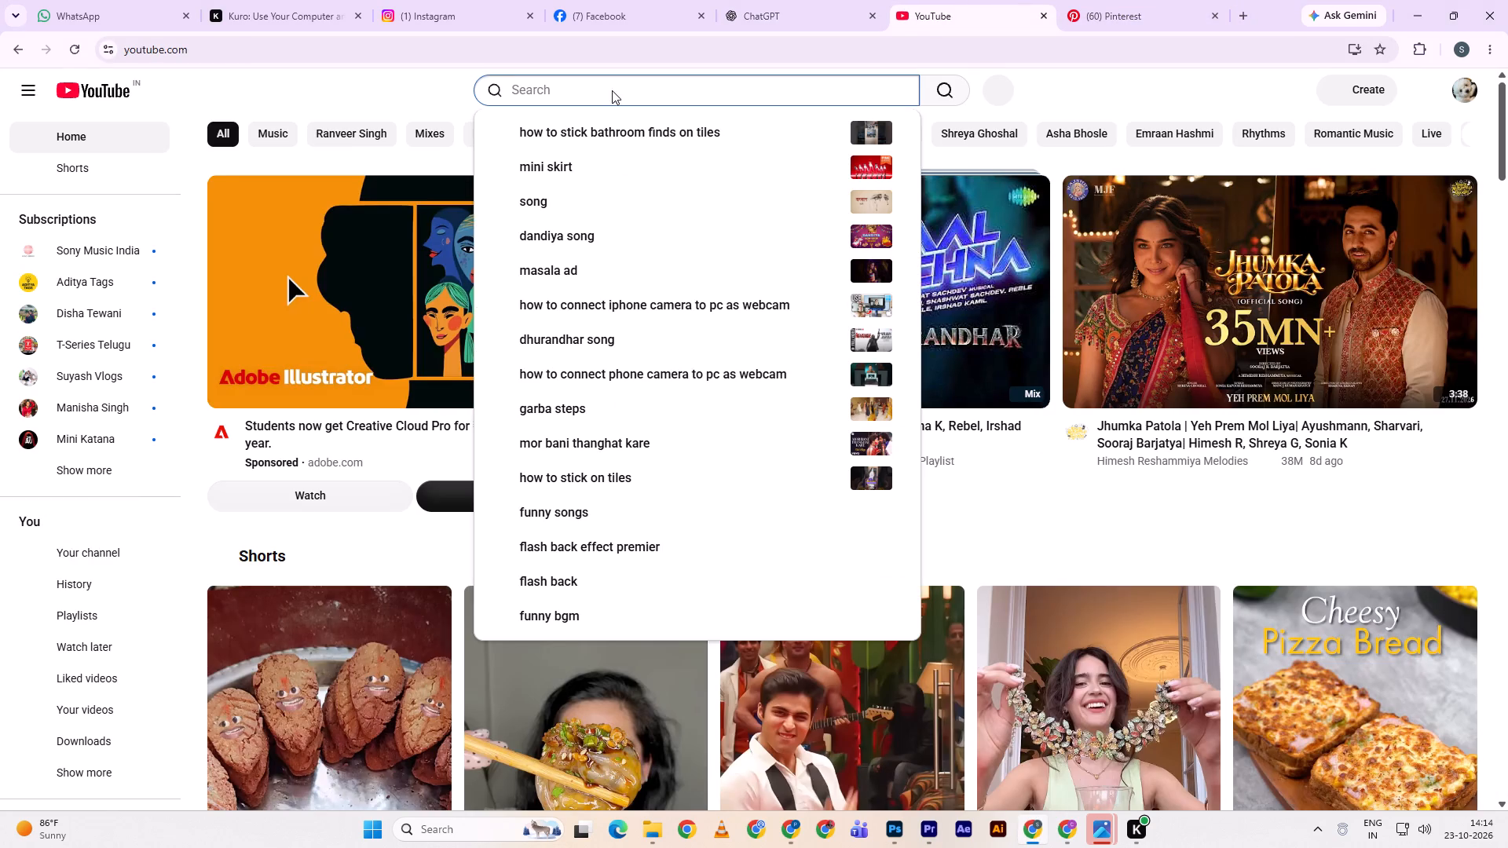
text(karwa caht)
key(BackSpace)
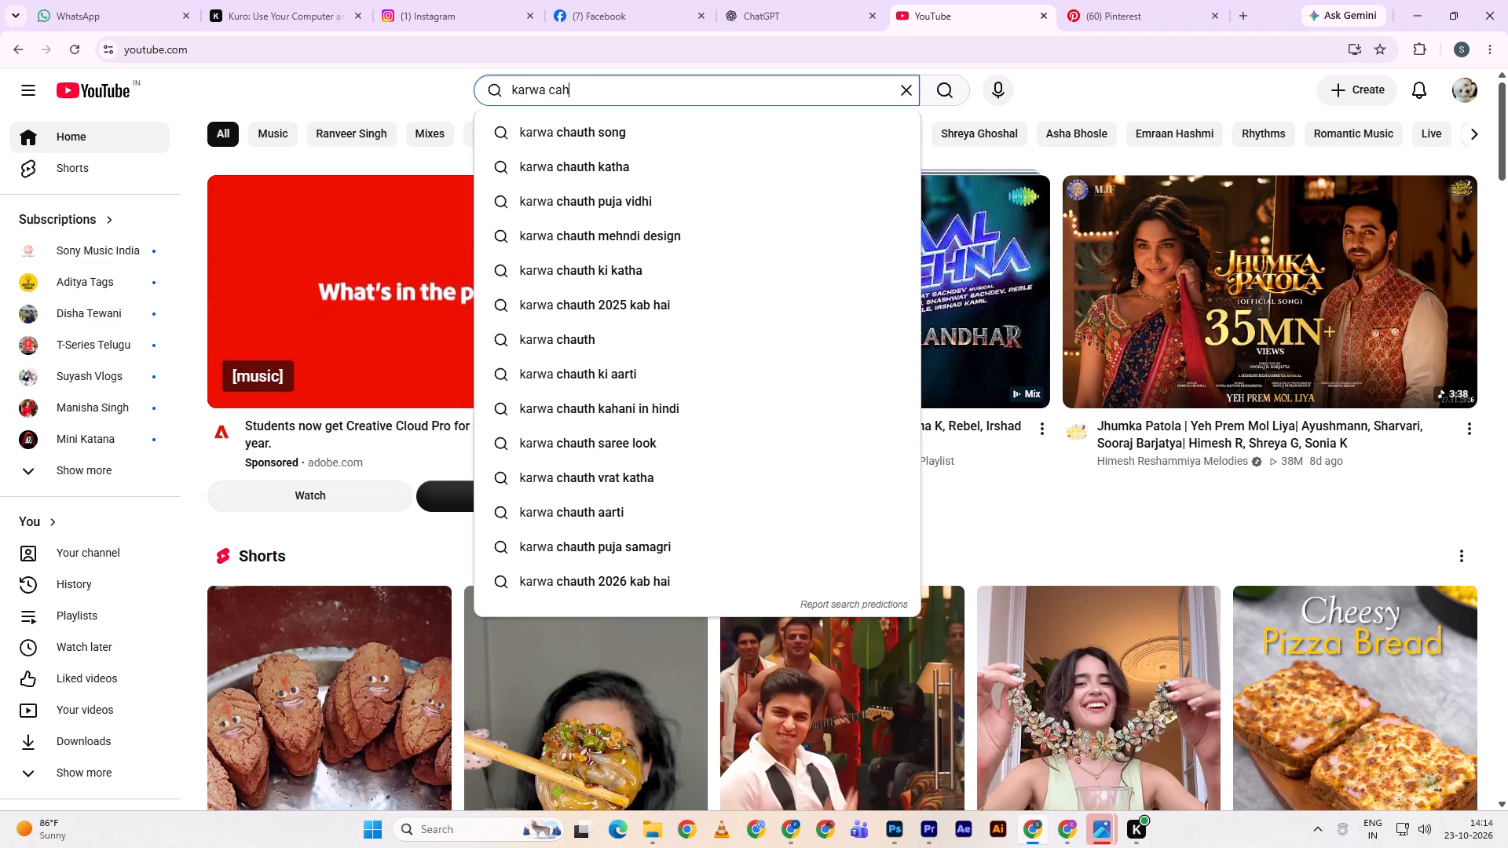
text(uth sio)
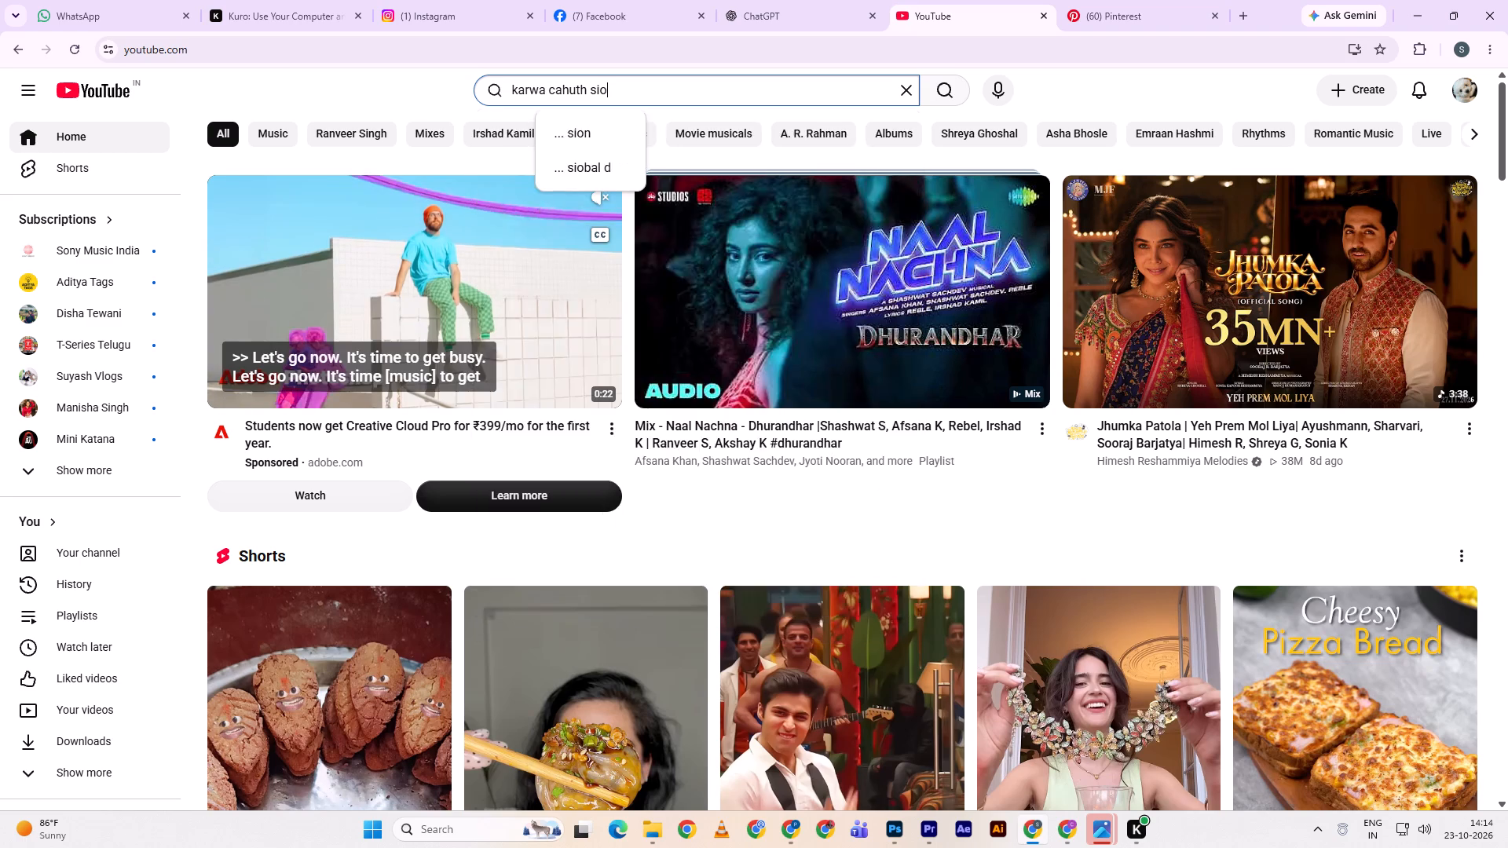
key(BackSpace)
text(ong)
key(Return)
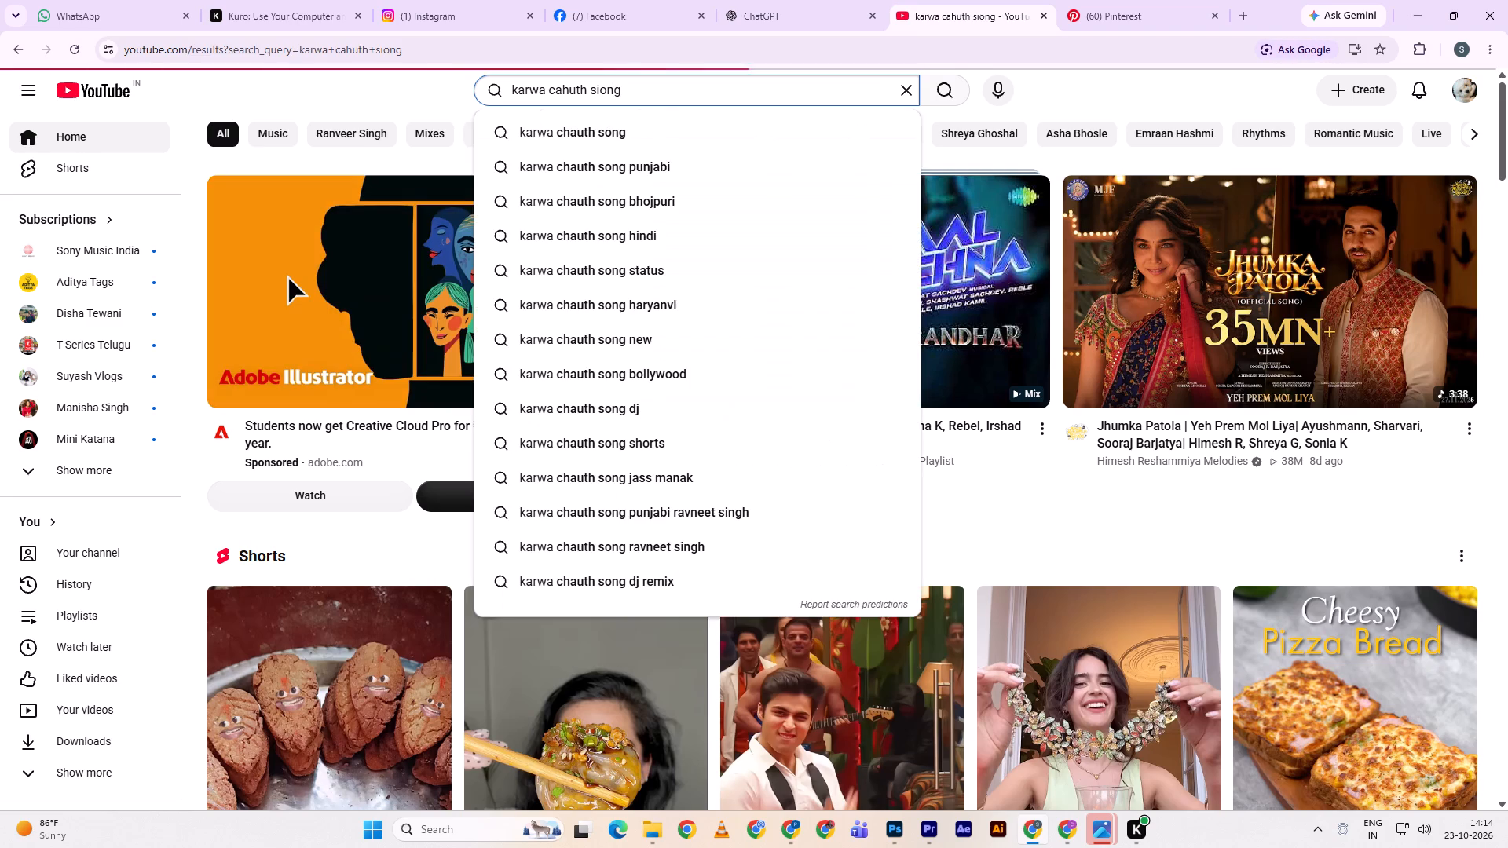
Look through the Karwa Chauth results, sample the Short "Apni Mang Suhagan Ho song" and return to the results.
scroll(606, 265, down, 2)
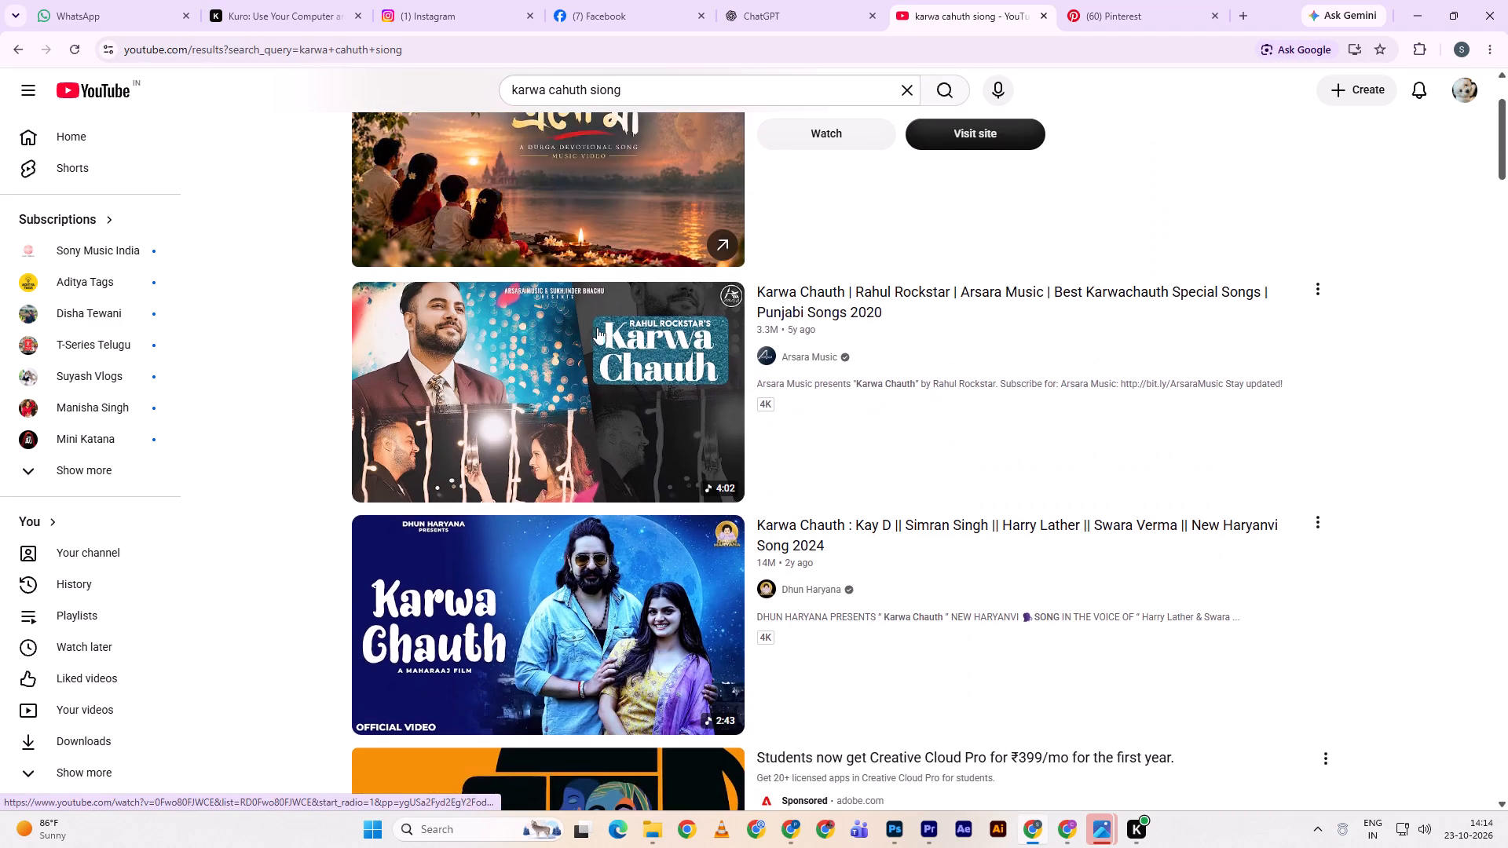
scroll(587, 346, down, 5)
scroll(481, 383, down, 6)
click(491, 378)
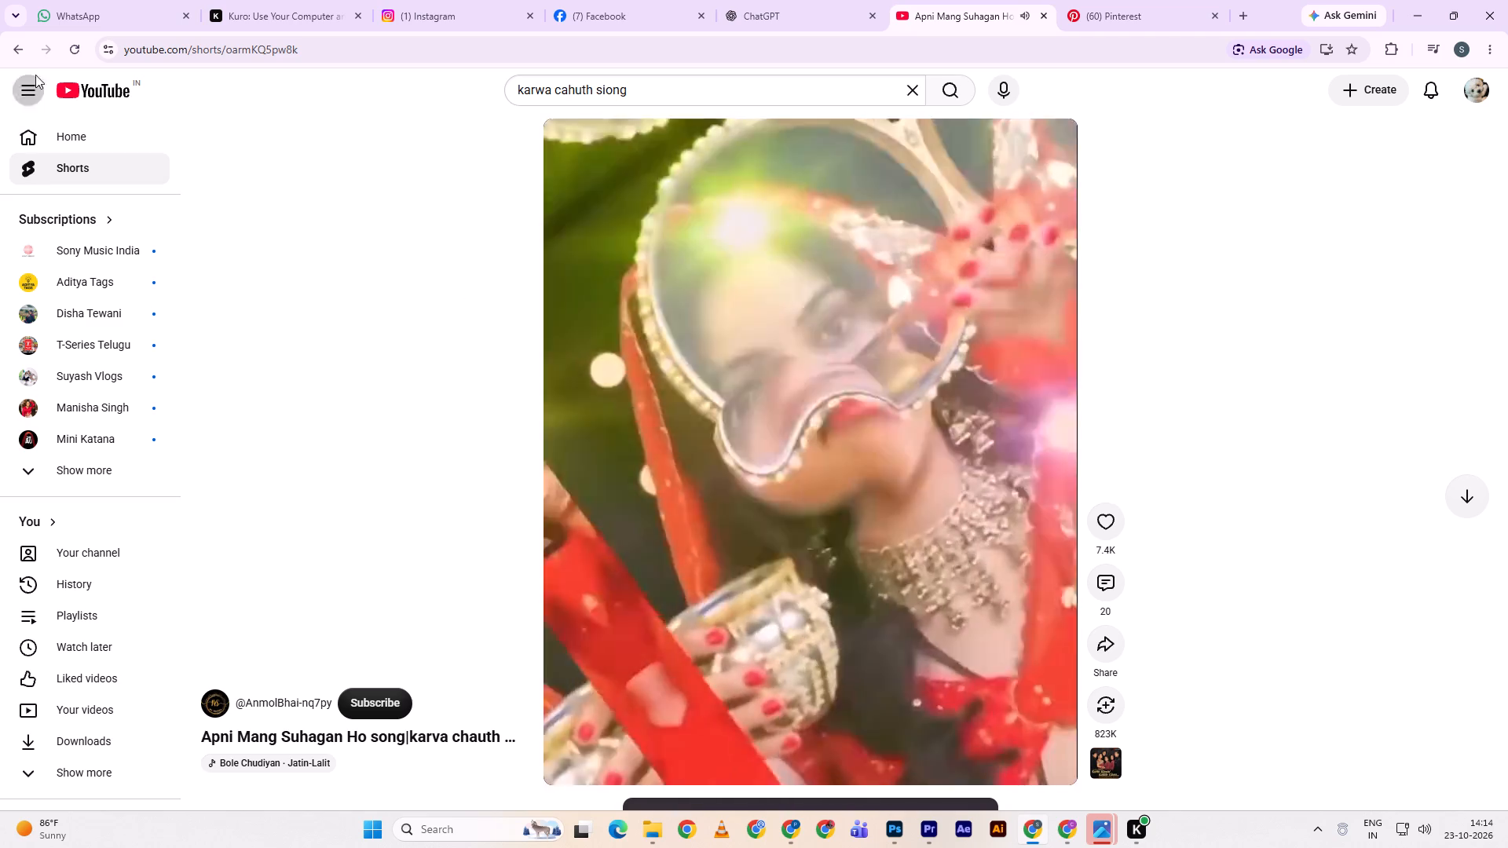
click(20, 53)
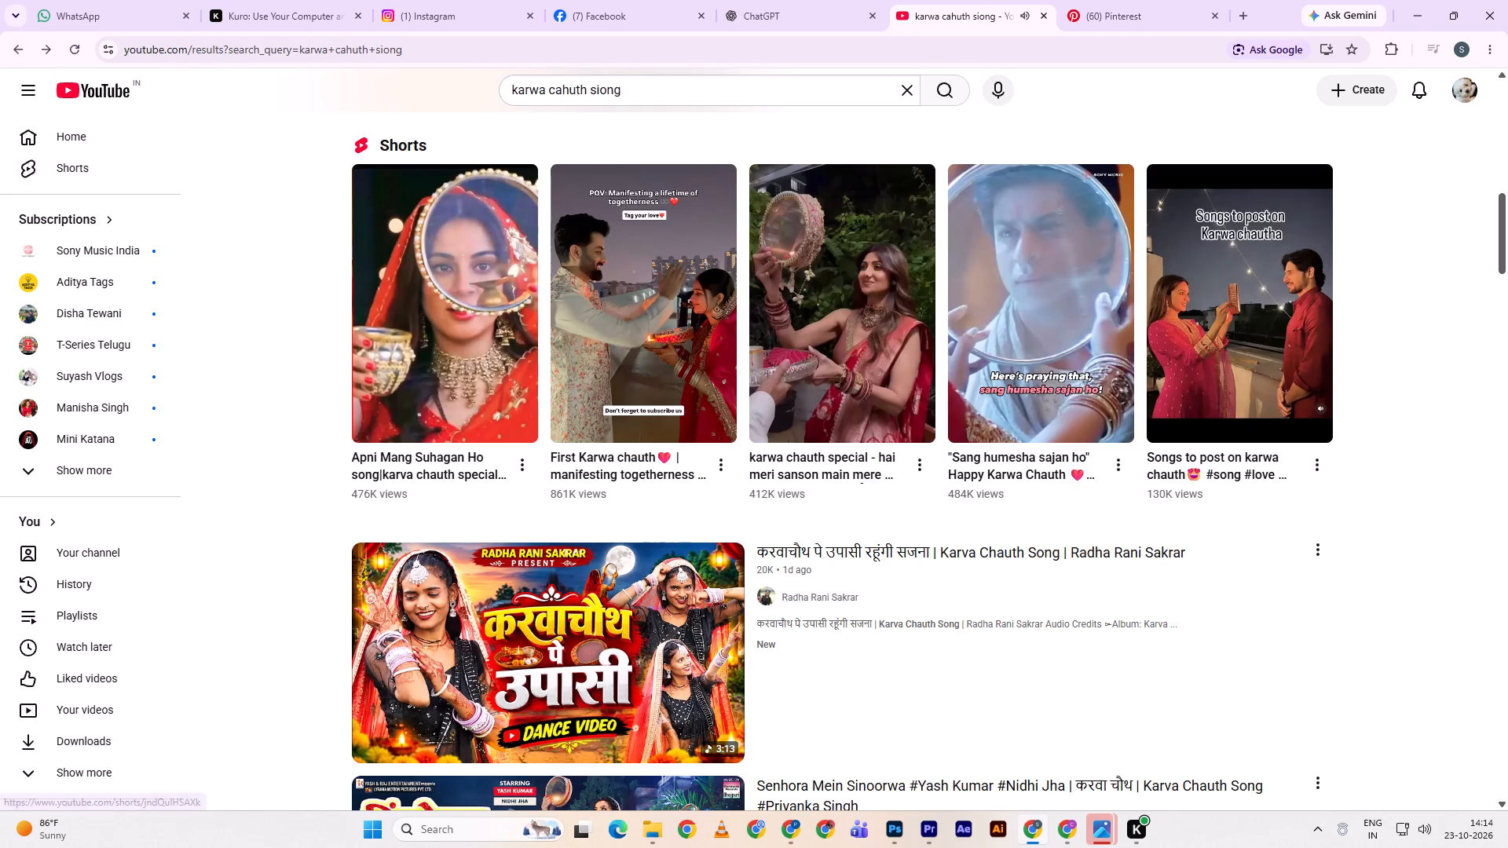
Play the "First Karwa chauth" Short, sample the Shorts that follow it for song ideas, and return to the search results.
click(630, 342)
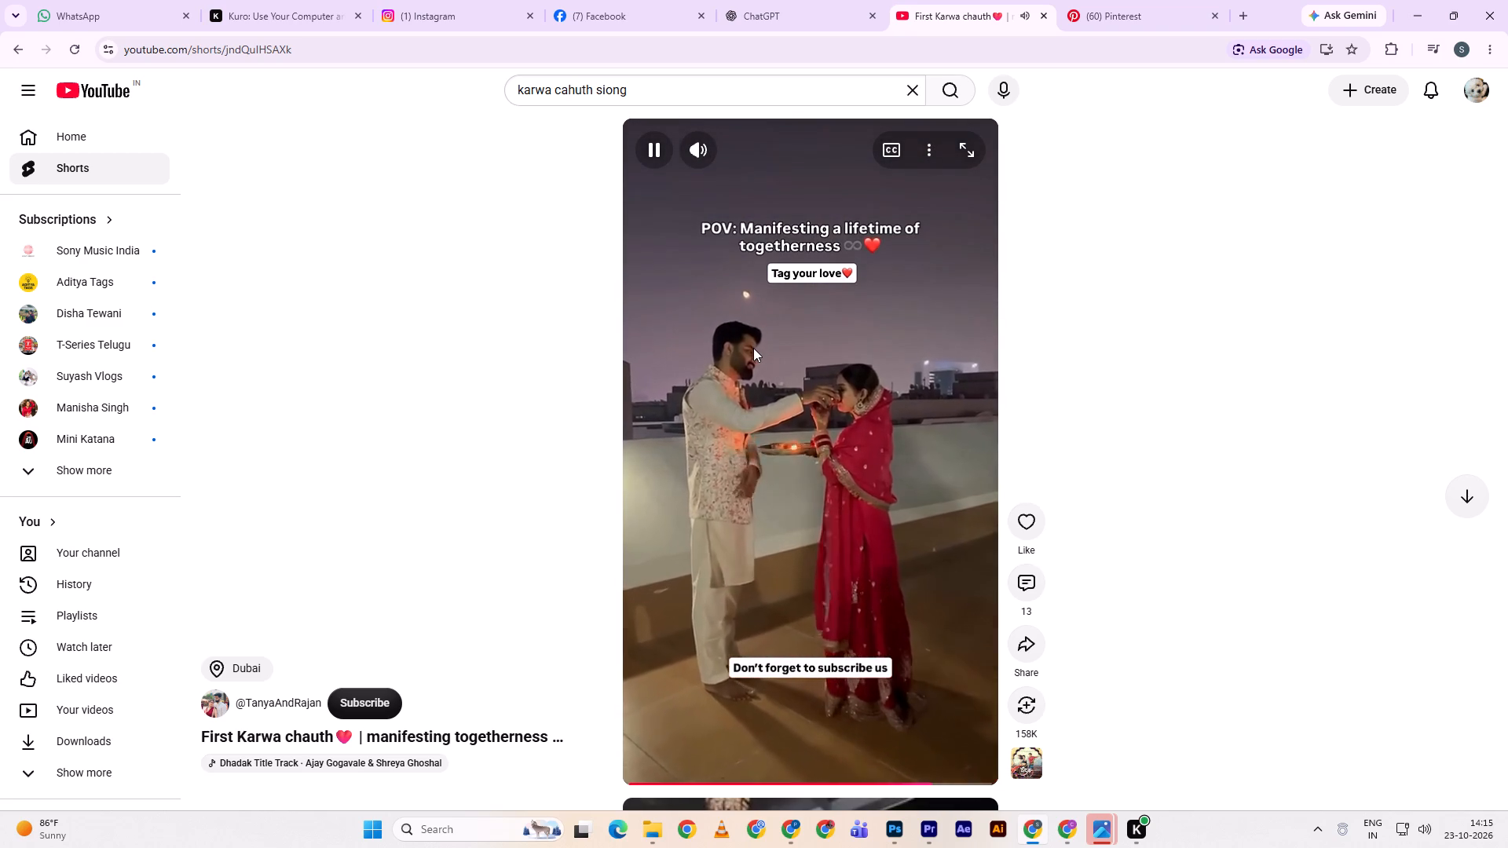
scroll(753, 348, down, 4)
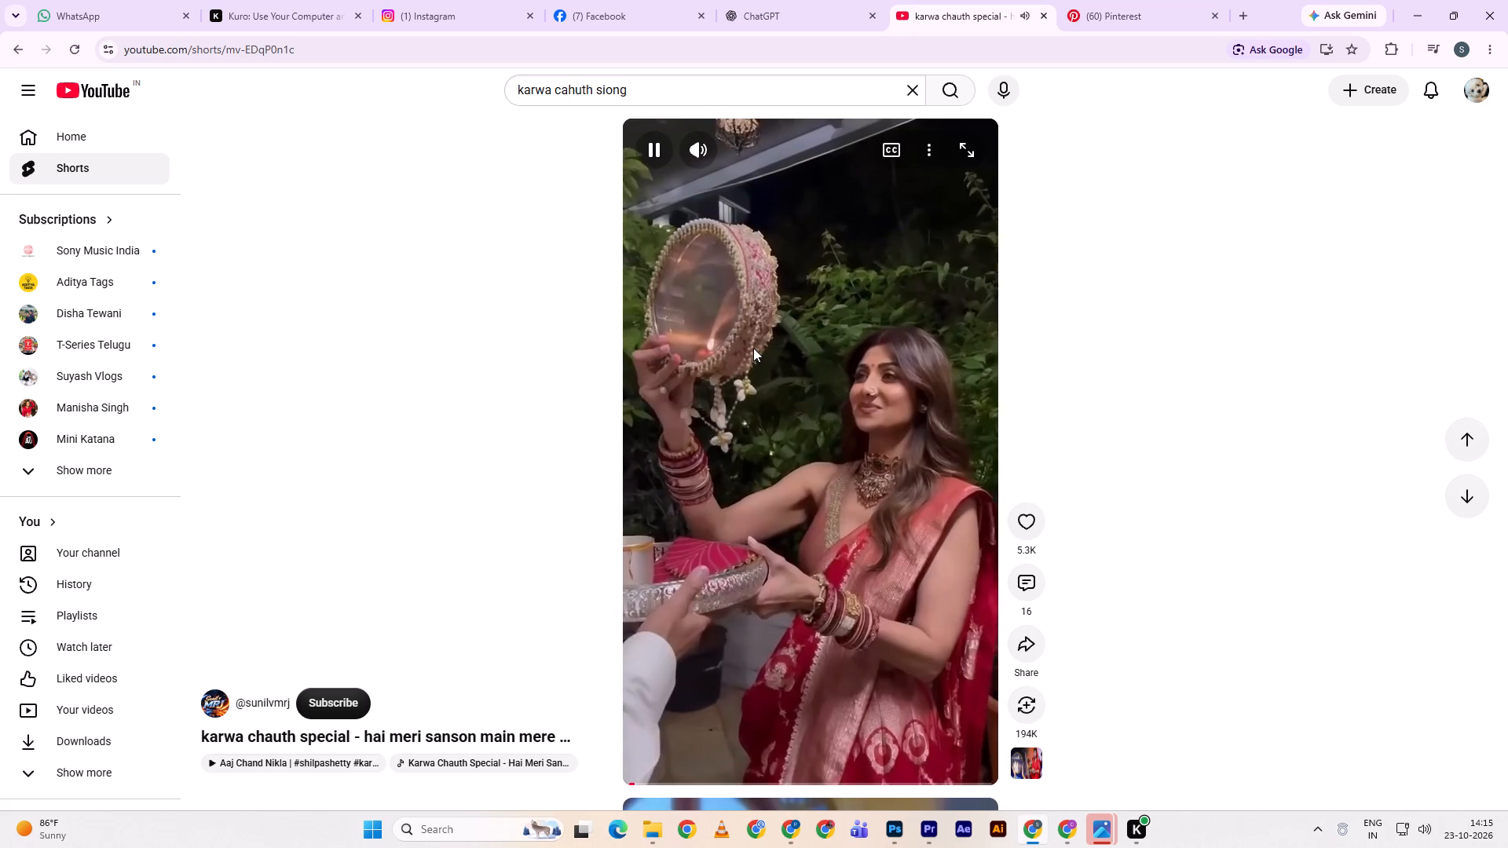
scroll(753, 348, down, 5)
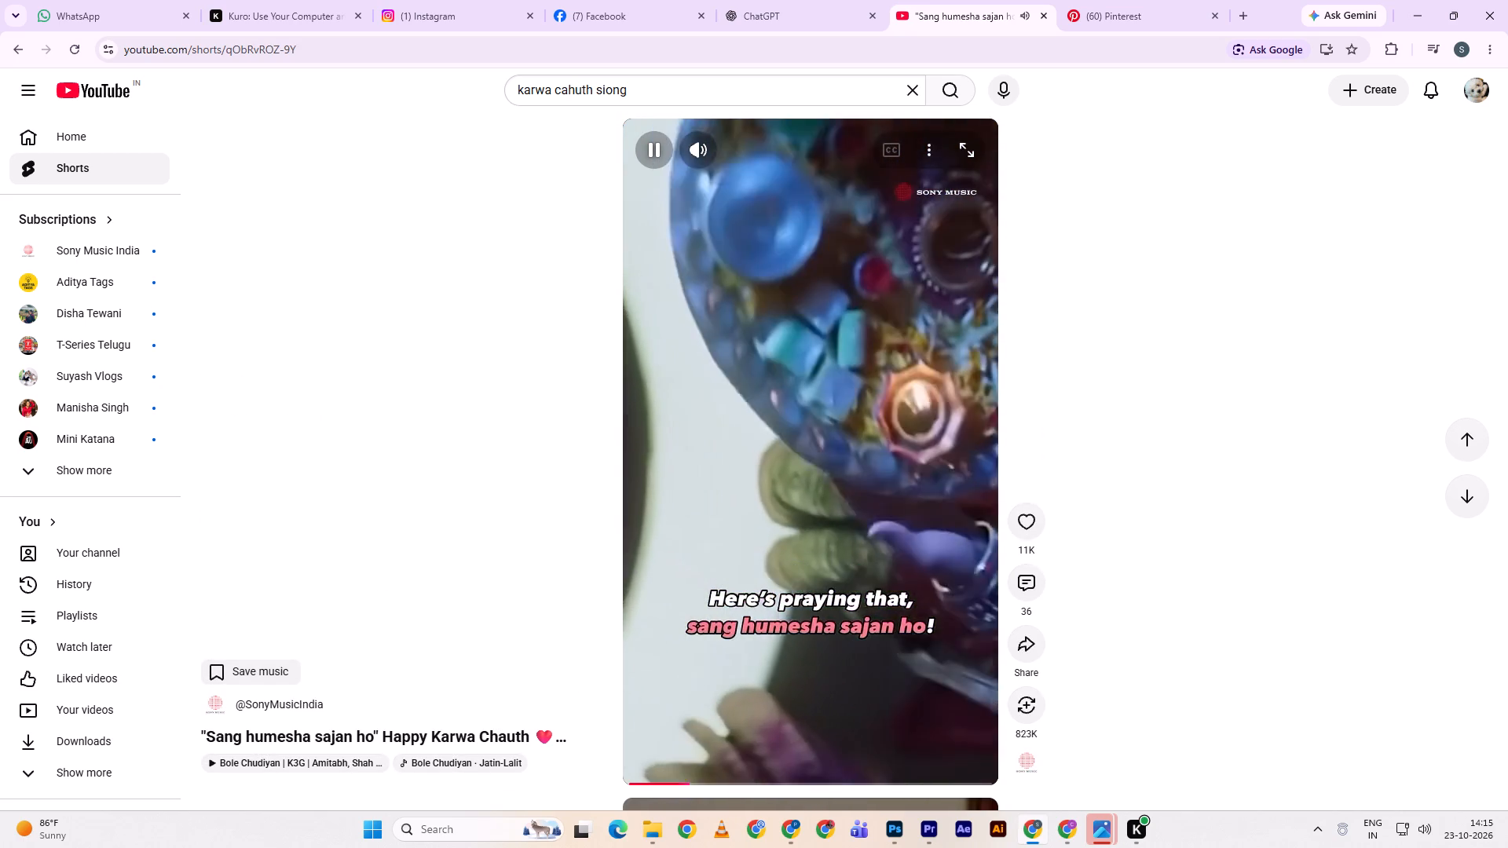
scroll(753, 348, down, 4)
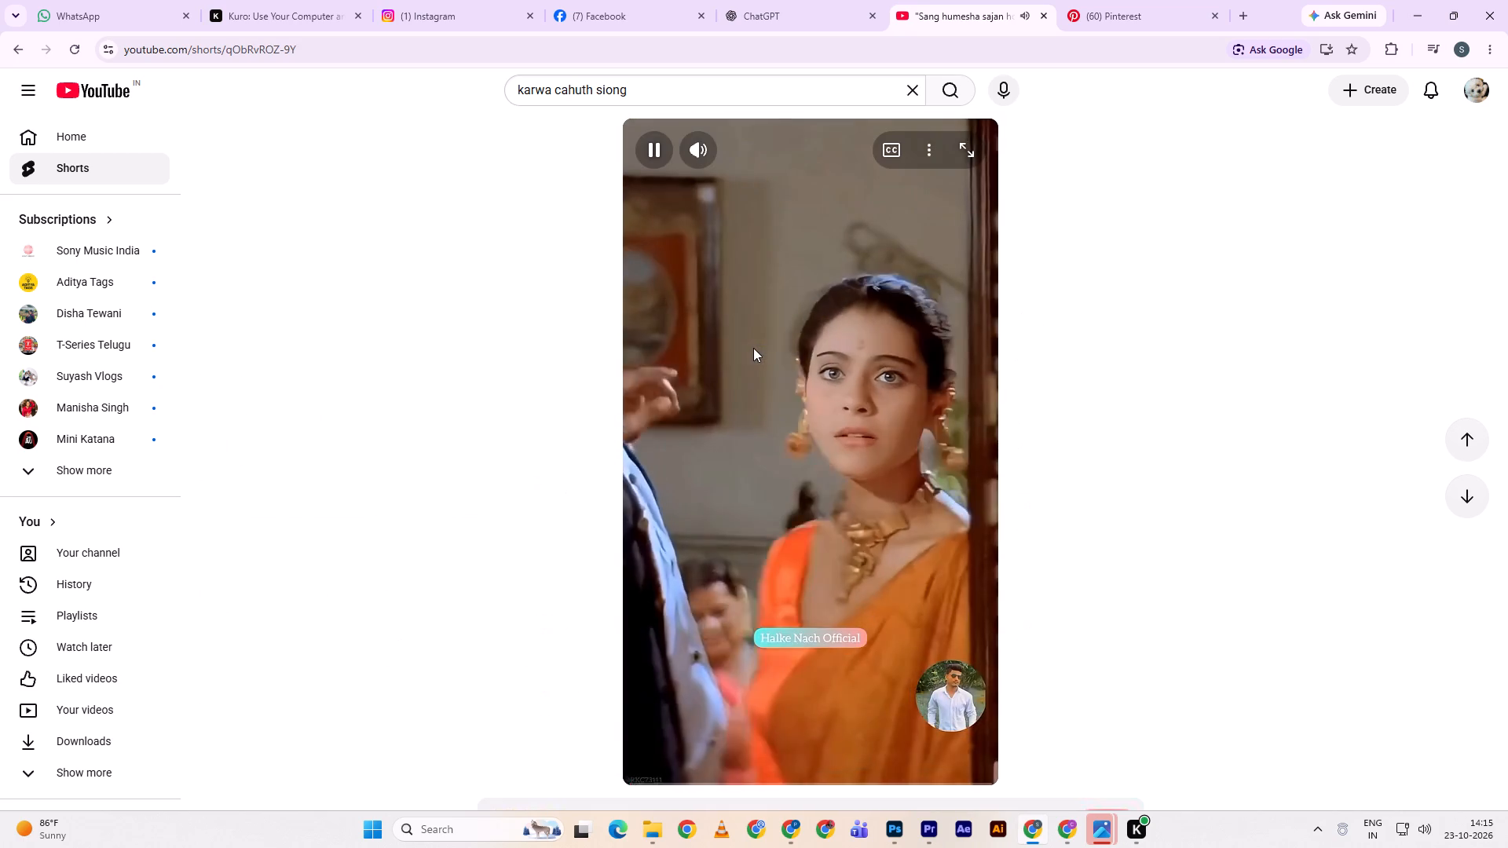
scroll(756, 347, down, 5)
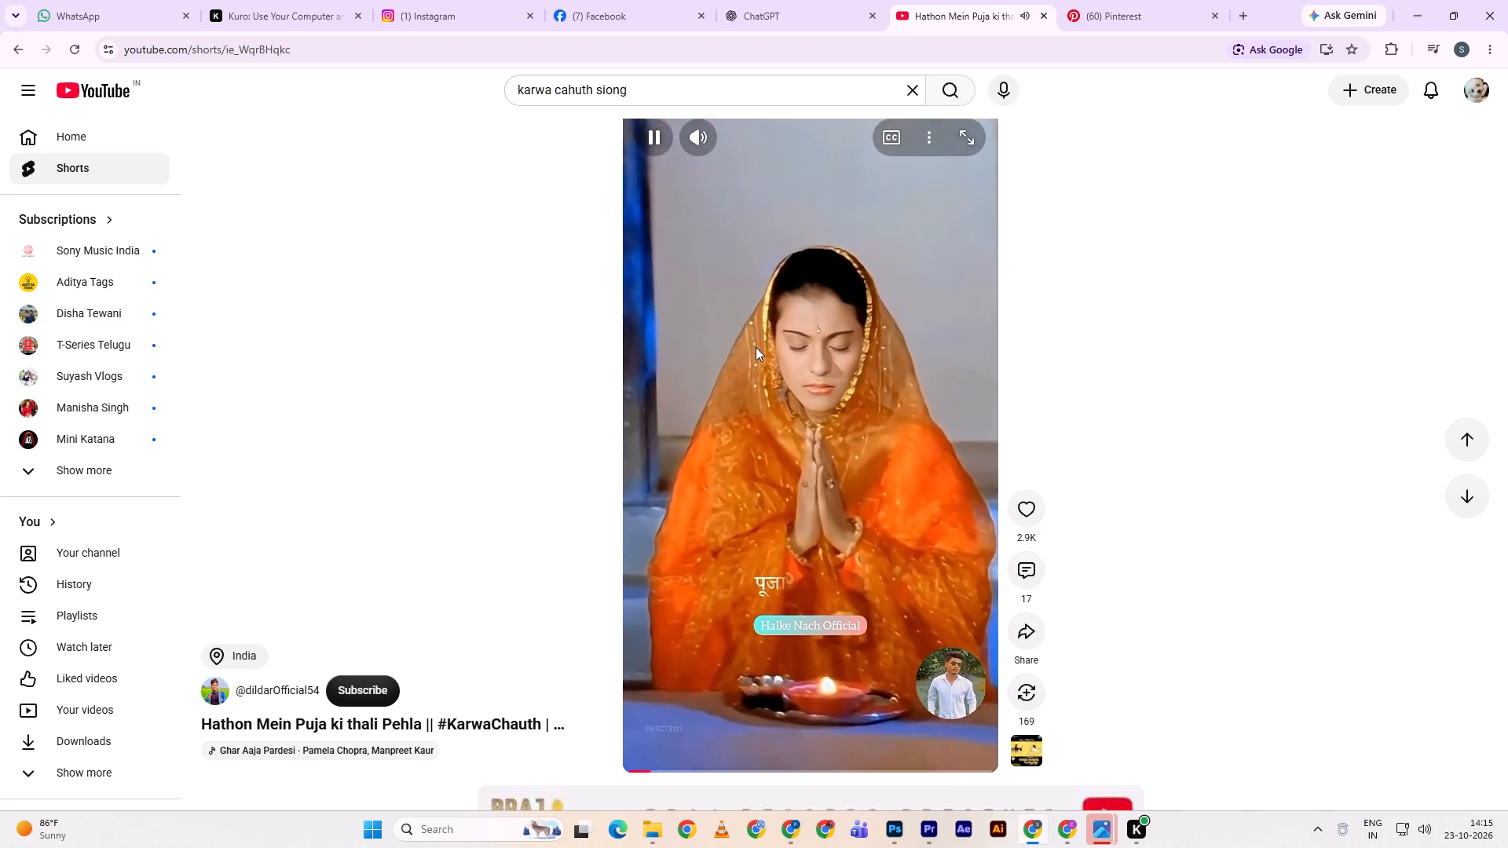
scroll(756, 347, down, 5)
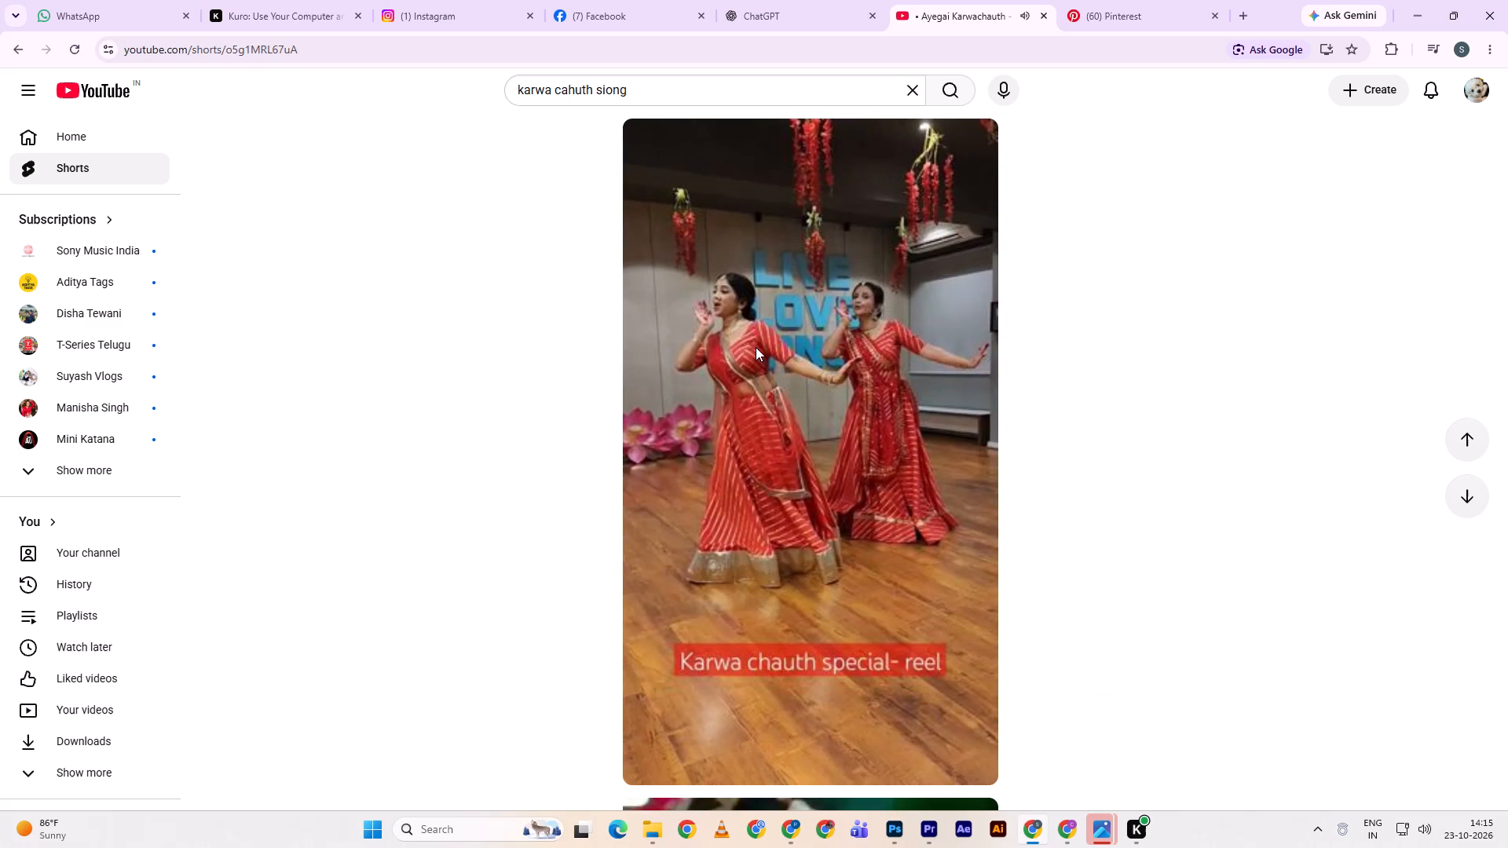
scroll(763, 342, down, 5)
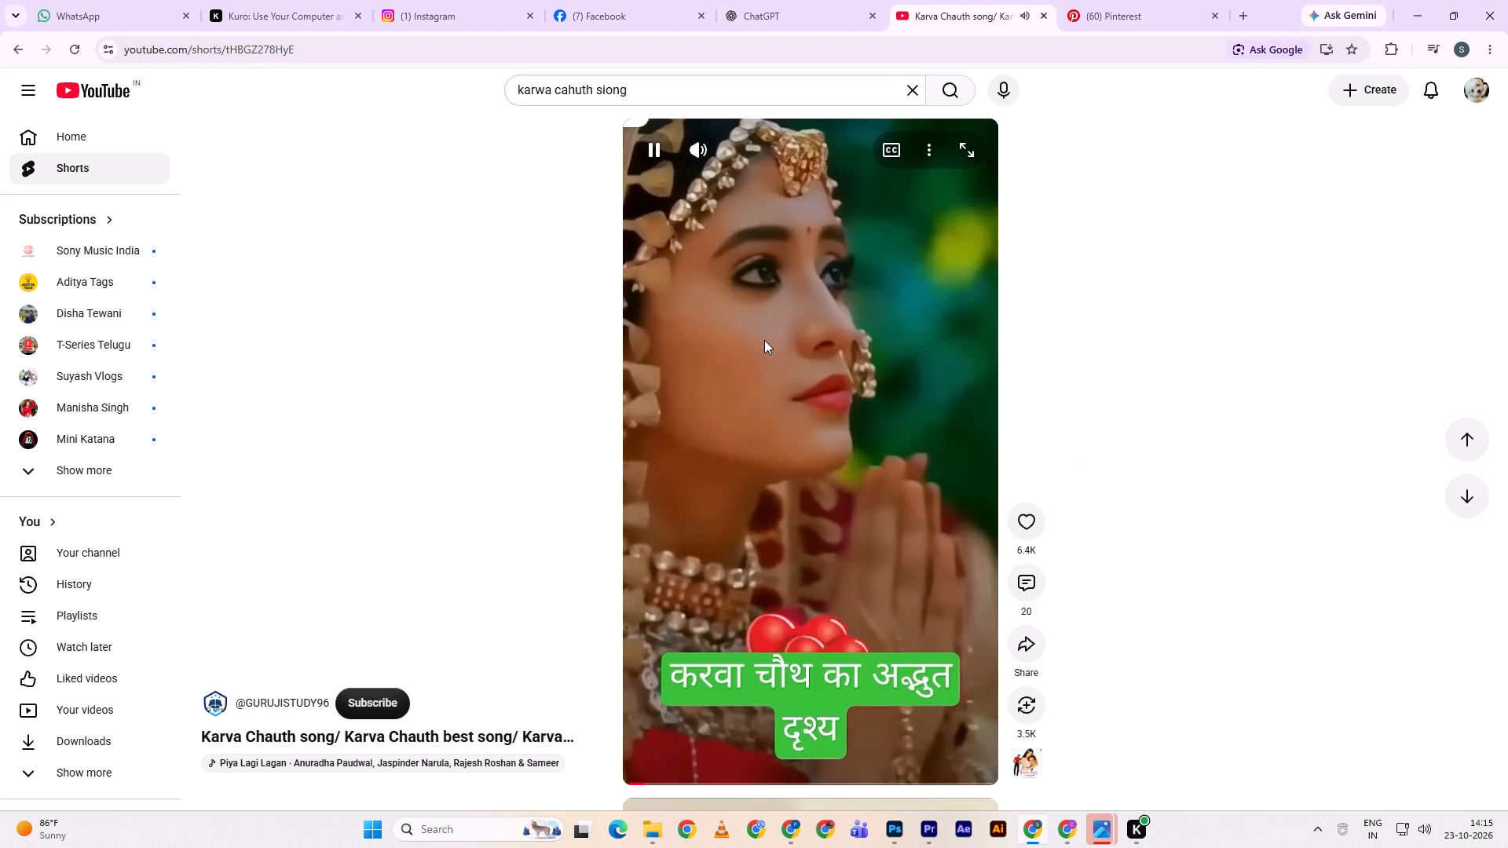
scroll(764, 340, up, 4)
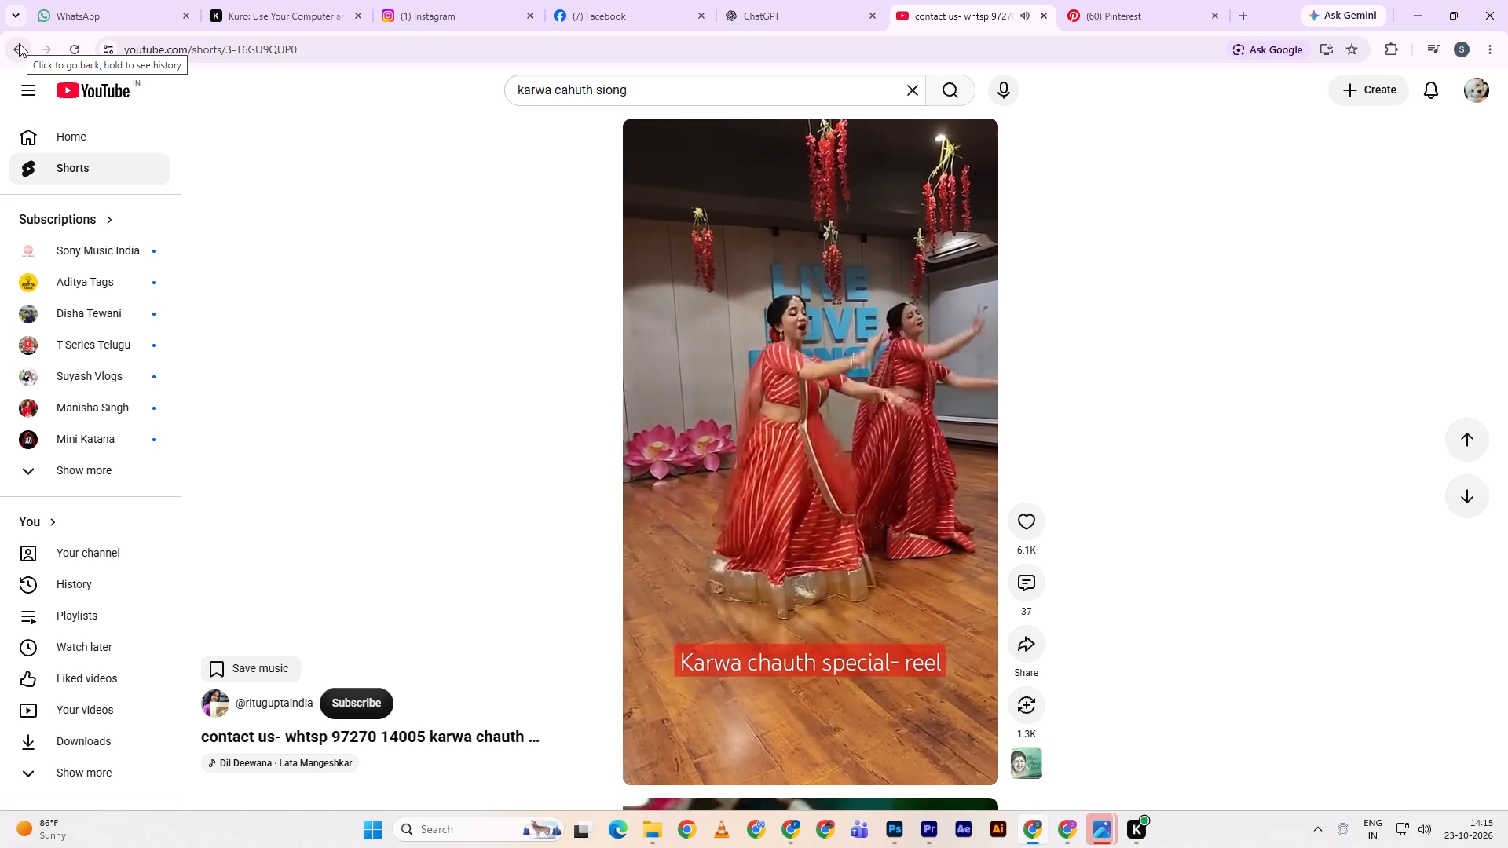
click(19, 43)
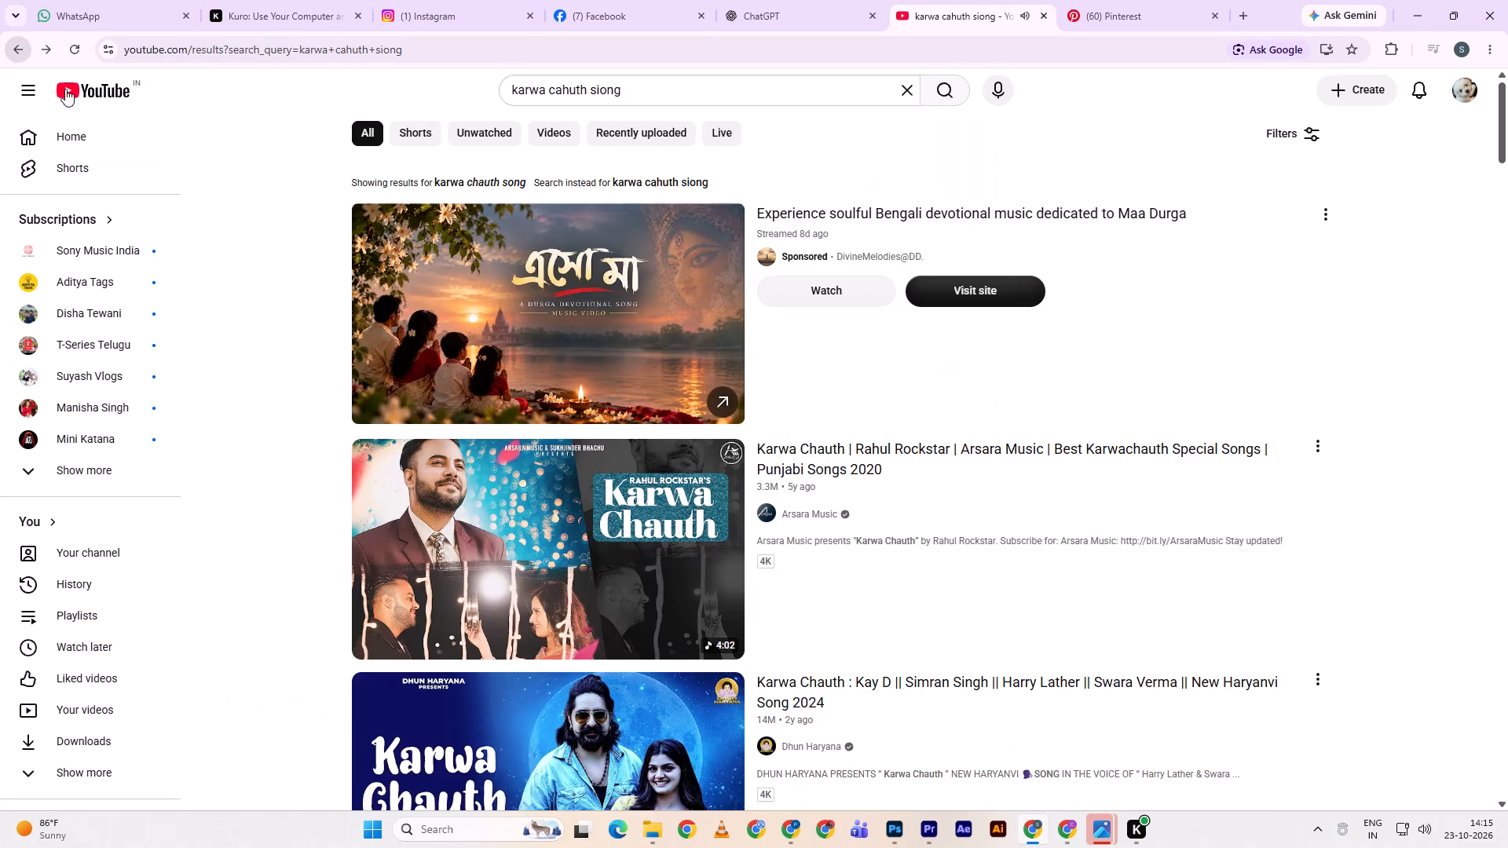
Browse further down the Karwa Chauth search results, examining the full-length videos for a suitable song.
scroll(514, 415, down, 17)
scroll(528, 411, down, 6)
scroll(530, 413, up, 2)
scroll(298, 363, down, 5)
scroll(369, 362, down, 15)
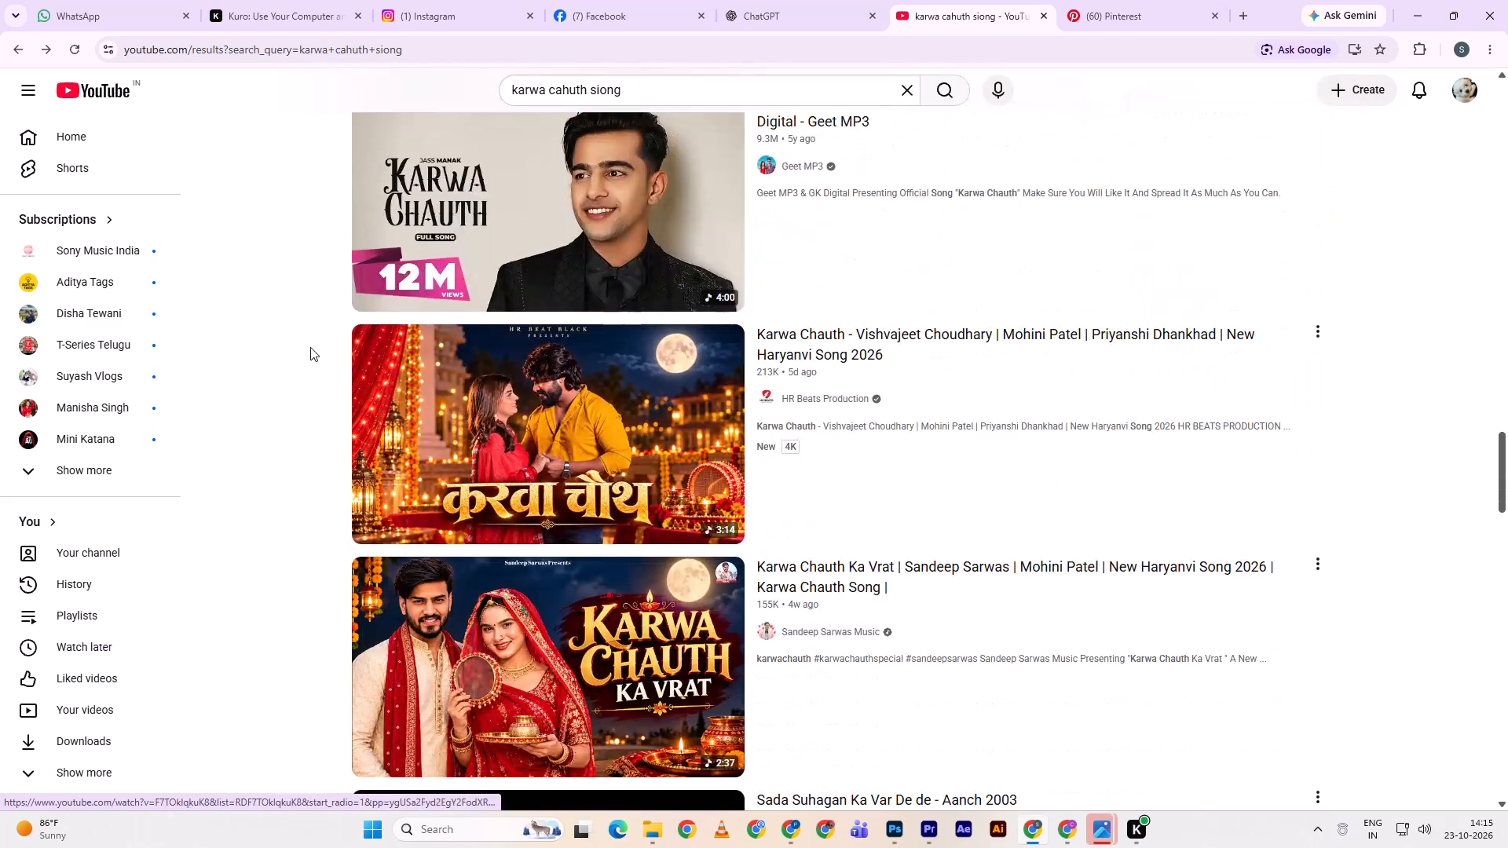
scroll(309, 344, down, 17)
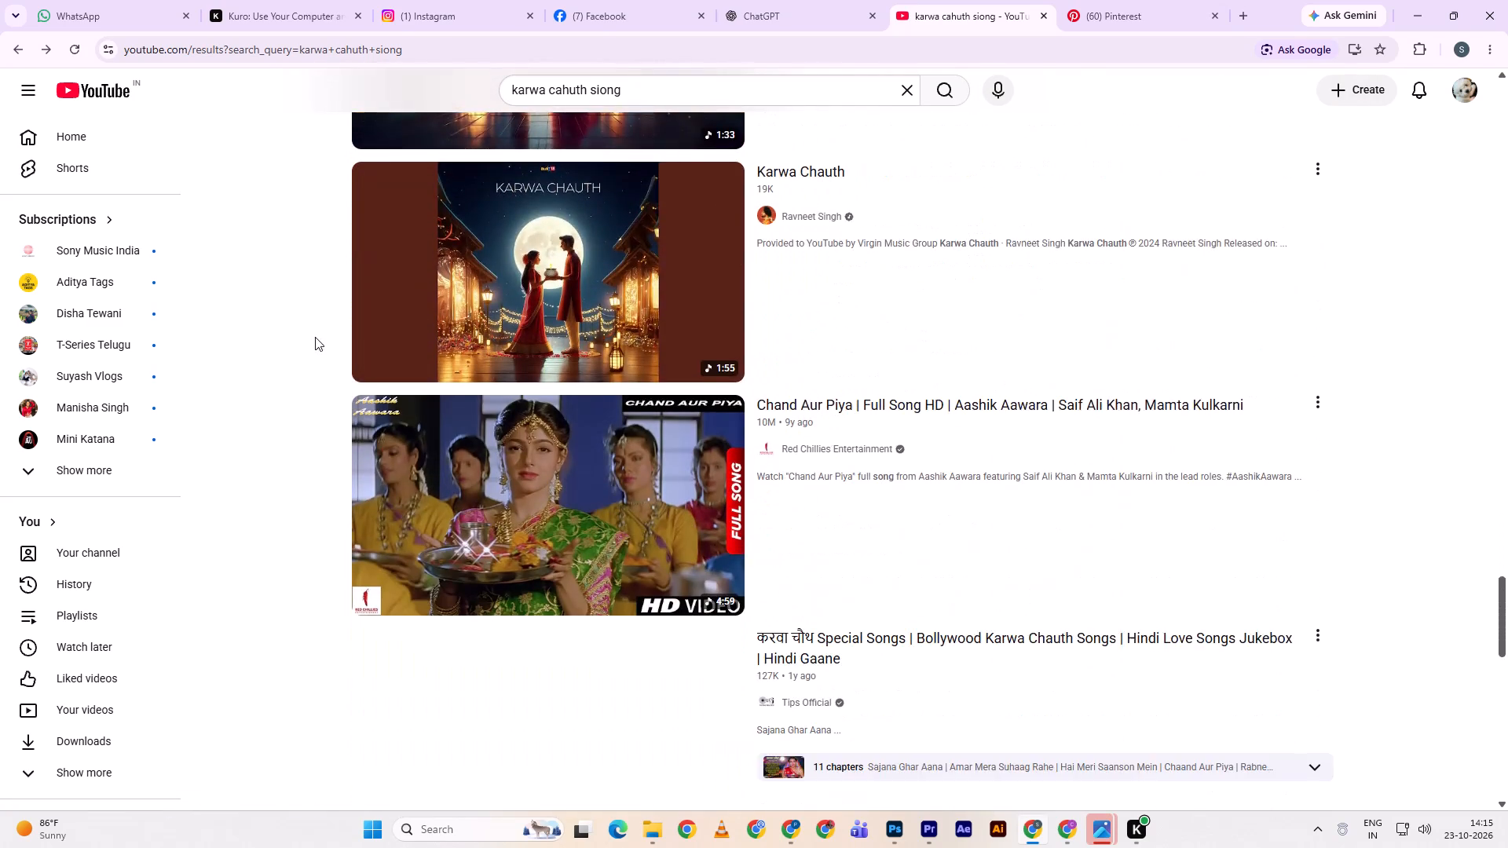
scroll(315, 337, down, 4)
scroll(316, 336, up, 2)
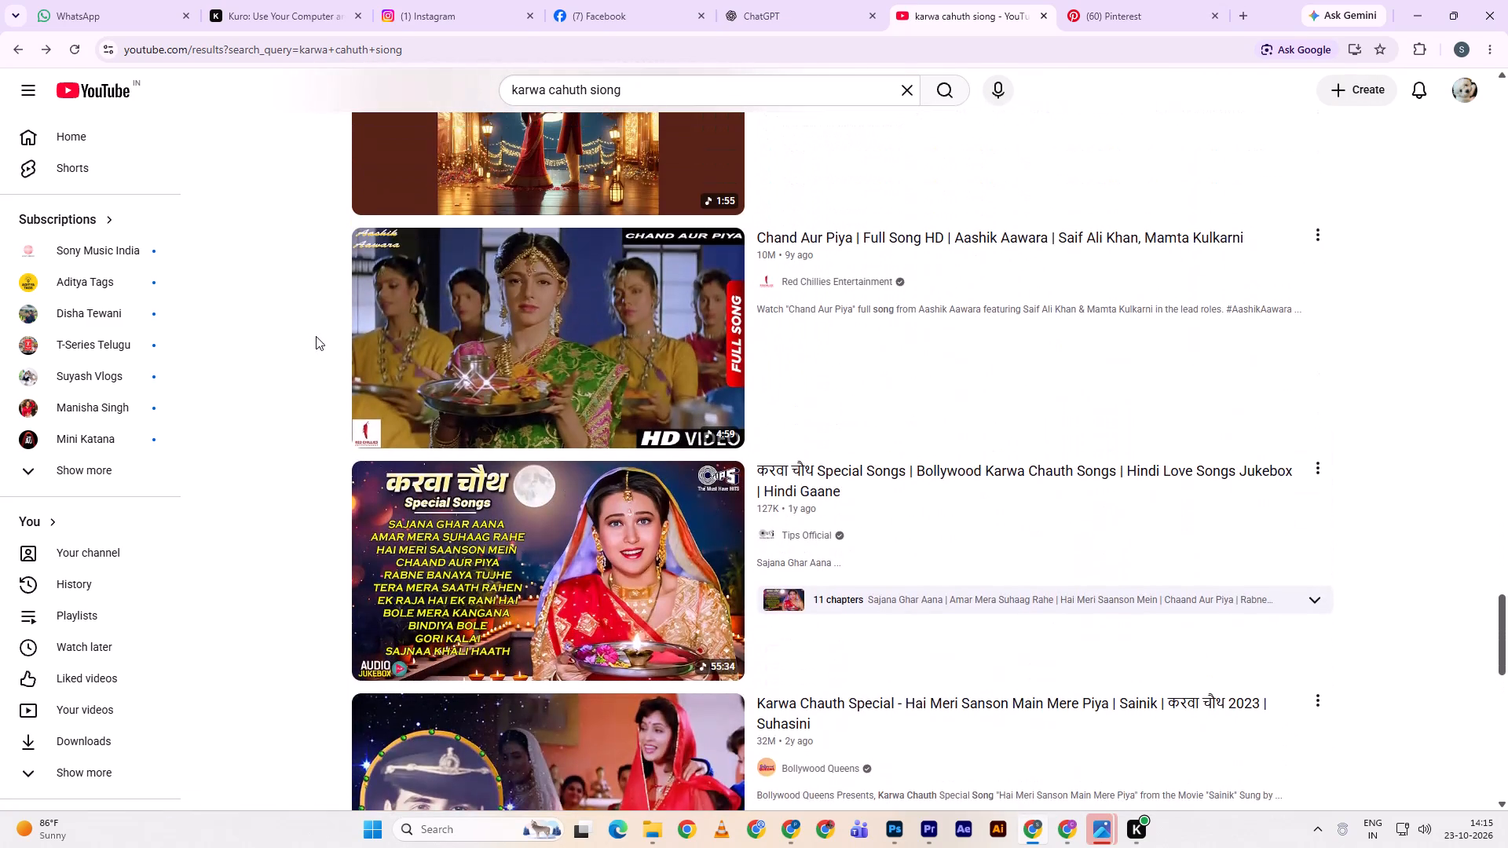
scroll(316, 336, down, 2)
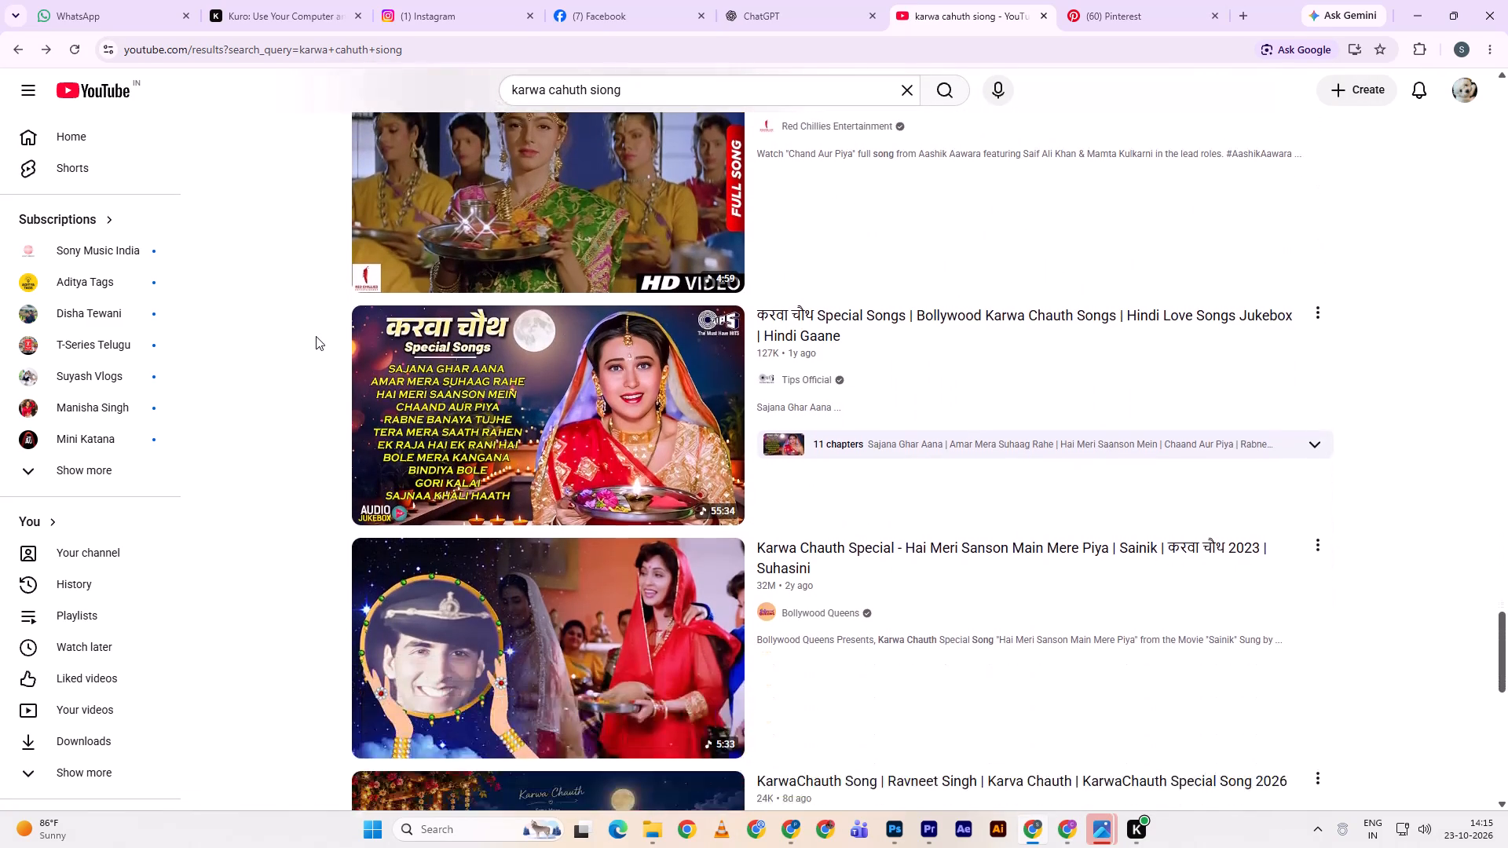
scroll(316, 336, up, 1)
scroll(316, 336, down, 4)
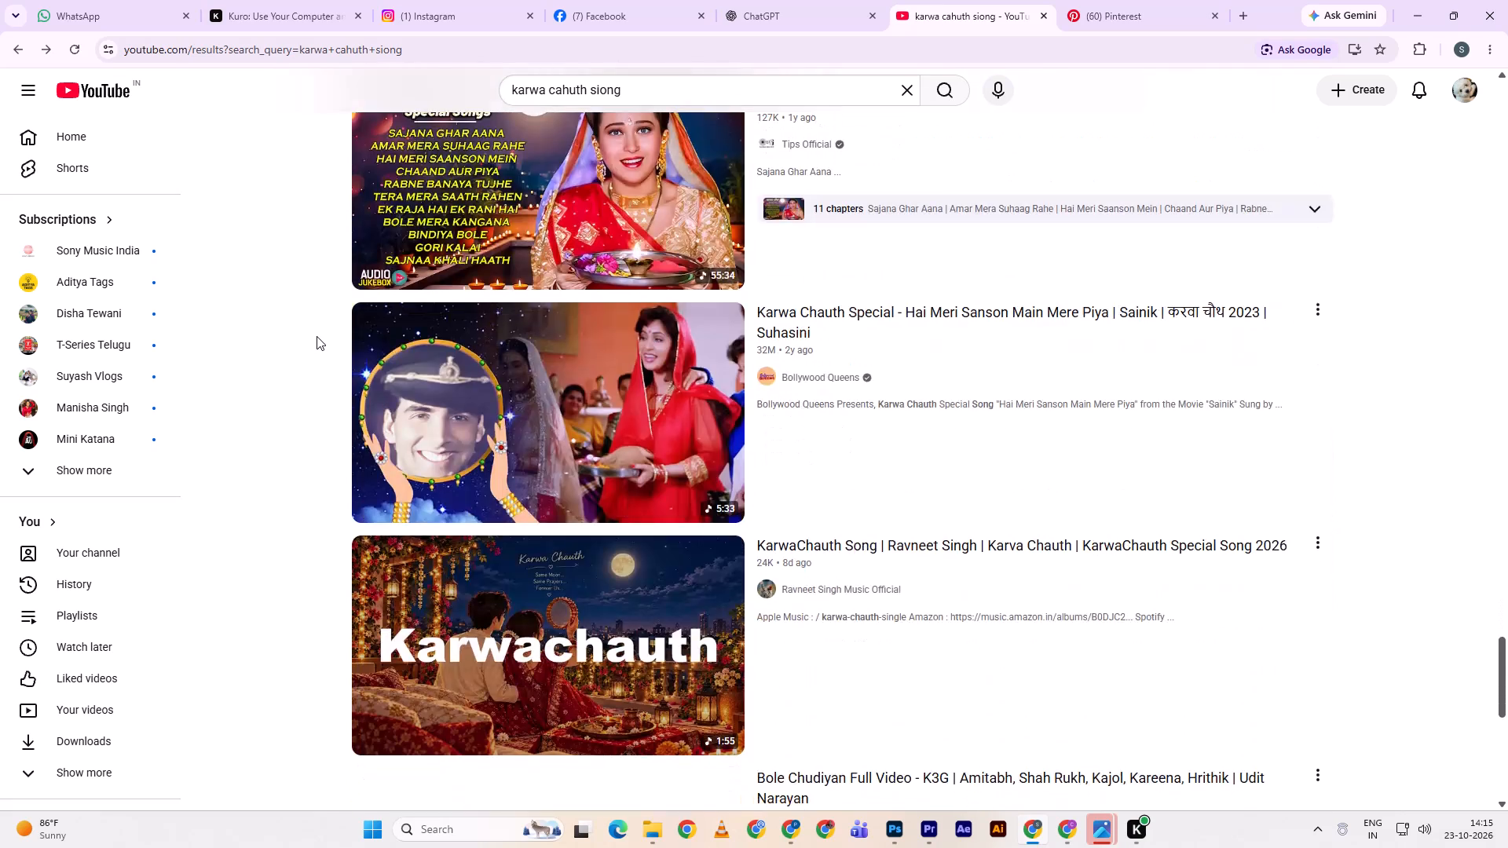
scroll(317, 336, down, 4)
scroll(317, 336, up, 4)
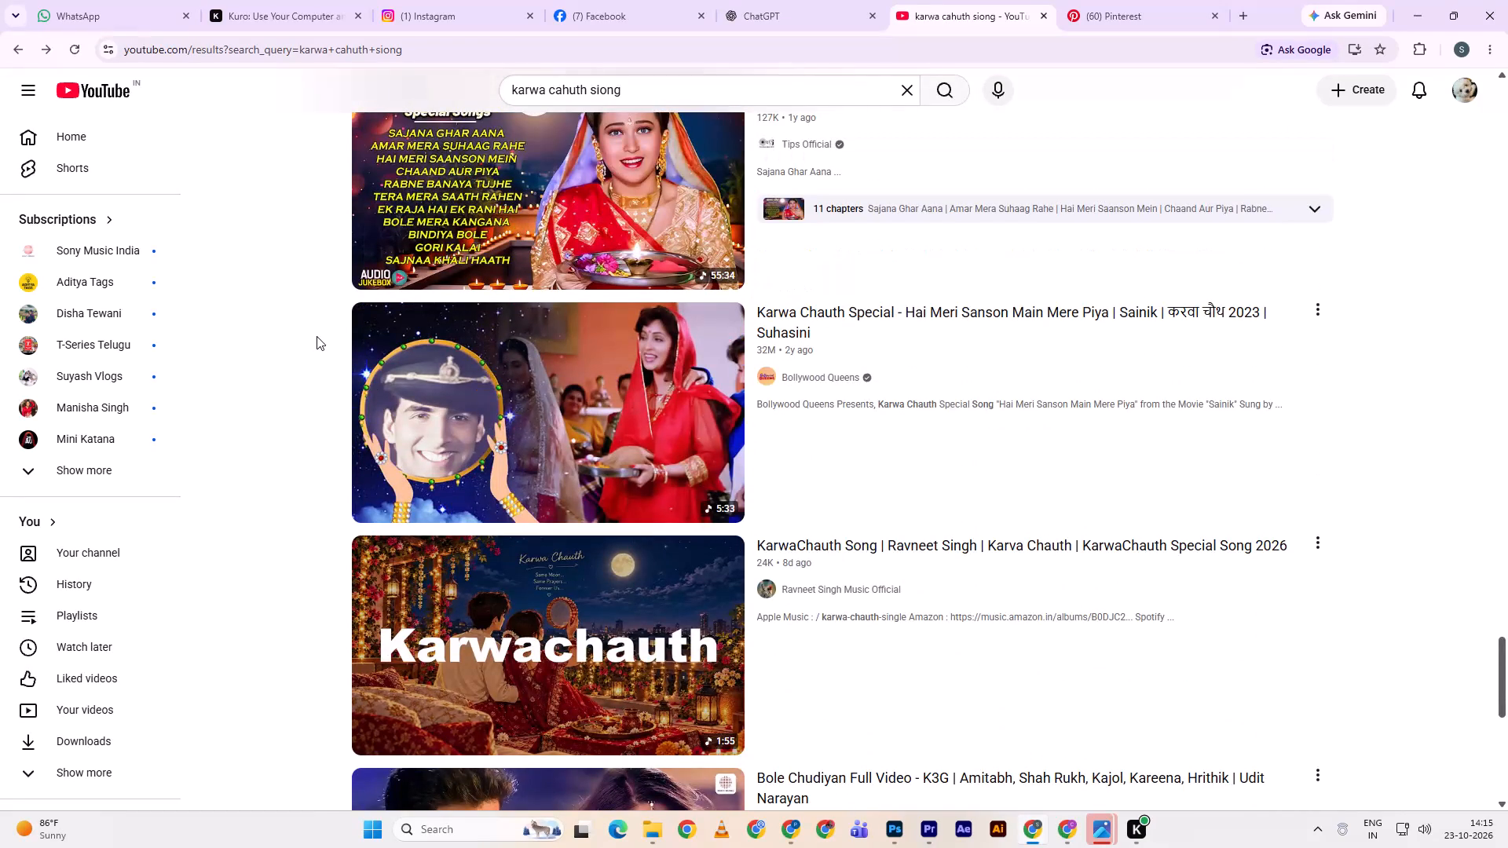
scroll(317, 336, down, 7)
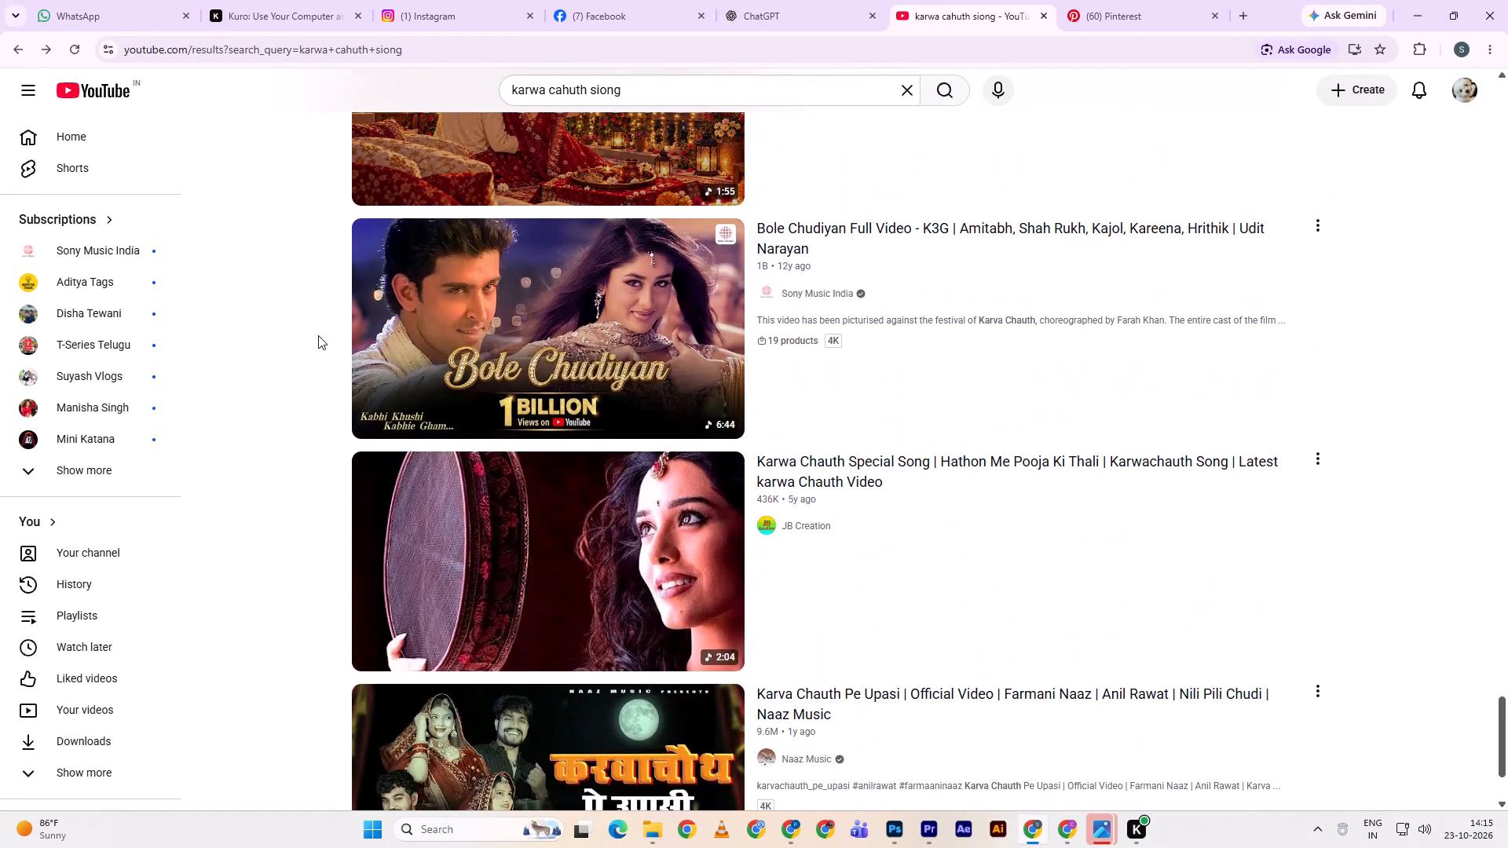
scroll(318, 335, down, 2)
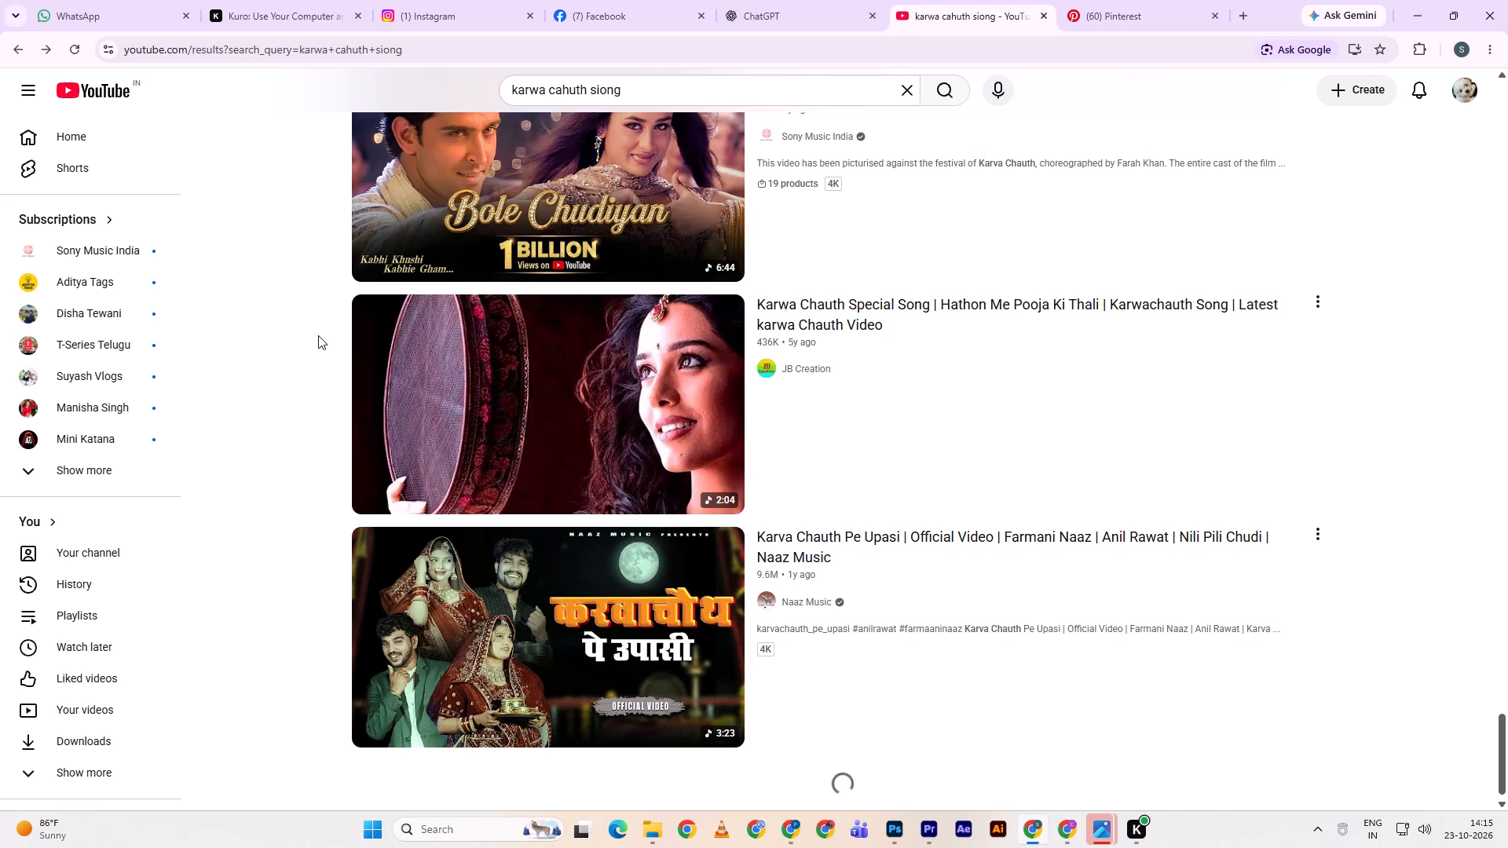
Play JB Creation's "Karwa Chauth Special Song | Hathon Me Pooja Ki Thali" and return to the results while it keeps playing.
click(664, 432)
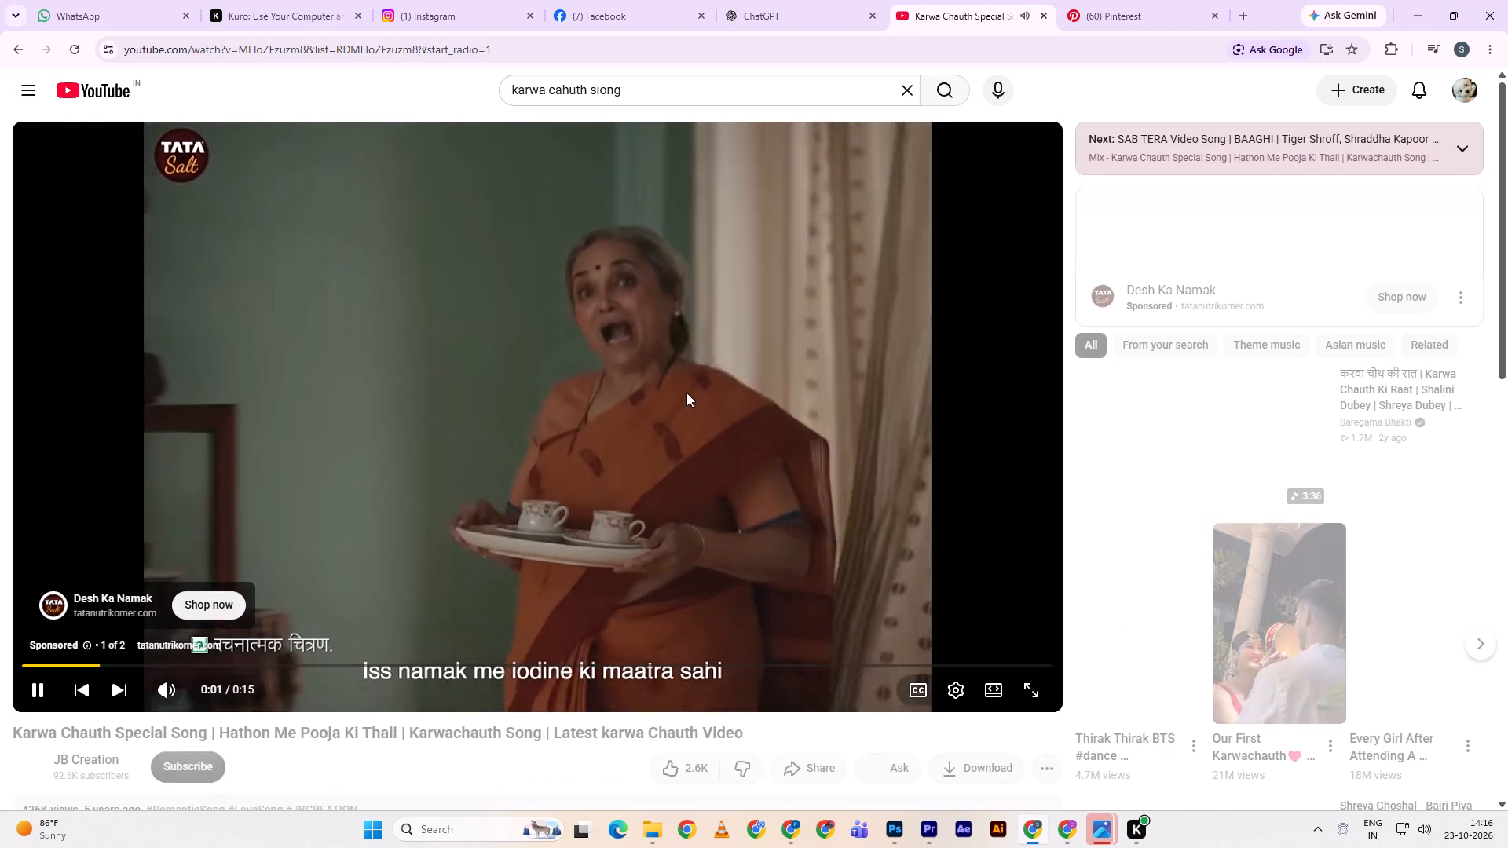
click(31, 51)
click(26, 49)
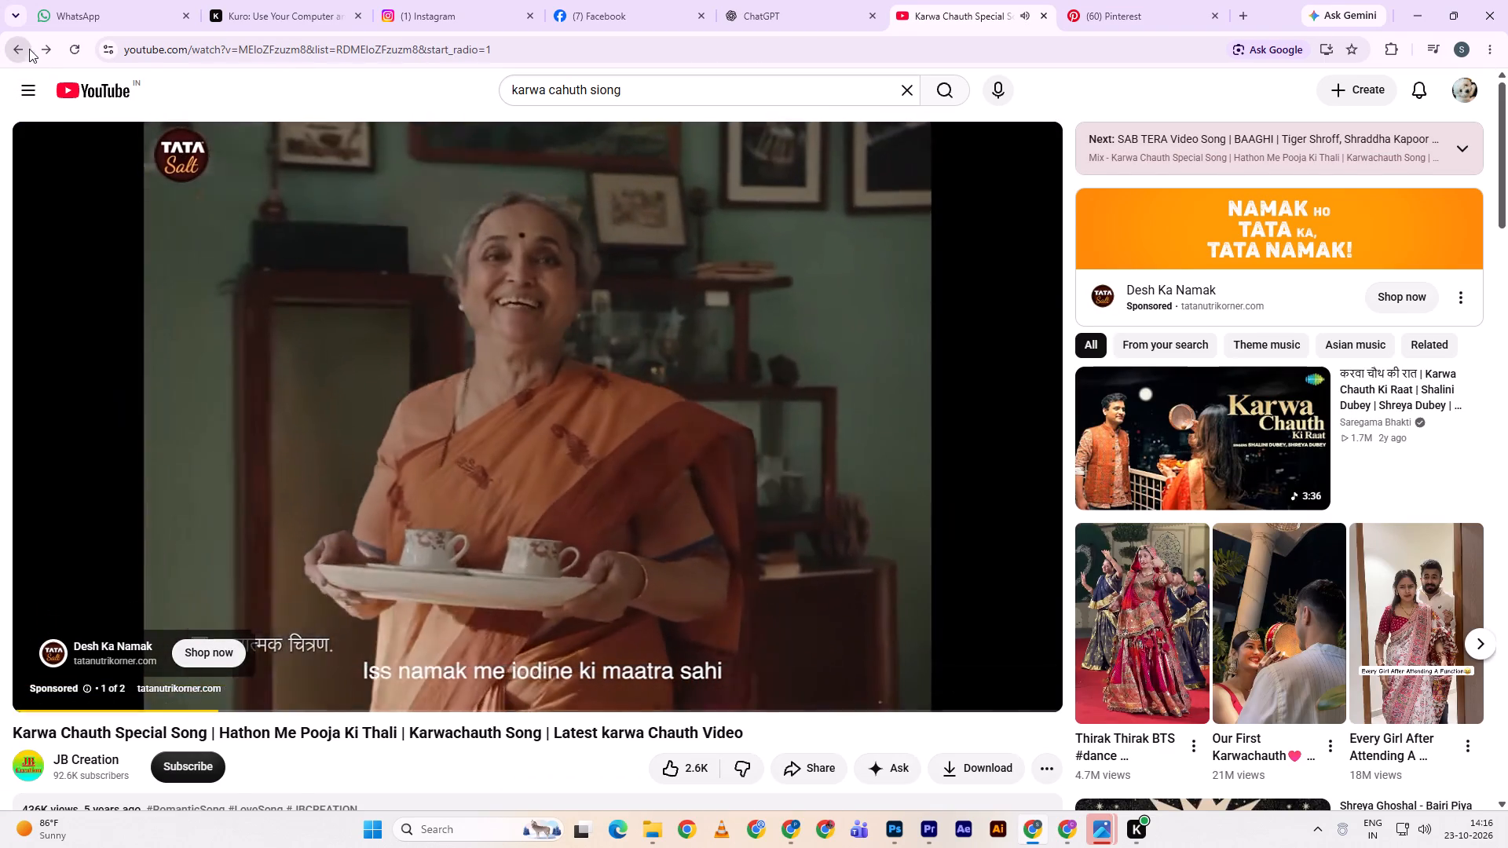
click(602, 396)
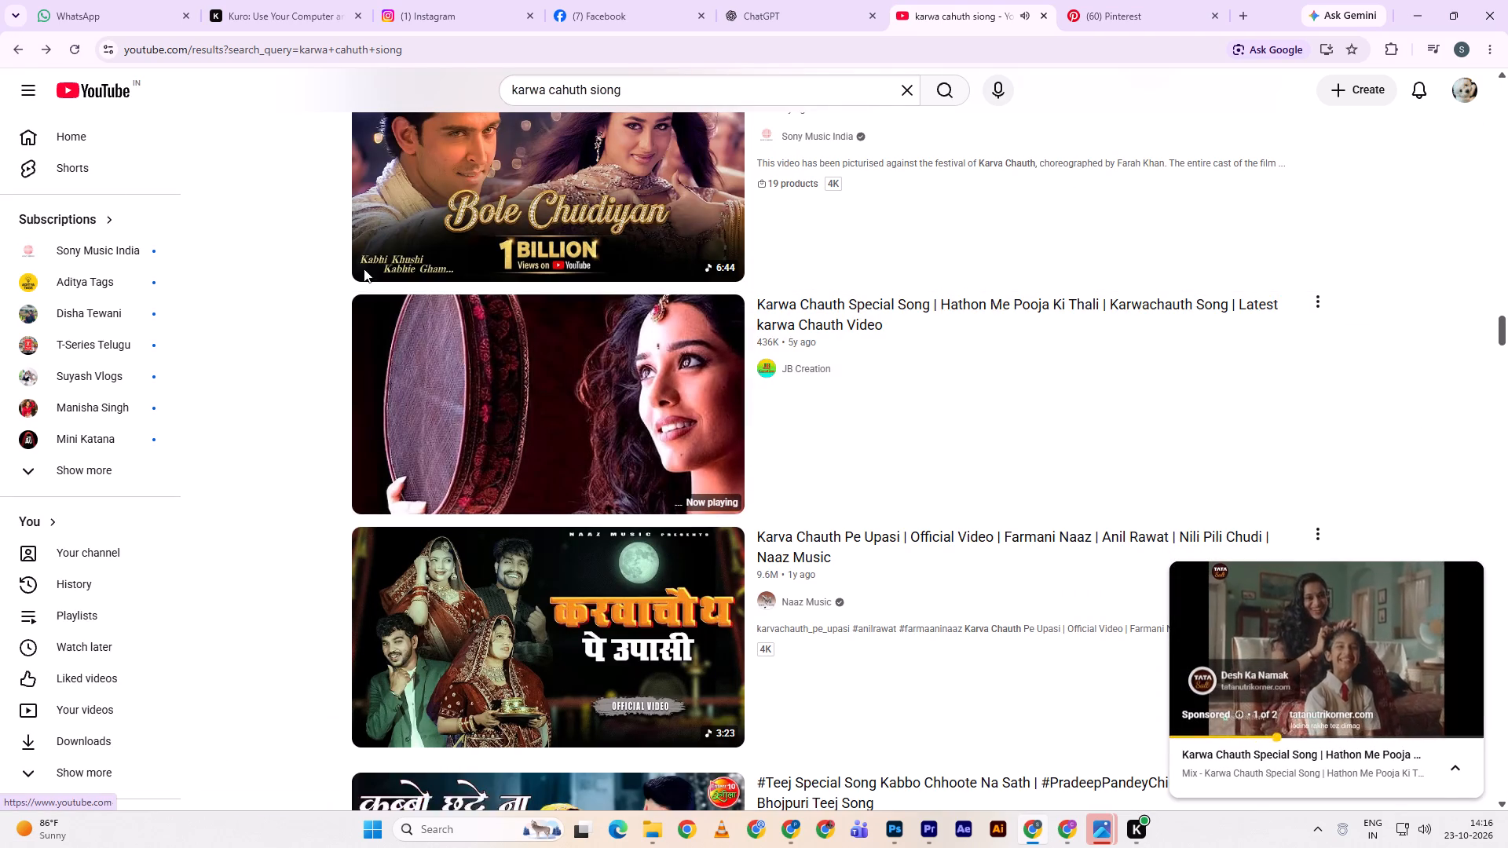
click(545, 411)
click(13, 44)
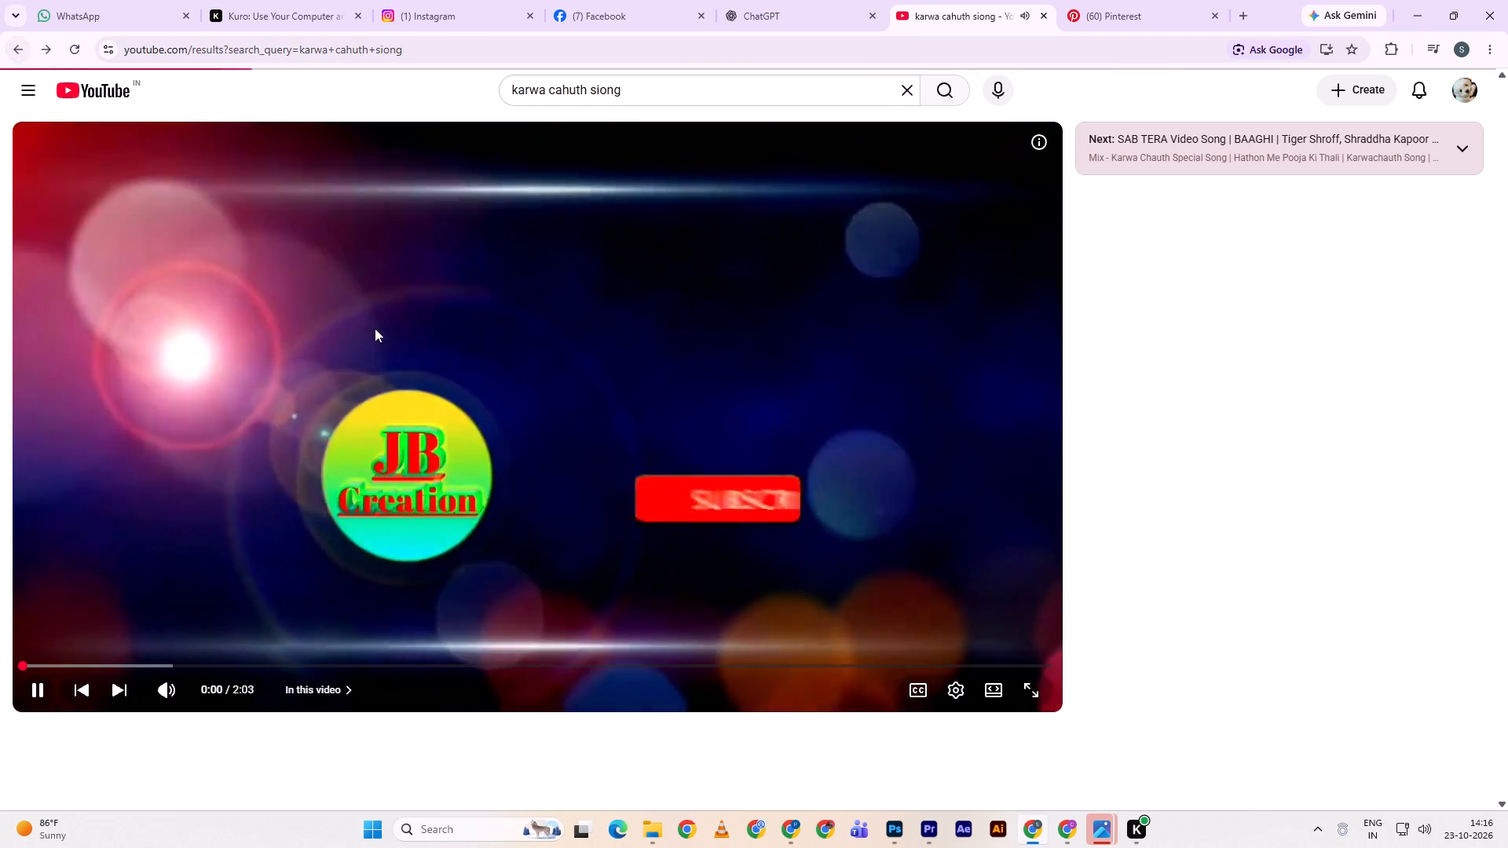
Examine the results and Shorts below "Karva Chauth Pe Upasi" for other song candidates.
scroll(581, 411, down, 7)
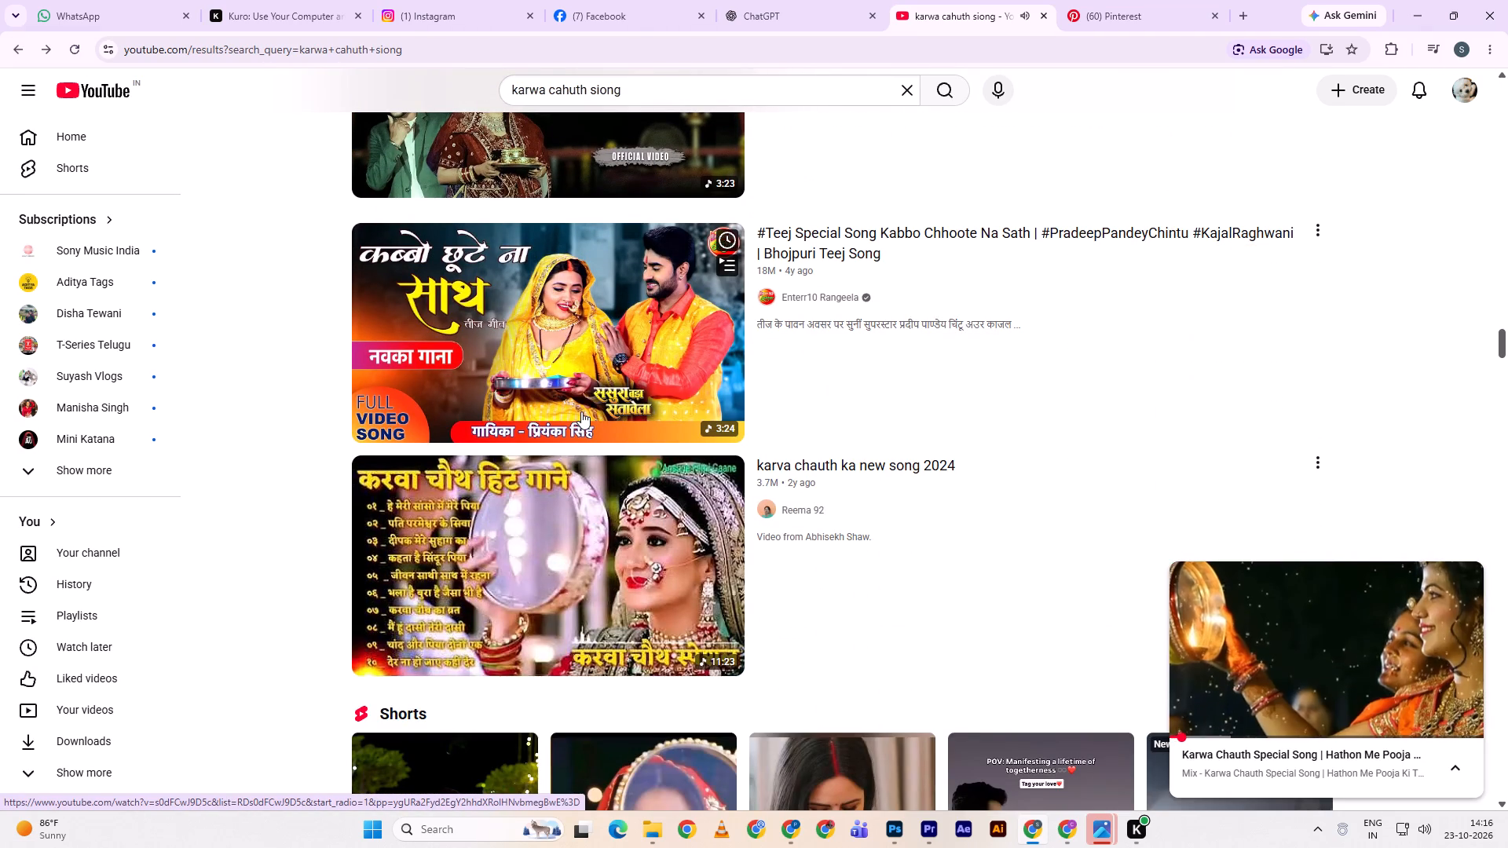
scroll(581, 411, down, 10)
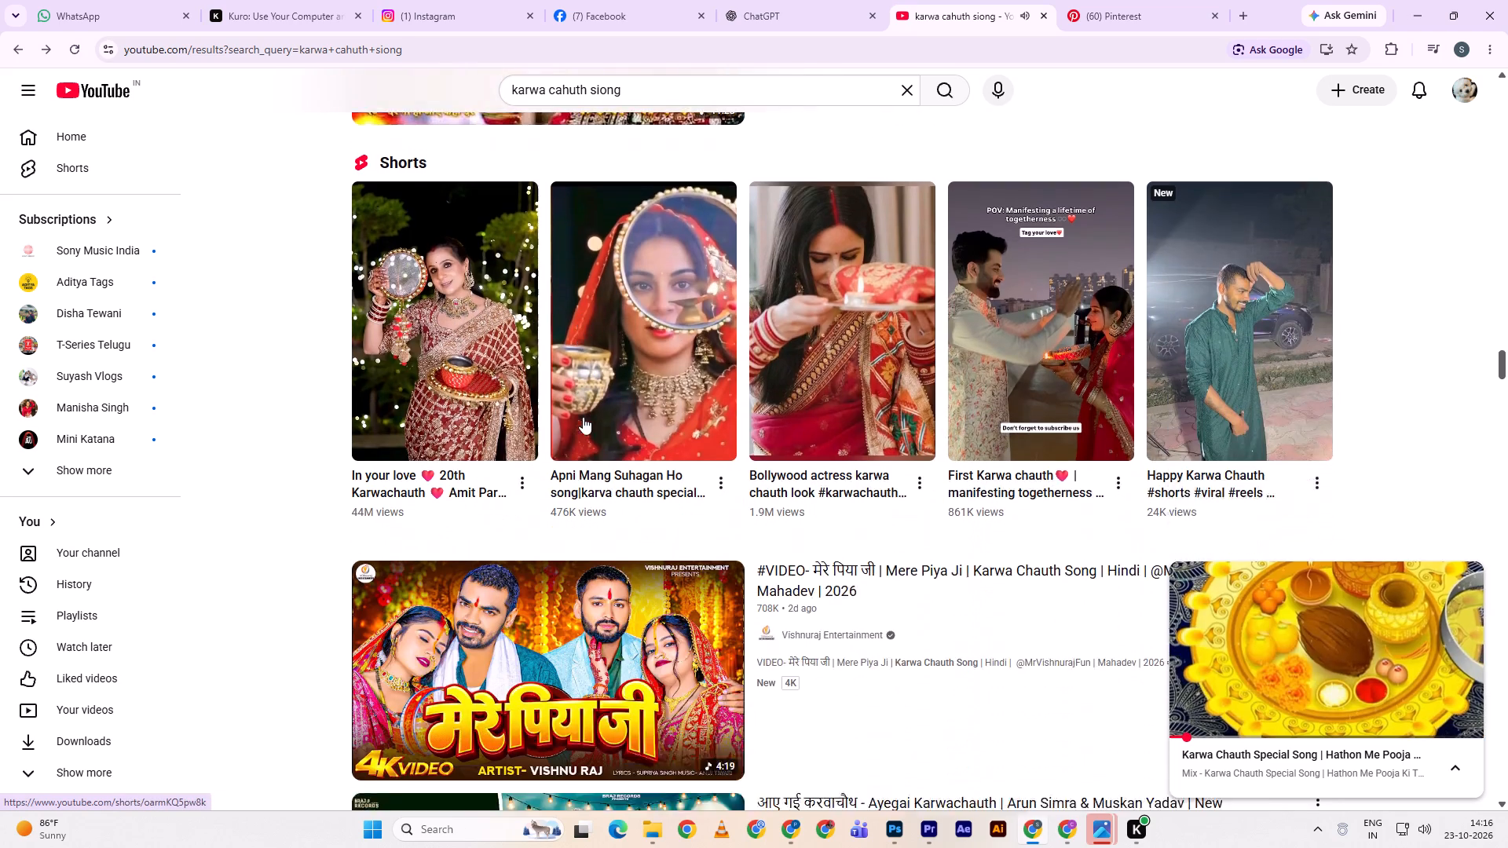
scroll(584, 417, down, 3)
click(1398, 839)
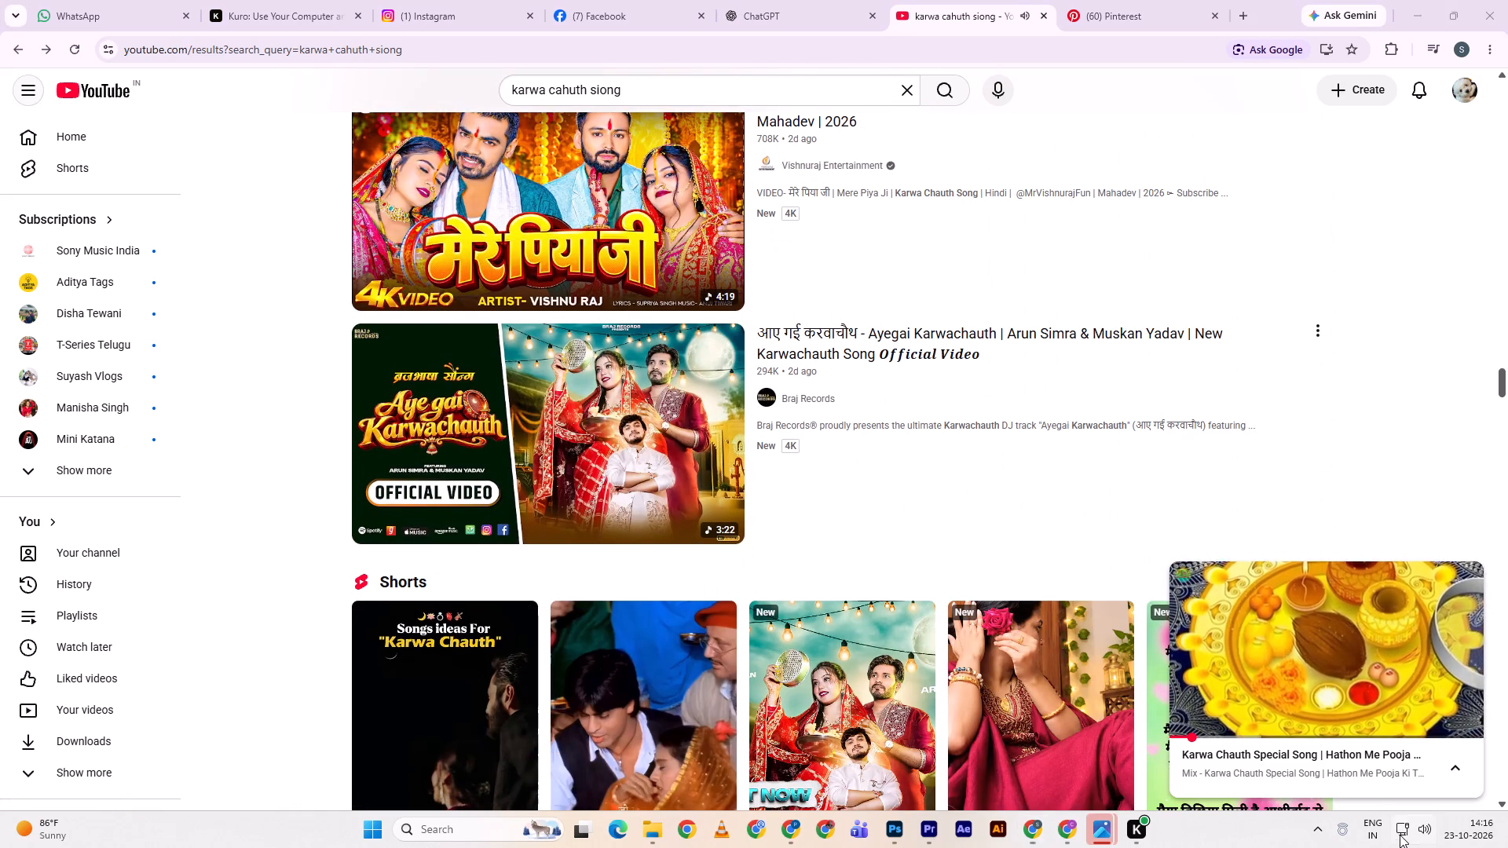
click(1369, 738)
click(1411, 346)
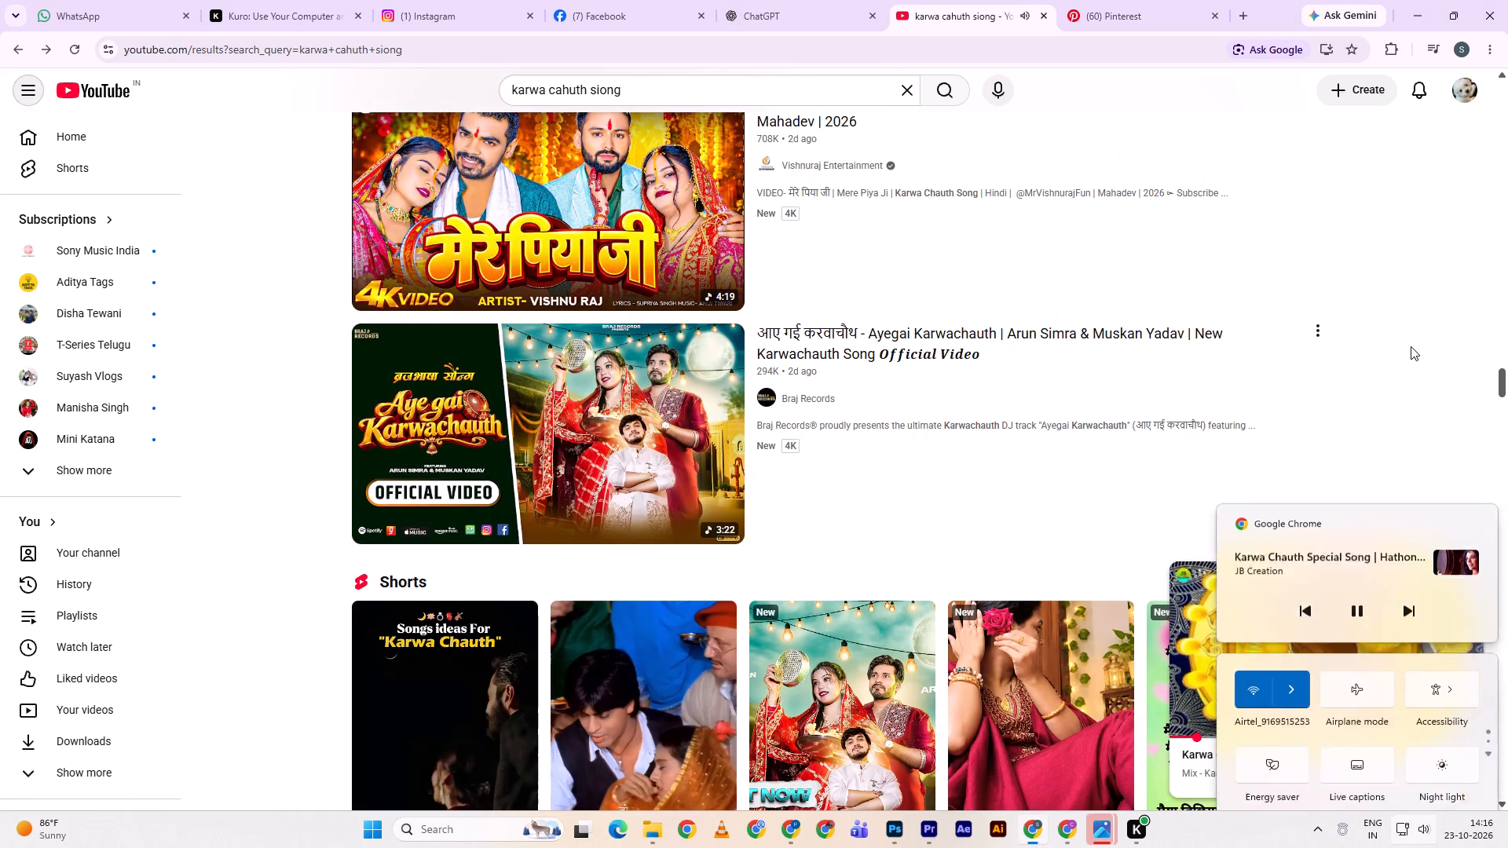
Examine the Shorts and videos below "Ayegai Karwachauth" for more song candidates.
scroll(628, 434, down, 9)
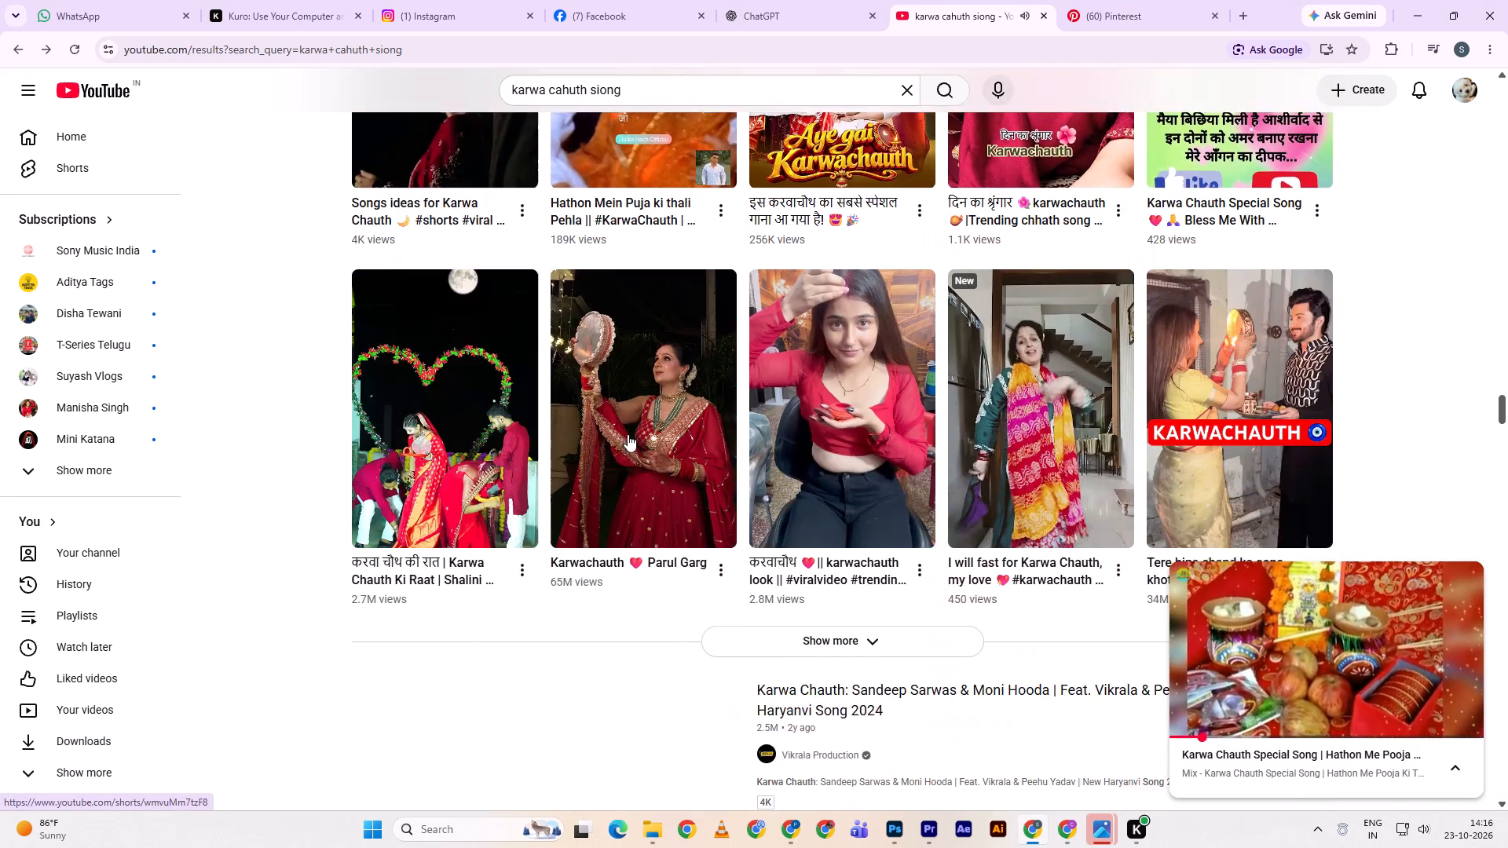
scroll(628, 434, down, 11)
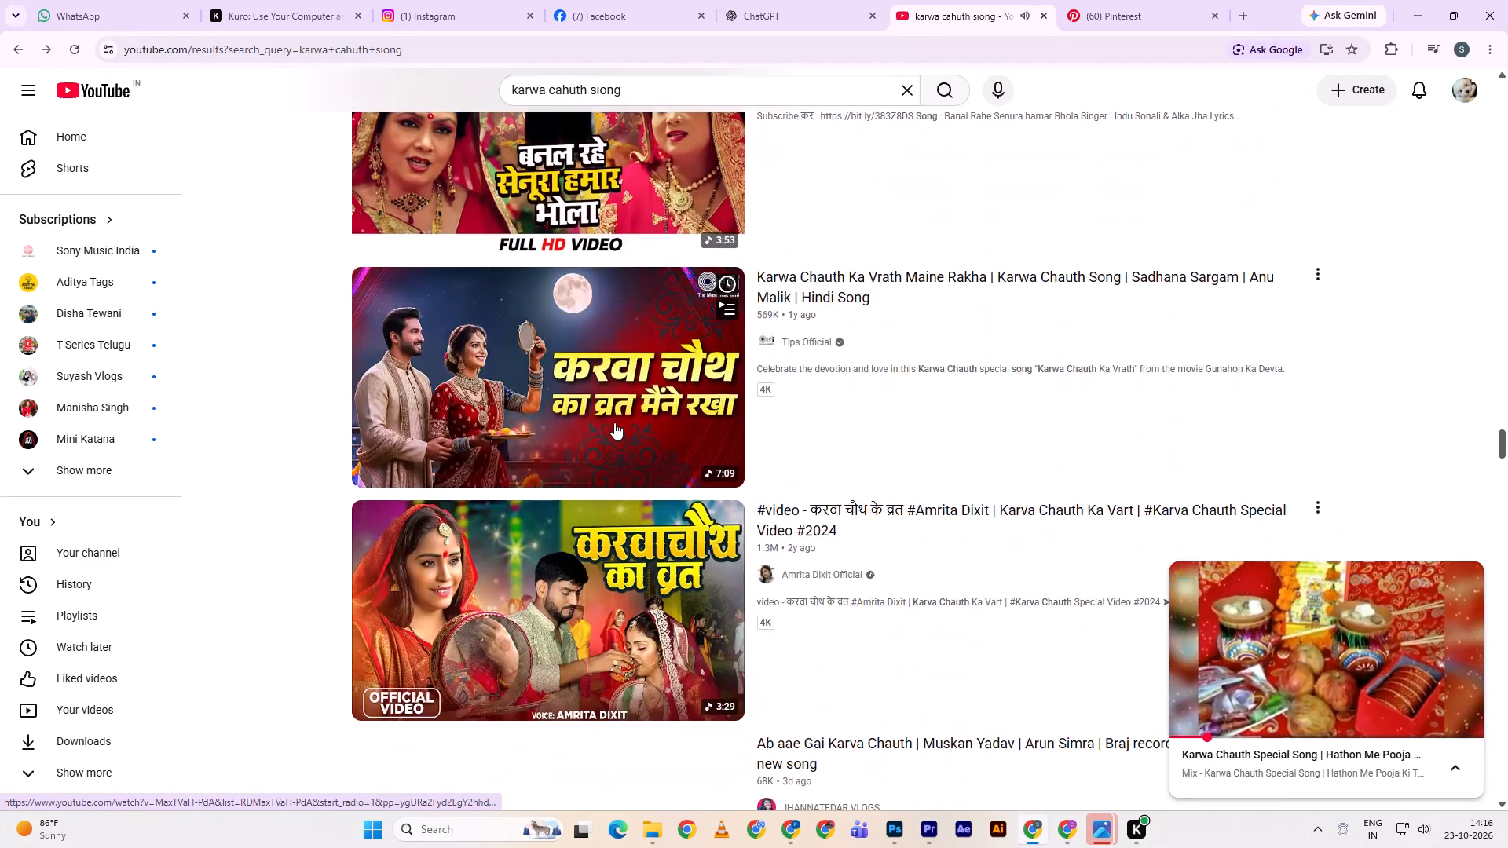
scroll(613, 419, down, 5)
Search for "karwa chauth song hindi" and examine the resulting videos and Shorts for a suitable song.
click(657, 86)
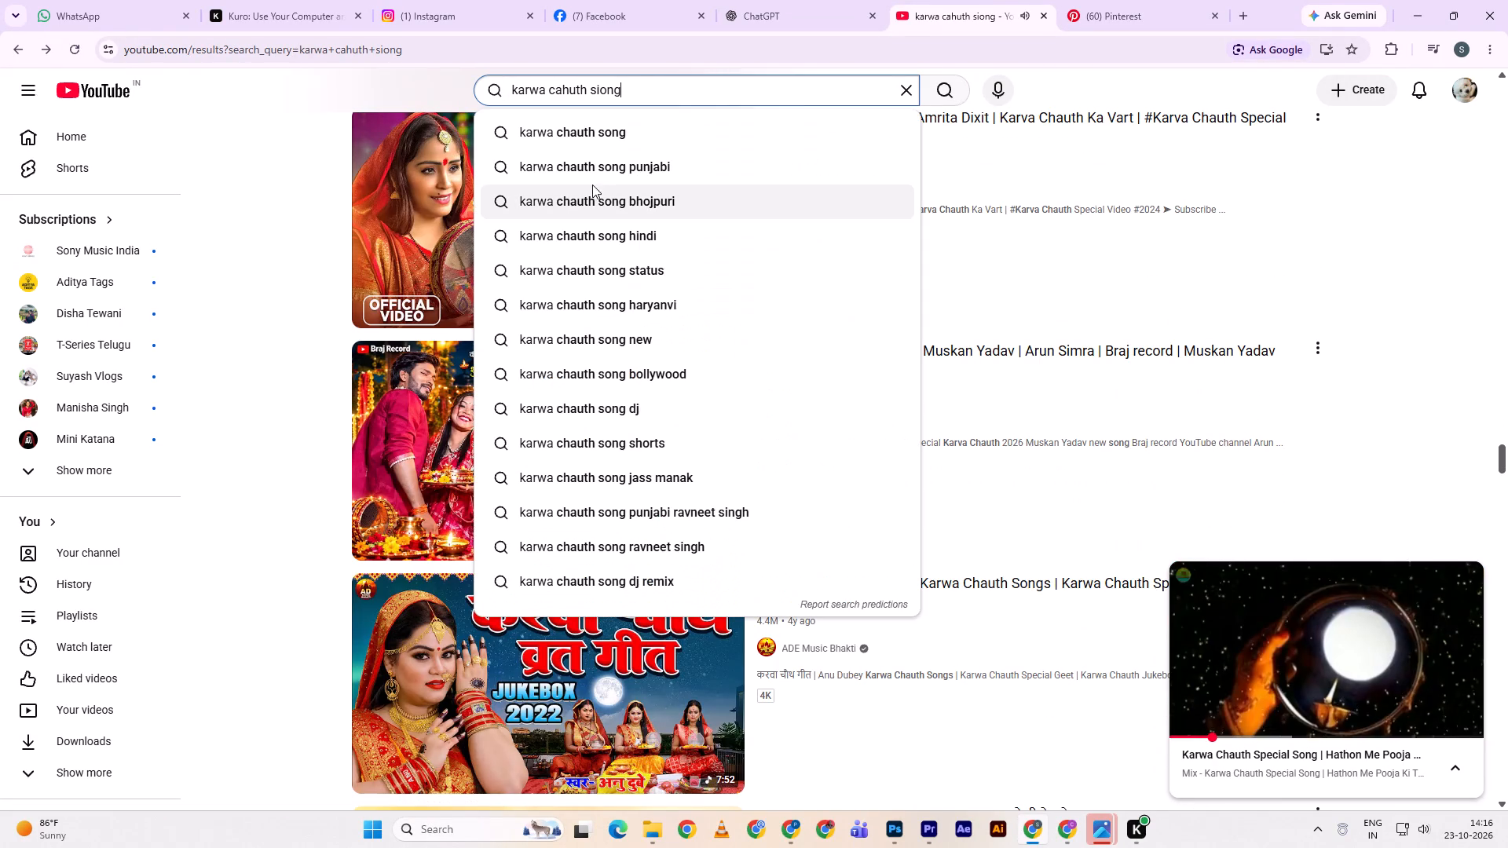
click(638, 244)
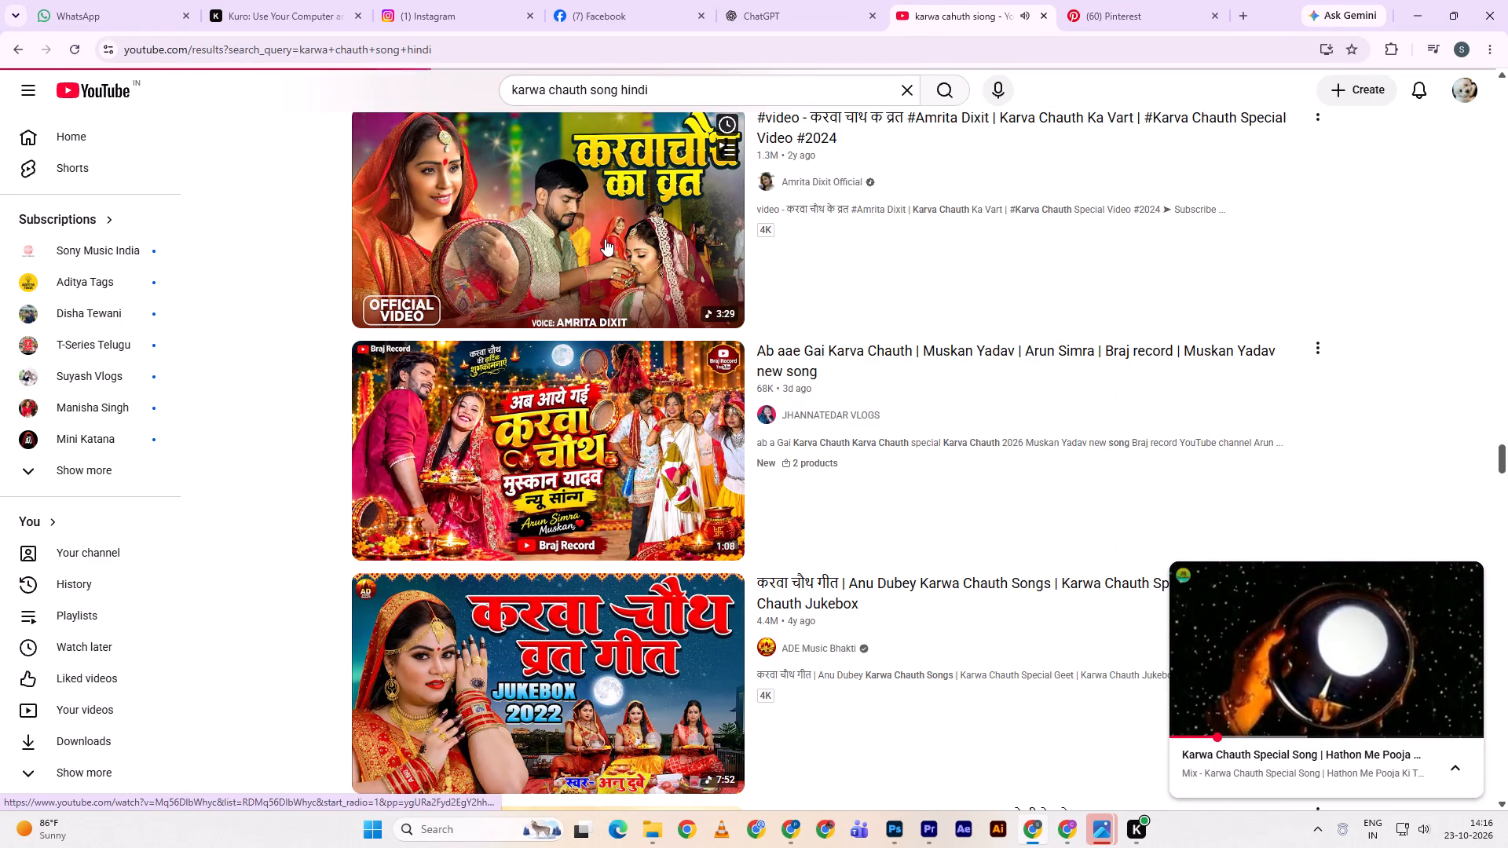
scroll(589, 370, down, 7)
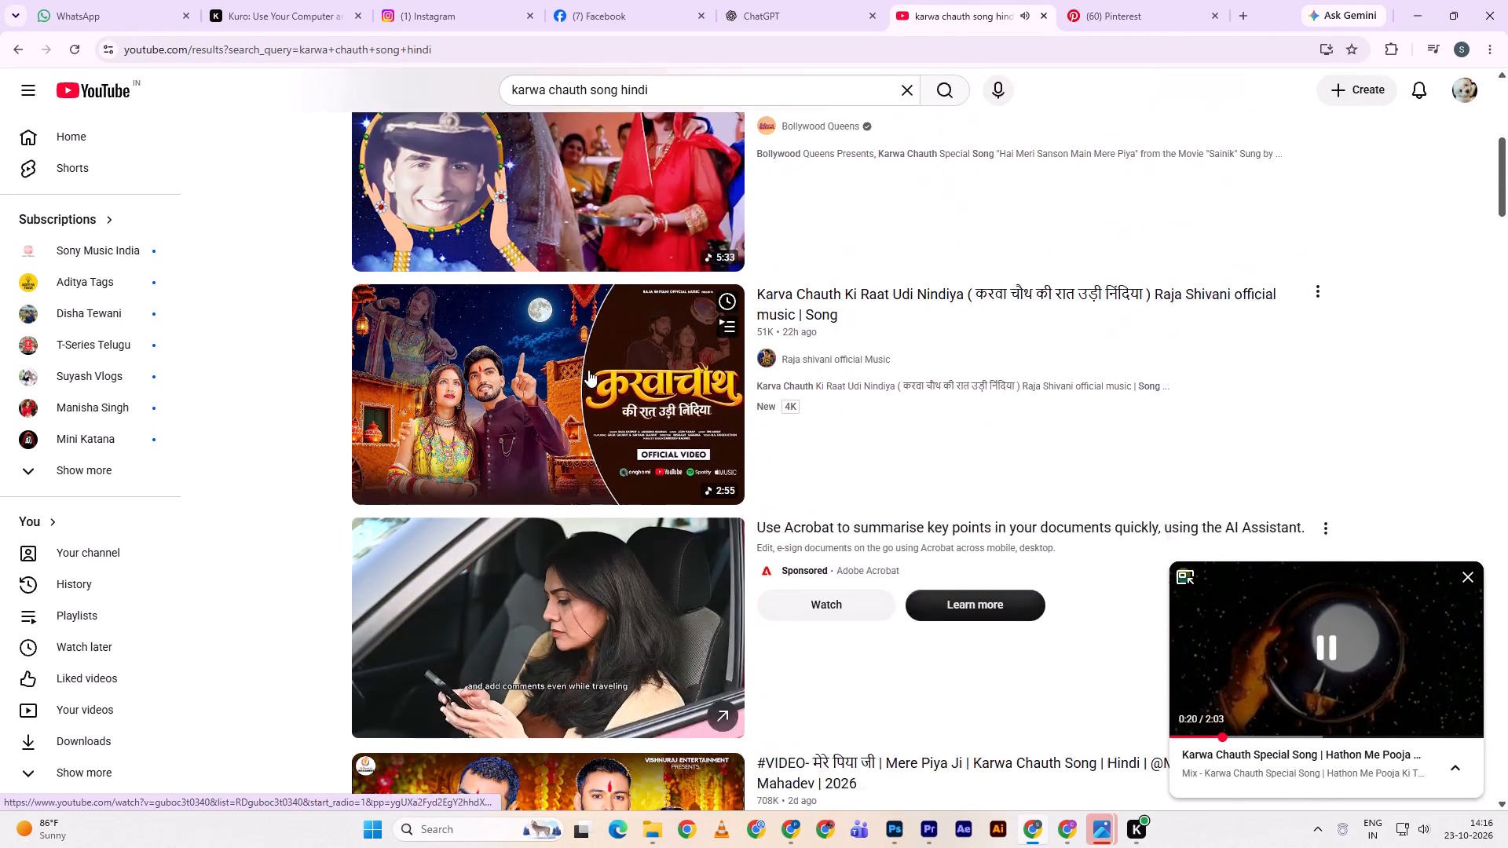
scroll(588, 370, up, 3)
scroll(589, 370, down, 12)
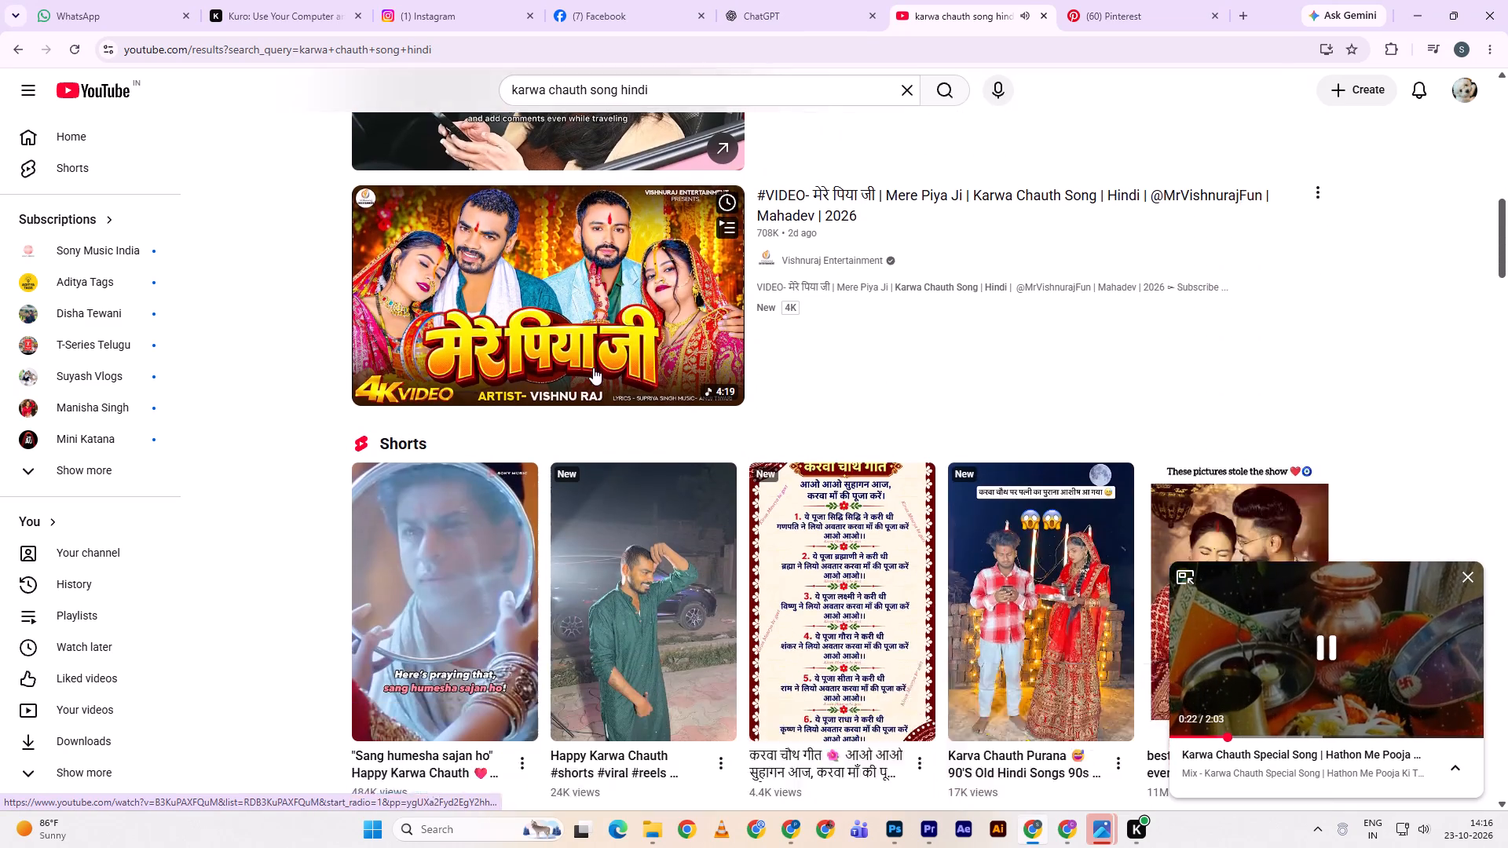
scroll(593, 367, down, 9)
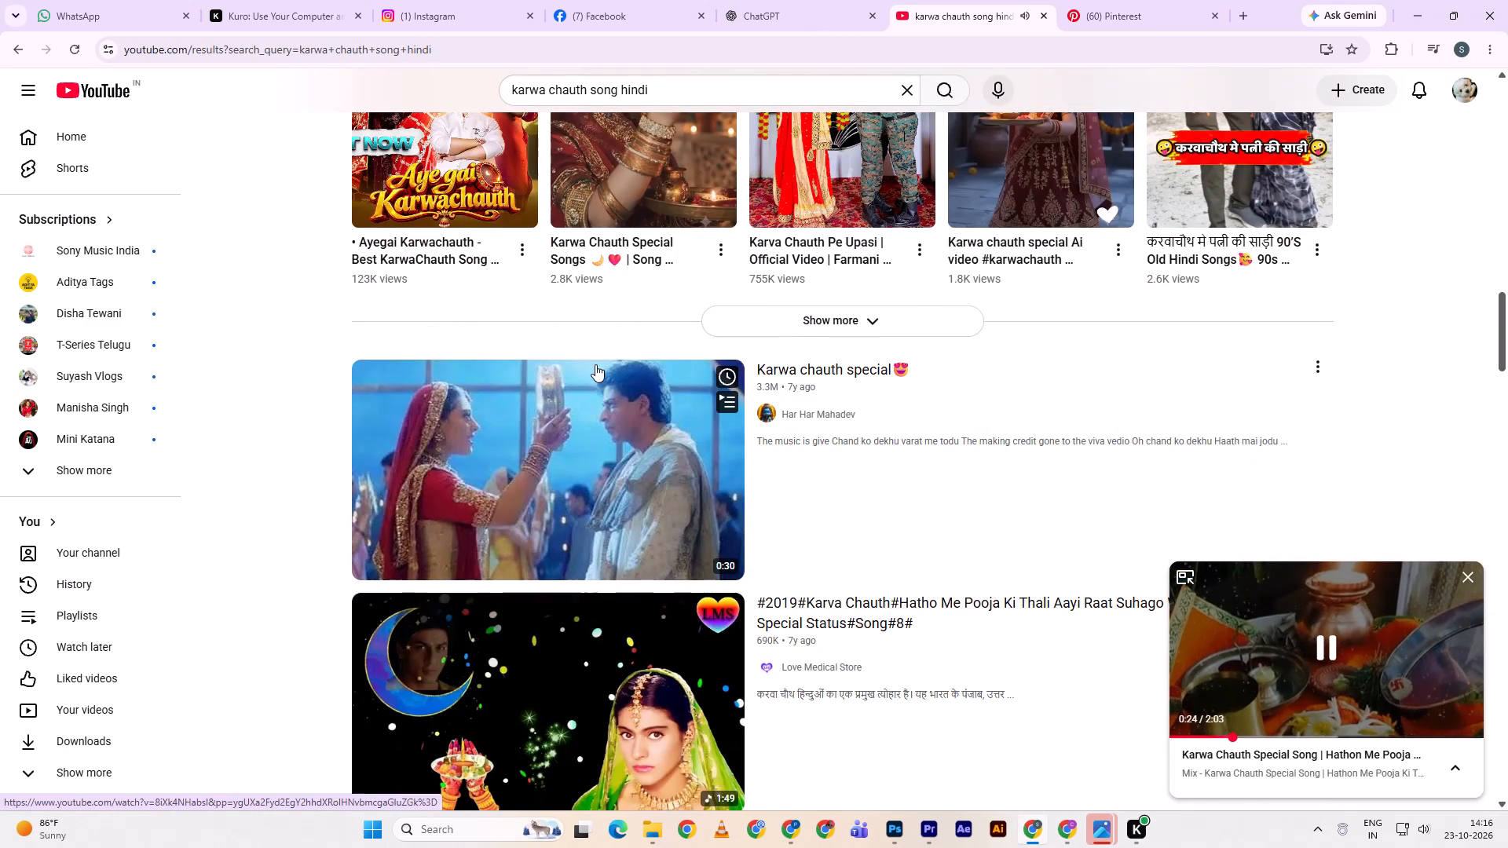
scroll(595, 364, down, 1)
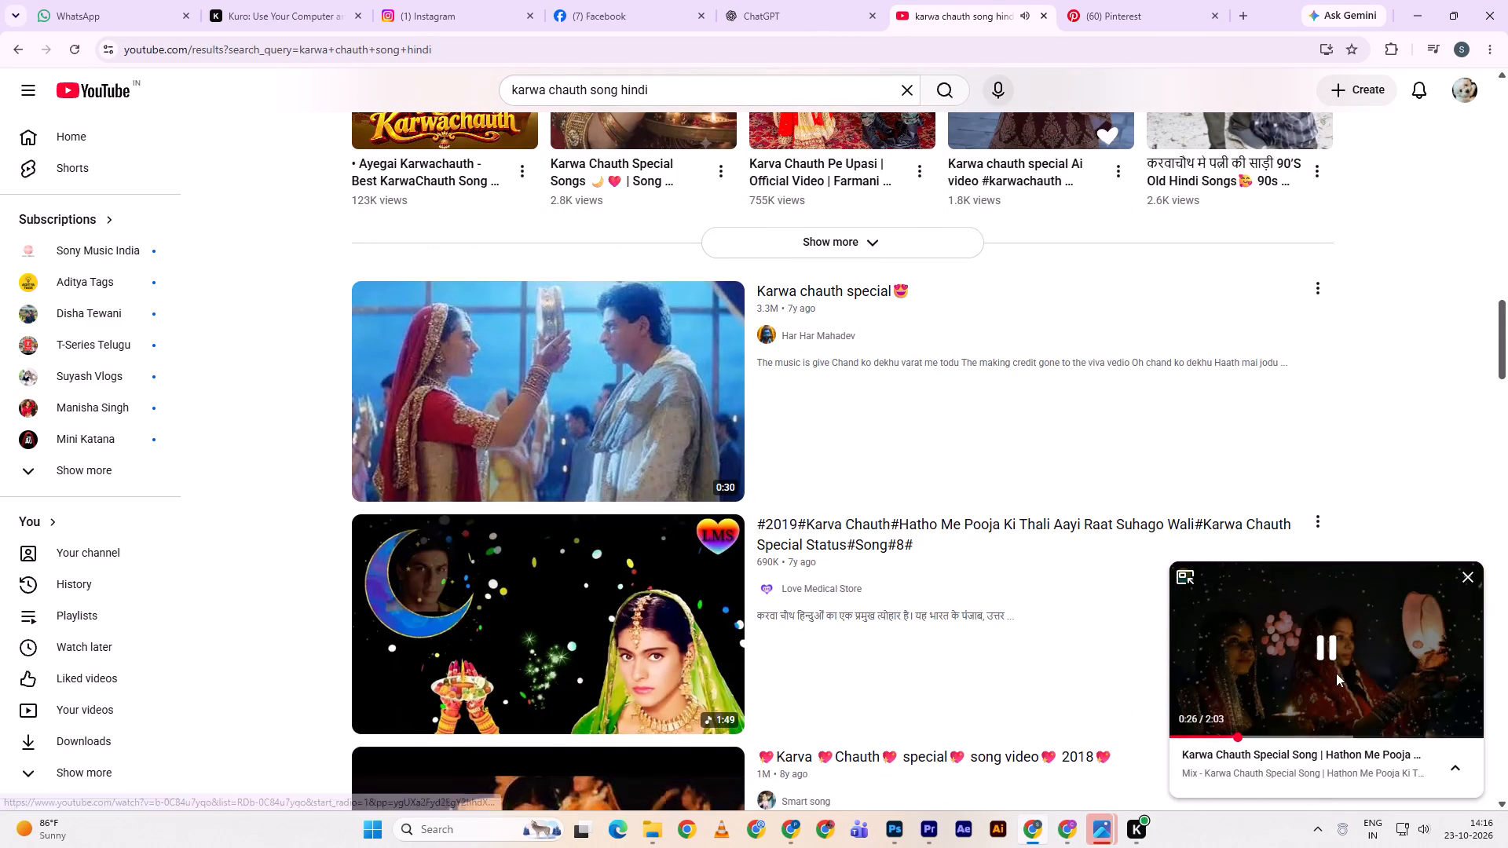
Expand the playing "Hathon Me Pooja Ki Thali" song to its full page, sample it in 10-second skips, and pause at about 1:31.
click(1184, 574)
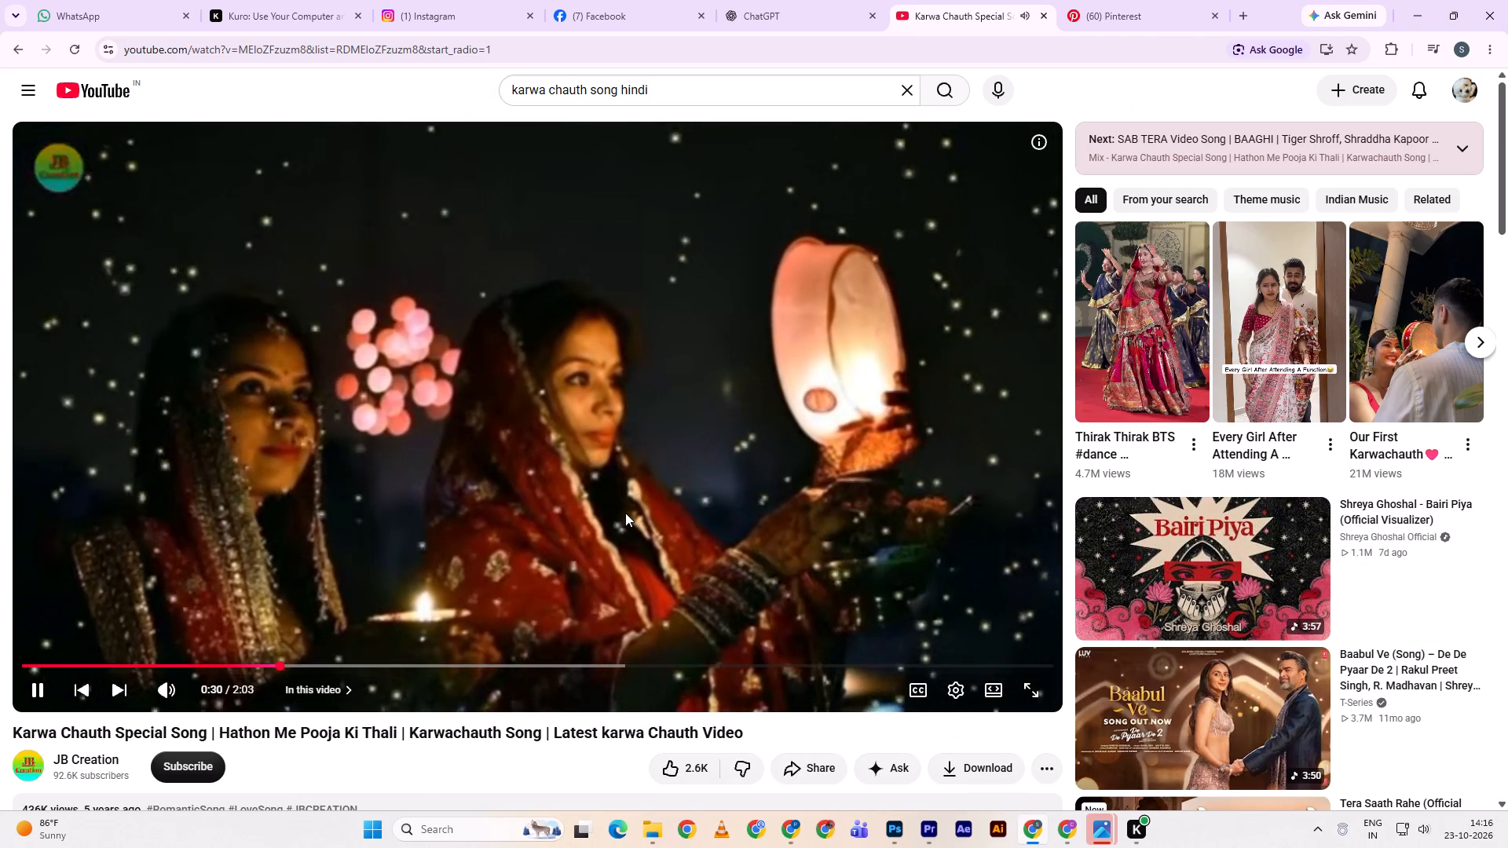
key(l)
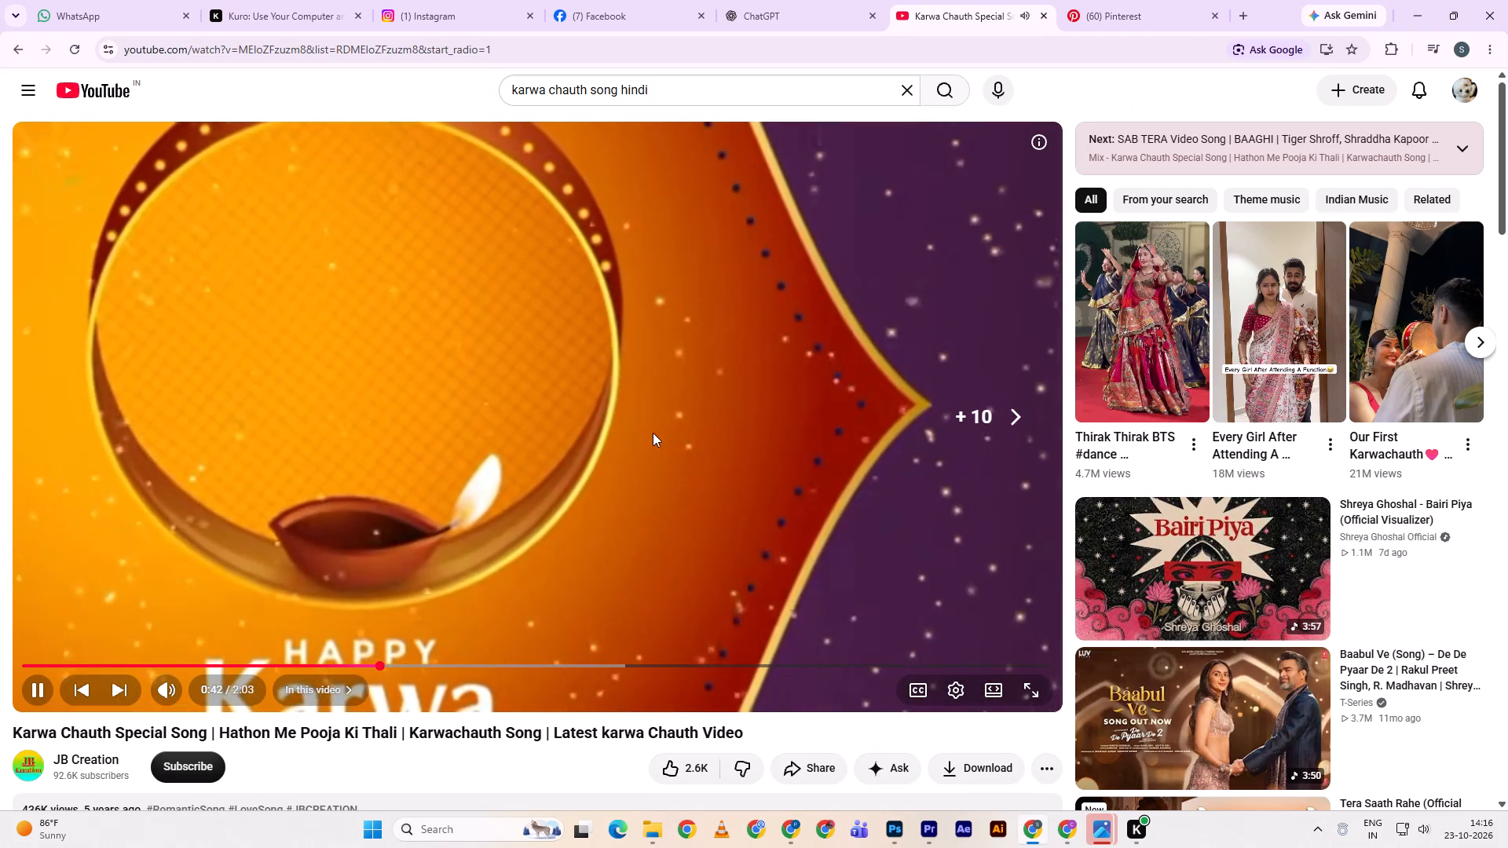
key(j)
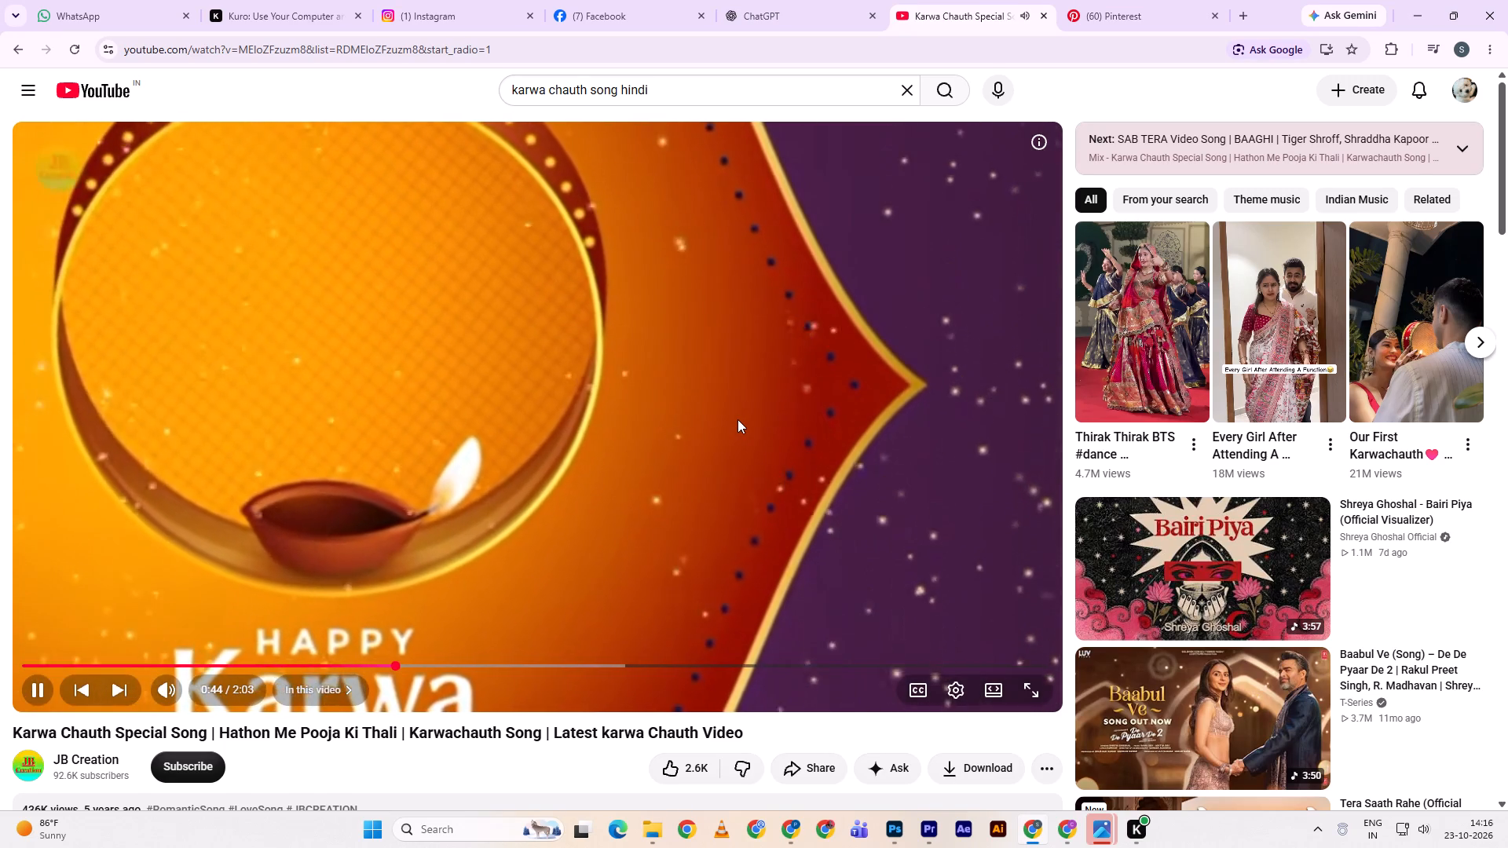
key(l)
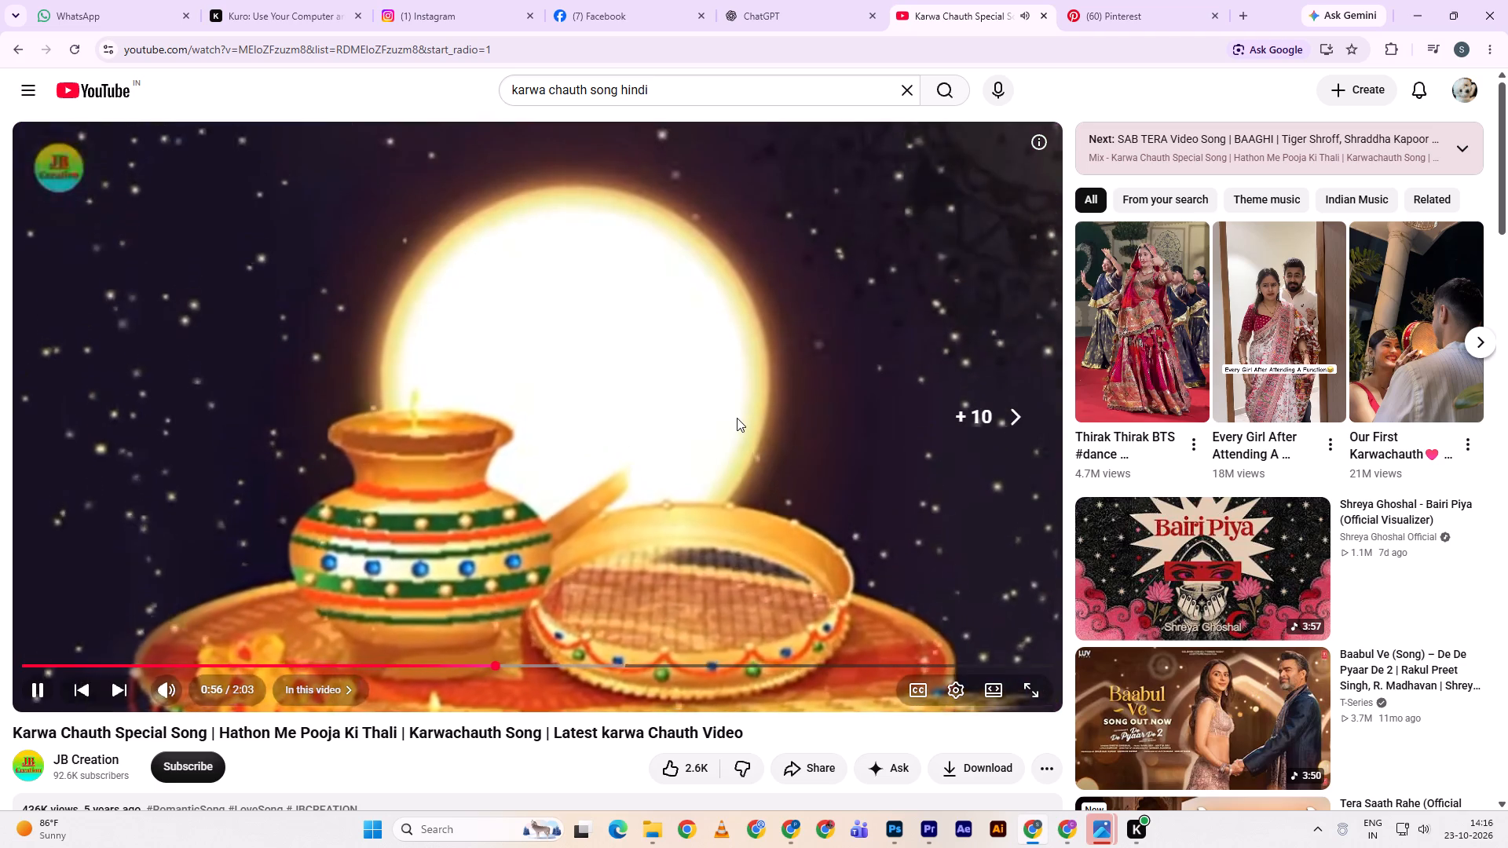
key(l)
key(l)
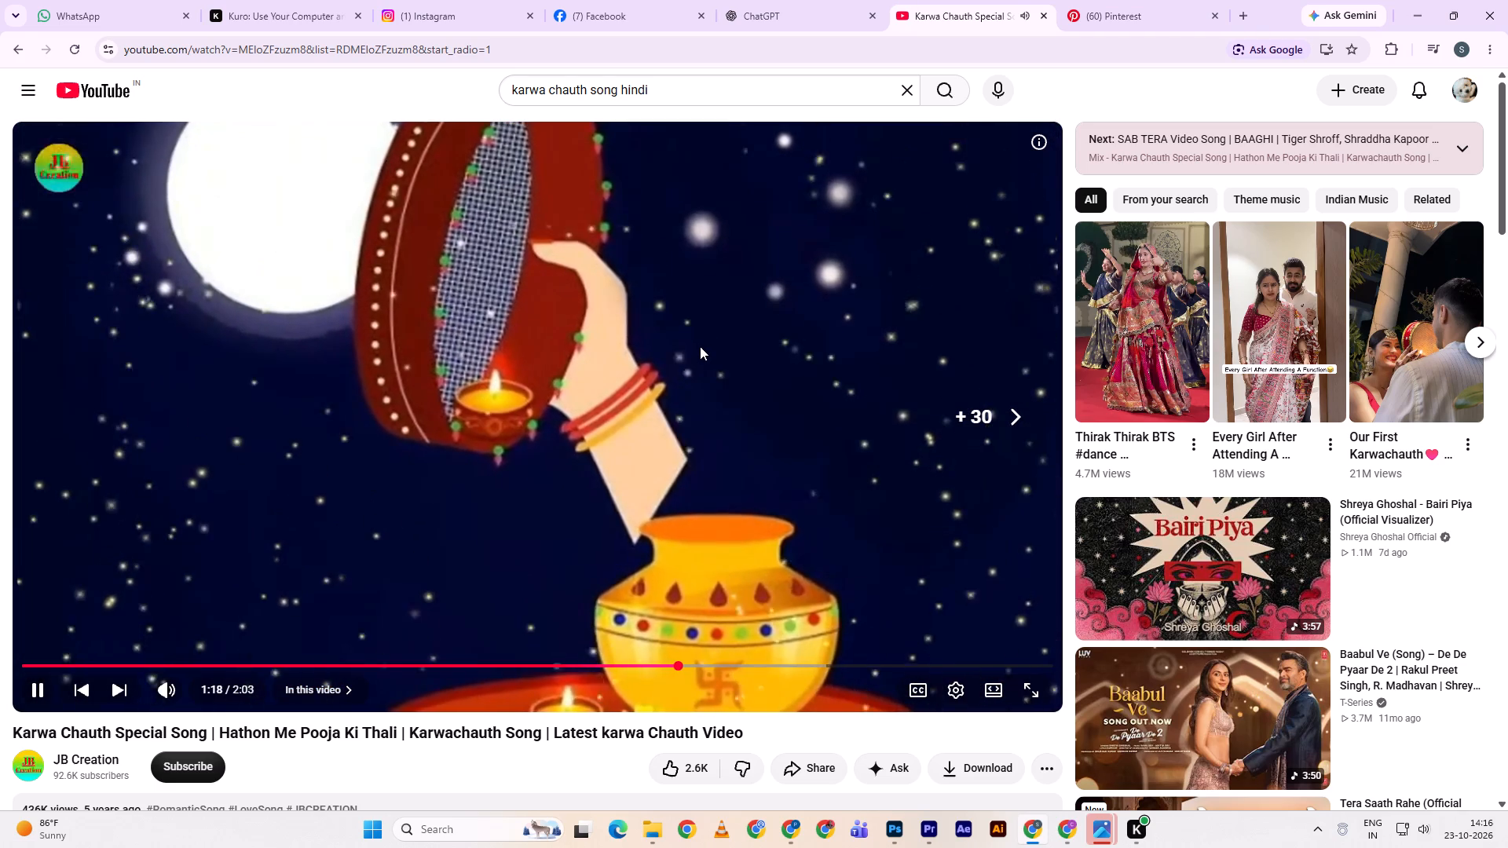
key(l)
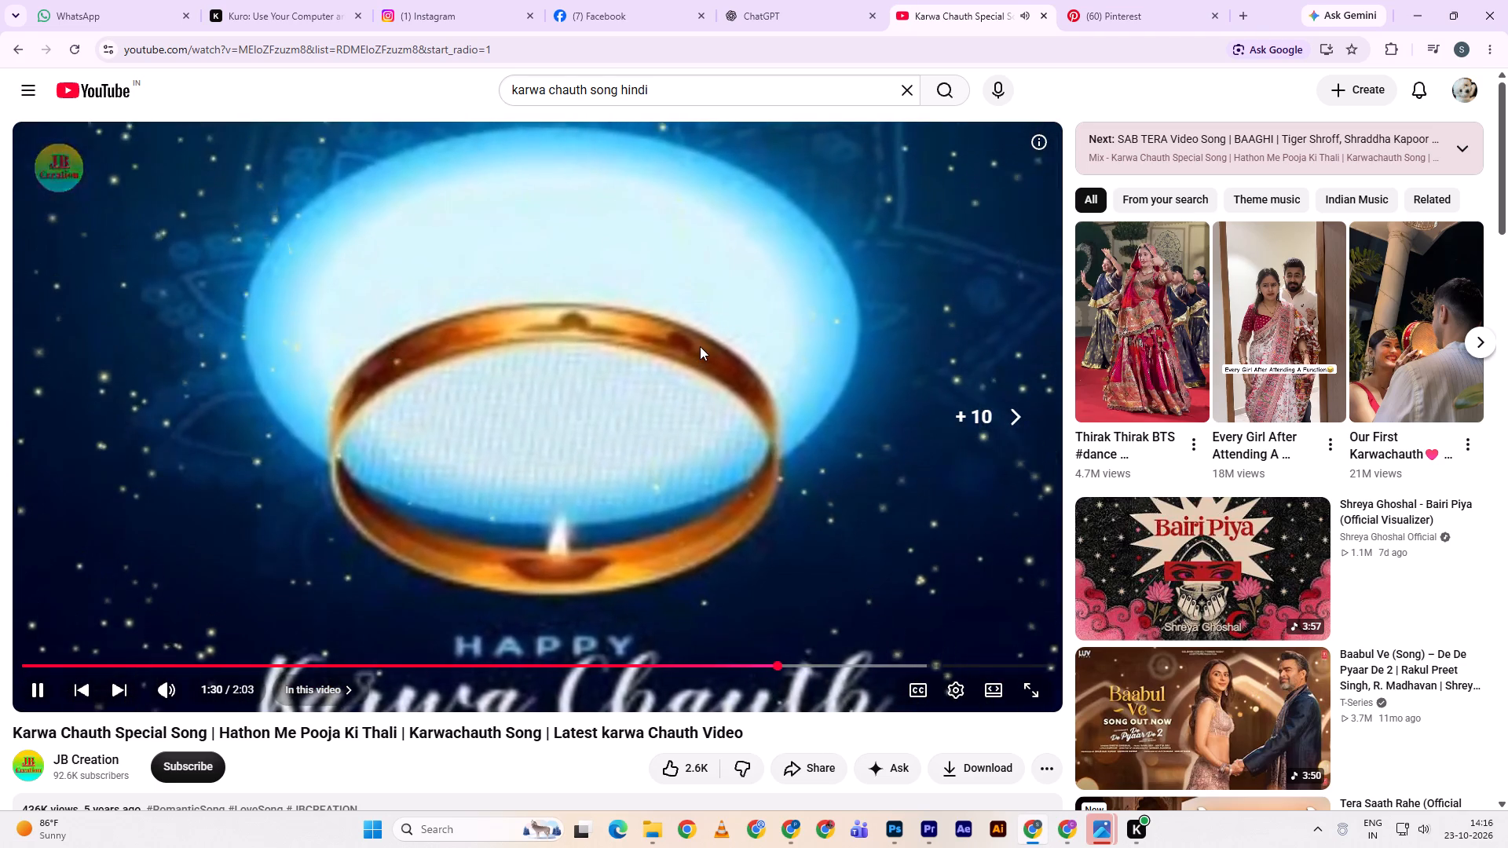
key(space)
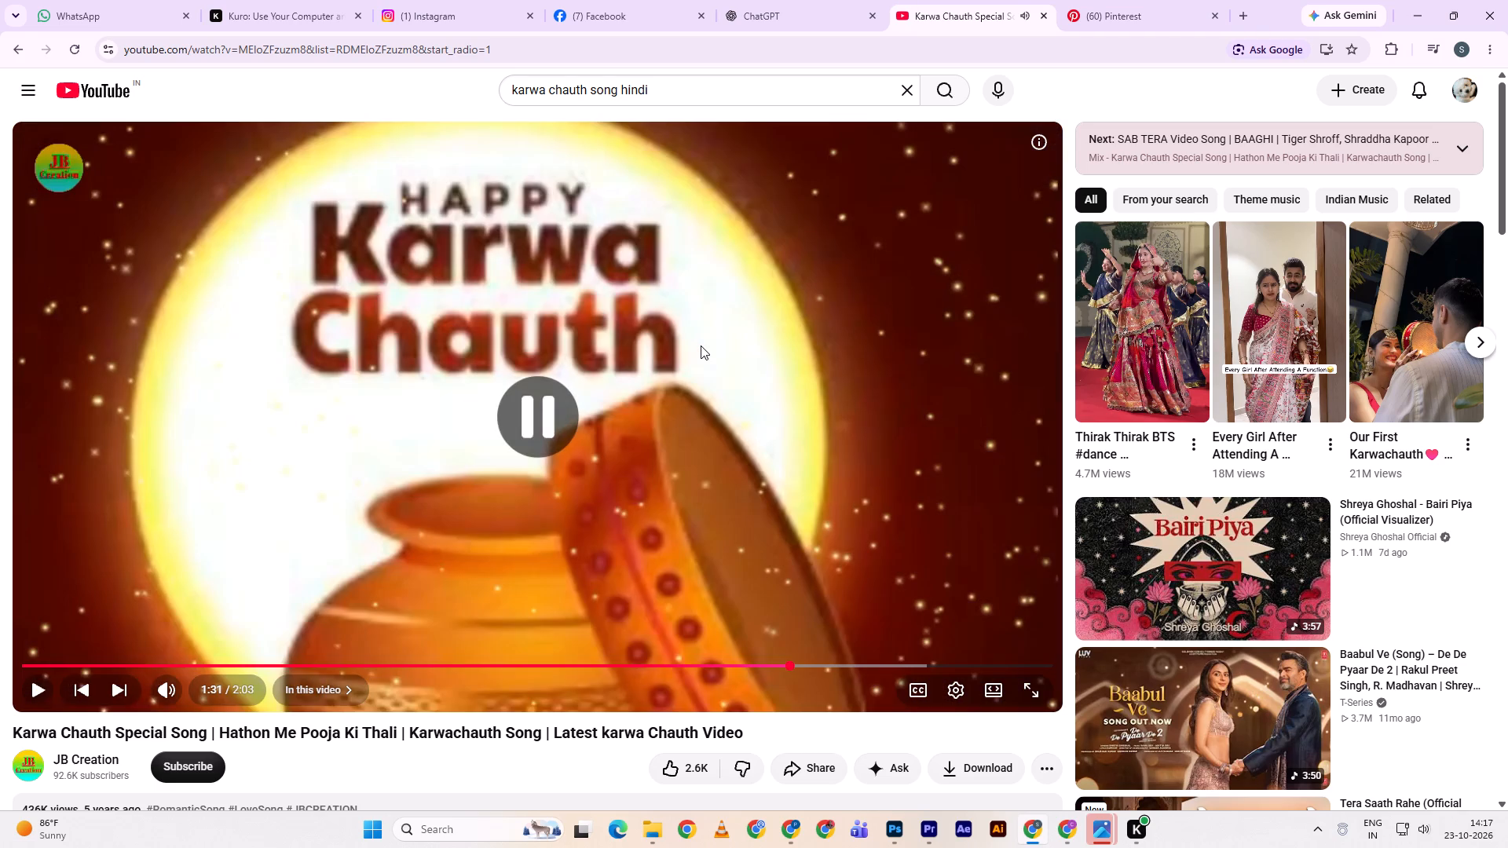
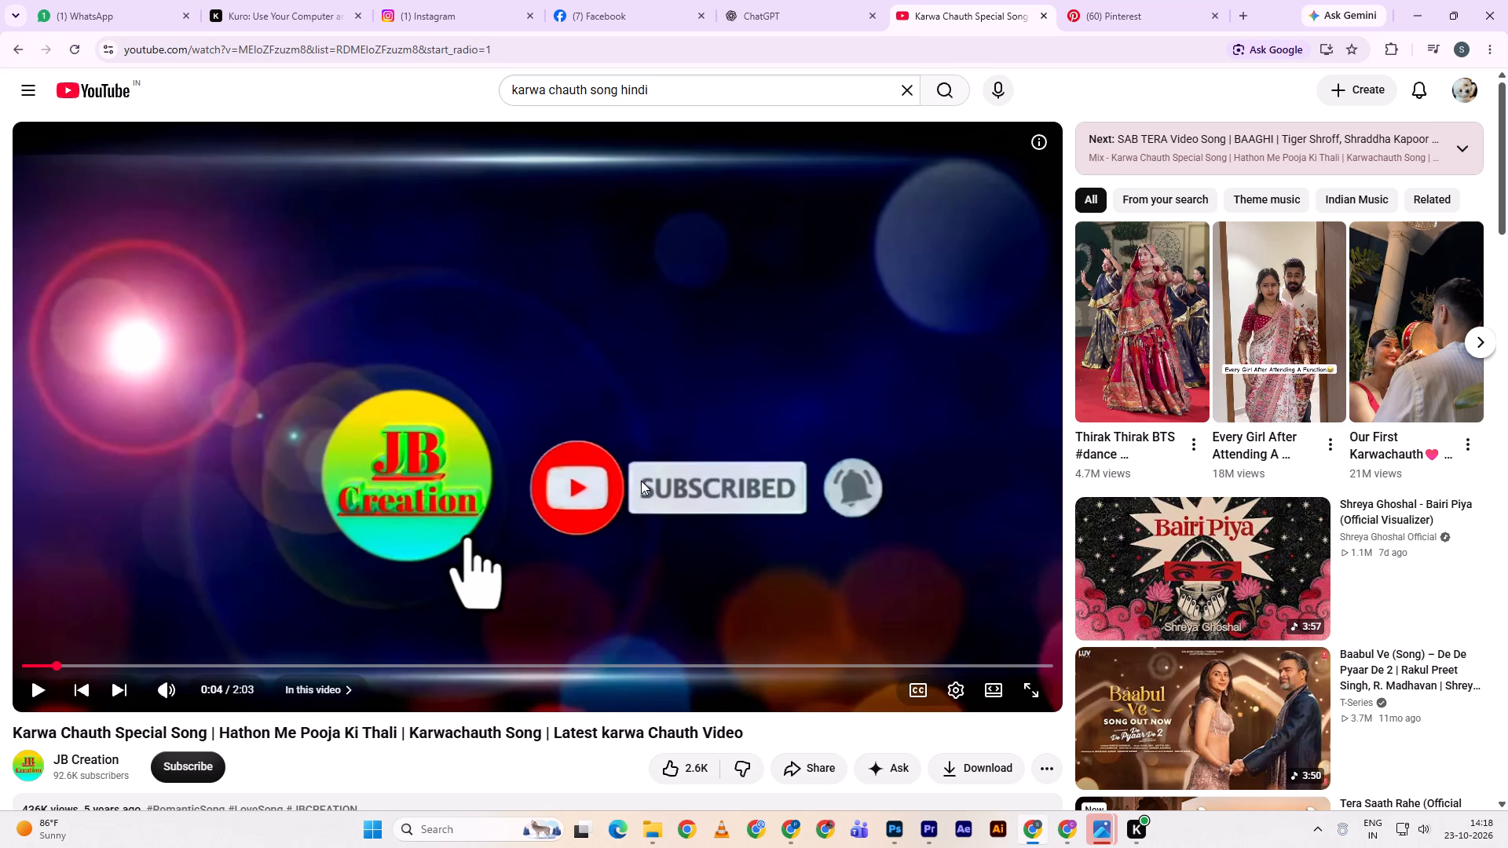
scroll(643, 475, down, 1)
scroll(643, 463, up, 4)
Play the song from its intro to about 0:33 and pause it.
click(617, 389)
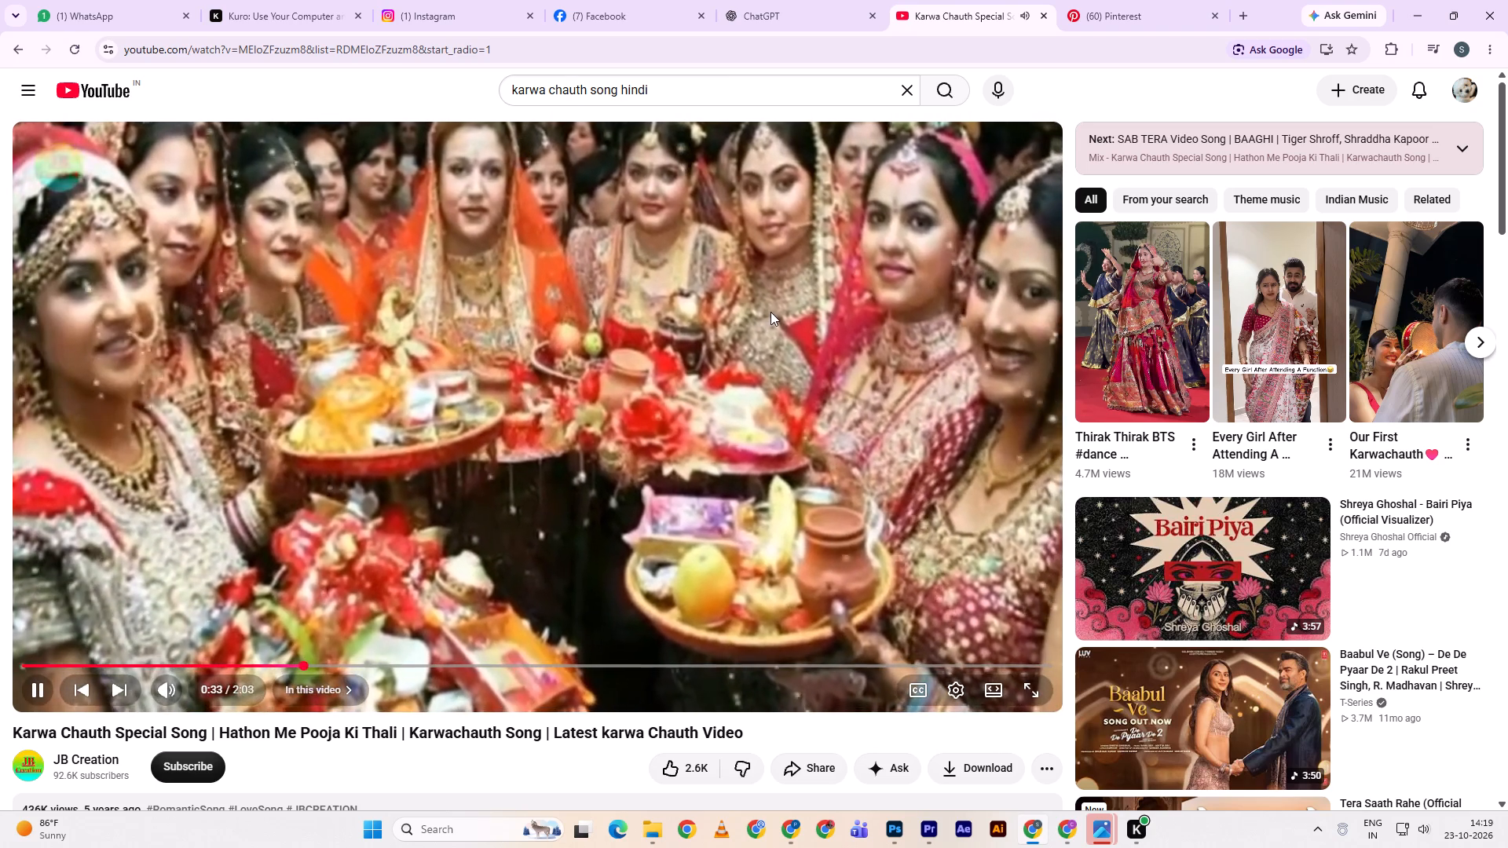
key(space)
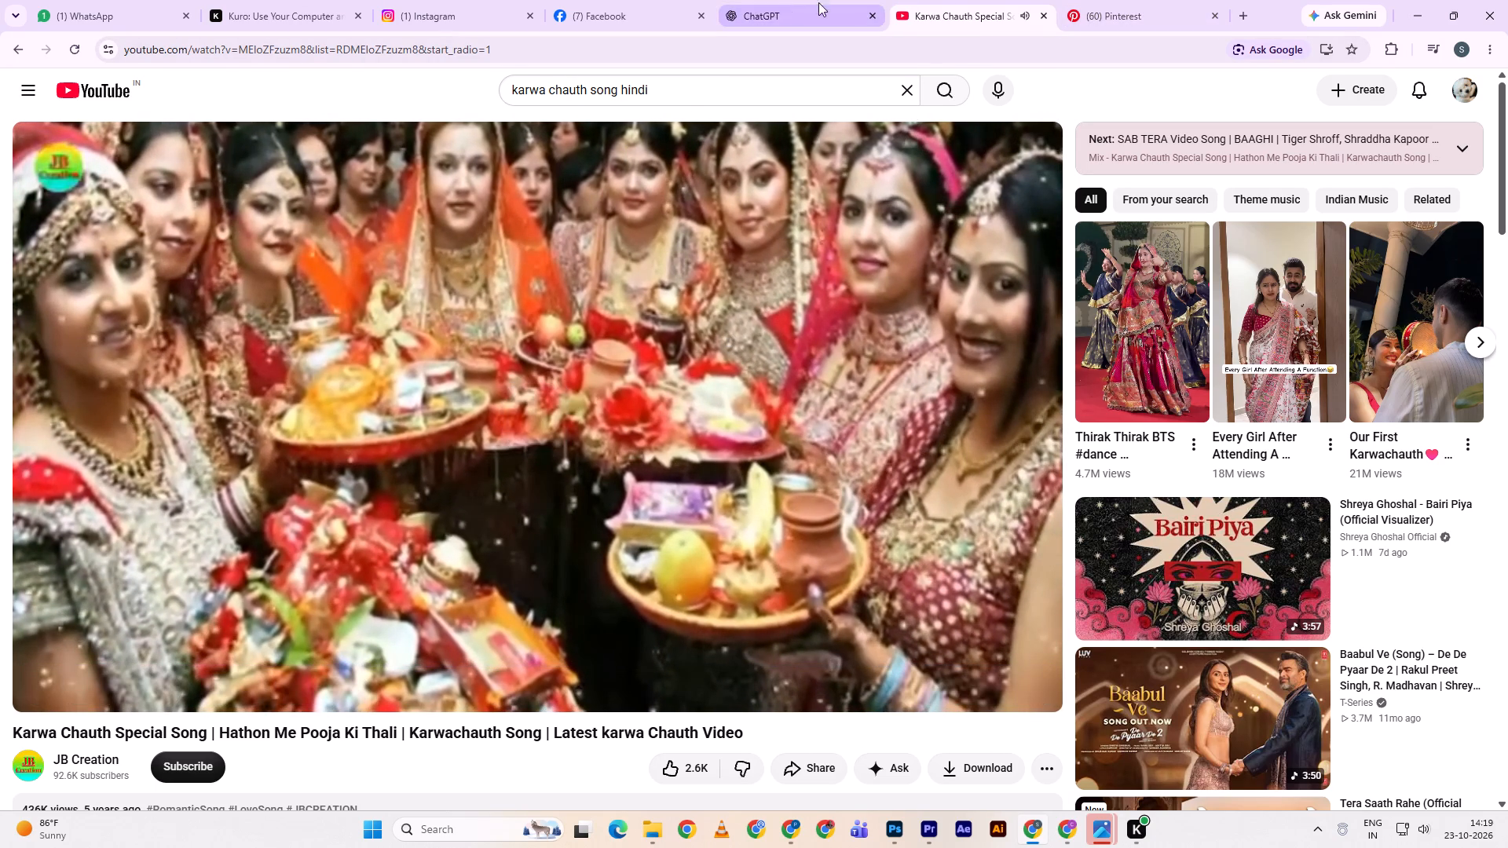
Search the web in a new tab for "download youtube videos".
click(1252, 16)
click(974, 36)
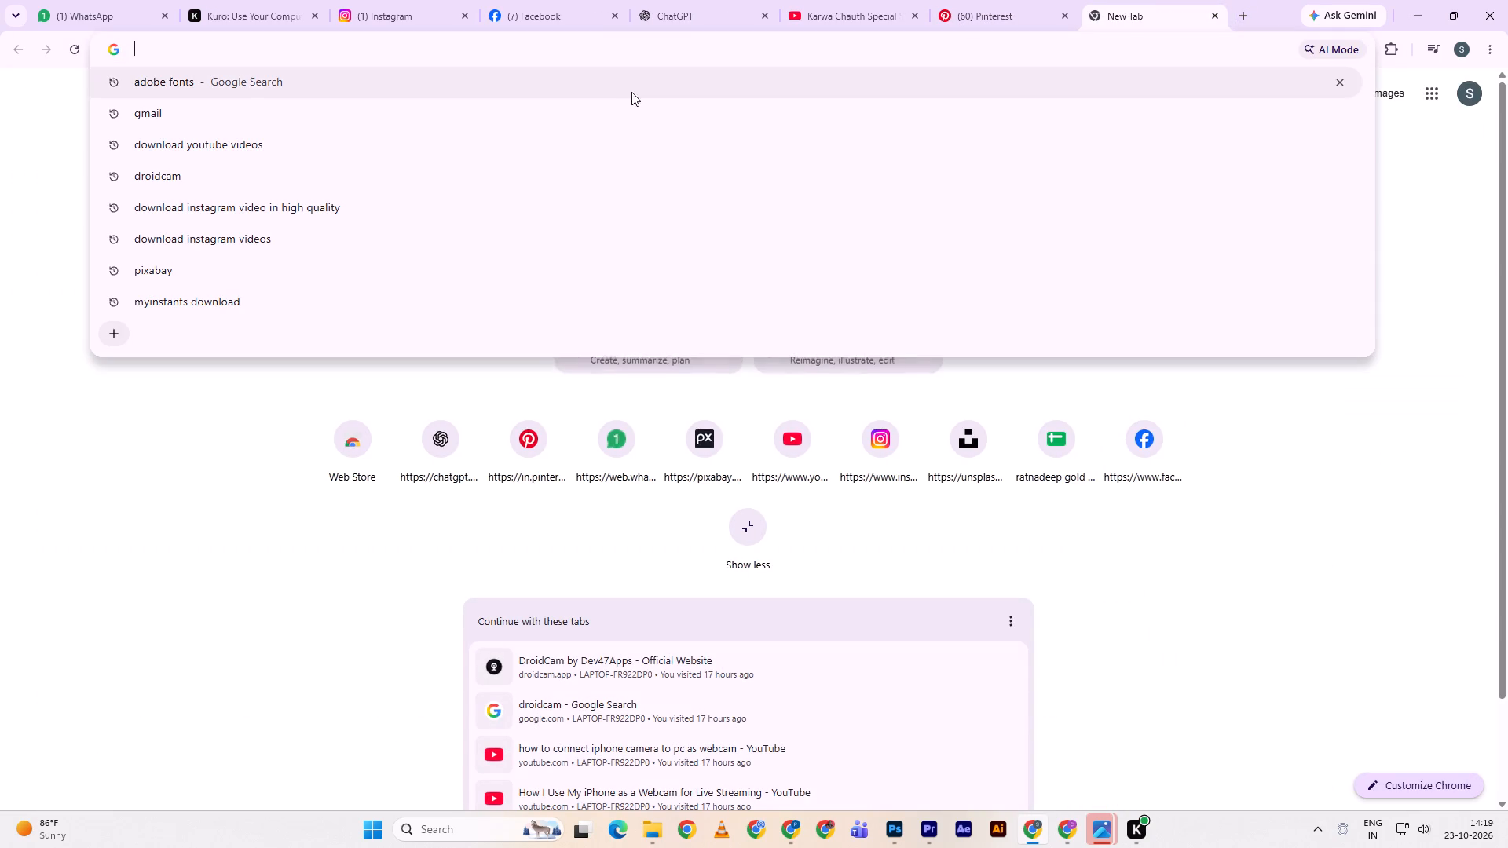
click(514, 151)
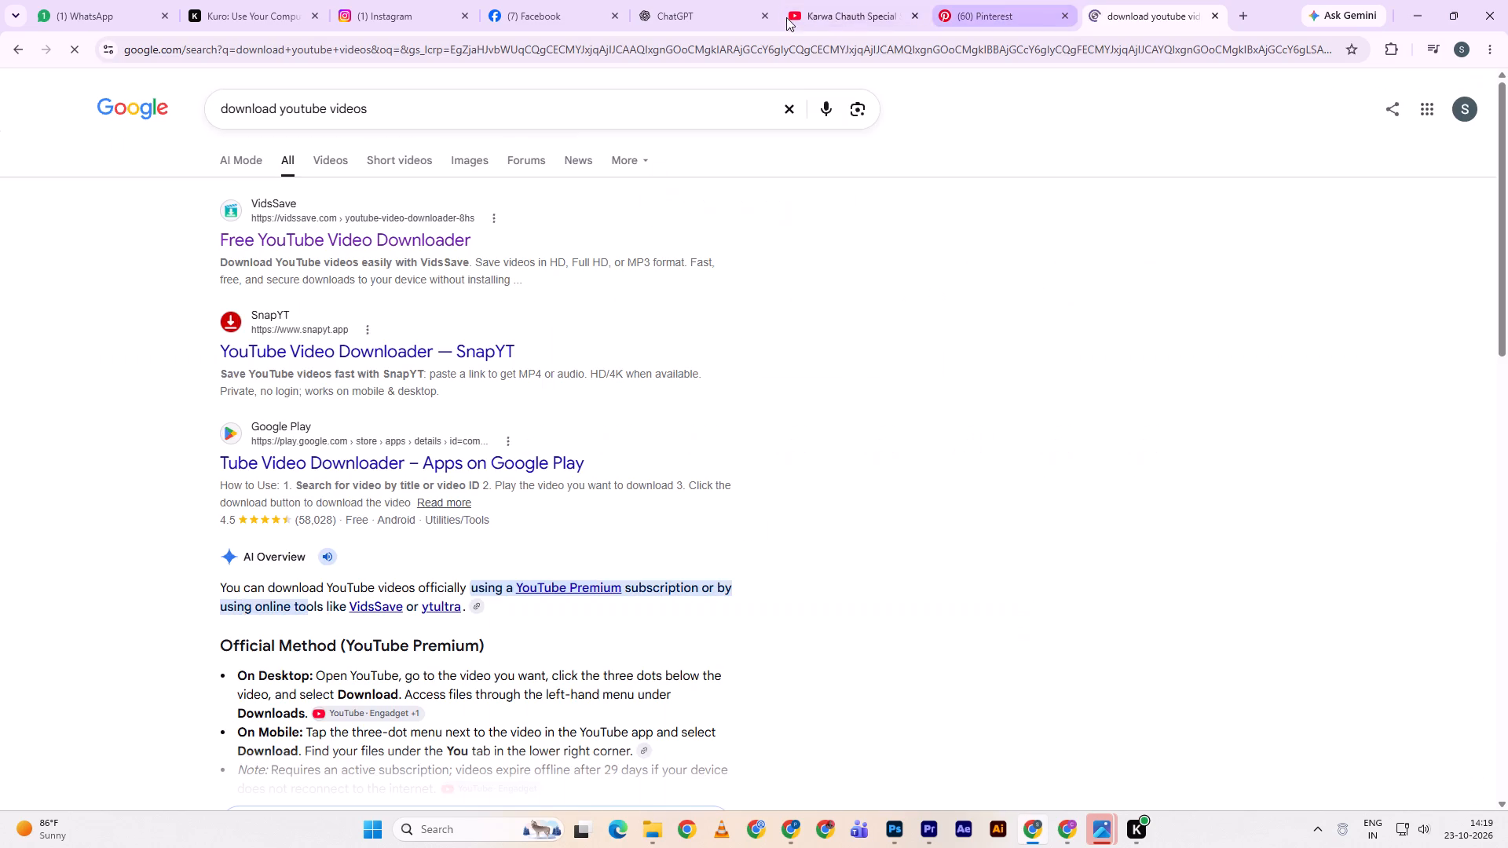
Copy the song's YouTube link and download it as a 144P MP4 through VidsSave's Free YouTube Video Downloader.
click(838, 0)
click(546, 57)
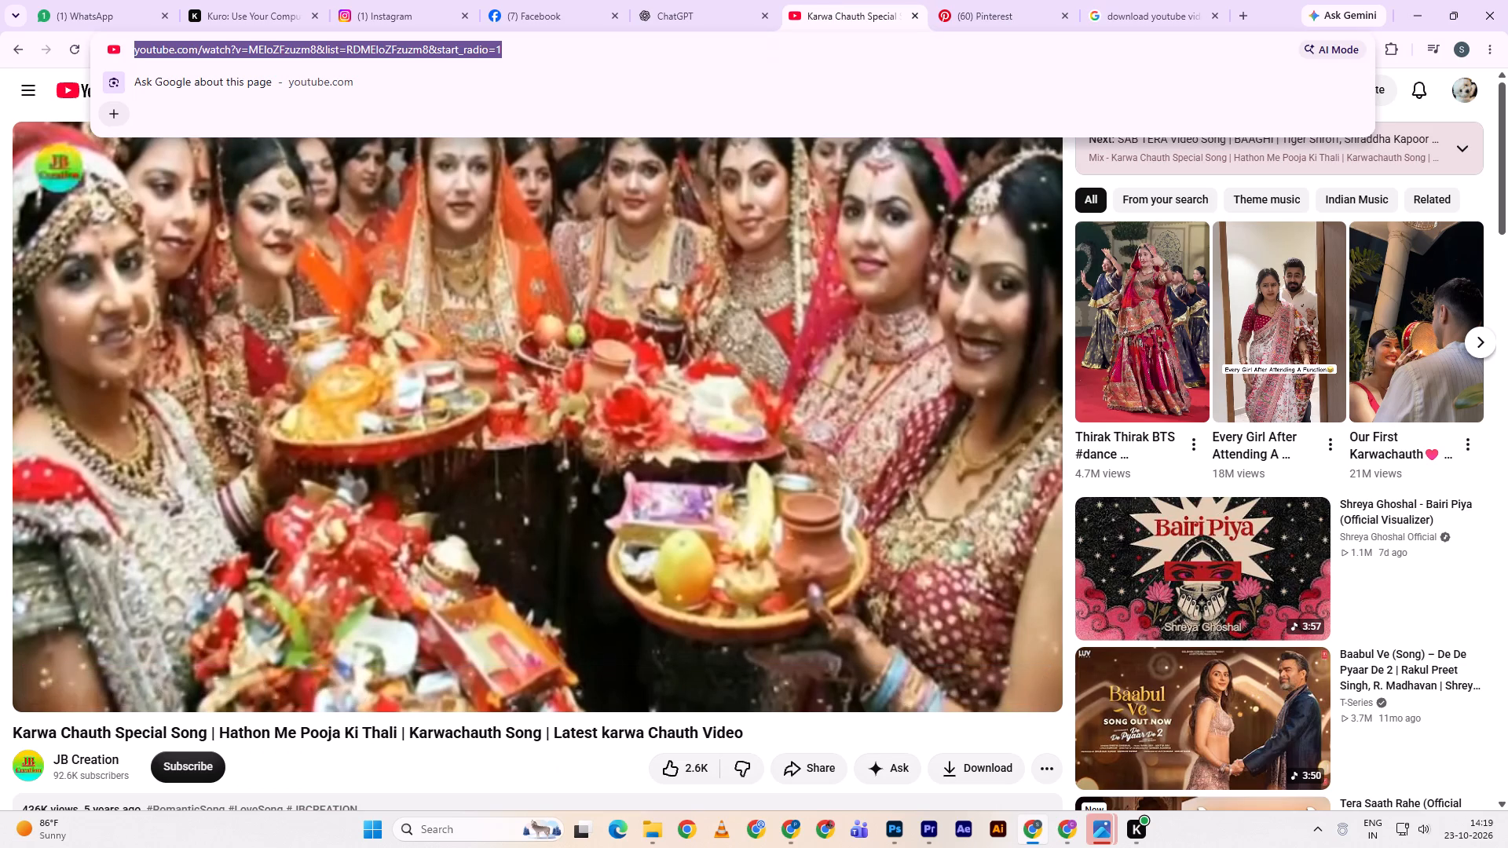
key(ctrl+c)
click(1098, 0)
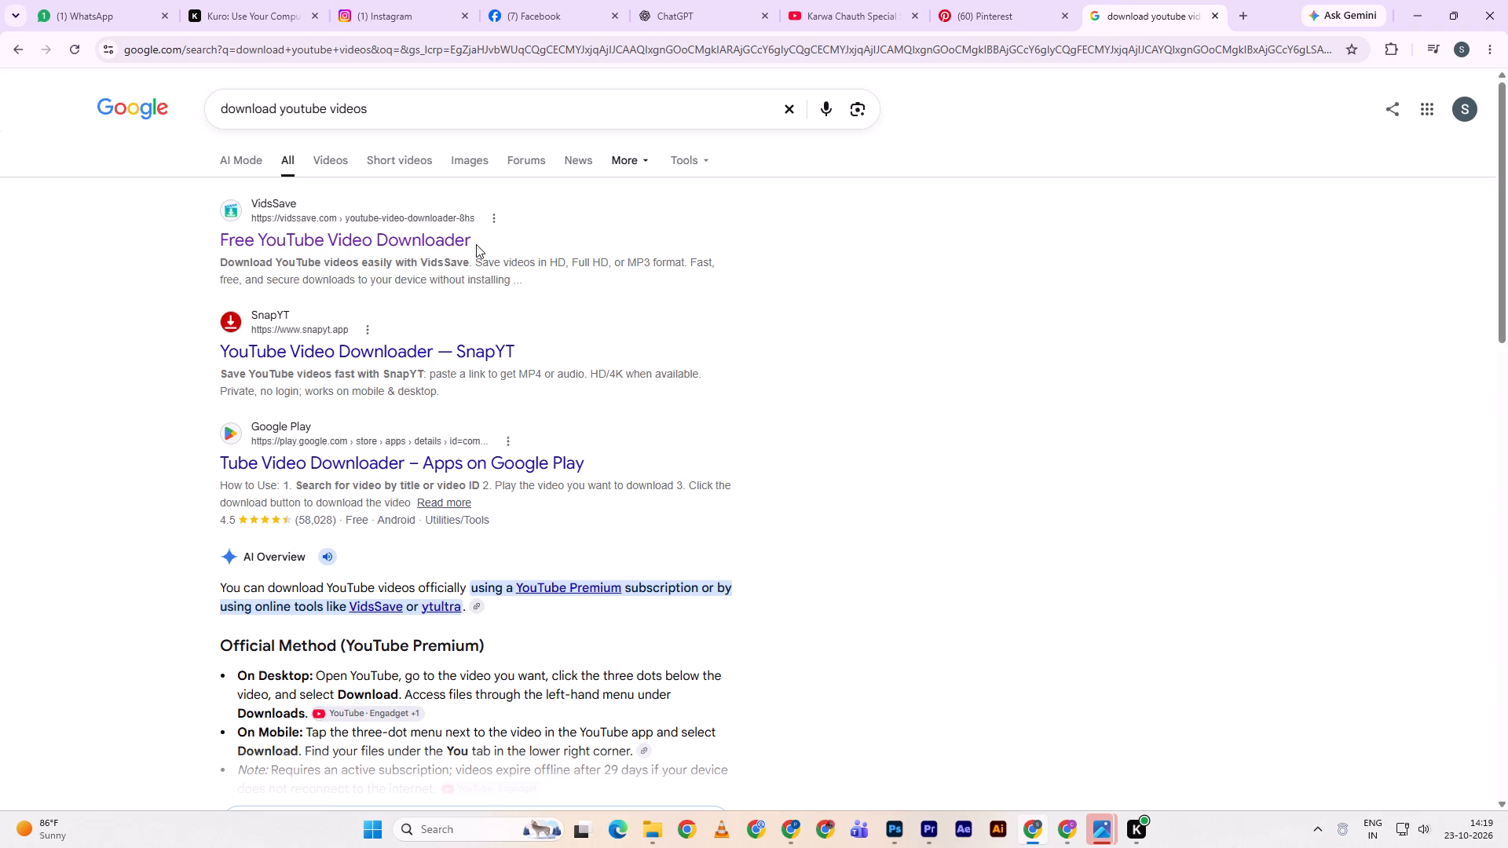
click(463, 243)
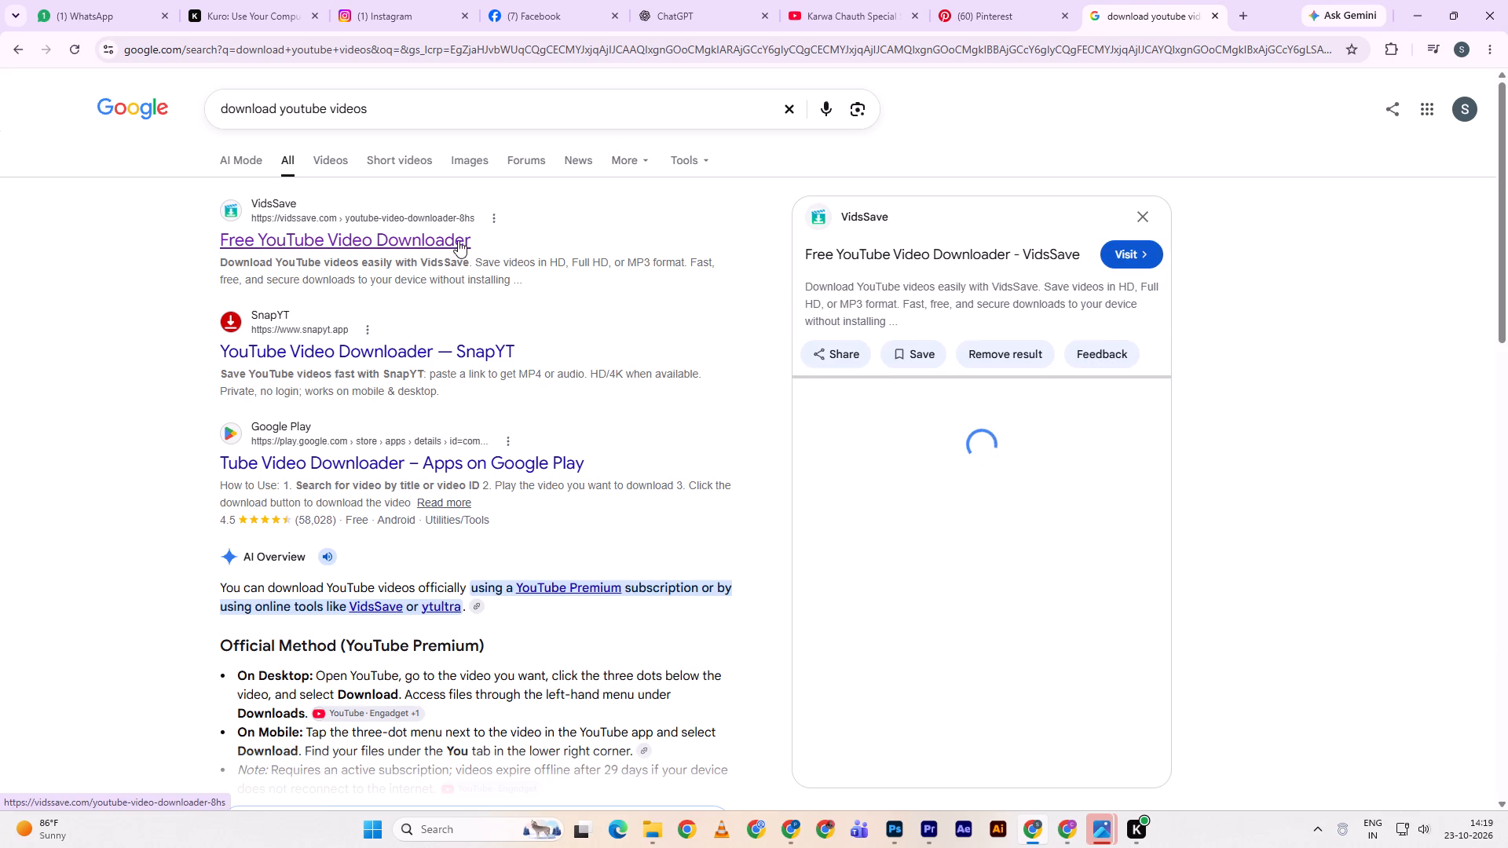
click(418, 241)
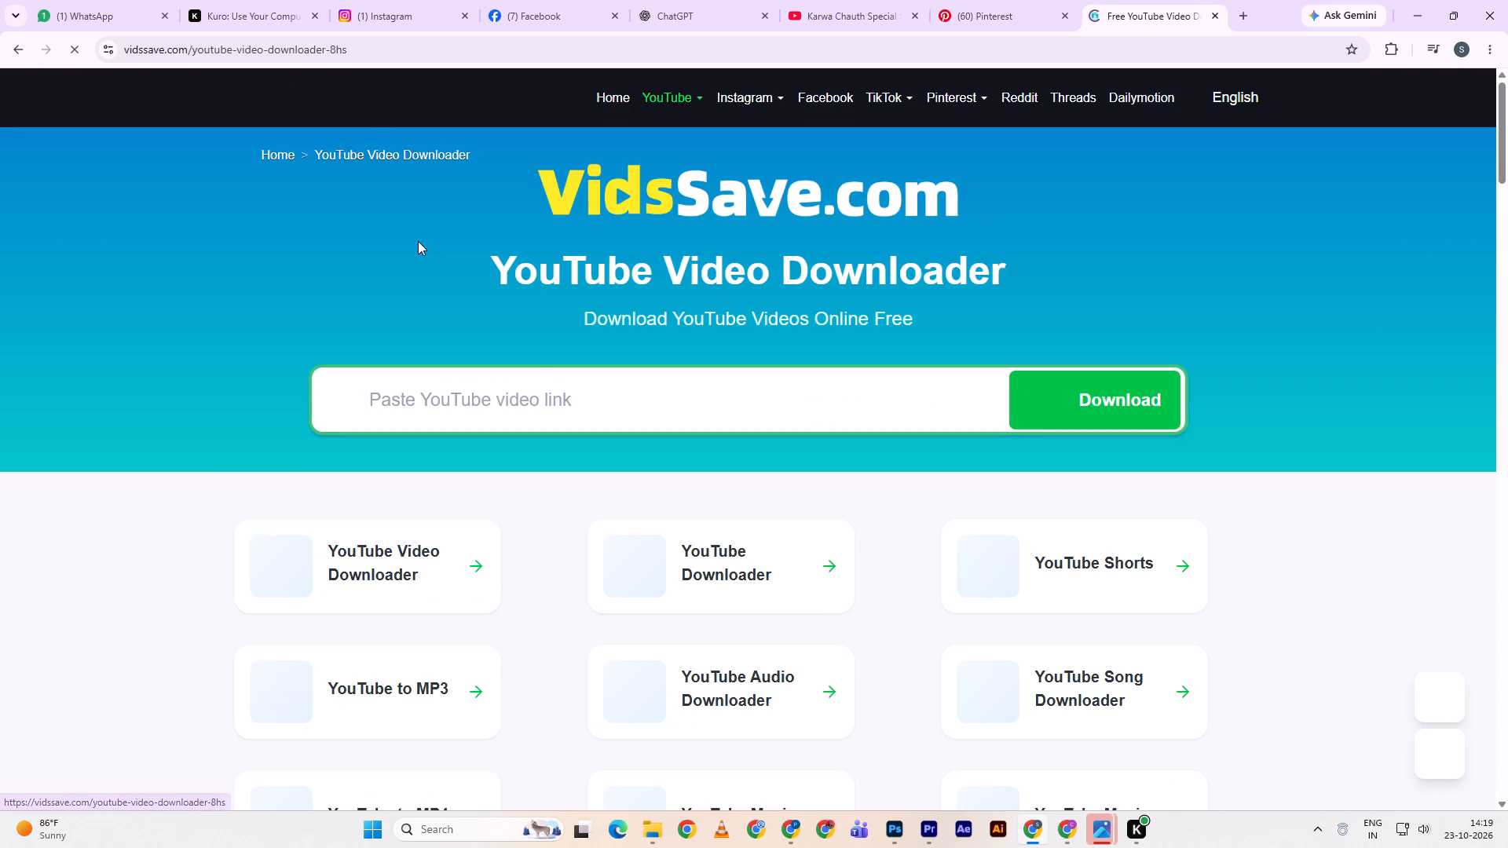
click(538, 404)
key(ctrl+v)
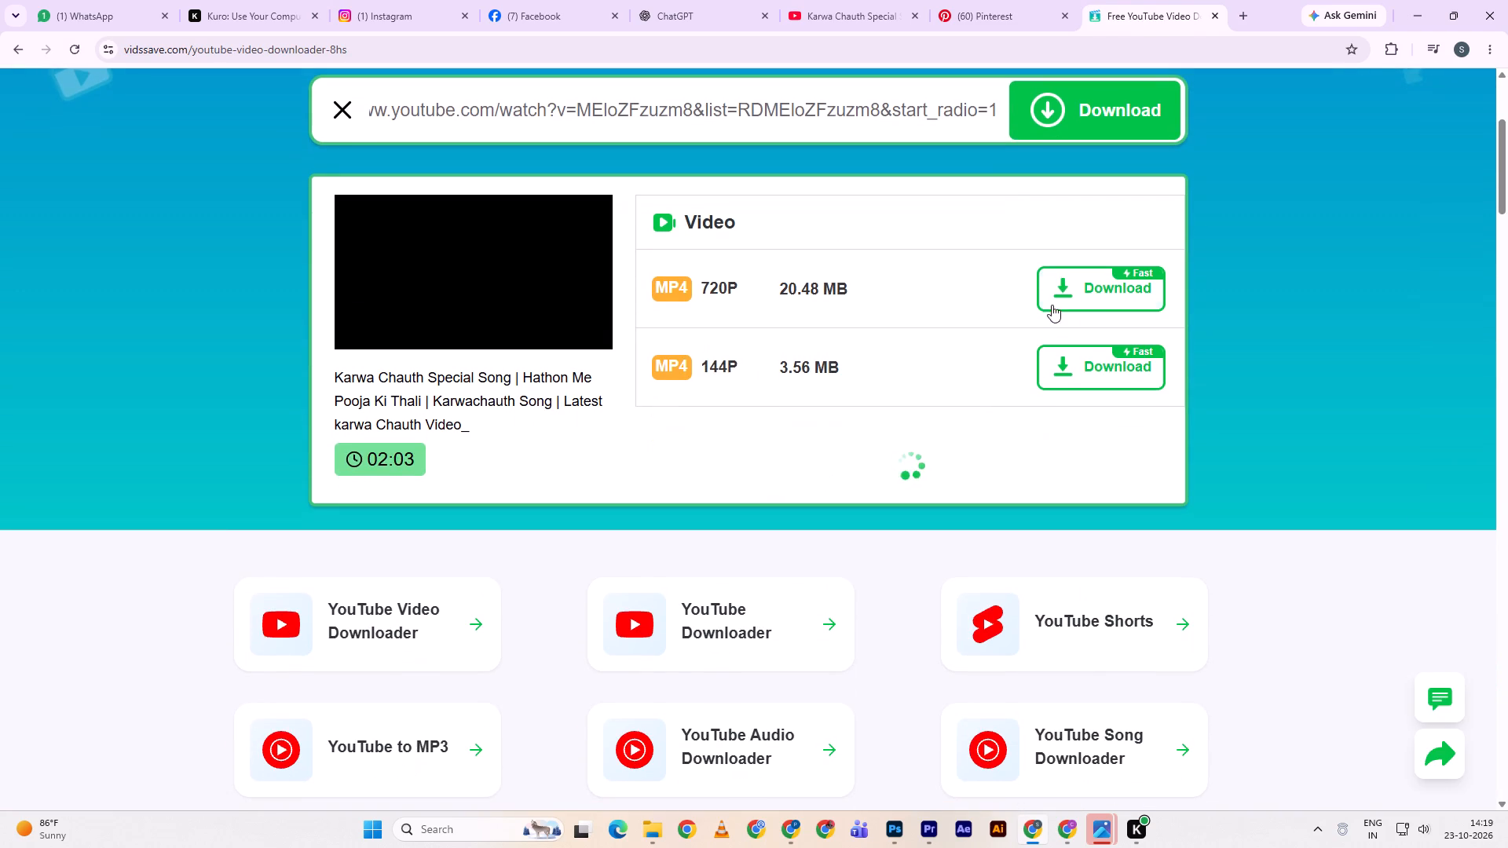
click(1062, 291)
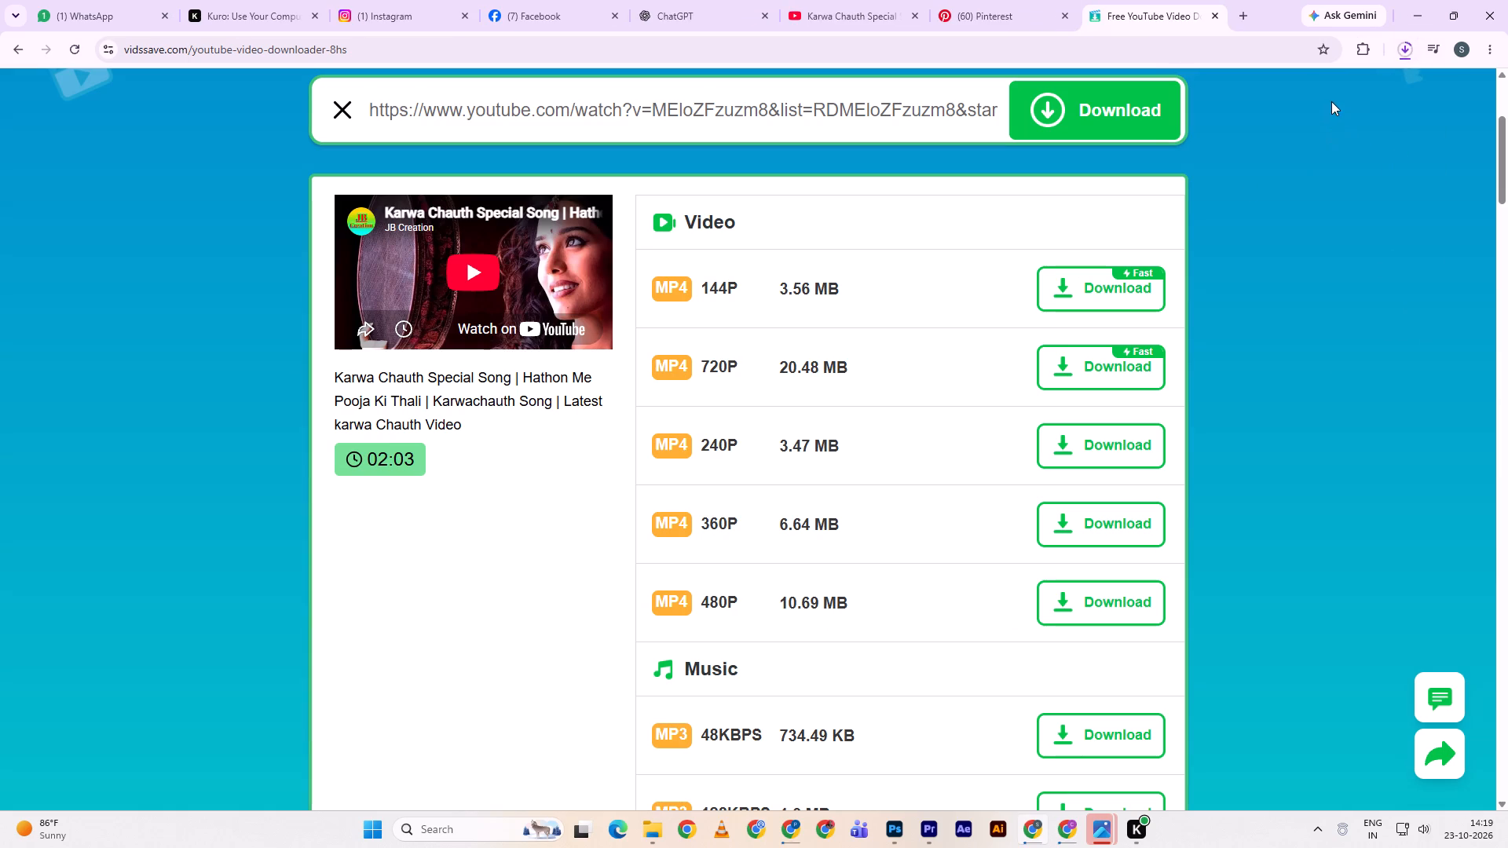
Import the downloaded song video from the Downloads folder into the Premiere project.
click(1363, 86)
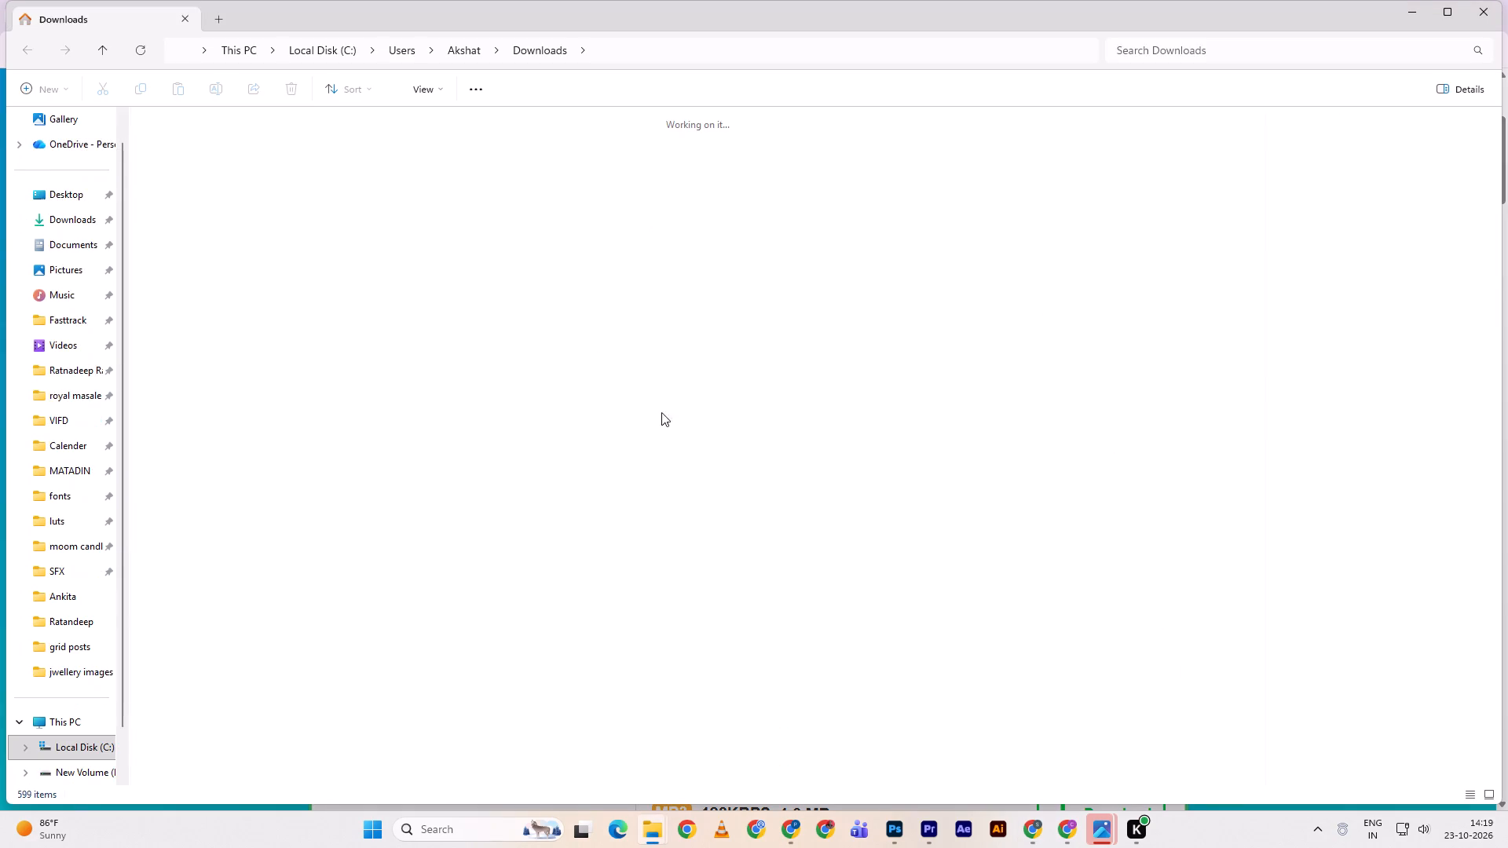
drag(270, 229, 304, 297)
key(alt+Tab)
key(alt+Tab)
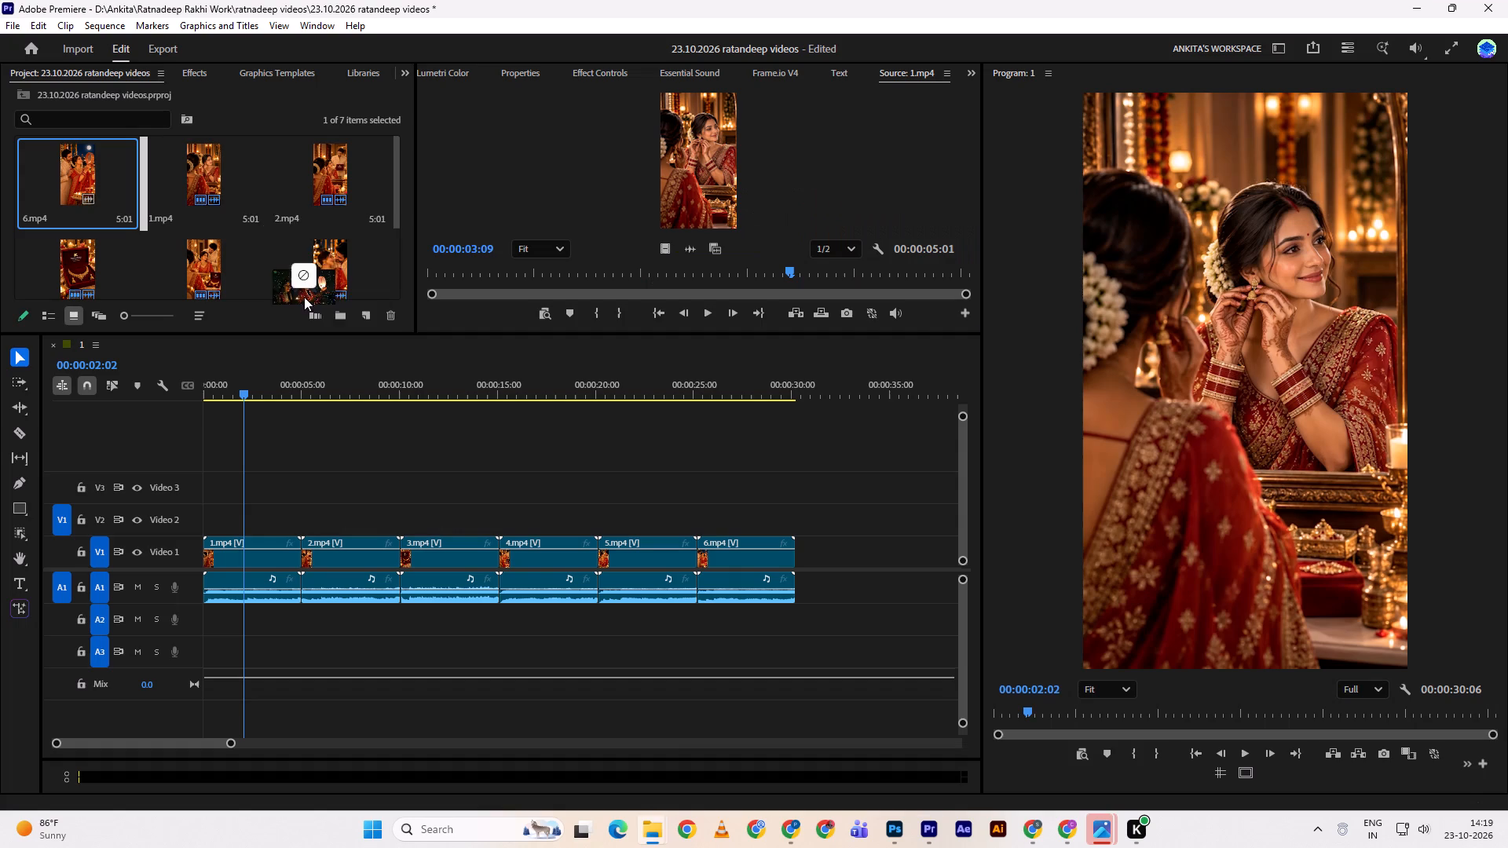
drag(304, 297, 266, 243)
Place only the audio of the downloaded song video on track A2 from the start of the sequence.
drag(344, 249, 218, 606)
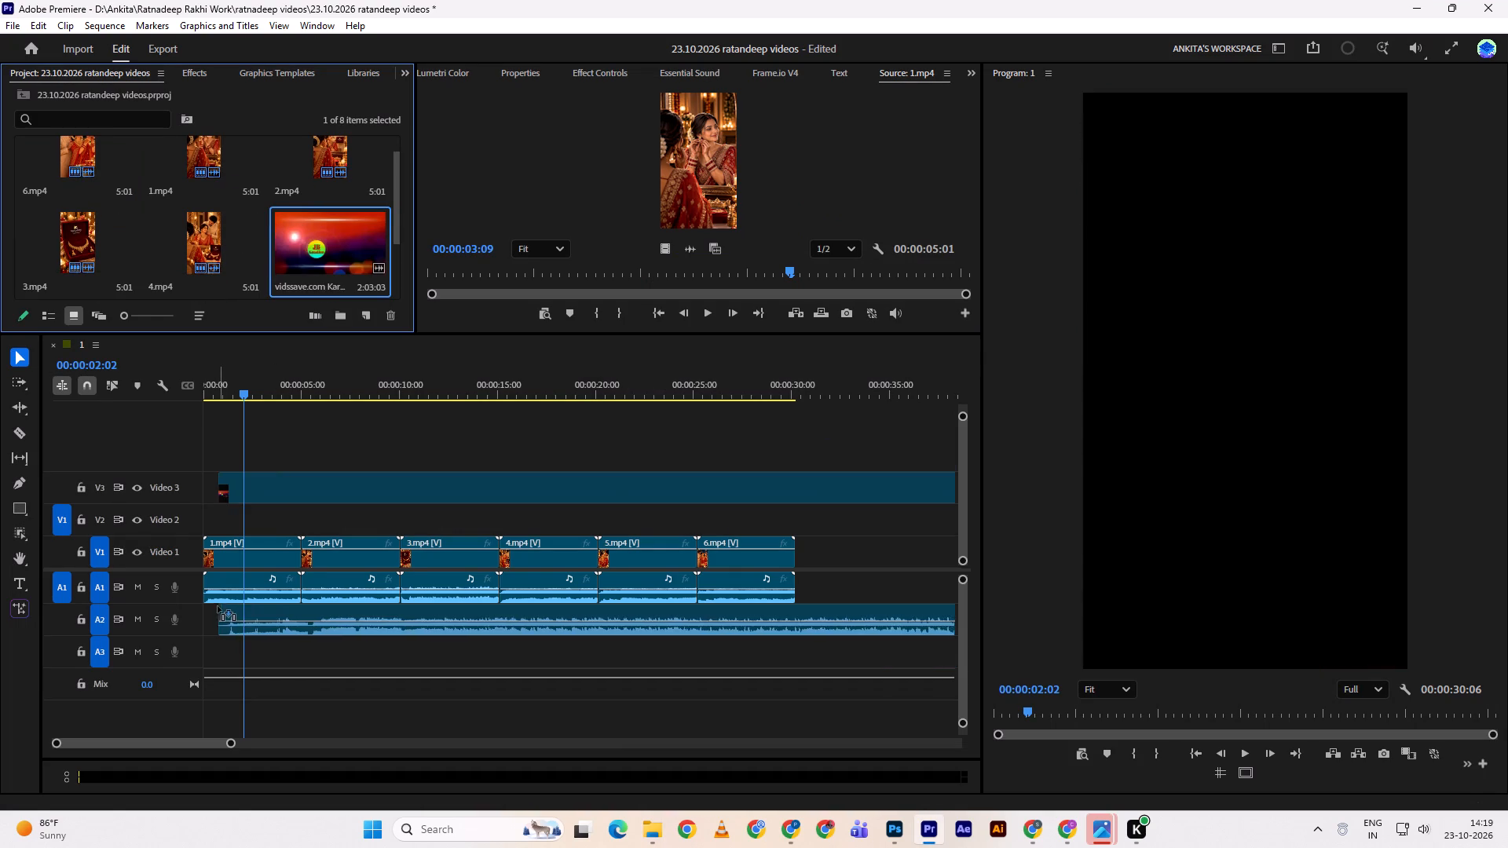
drag(218, 606, 302, 283)
double_click(310, 257)
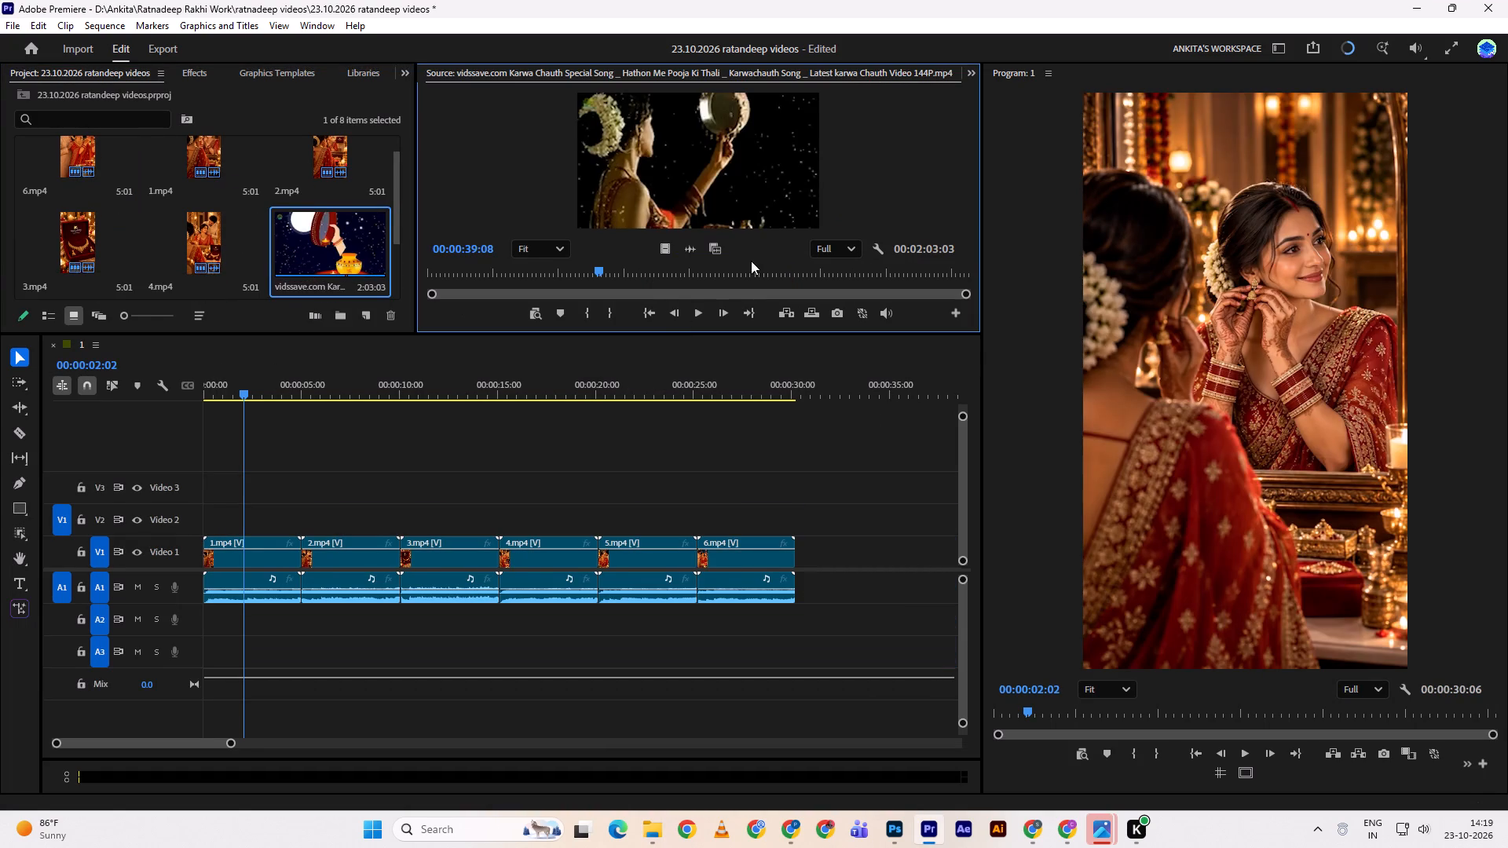
drag(694, 252, 199, 609)
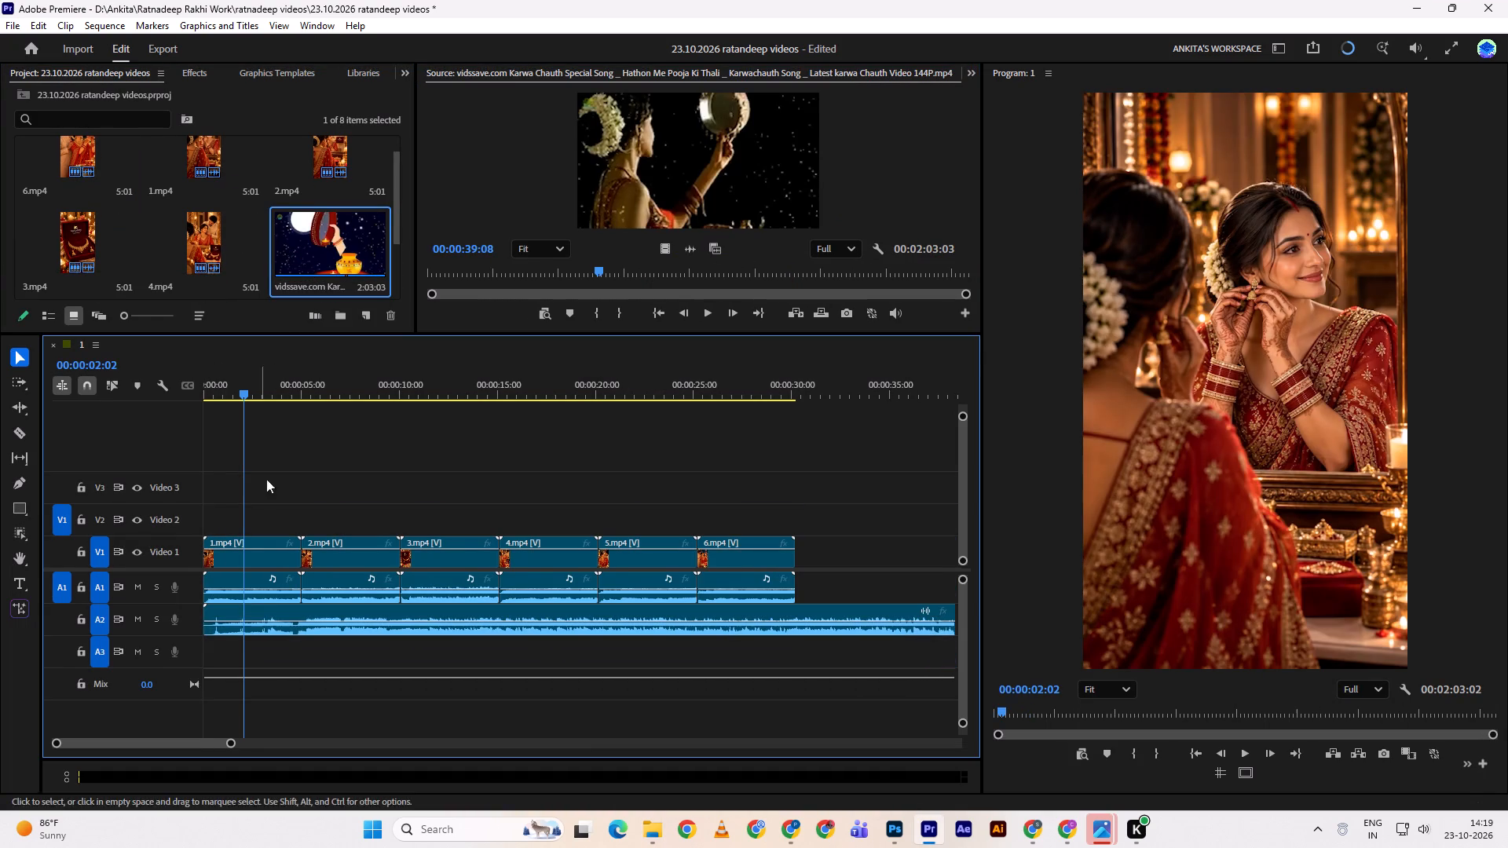
Audition the song under the first three clips, muting audio track A1 to hear it alone.
drag(254, 387, 290, 389)
key(space)
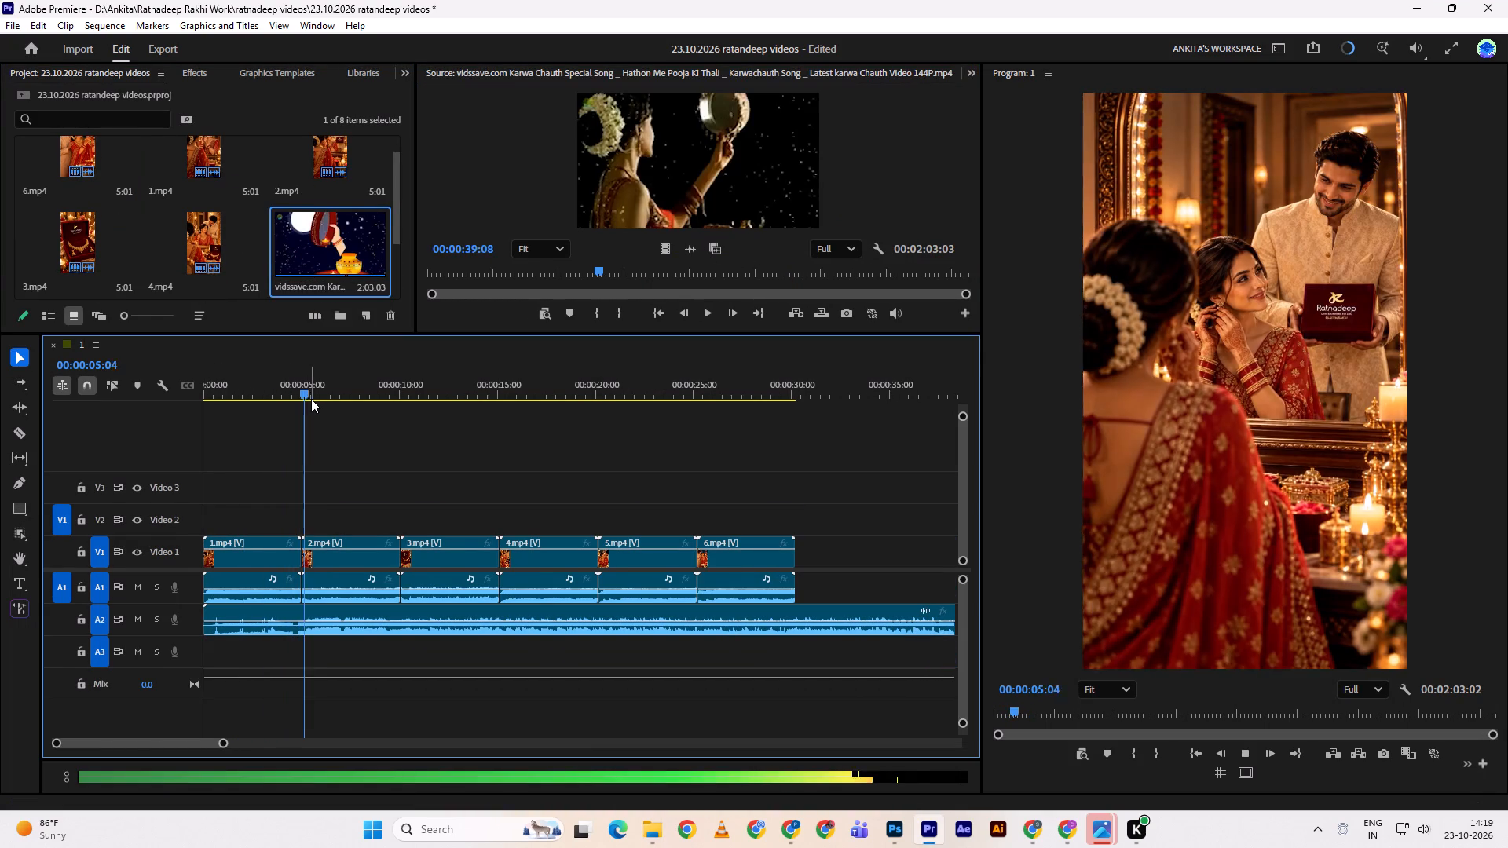
drag(333, 393, 348, 393)
key(space)
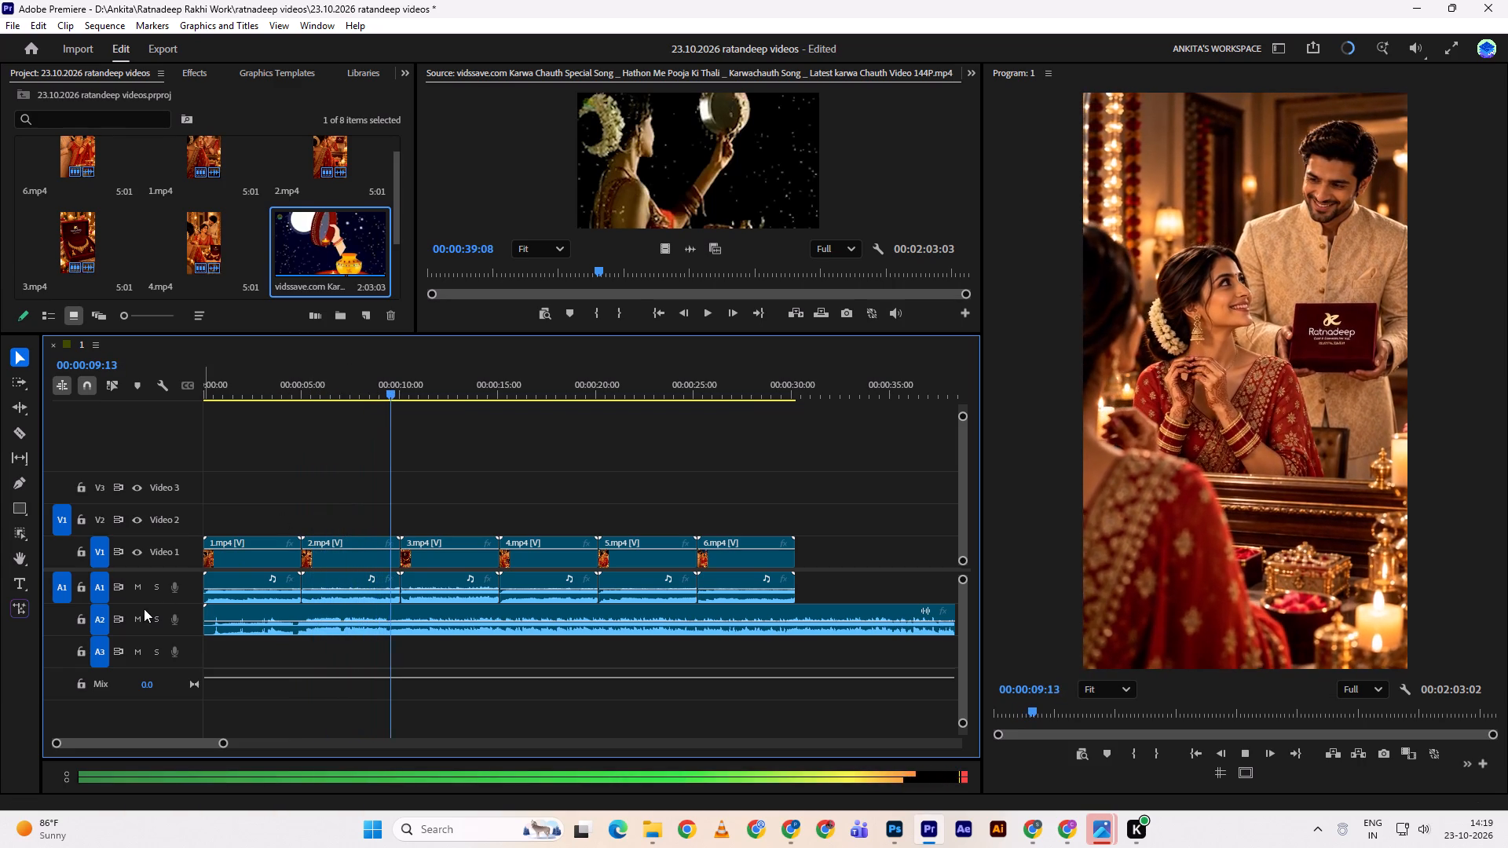
key(space)
click(131, 594)
key(space)
drag(386, 400, 351, 411)
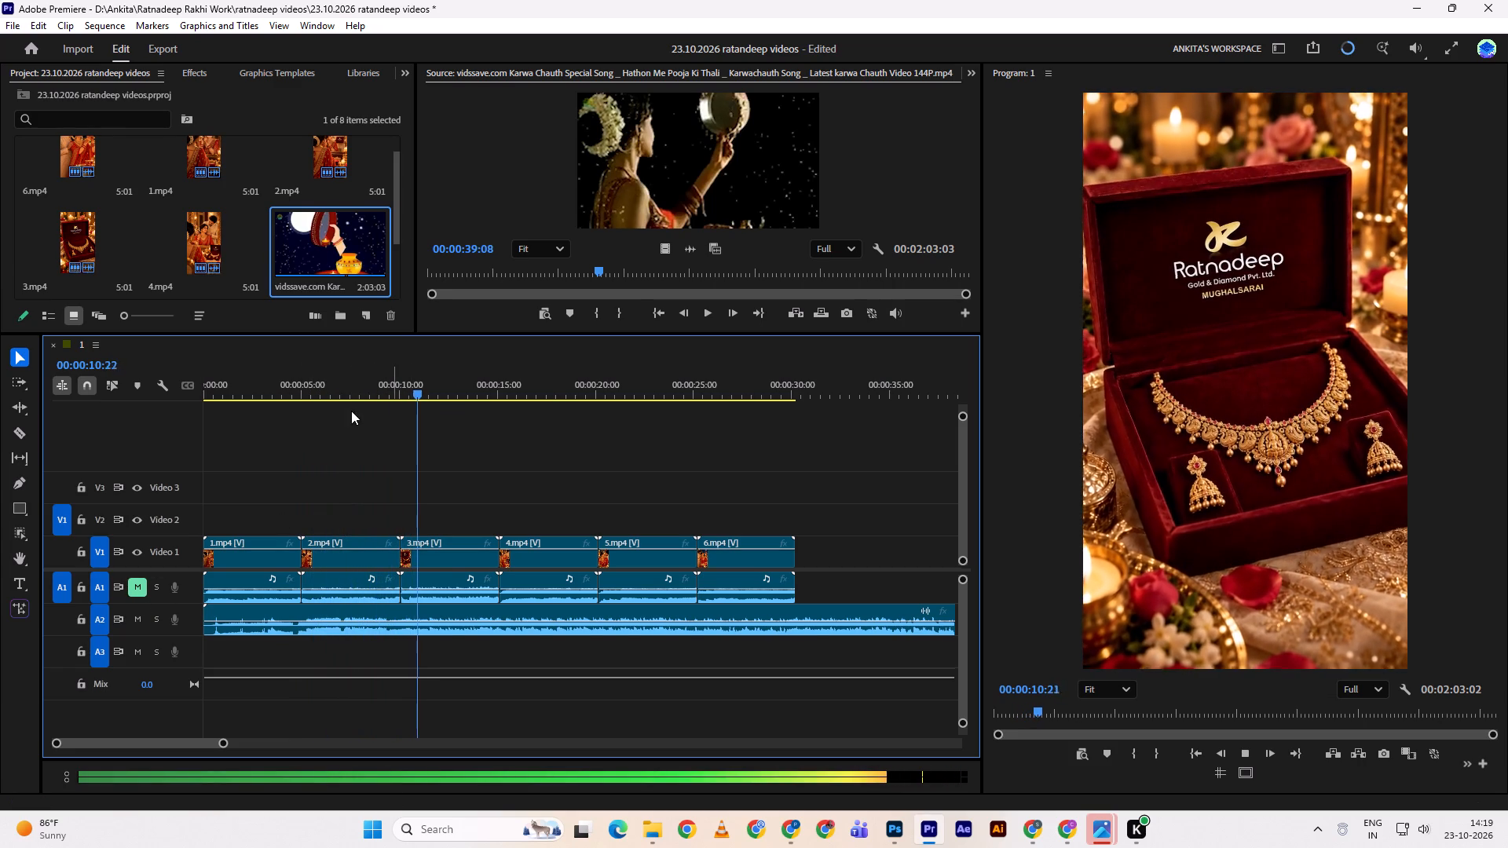
drag(351, 411, 311, 413)
drag(343, 376, 300, 389)
key(space)
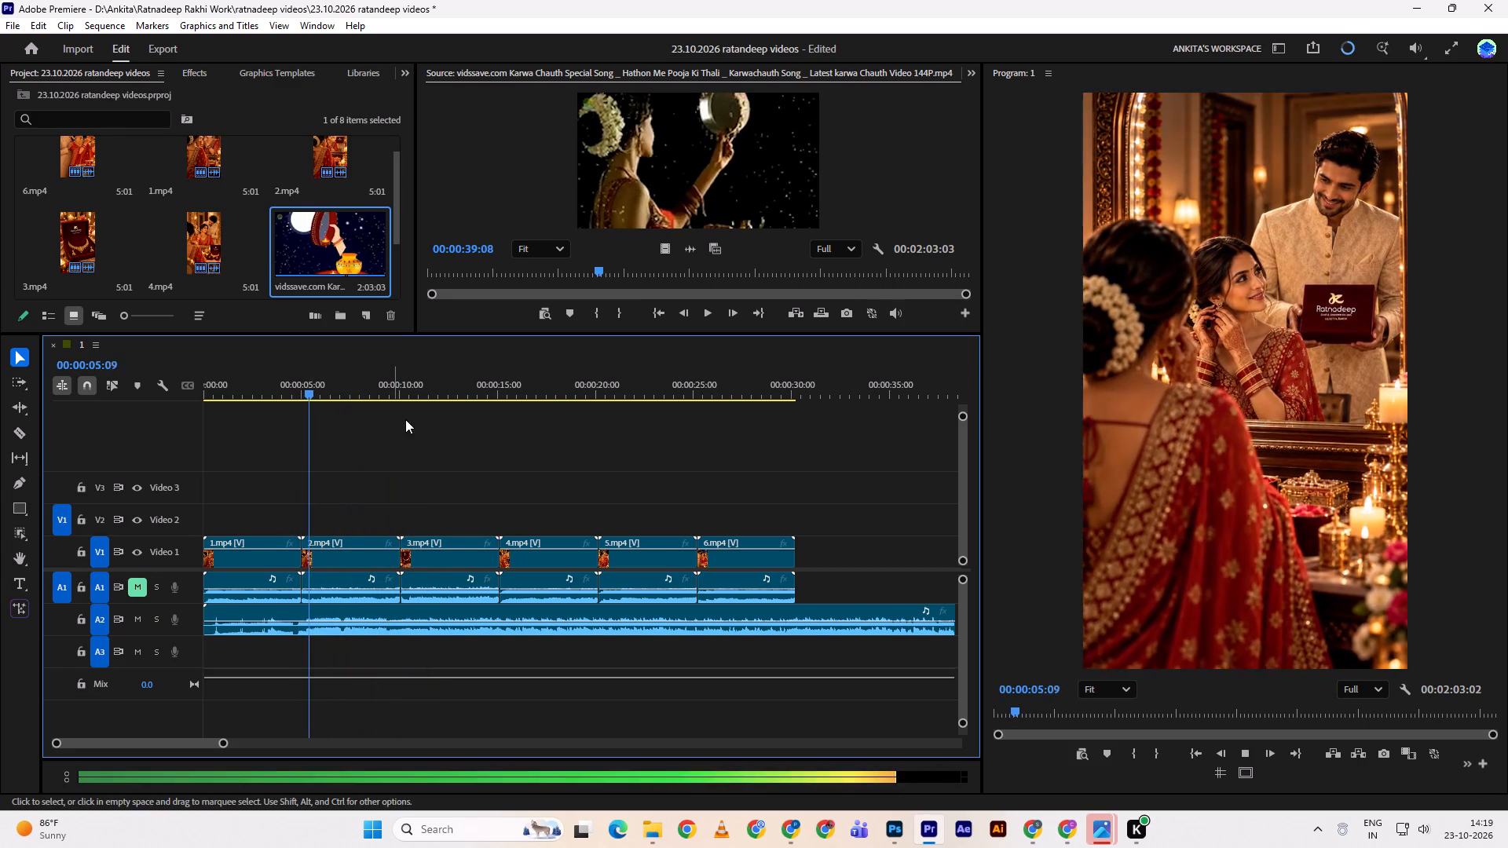
Find the wanted song entry and trim off everything before 00:00:11:12 on track A2.
drag(401, 380, 431, 376)
key(space)
drag(438, 381, 433, 381)
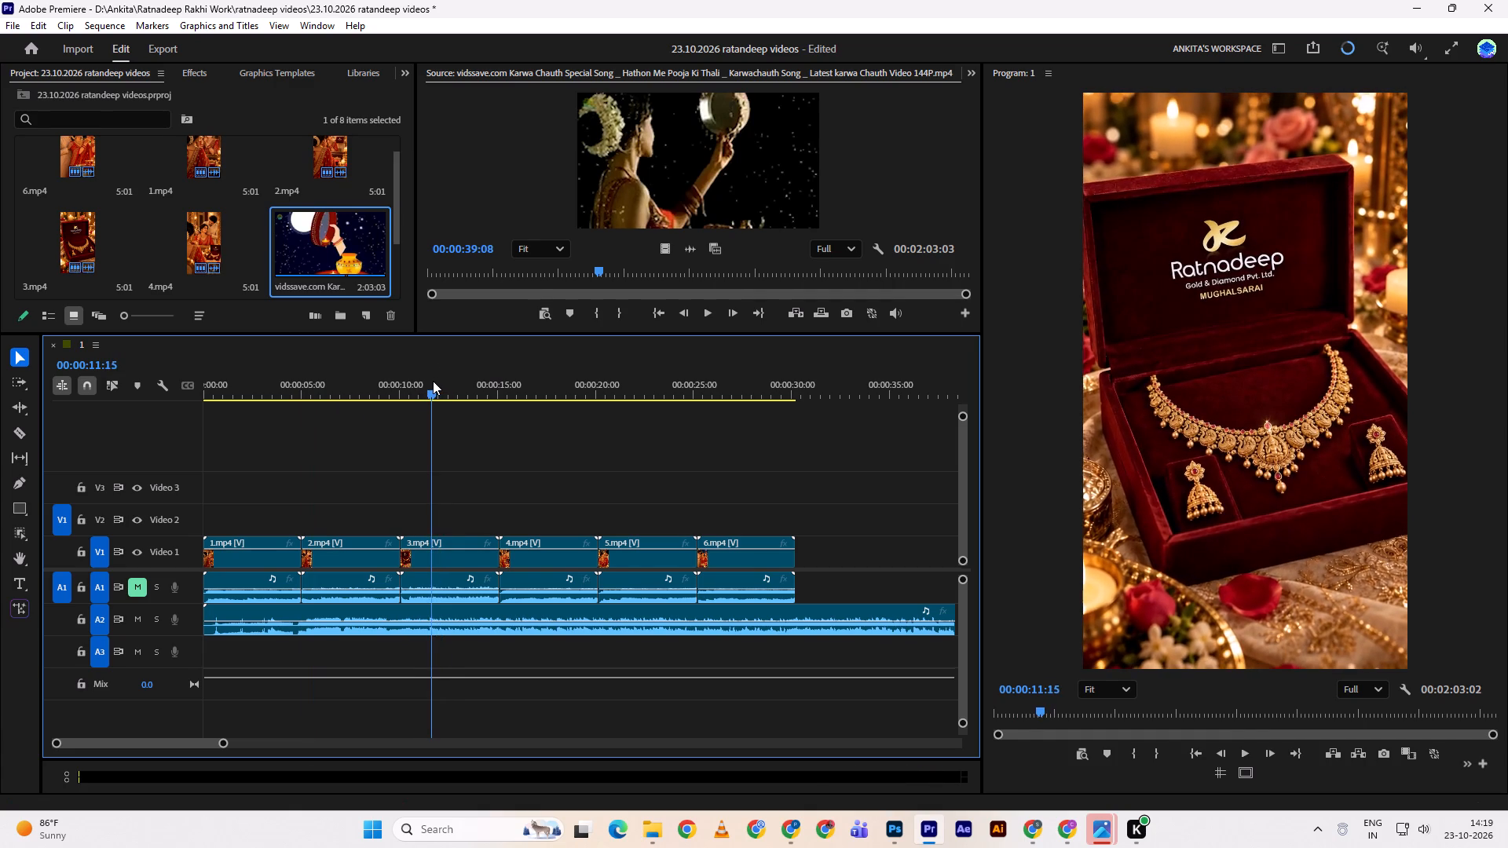
drag(433, 381, 430, 381)
drag(204, 611, 273, 613)
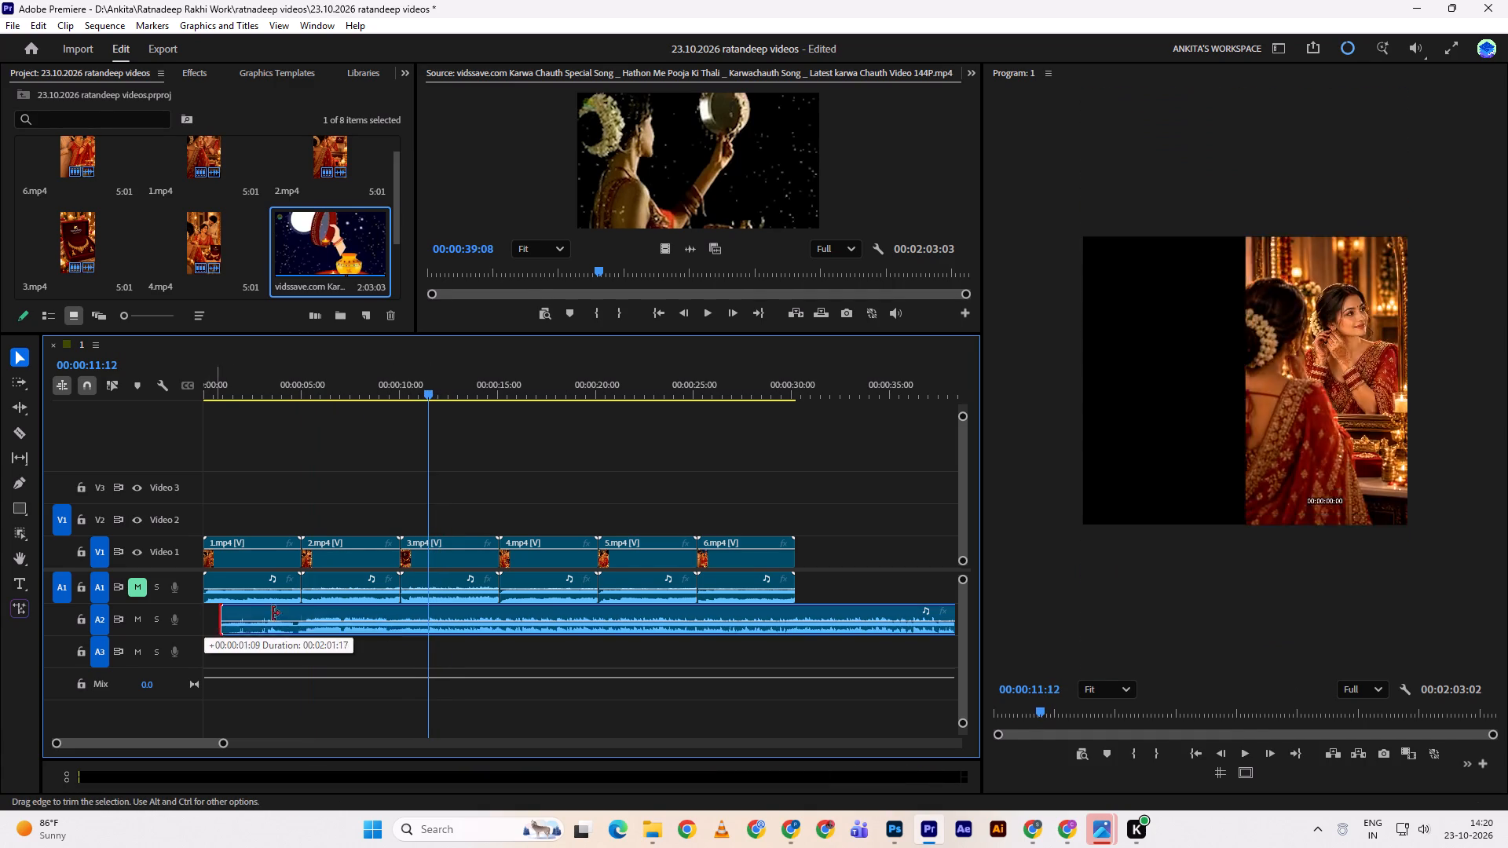
drag(273, 613, 427, 606)
Unmute audio track A1 and play the opening clip with its own sound from the sequence start.
click(140, 588)
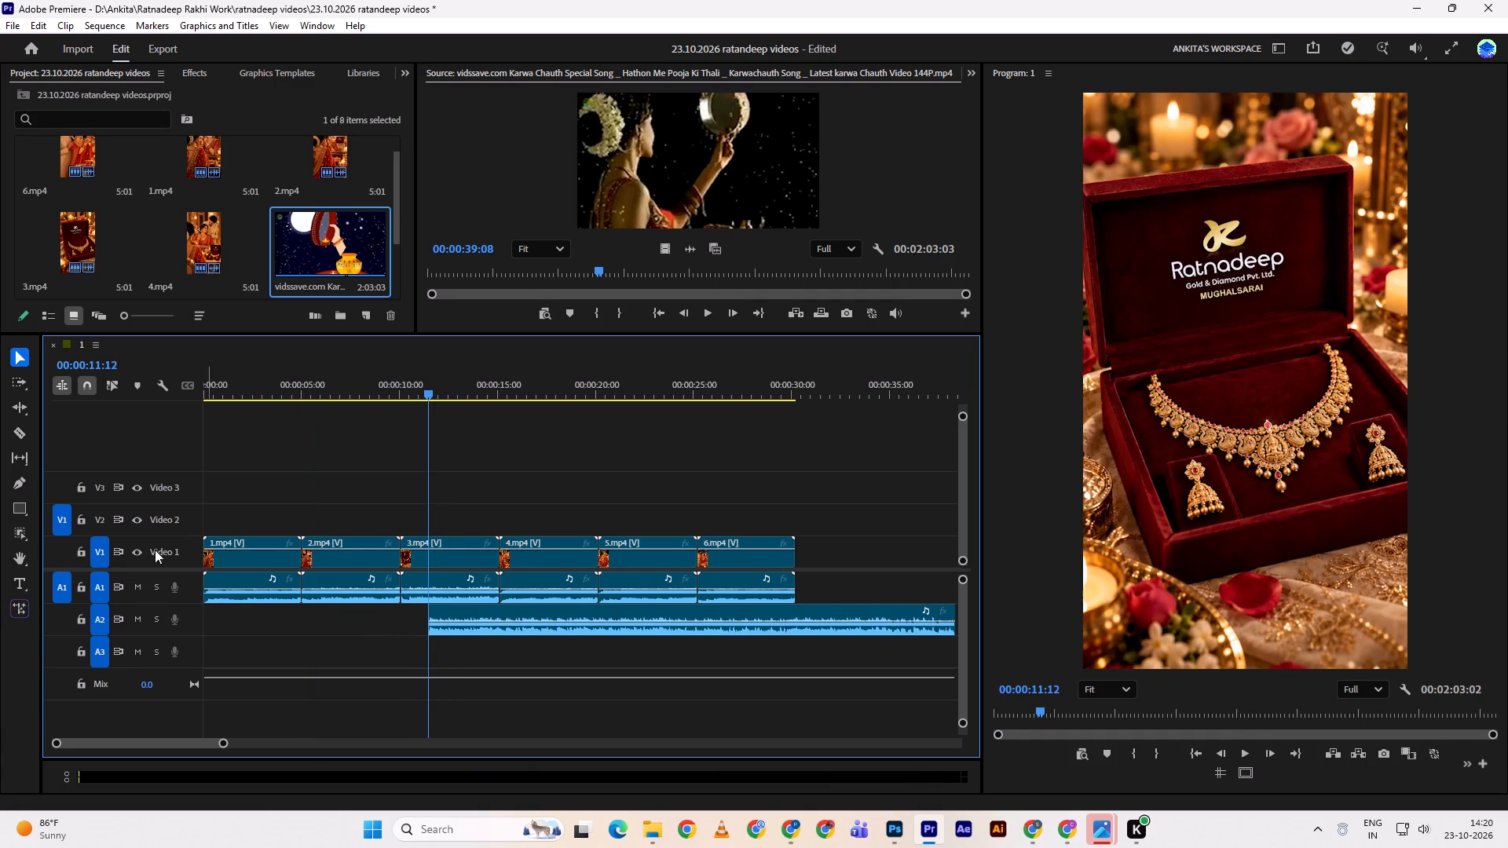
drag(273, 376, 170, 408)
key(space)
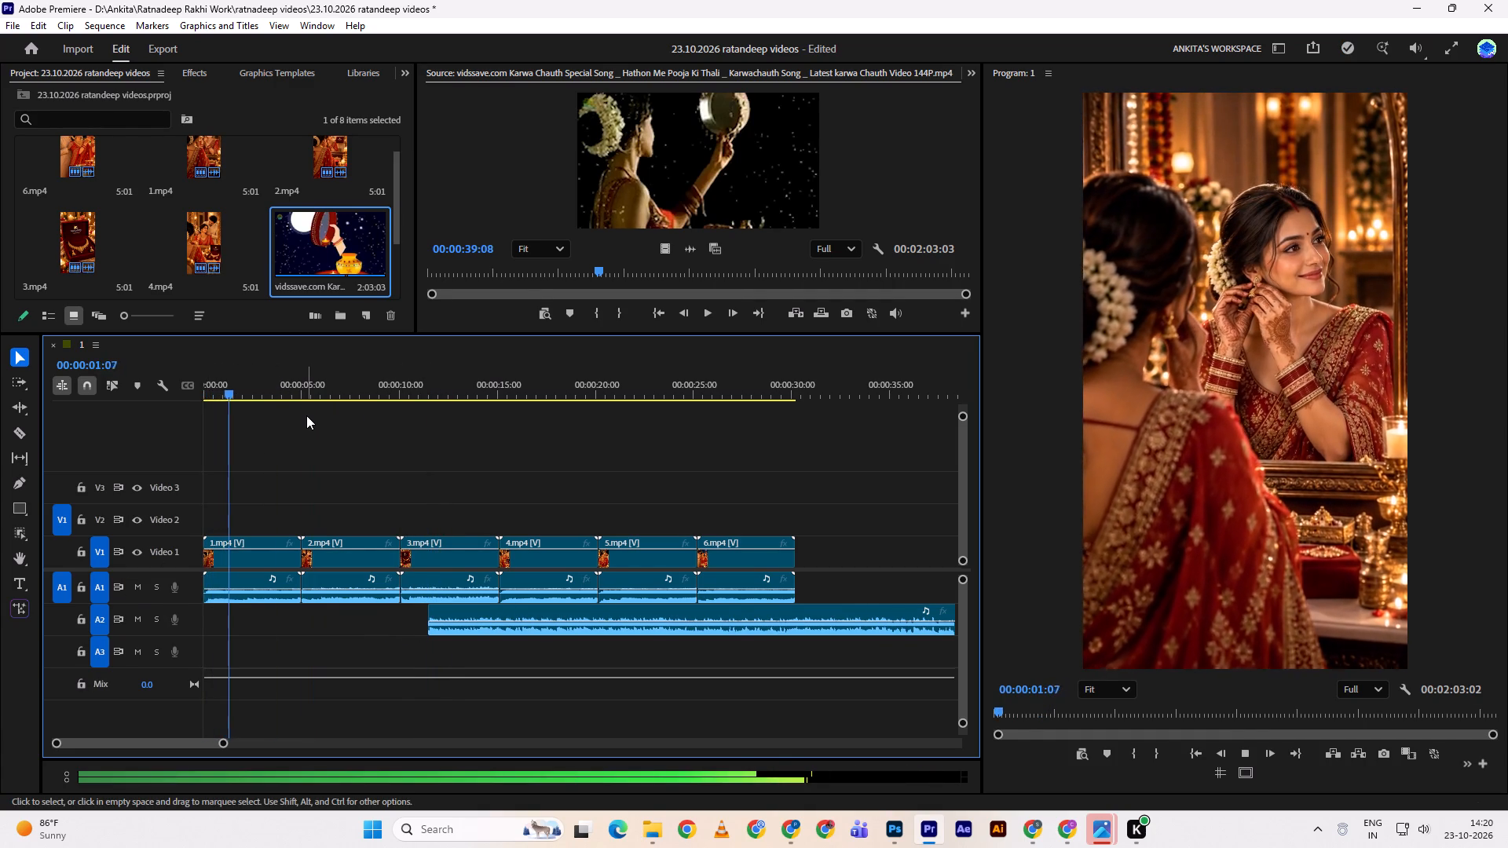
key(space)
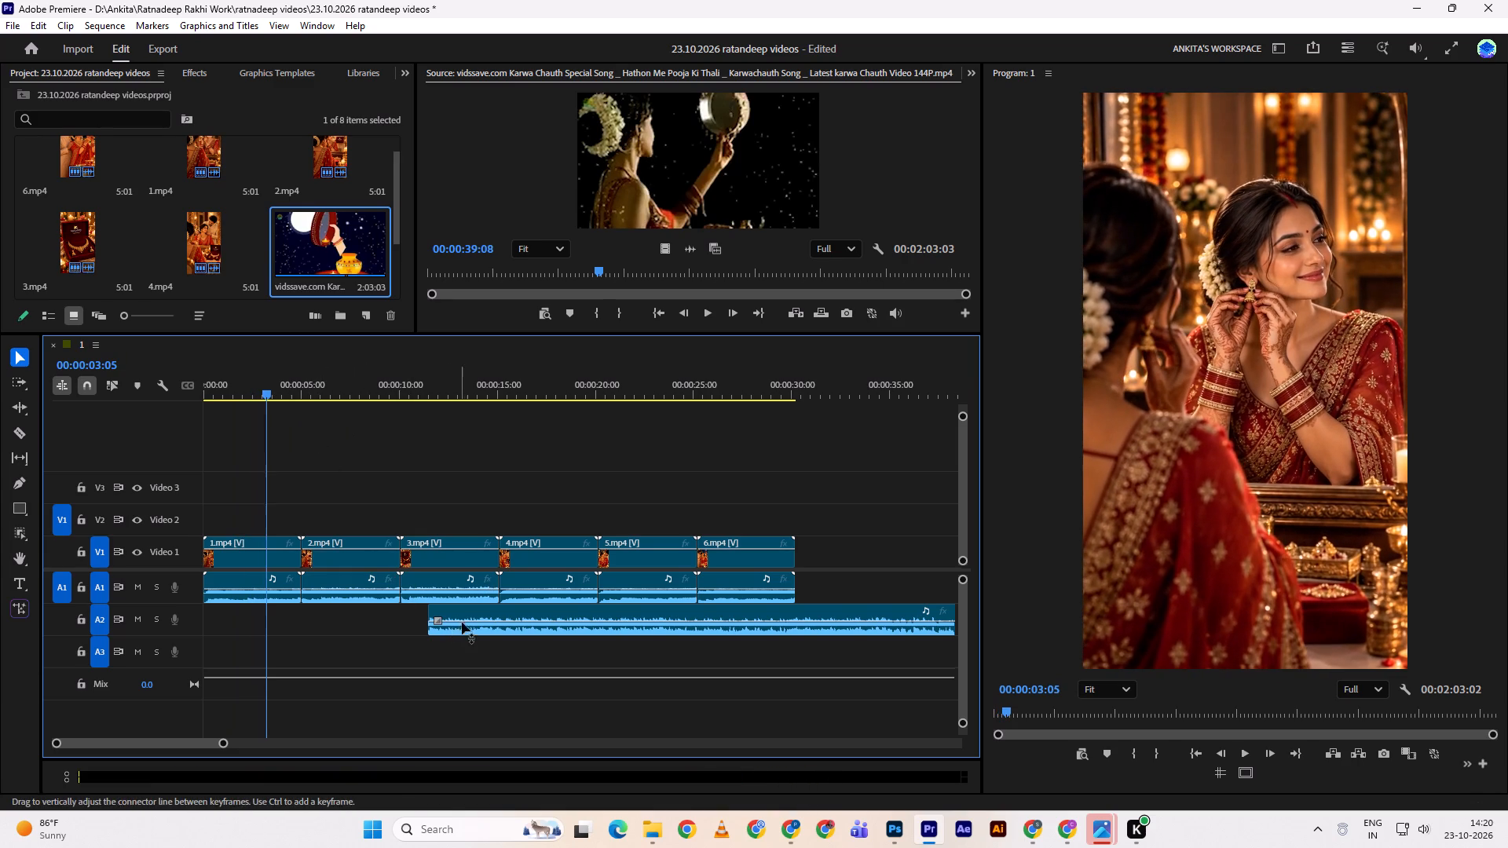
Move the trimmed song on A2 to start with clip 2.mp4, and play the transition with track A1 muted.
drag(467, 609, 342, 605)
key(space)
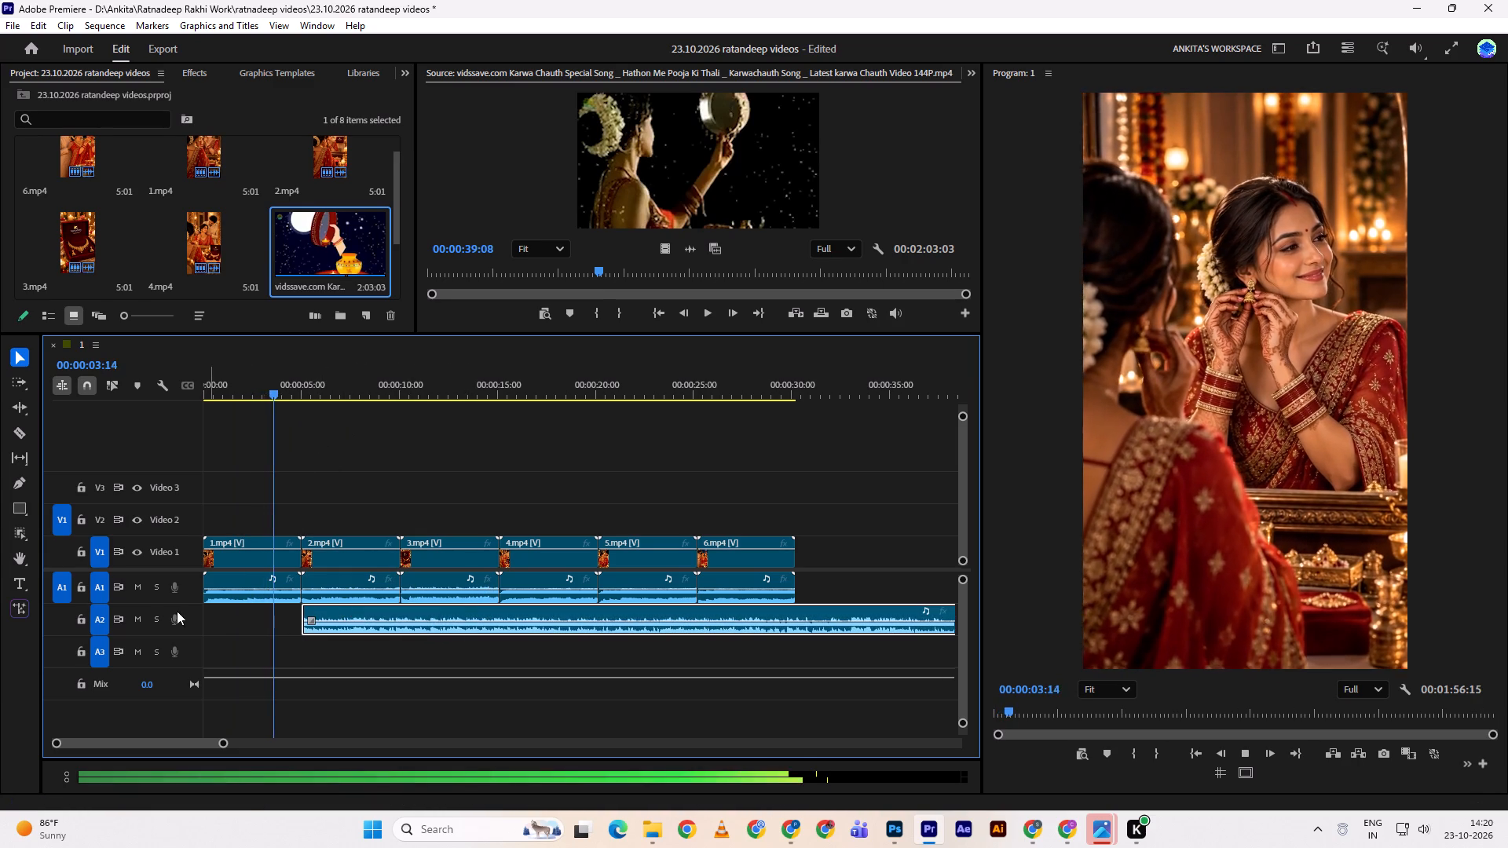
click(132, 592)
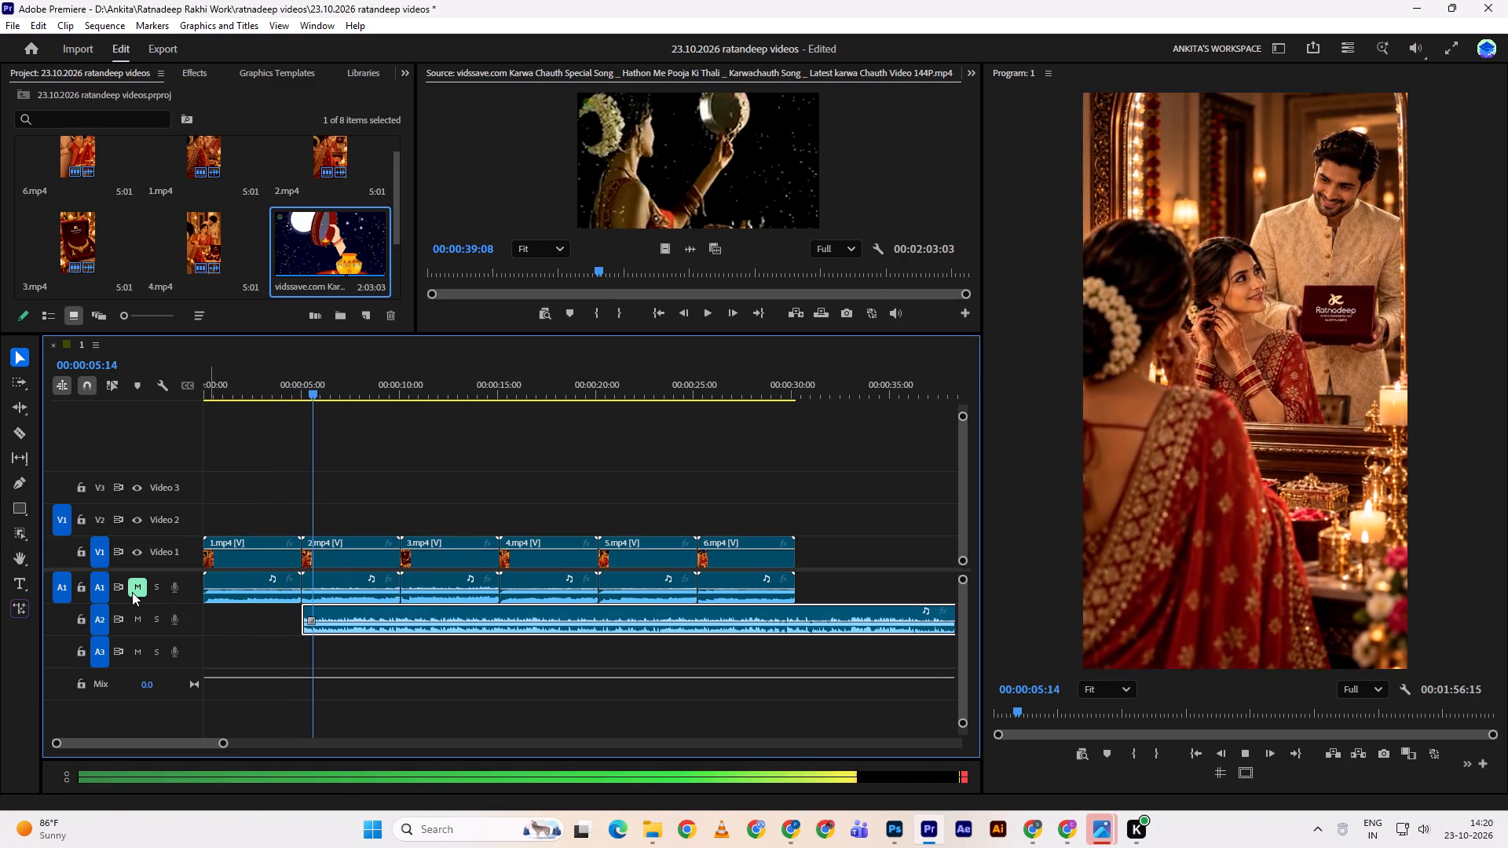
key(space)
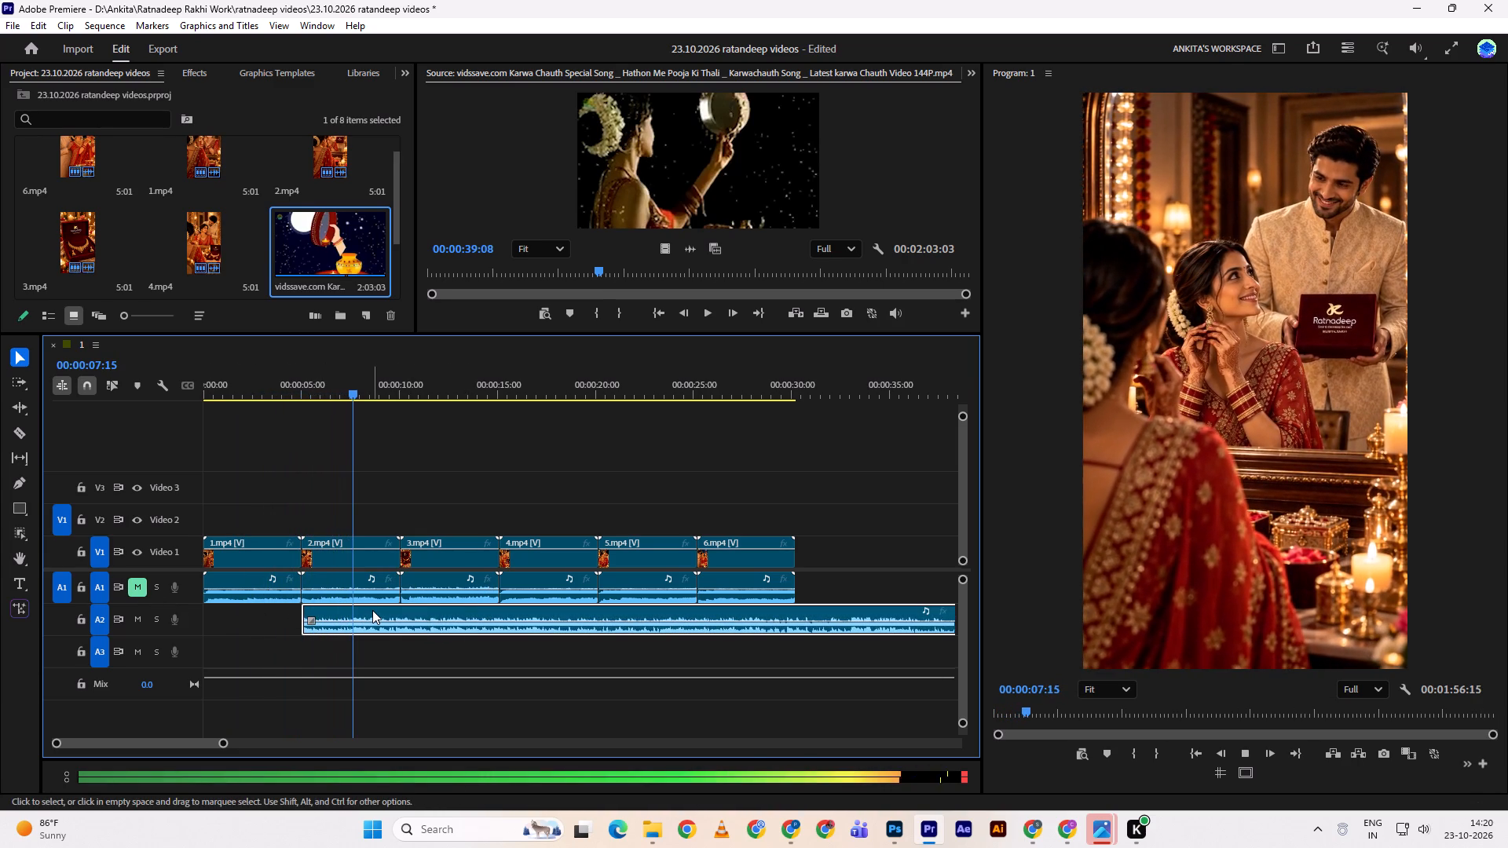
Move the song on A2 back to the sequence start and play all six clips through with it.
drag(375, 610, 254, 613)
drag(216, 392, 191, 397)
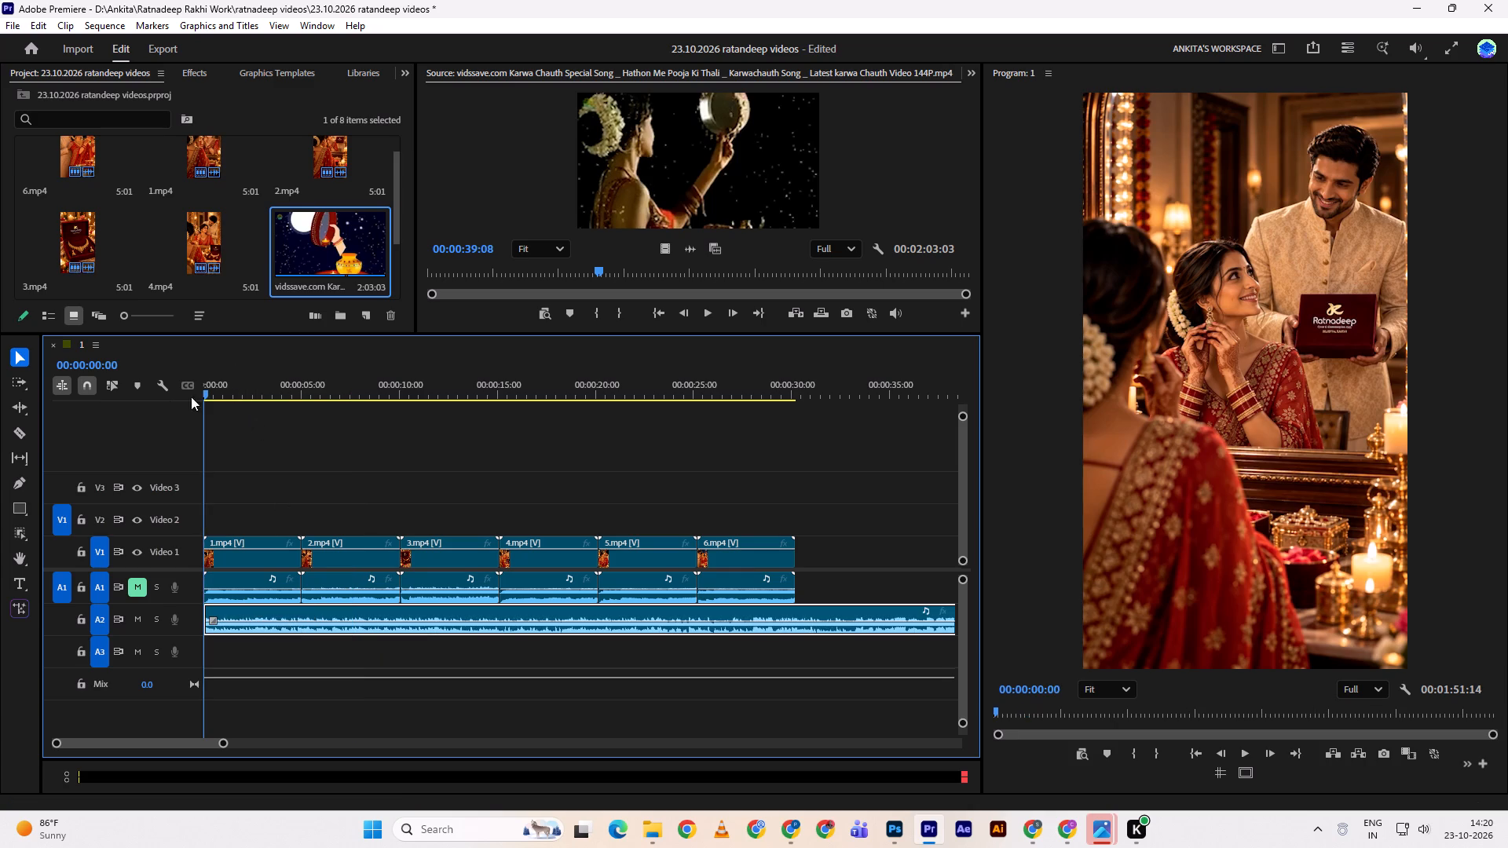
drag(191, 397, 160, 405)
key(space)
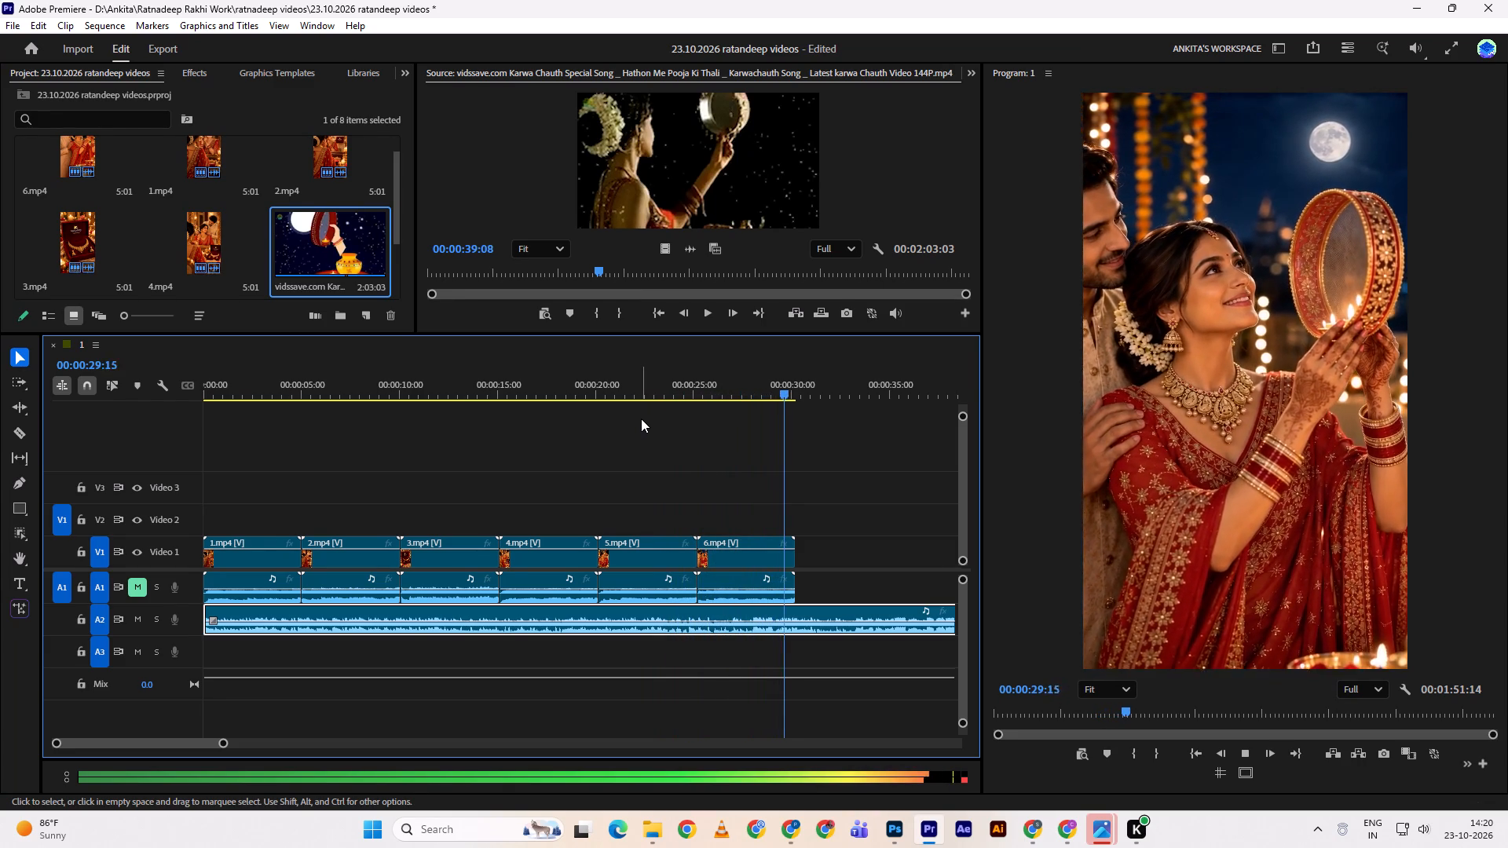
key(space)
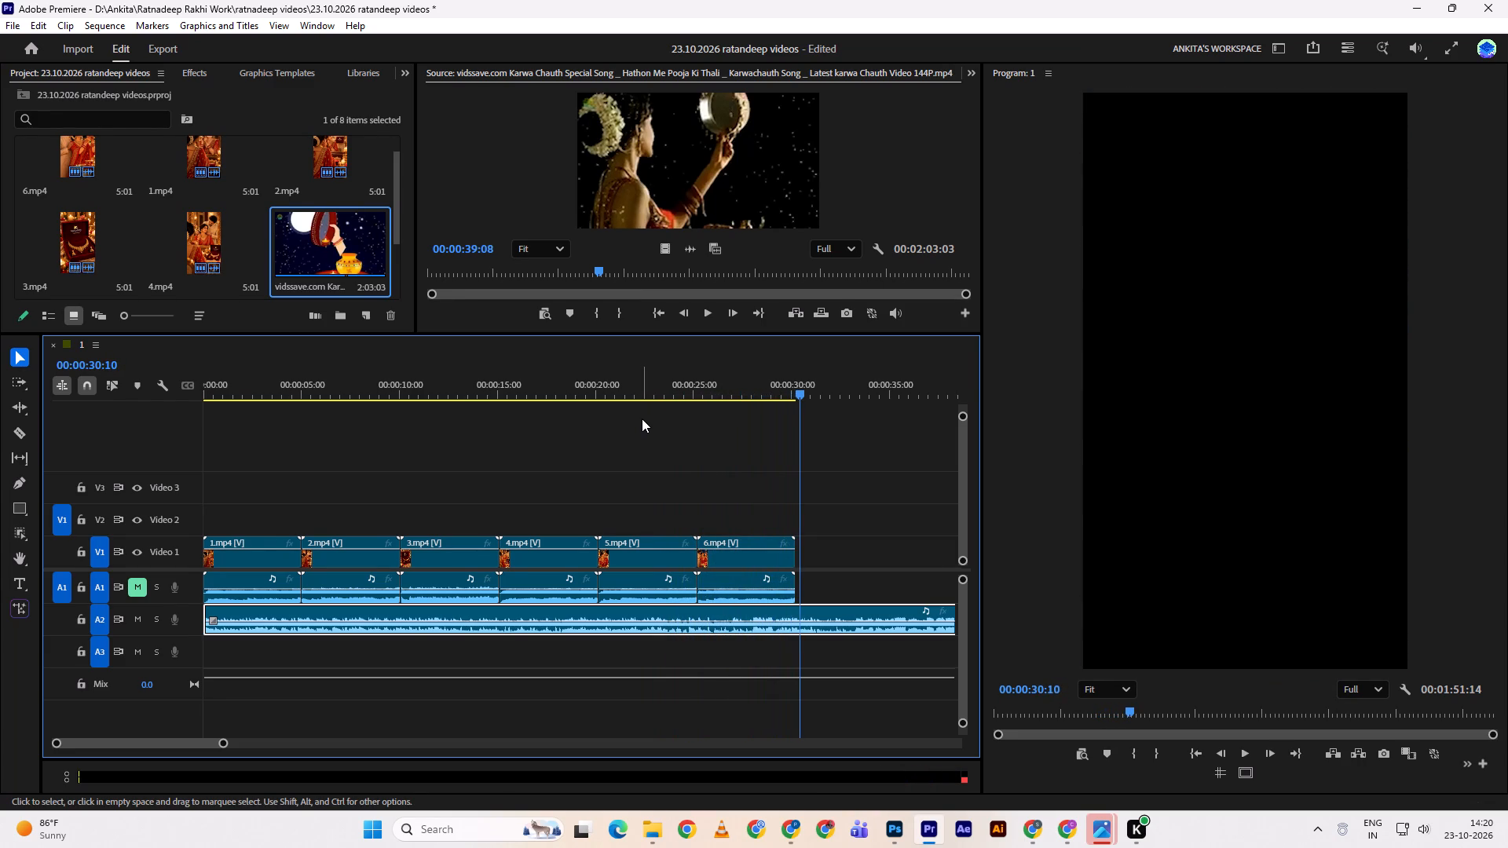
Replay the song under 1.mp4 and into 2.mp4 from the sequence start, pausing around the cut.
drag(745, 391, 114, 392)
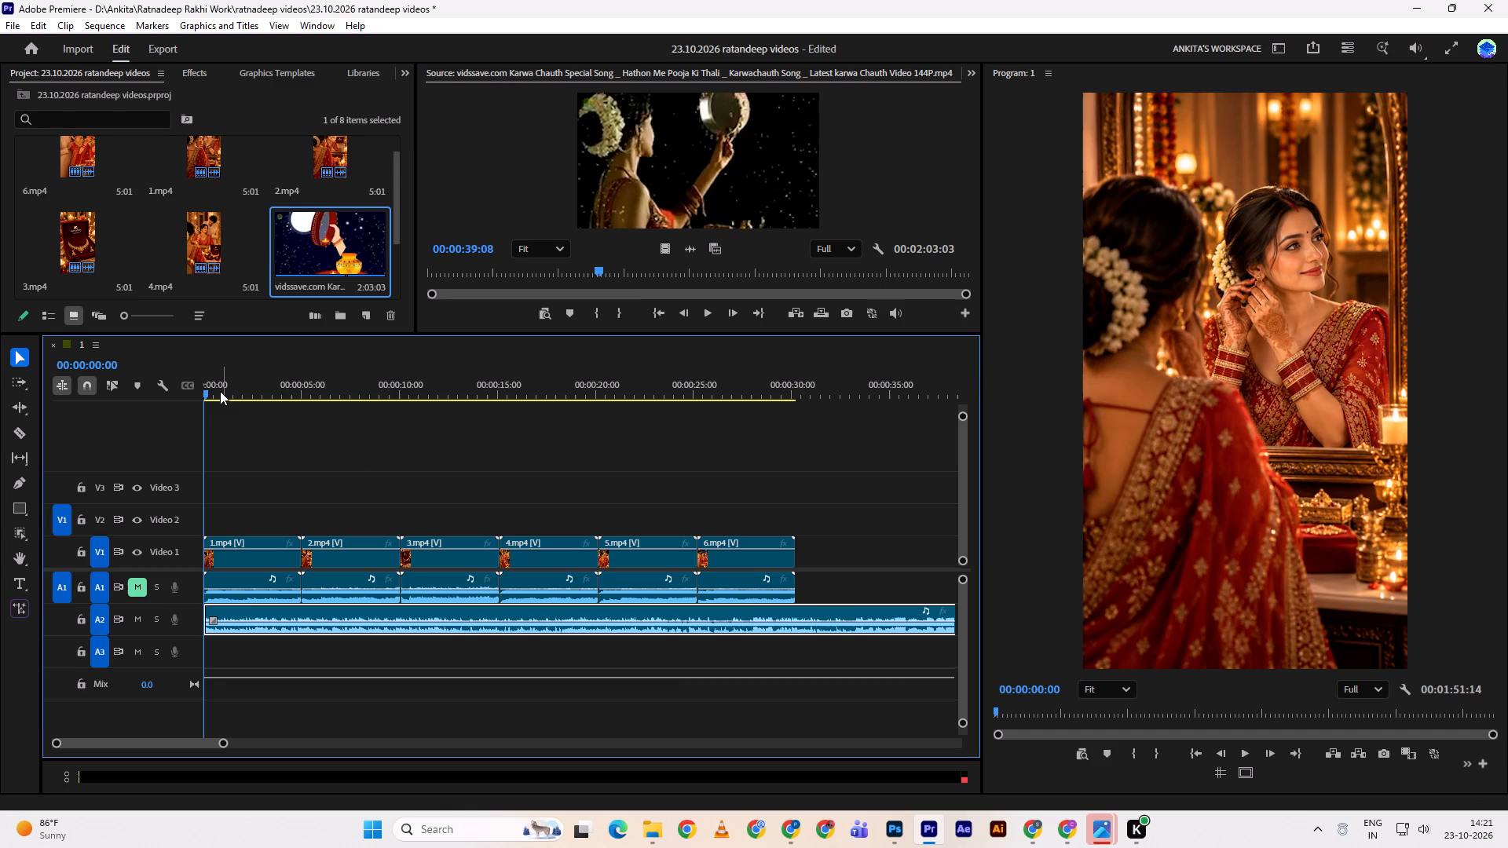
drag(232, 387, 265, 381)
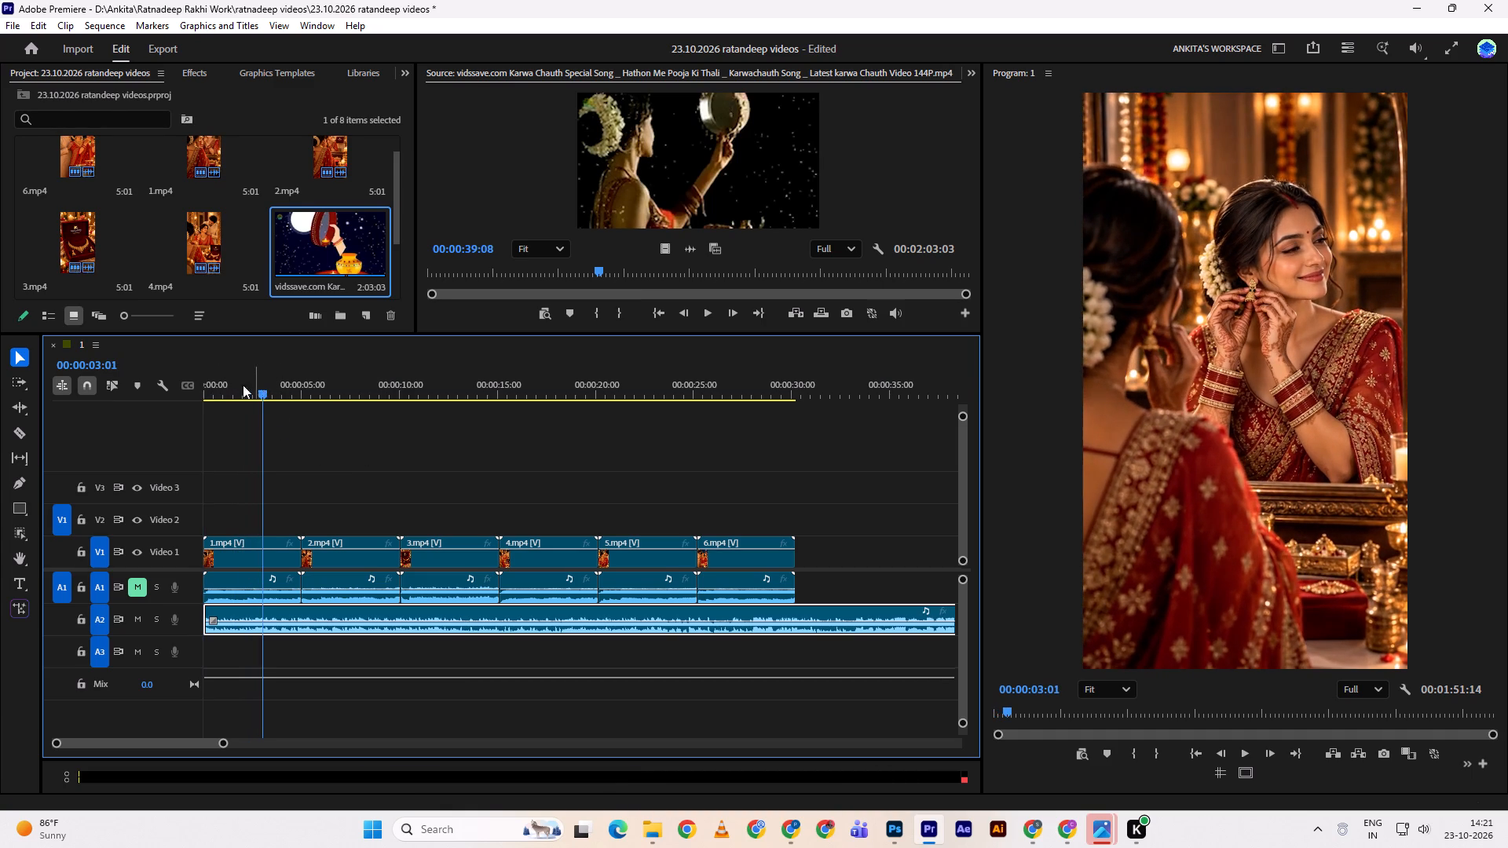
drag(239, 386, 176, 378)
key(space)
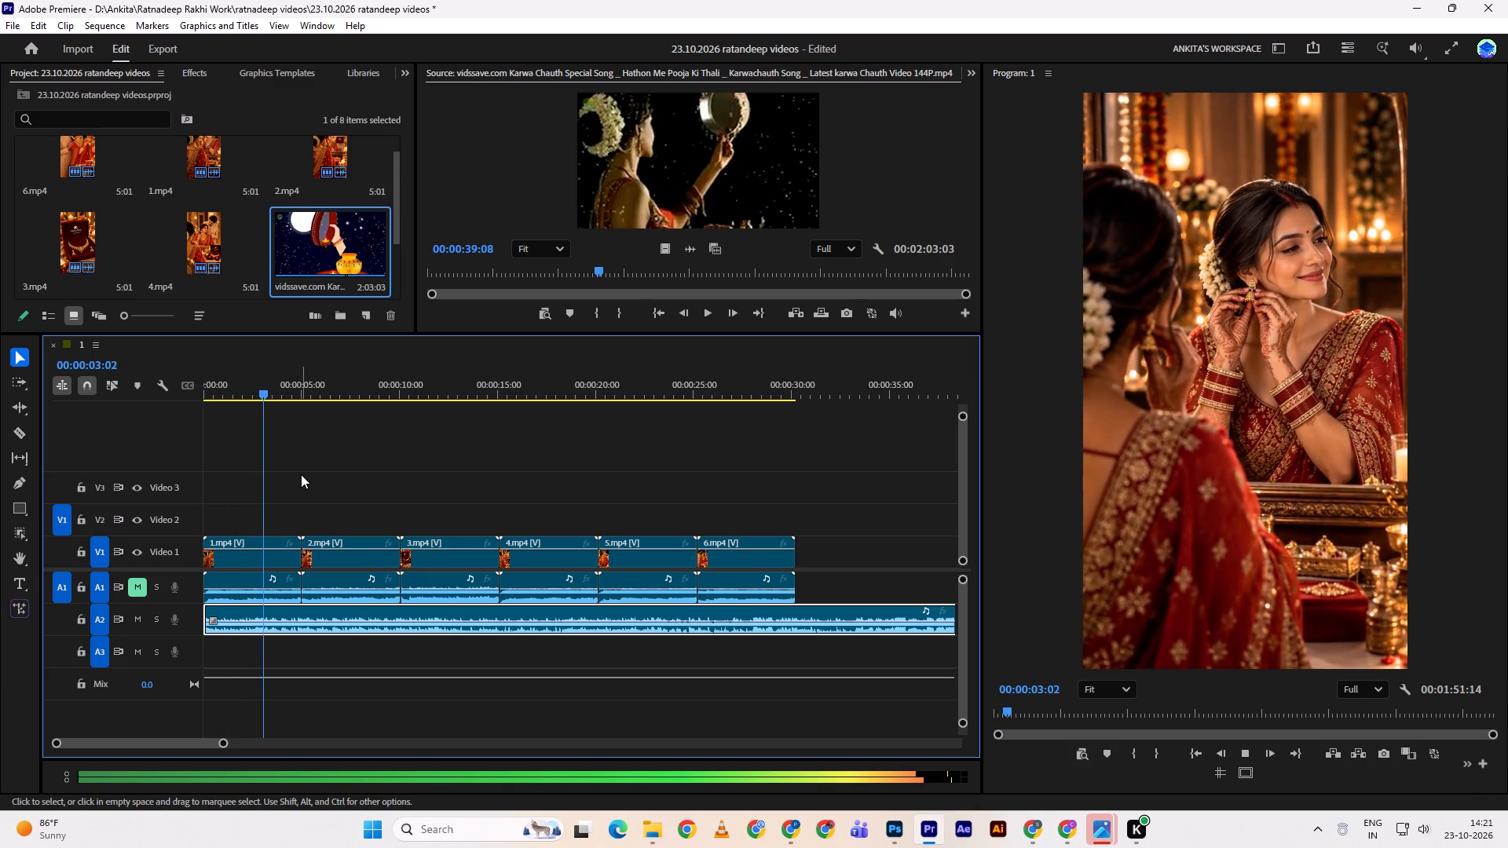
key(space)
key(space)
key(space)
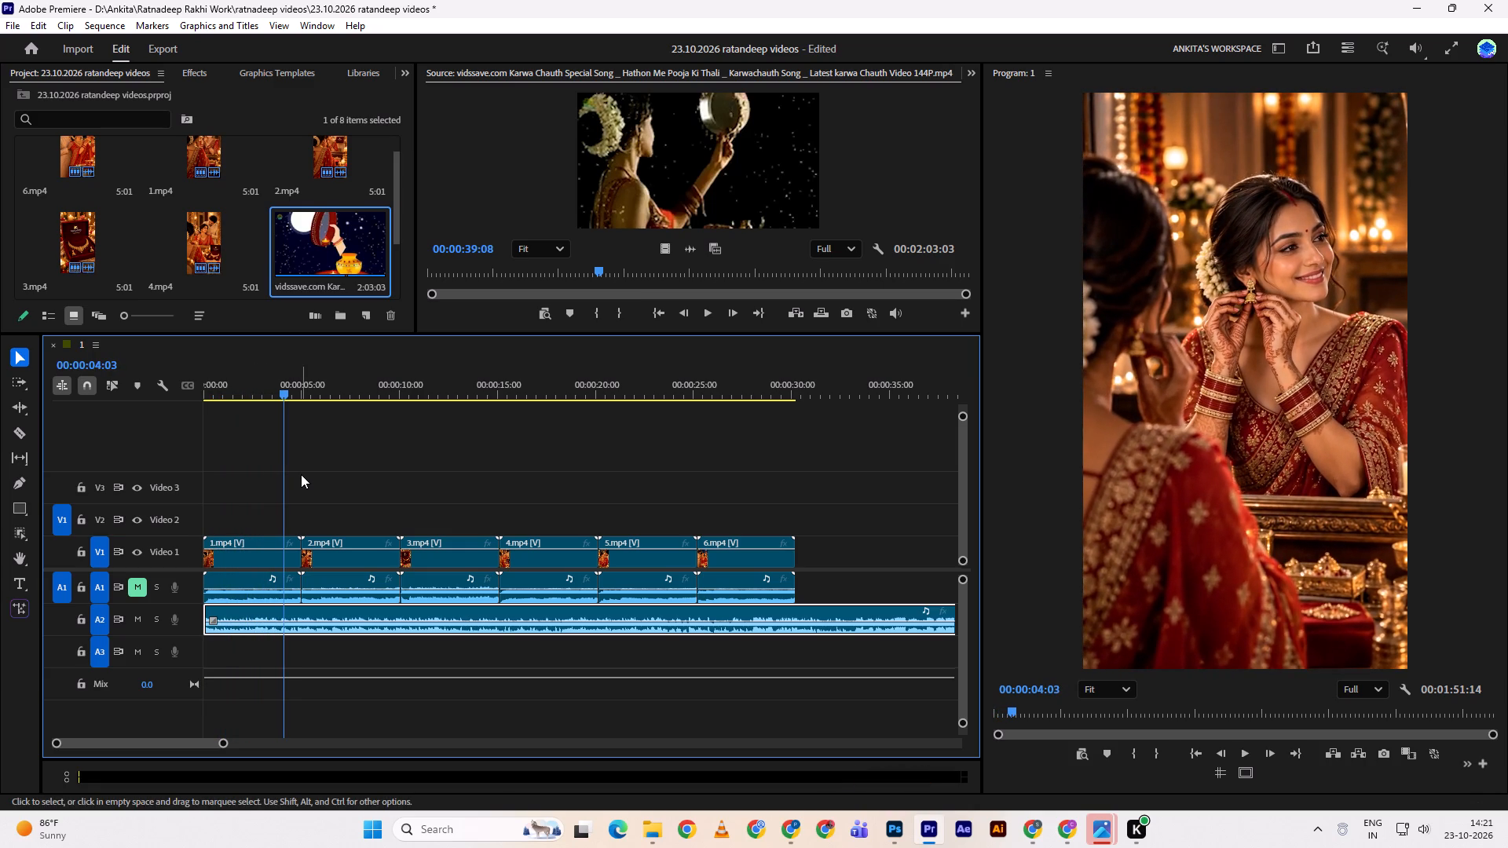
key(space)
key(space)
key(space)
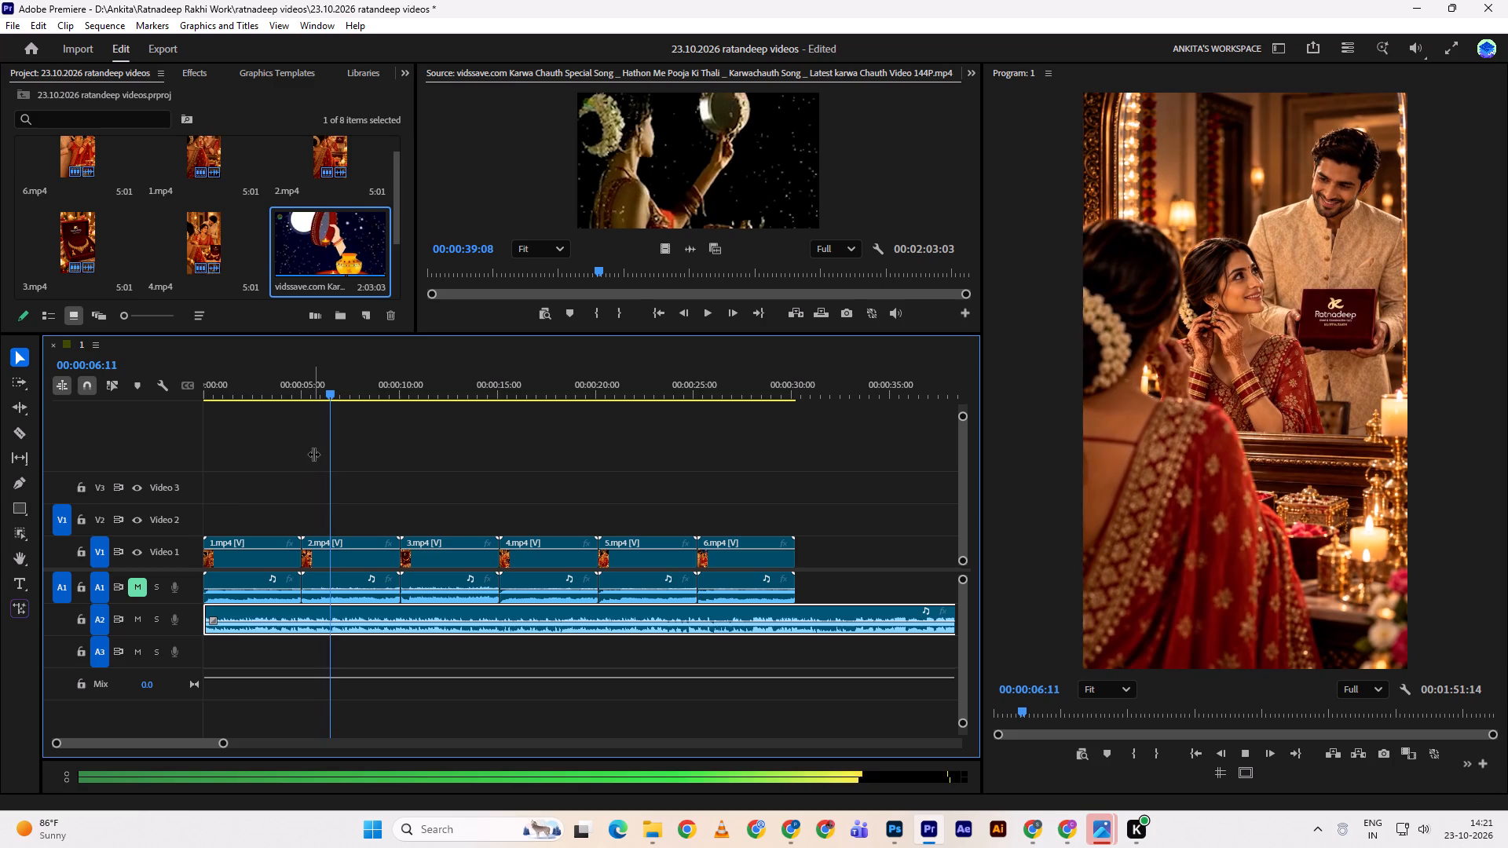
key(space)
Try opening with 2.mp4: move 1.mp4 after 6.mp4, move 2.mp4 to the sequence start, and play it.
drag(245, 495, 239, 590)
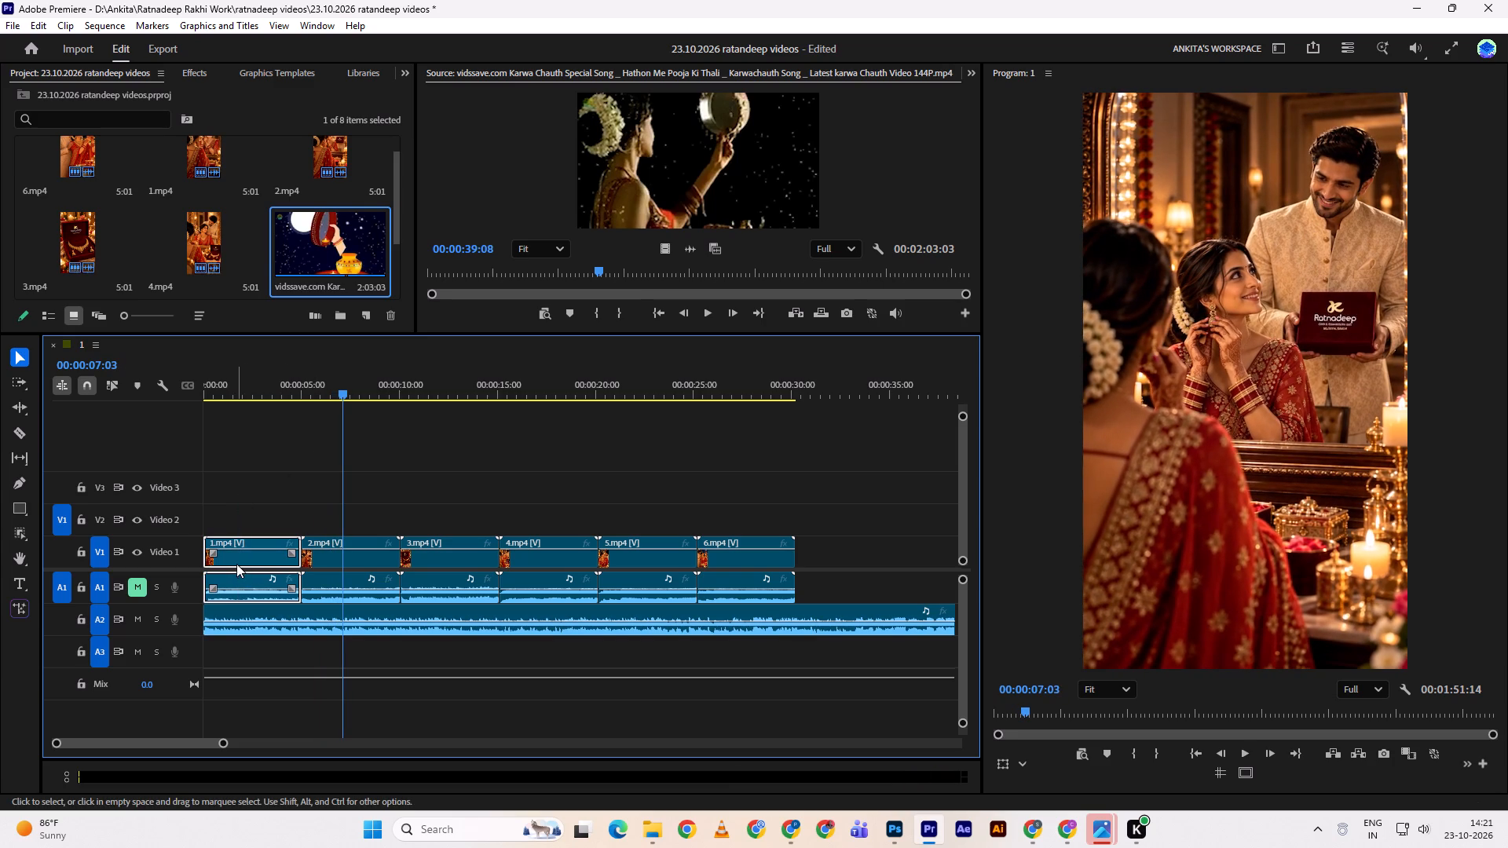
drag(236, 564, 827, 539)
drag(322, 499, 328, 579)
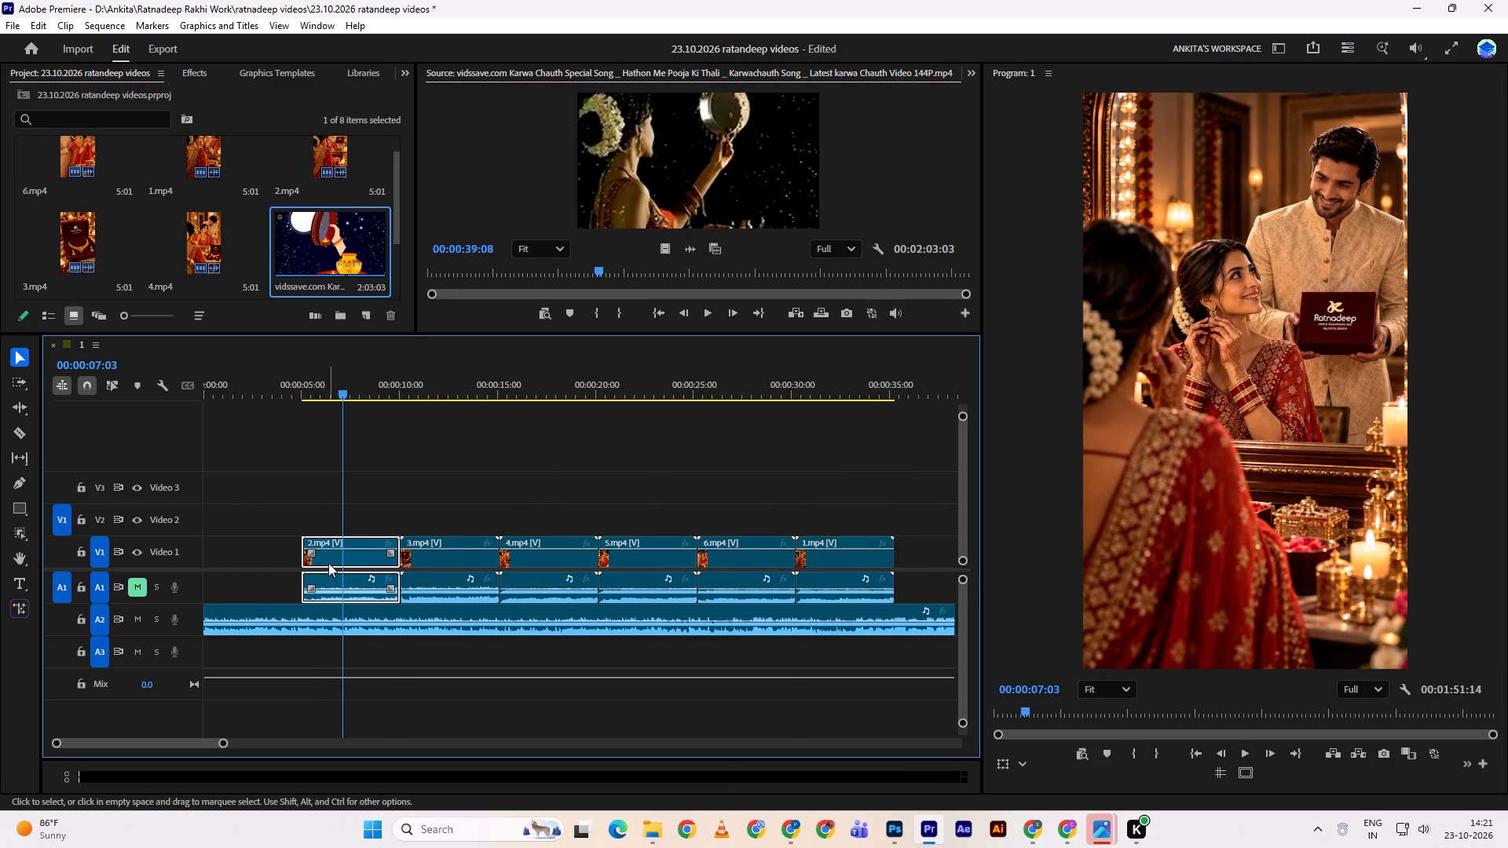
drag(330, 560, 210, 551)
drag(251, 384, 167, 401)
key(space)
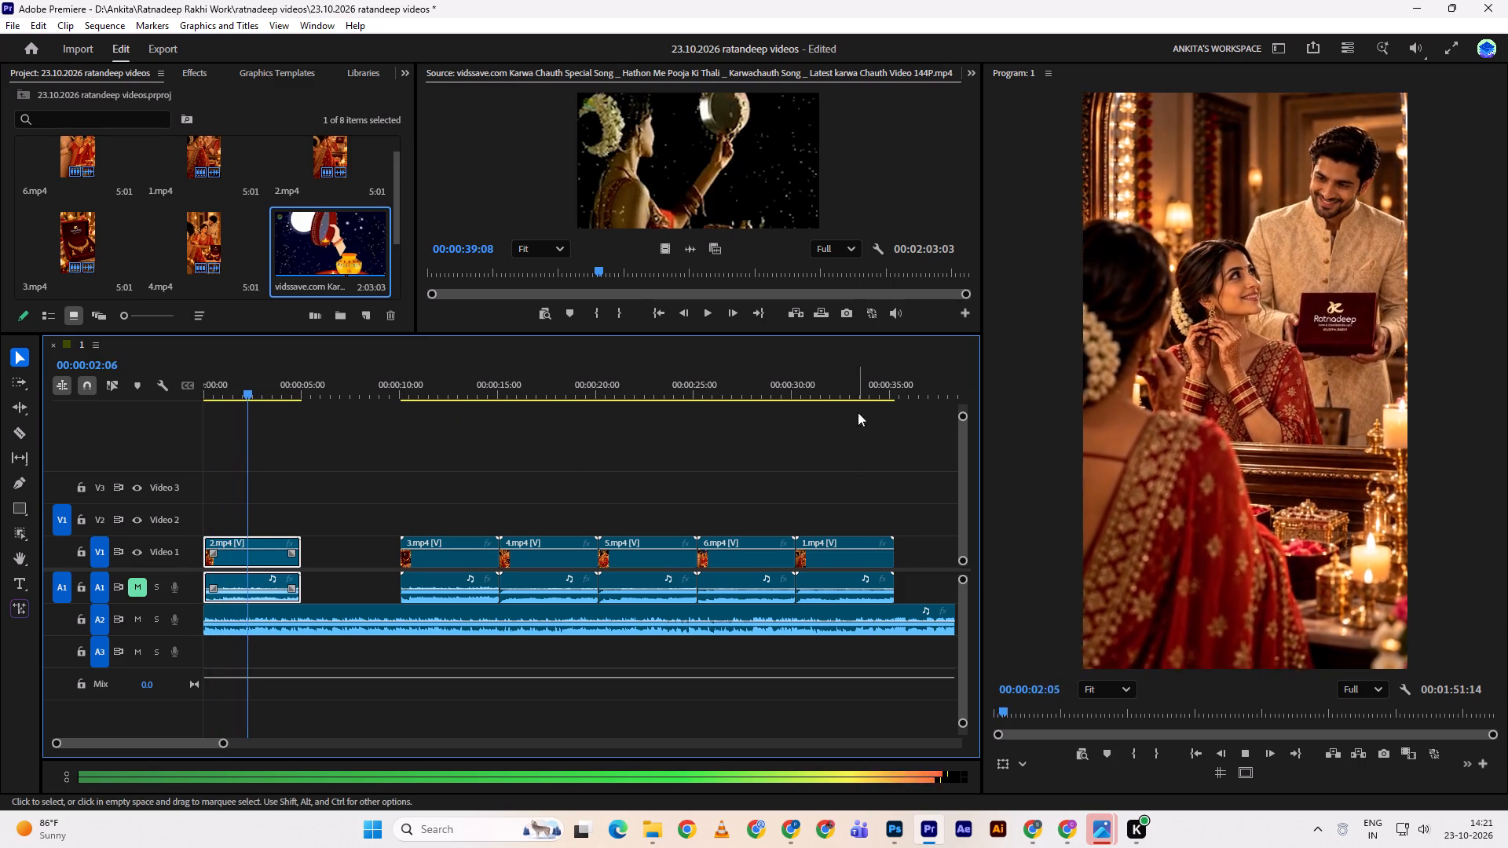
Review the rearranged clips against the song by scrubbing the sequence and replaying 2.mp4 from the start.
drag(840, 375, 439, 388)
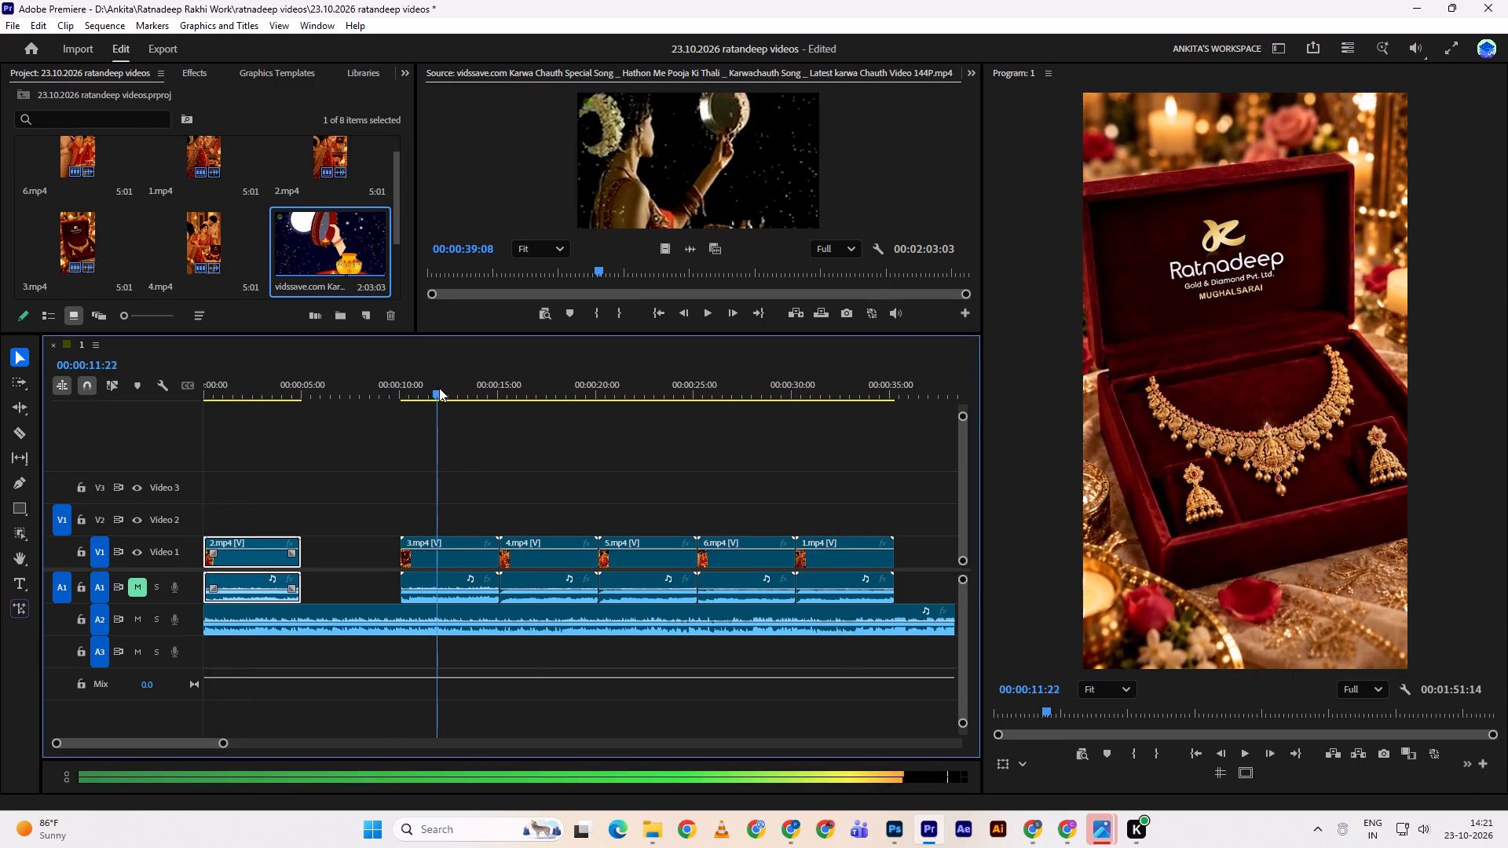
drag(439, 388, 498, 397)
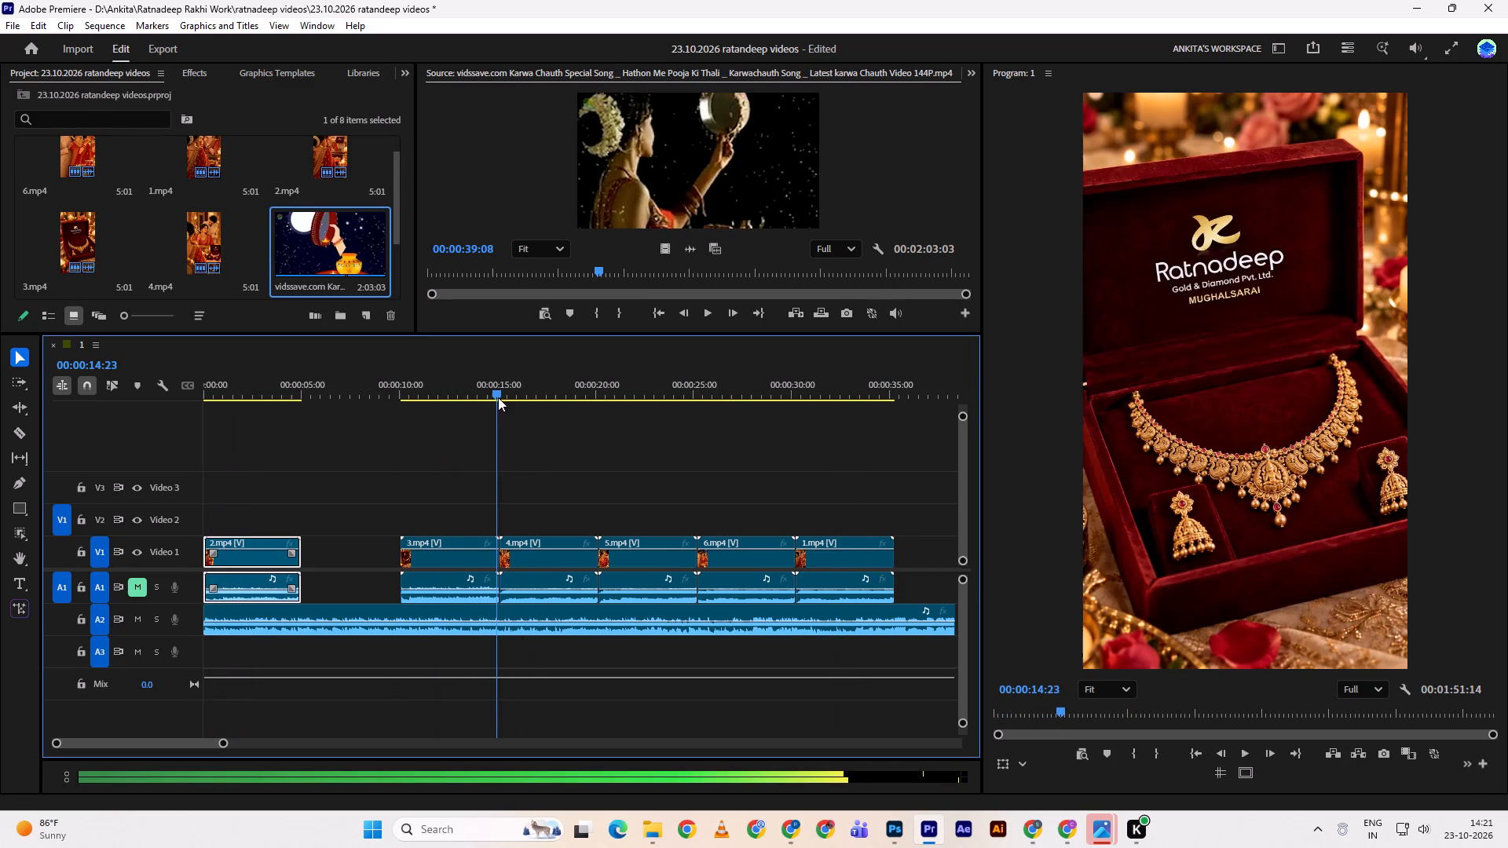
drag(498, 397, 400, 424)
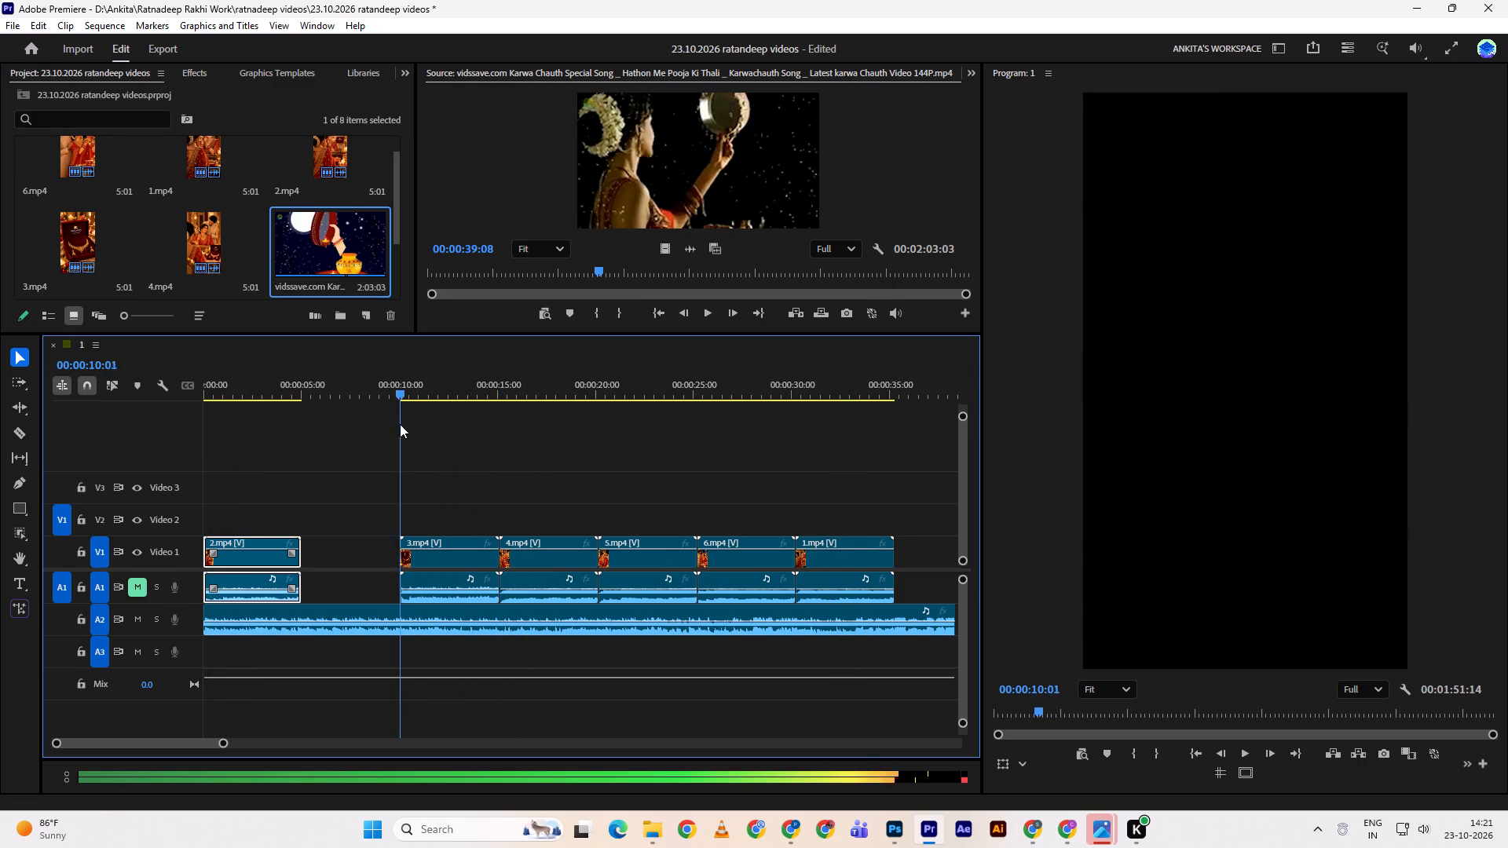
drag(400, 424, 851, 428)
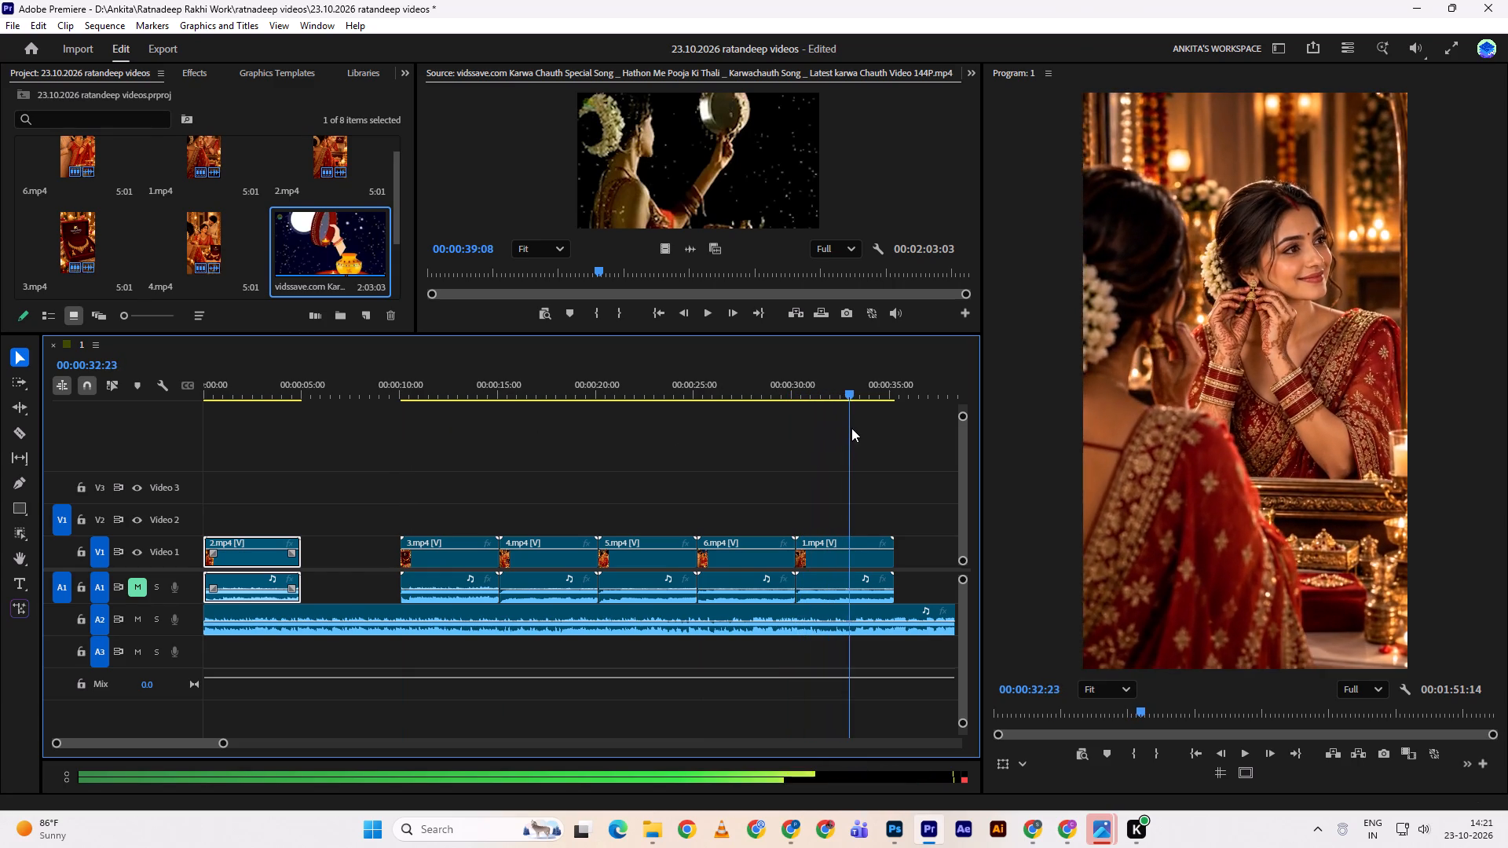
drag(851, 428, 842, 426)
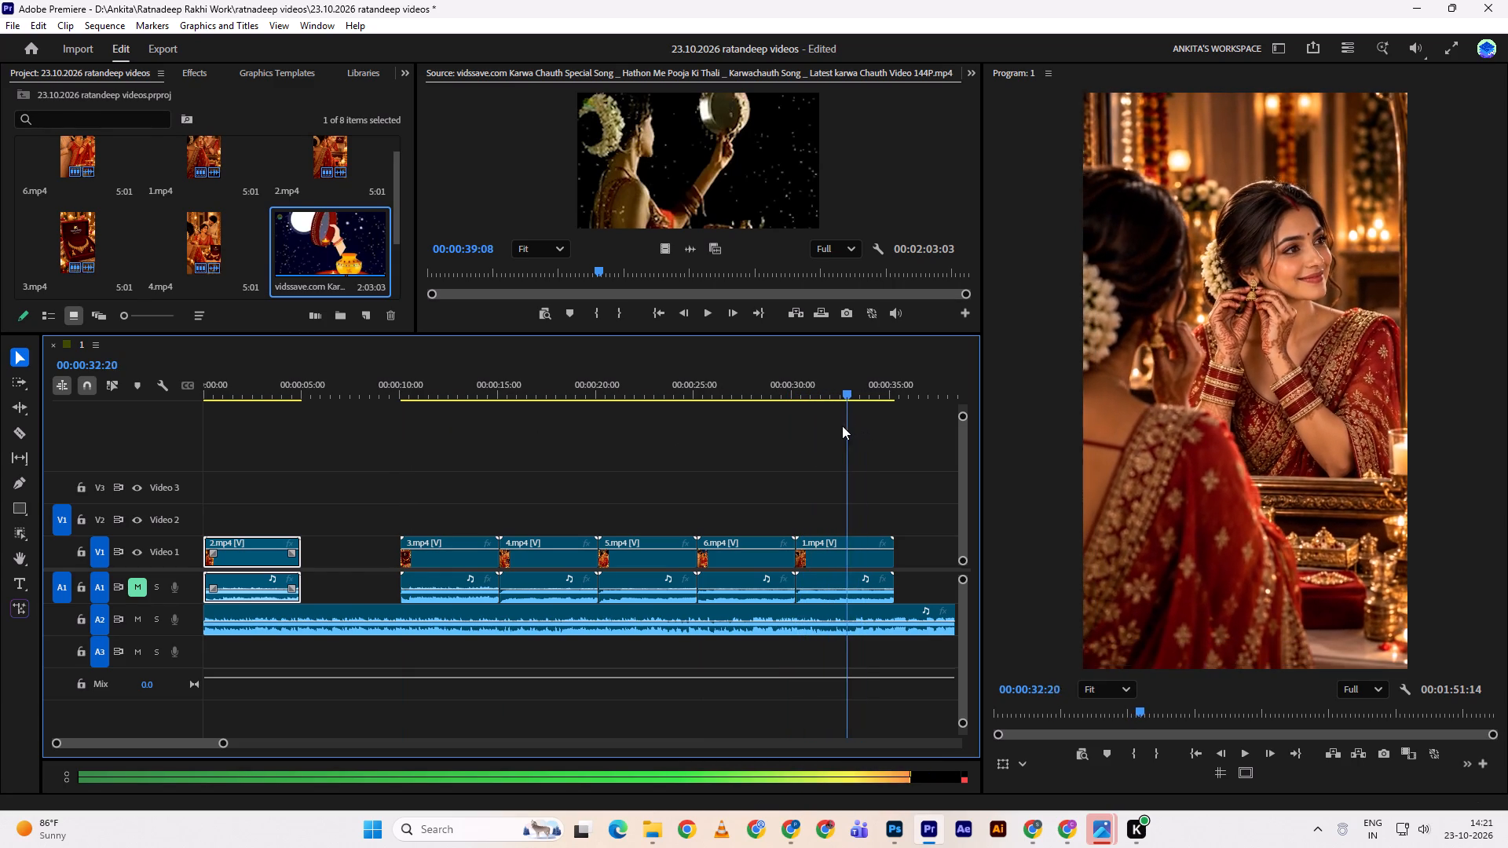
drag(842, 426, 676, 432)
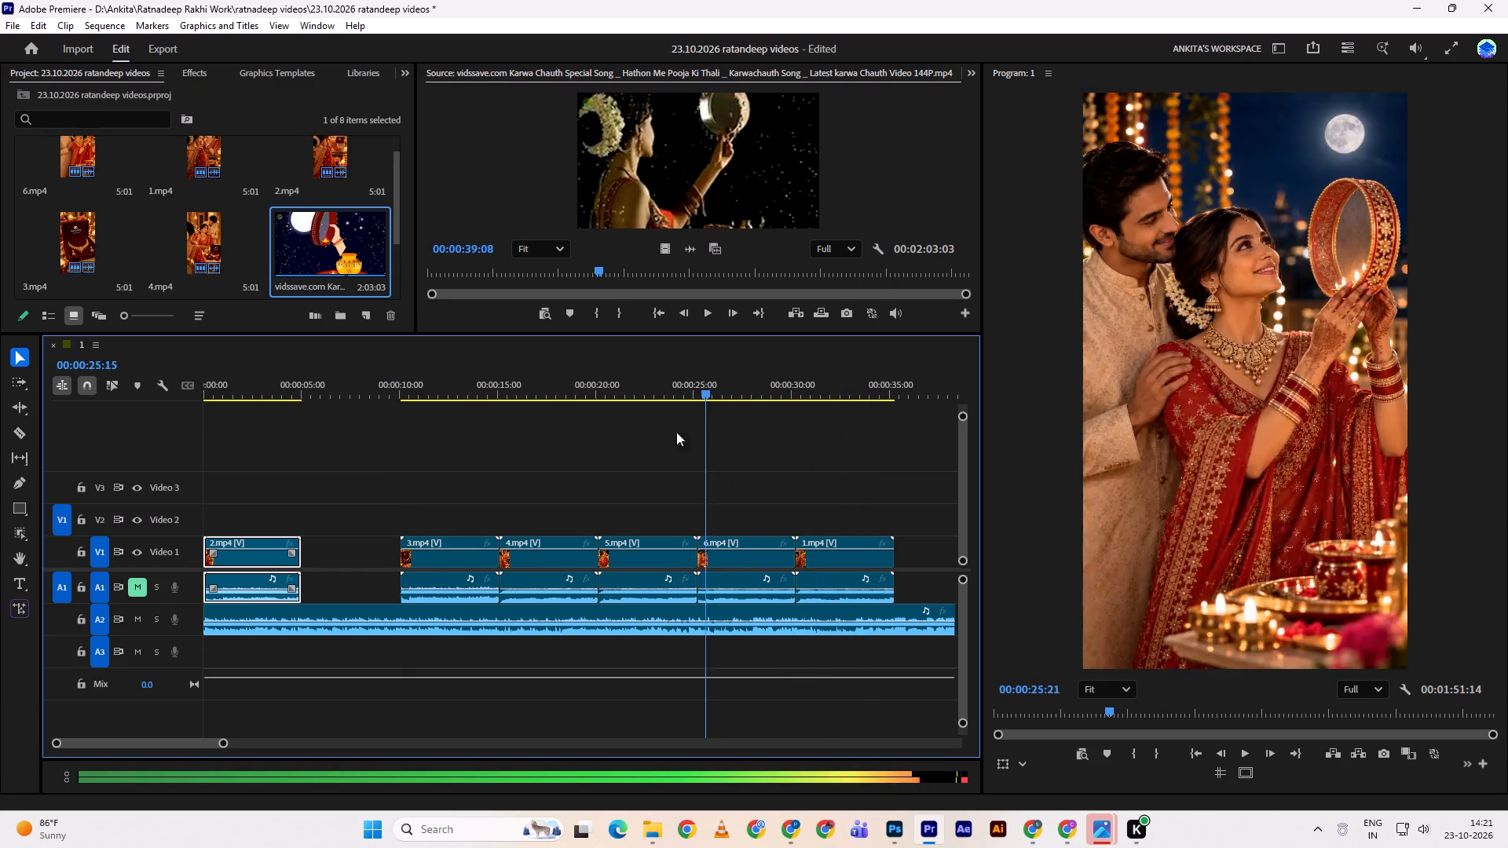
drag(676, 432, 201, 409)
key(space)
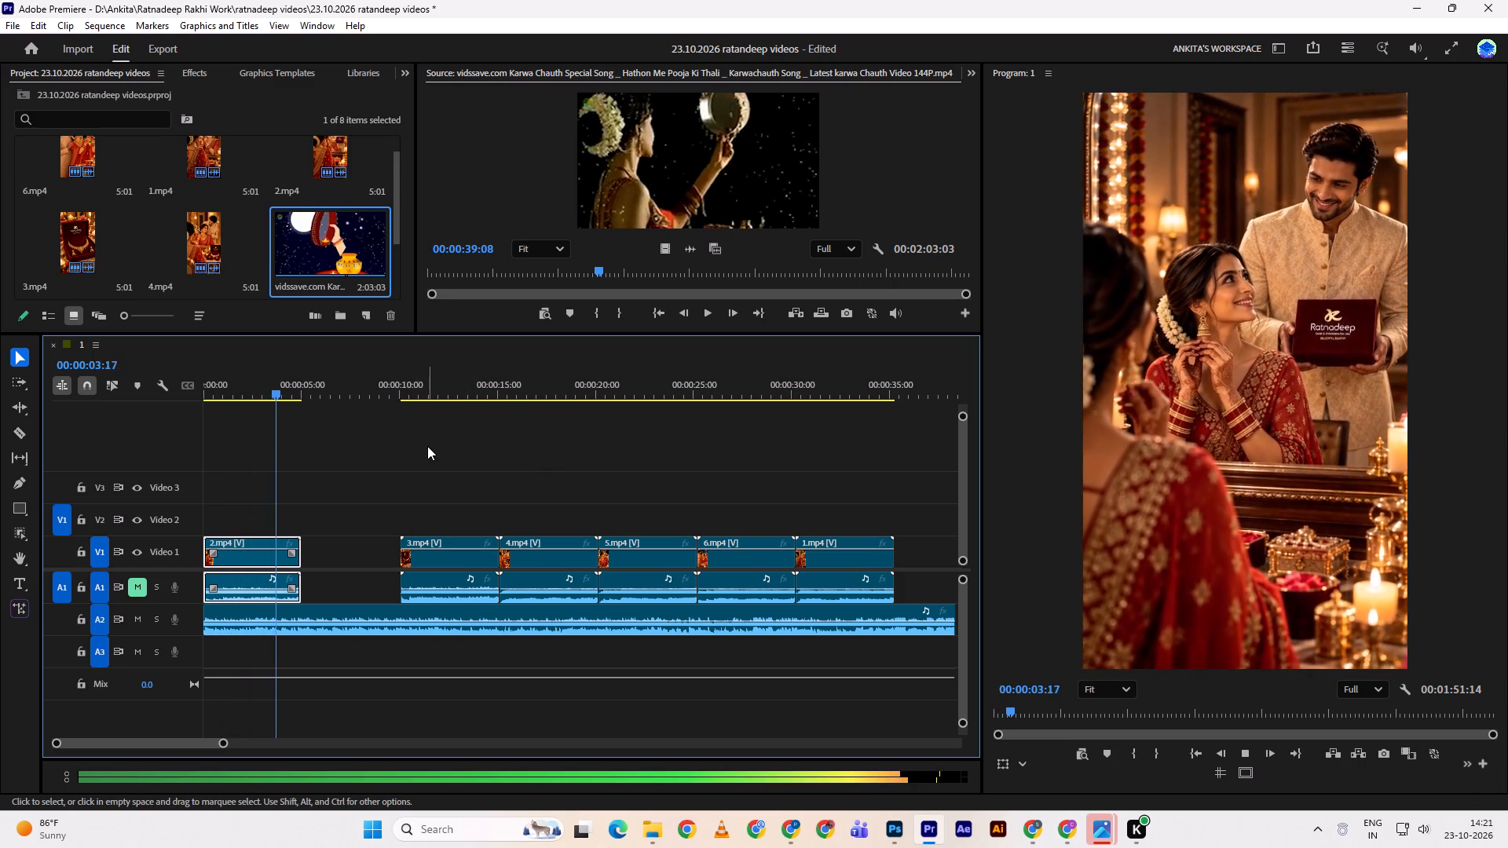
key(space)
key(space)
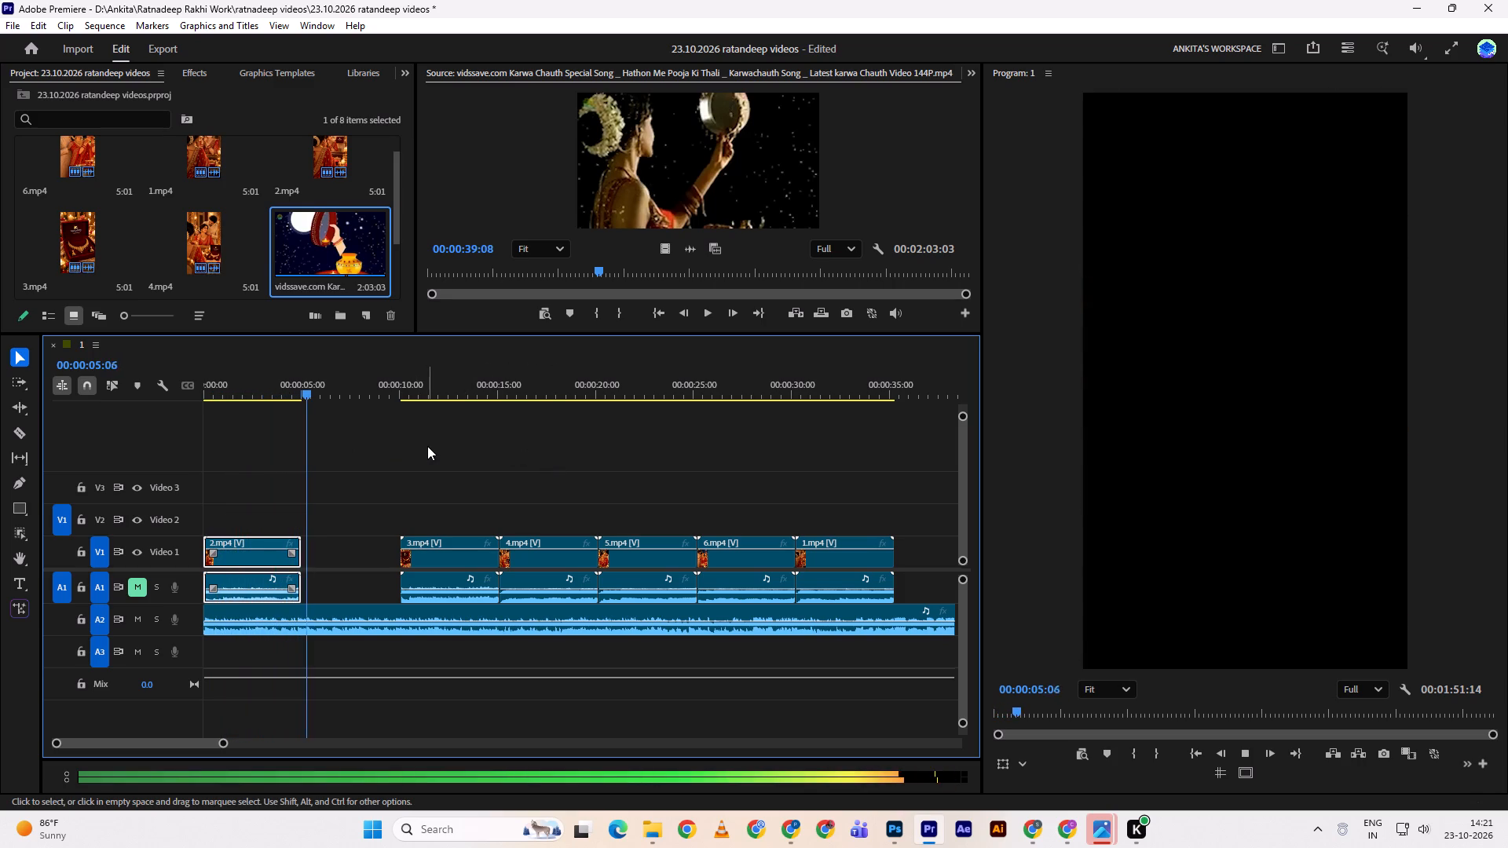
key(space)
drag(298, 384, 361, 375)
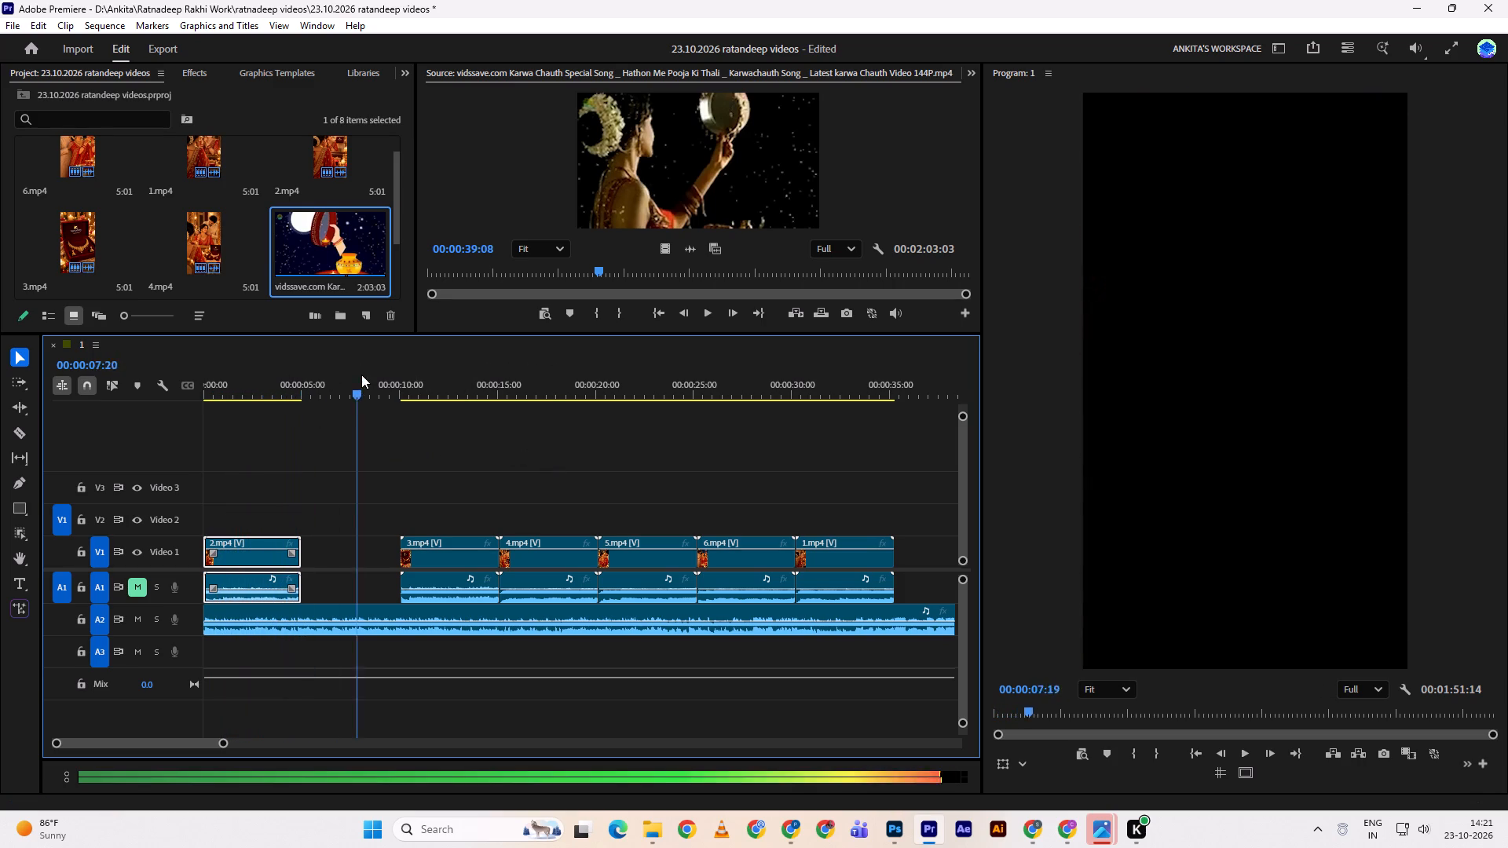
drag(361, 375, 511, 385)
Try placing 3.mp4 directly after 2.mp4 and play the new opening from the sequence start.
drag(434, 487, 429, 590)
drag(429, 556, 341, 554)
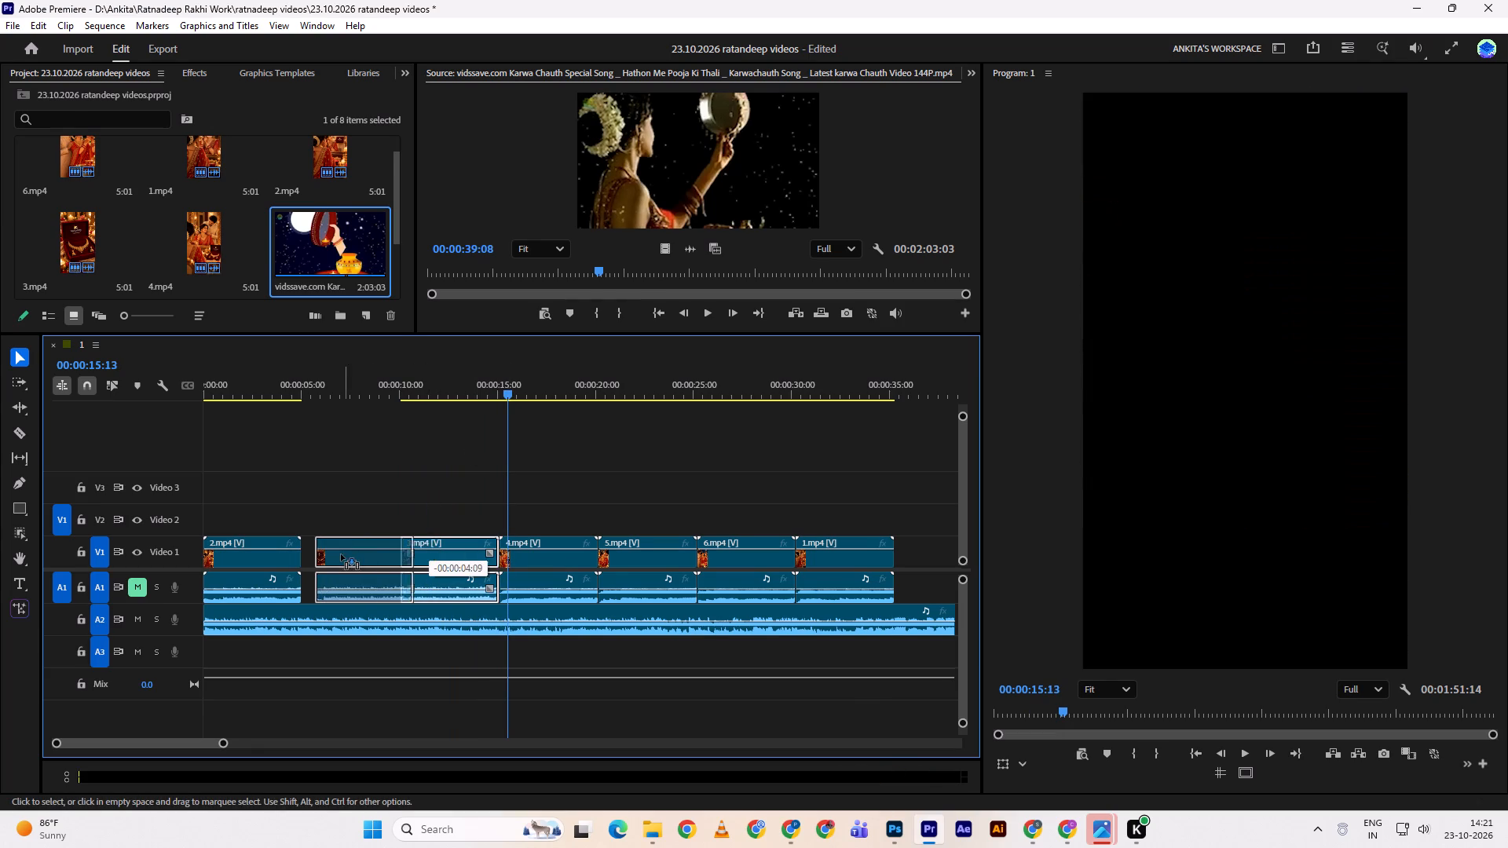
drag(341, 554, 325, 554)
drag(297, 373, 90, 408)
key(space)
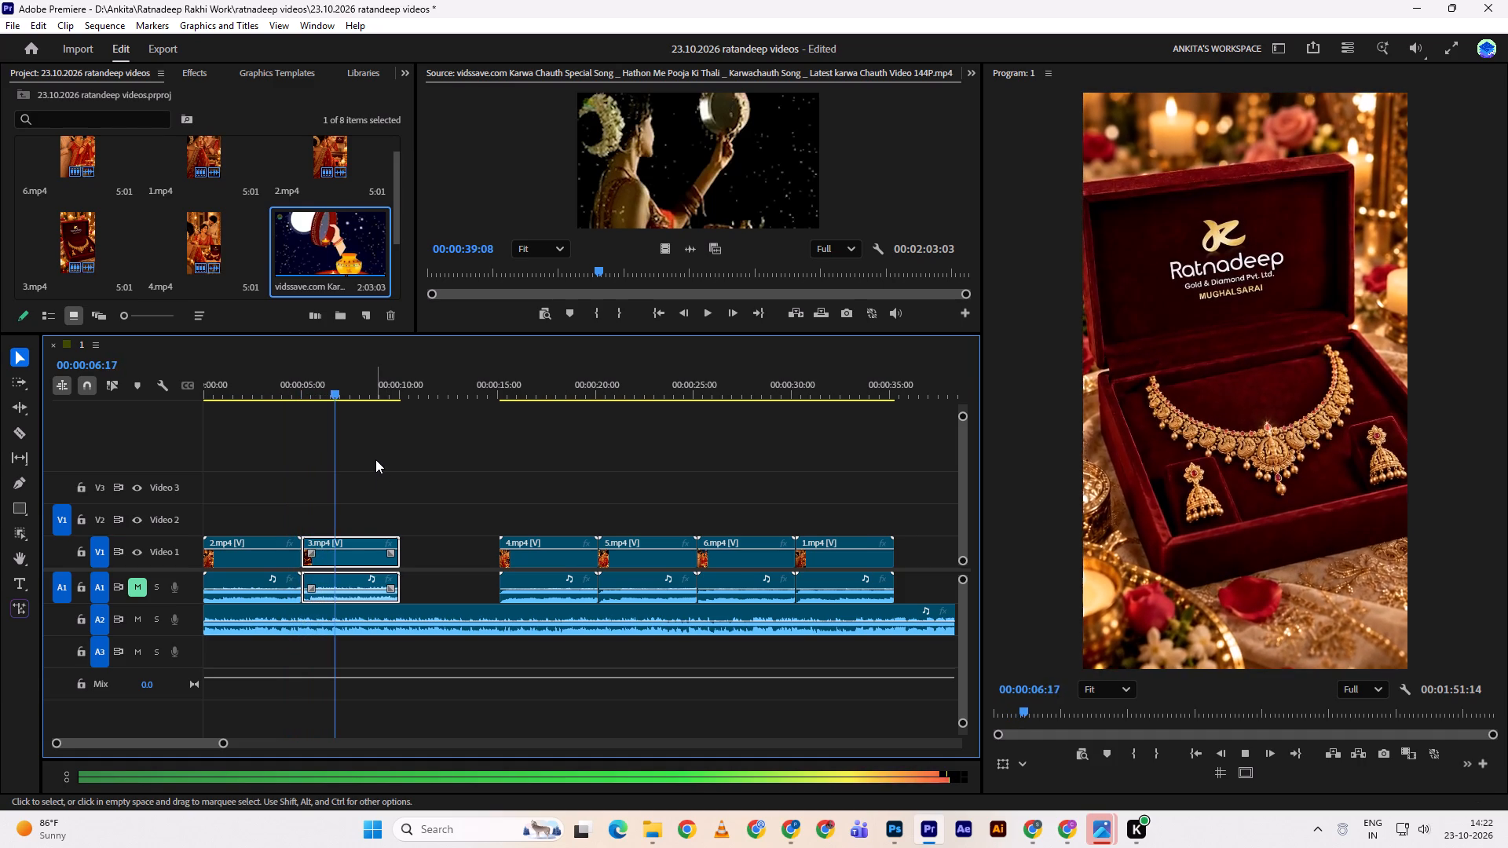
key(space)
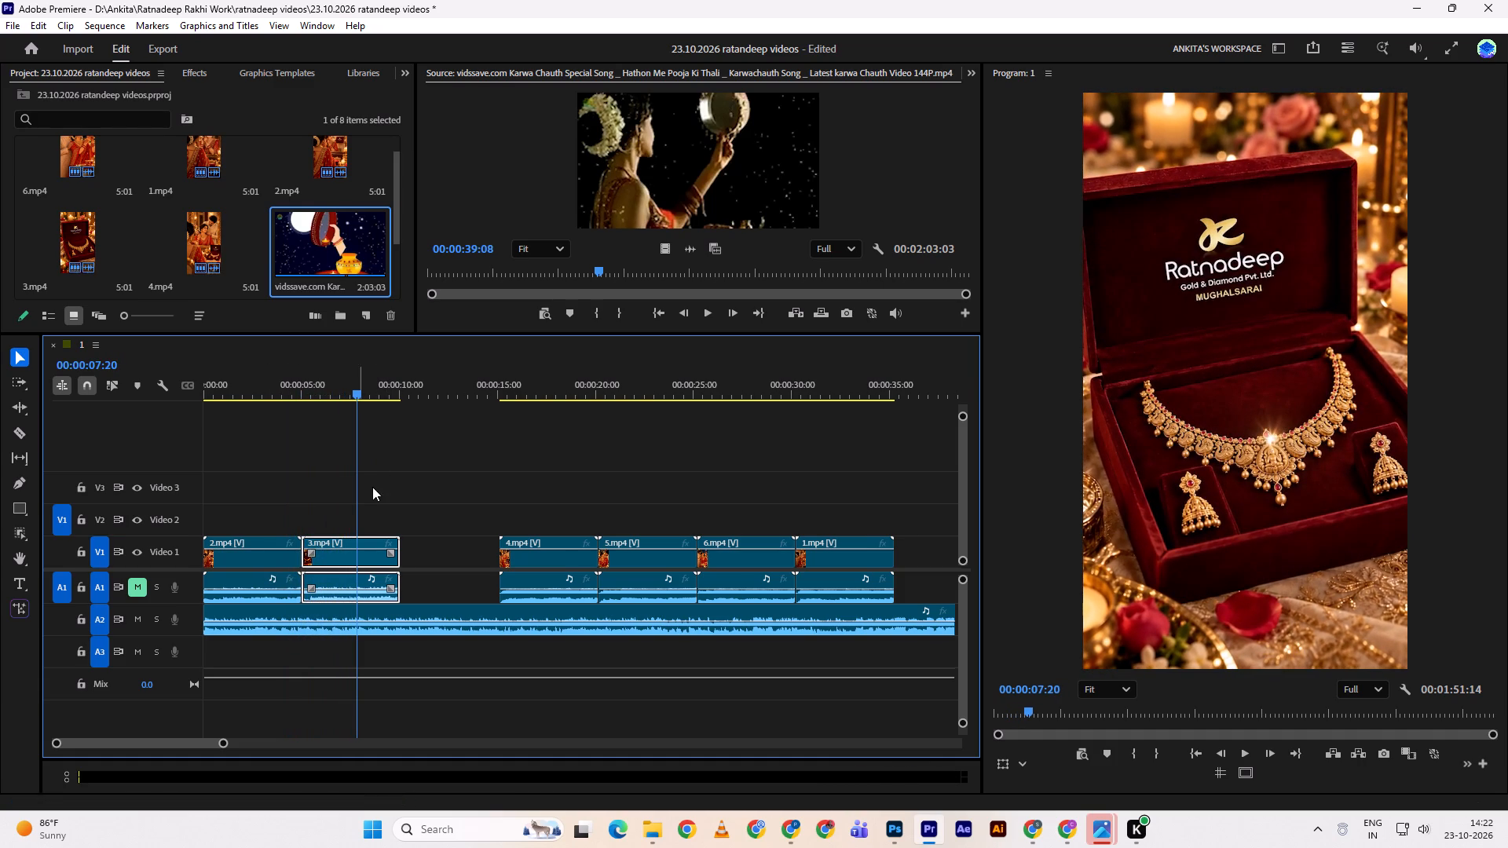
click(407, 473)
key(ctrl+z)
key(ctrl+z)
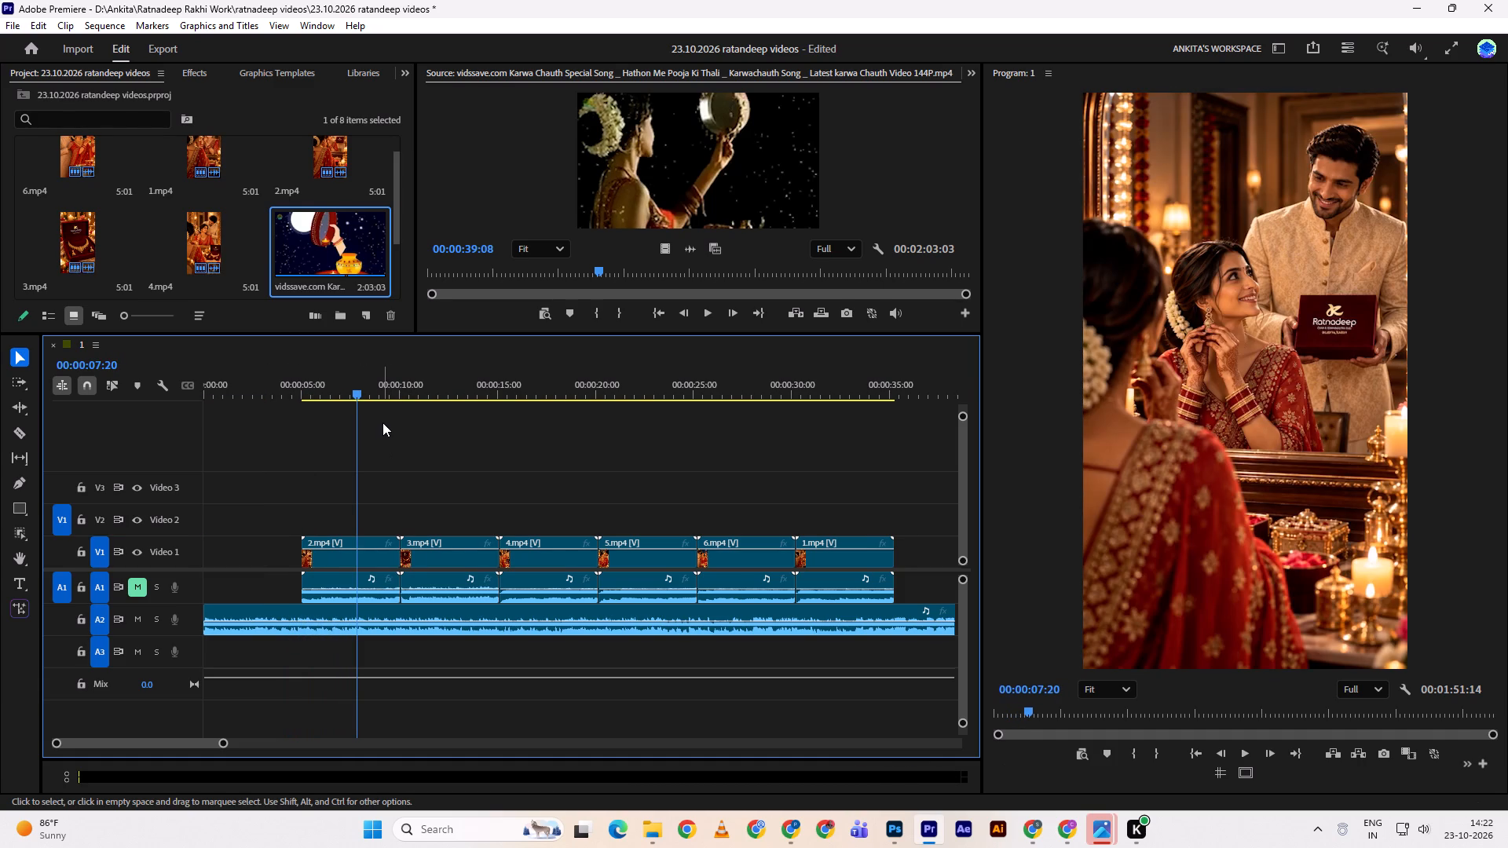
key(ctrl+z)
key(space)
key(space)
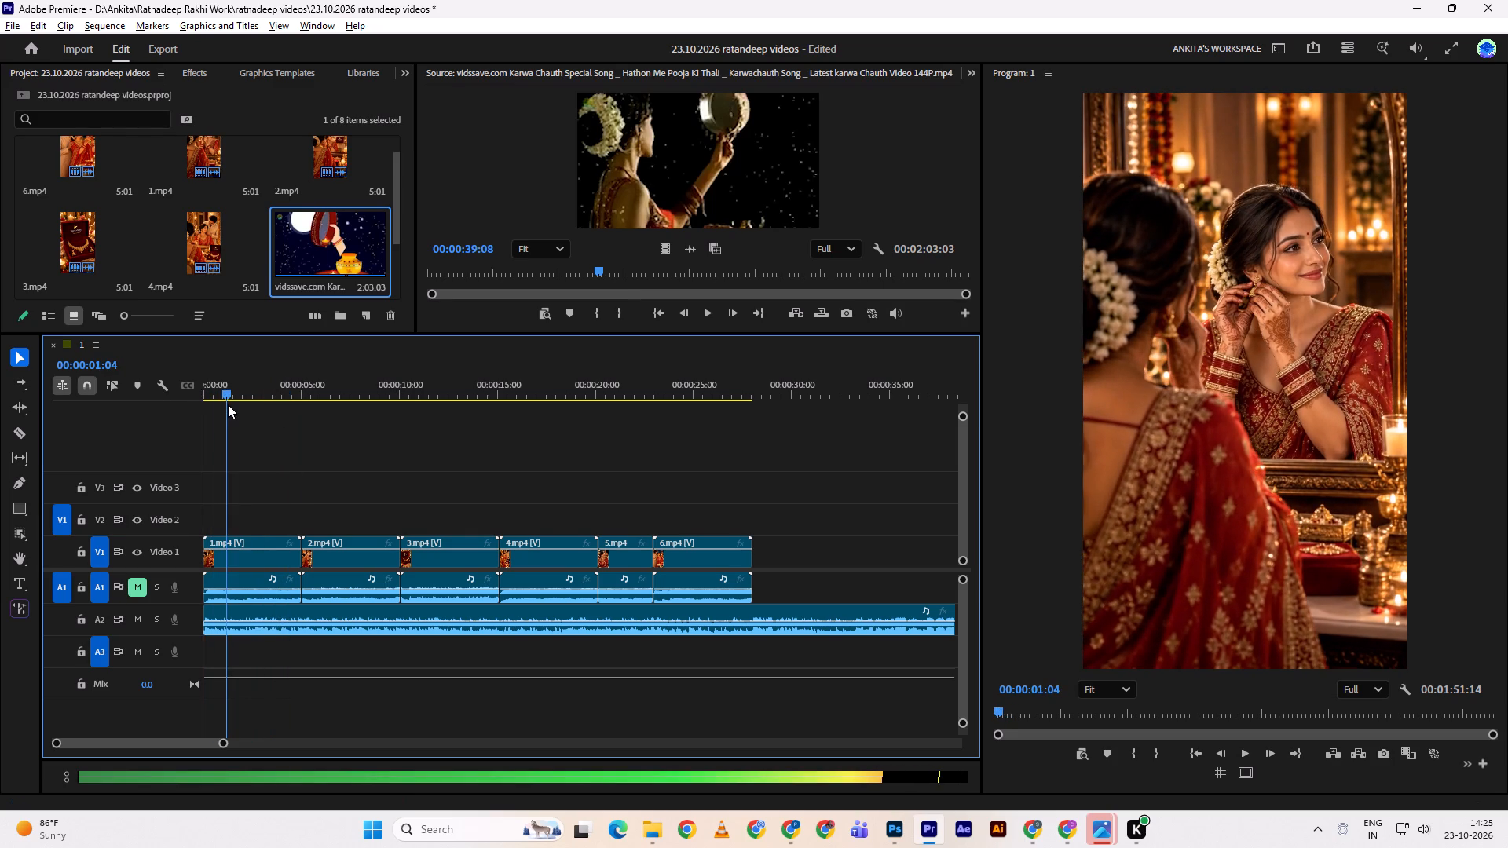
drag(228, 404, 225, 404)
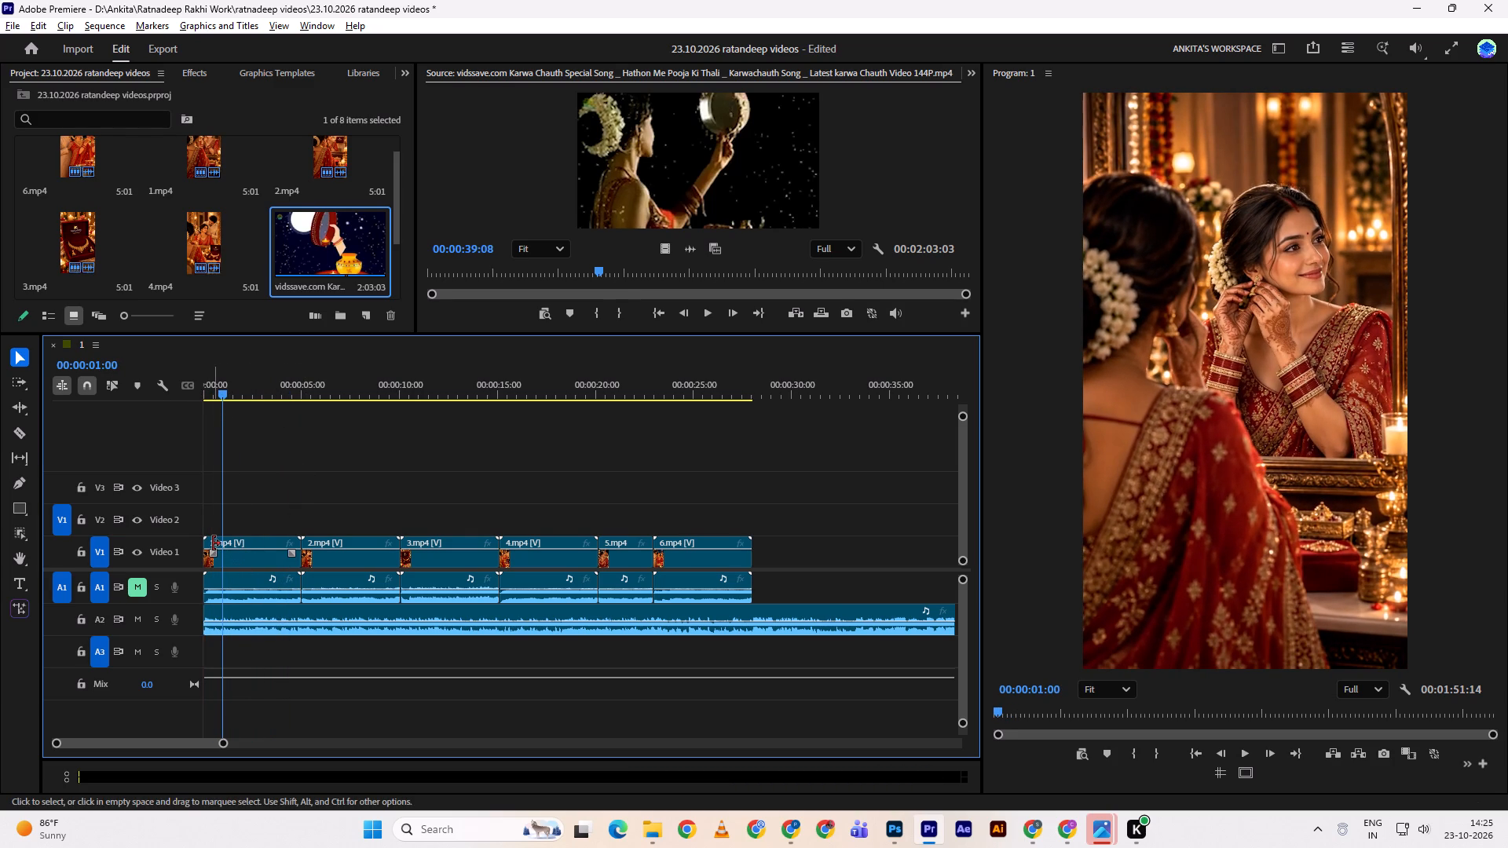
key(ctrl+k)
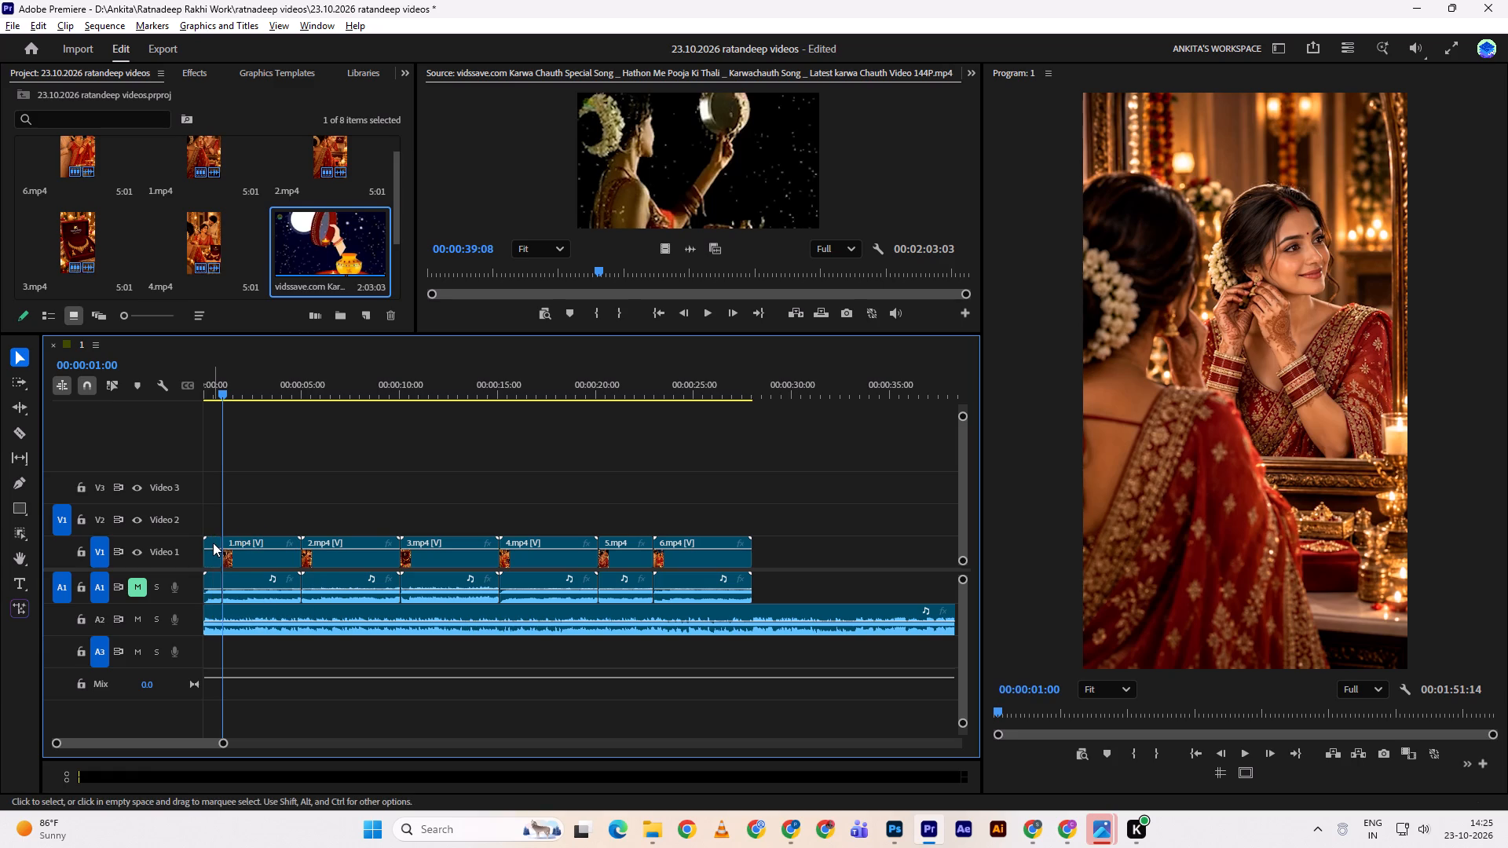
click(213, 543)
shift+click(216, 583)
key(d)
click(213, 547)
key(d)
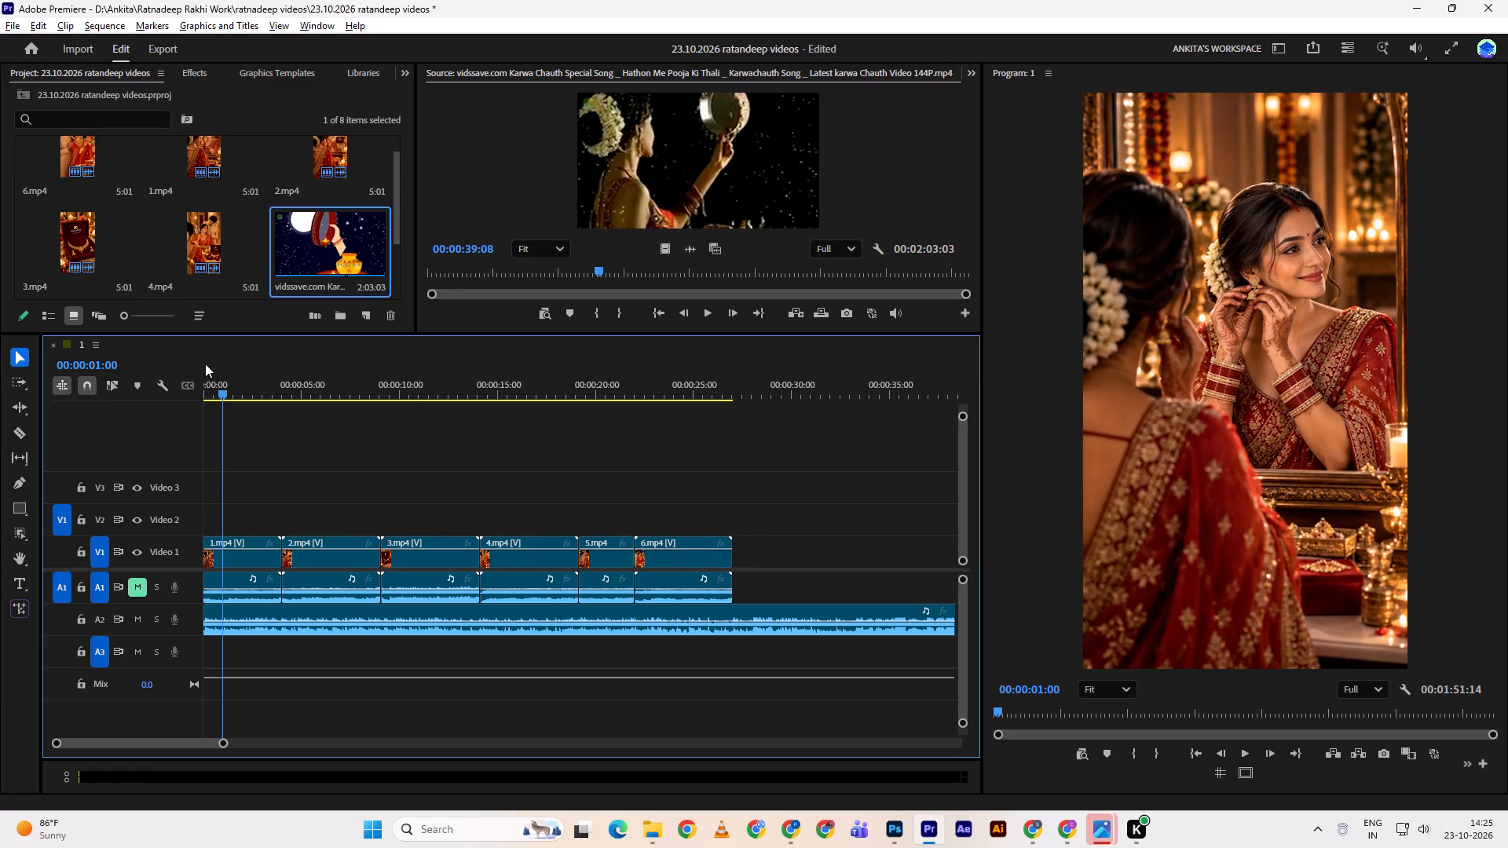
Replay the shortened 1.mp4 from its start and trim its end back to 00:00:03:15 on video and audio.
drag(205, 364, 206, 375)
drag(214, 383, 176, 391)
key(space)
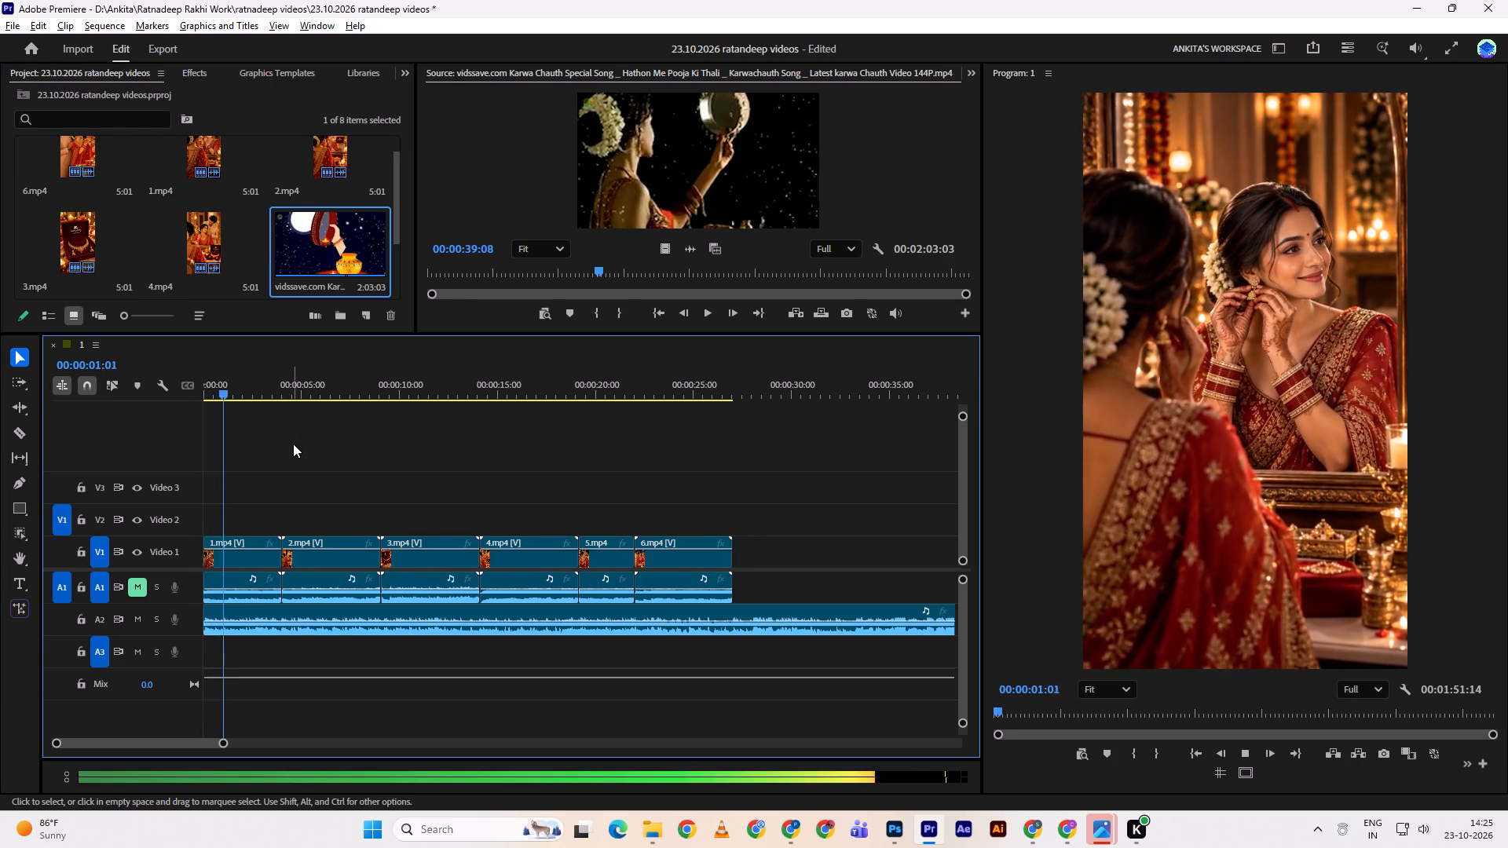
key(space)
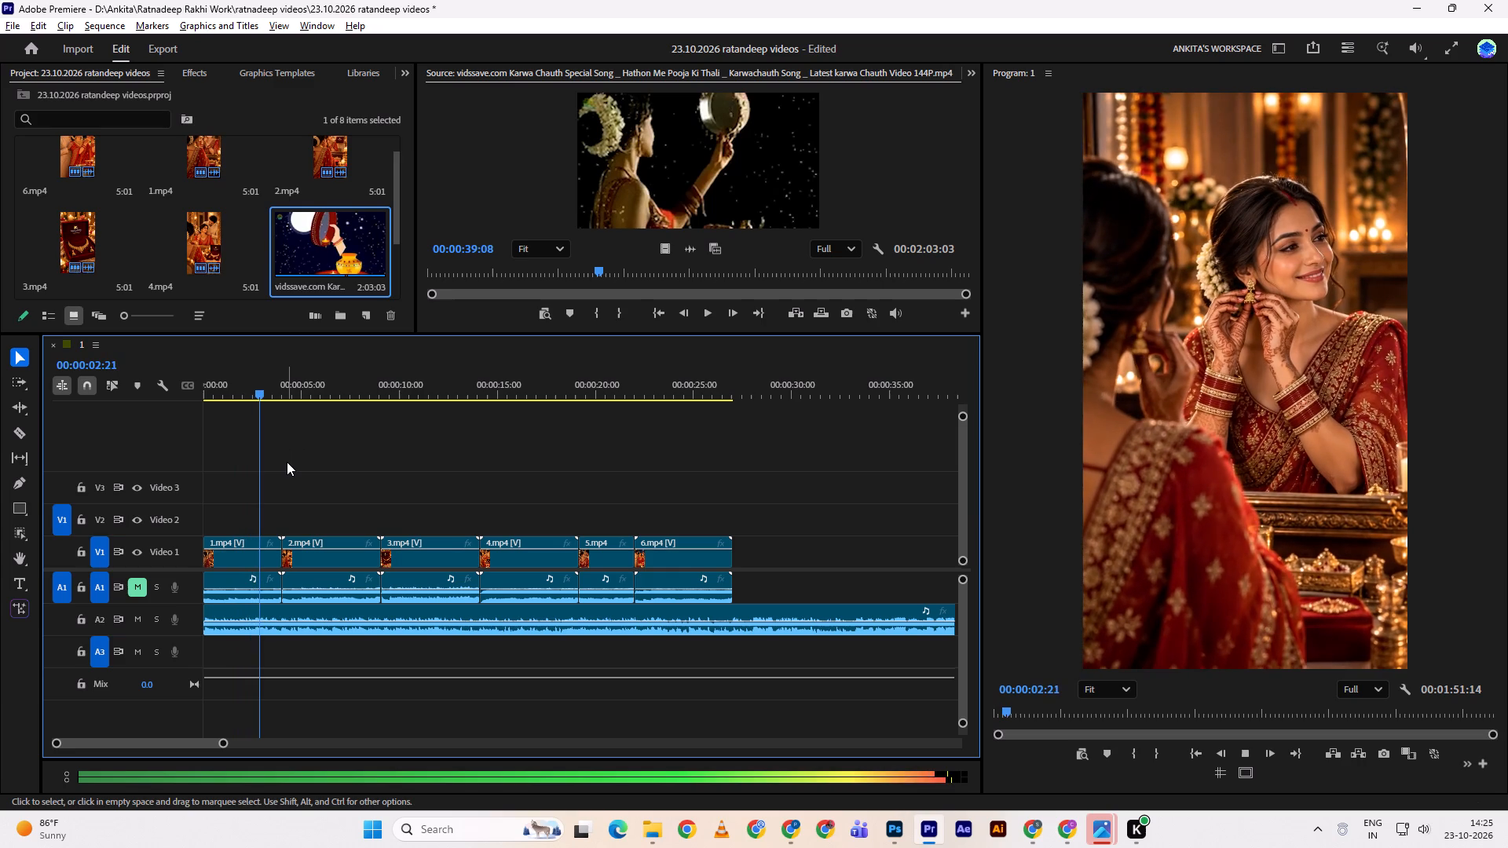
key(space)
key(space)
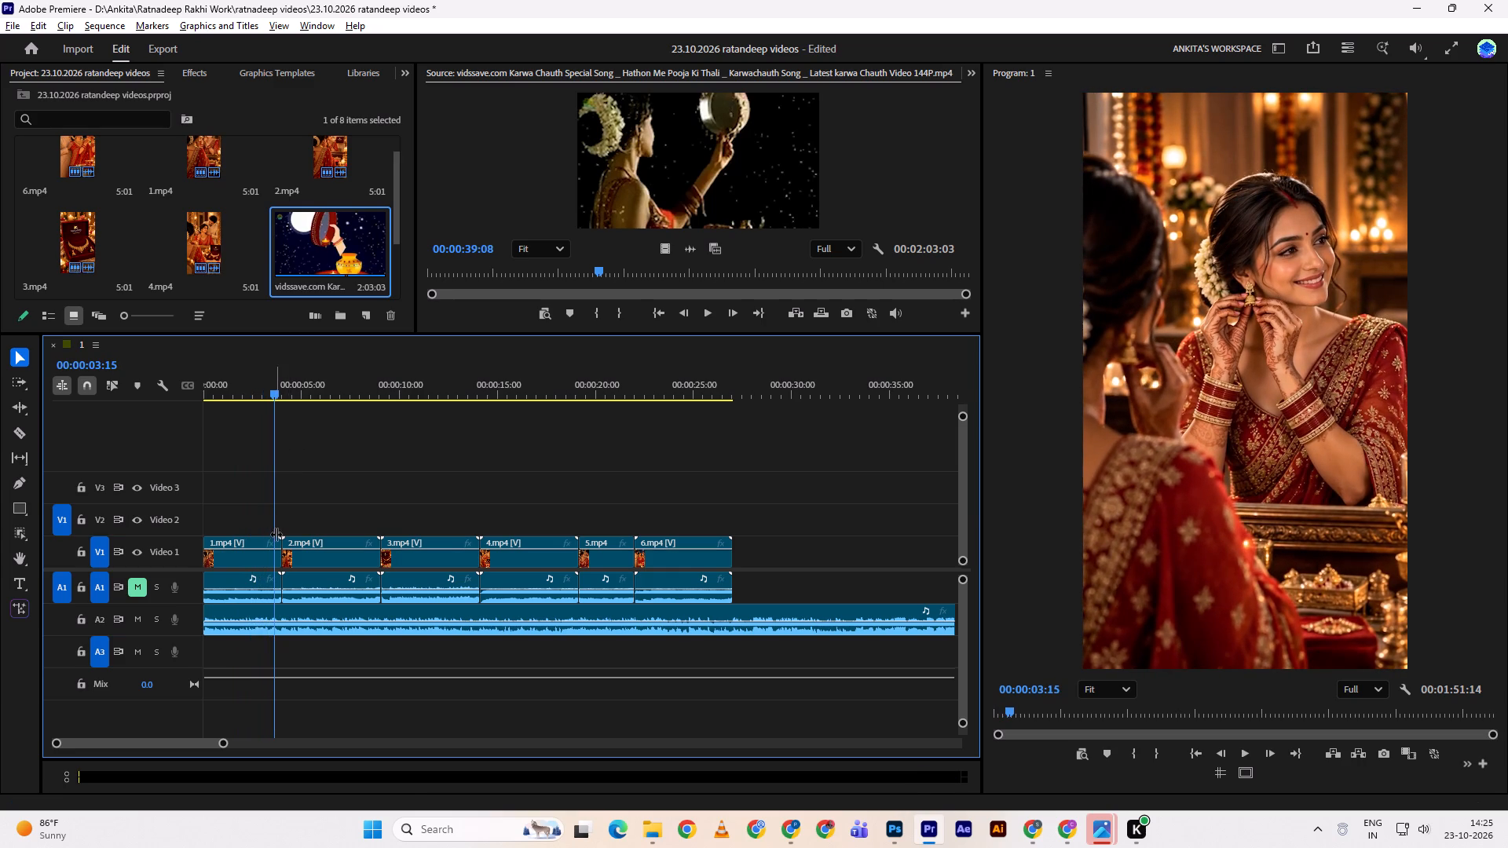
click(279, 540)
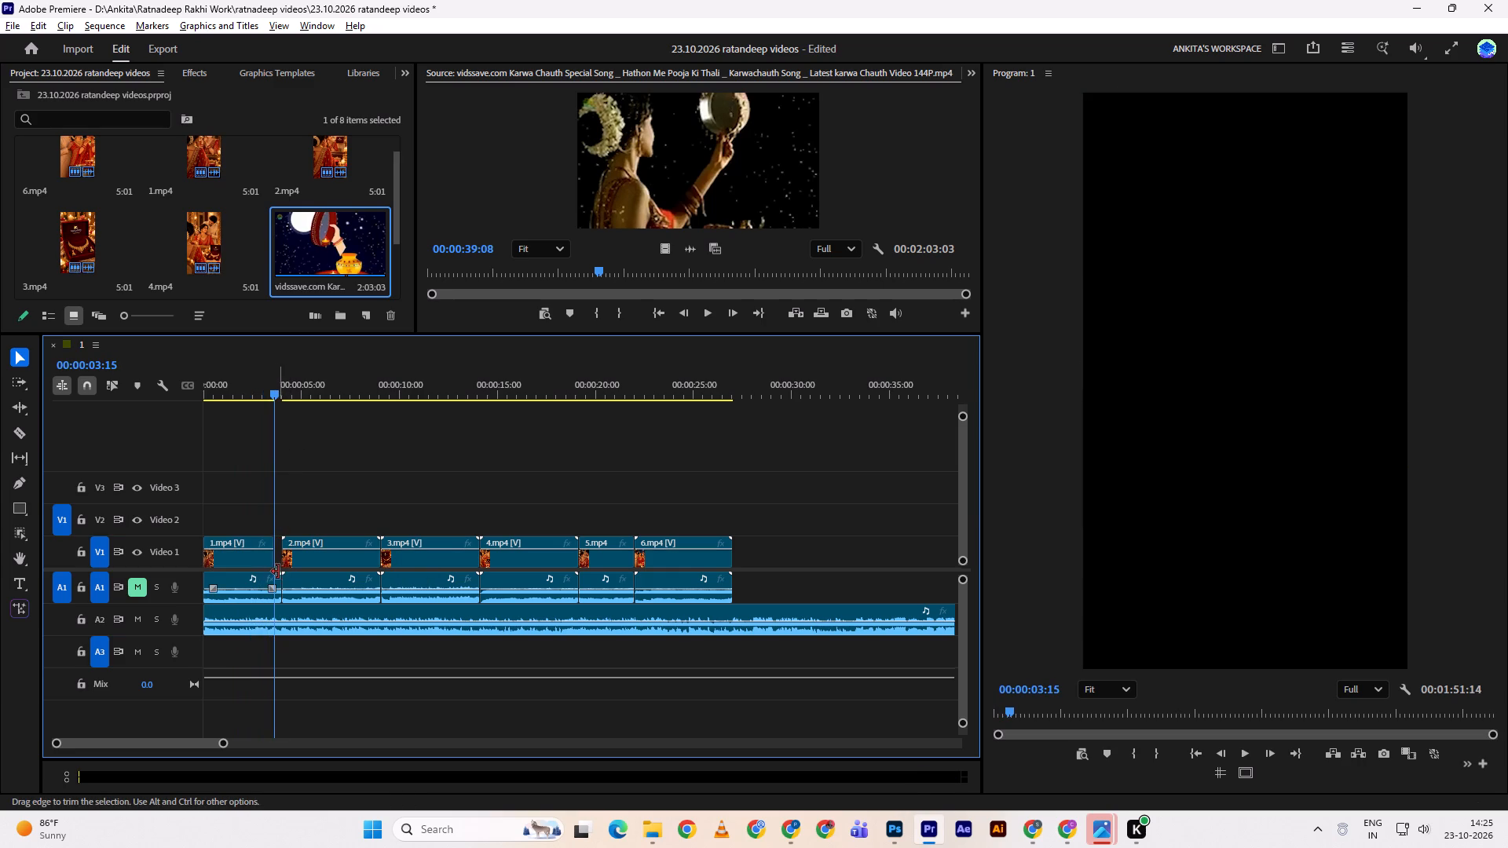
click(278, 572)
Play 2.mp4 against the song and trim its start forward to 00:00:04:13 on video and audio.
key(space)
key(space)
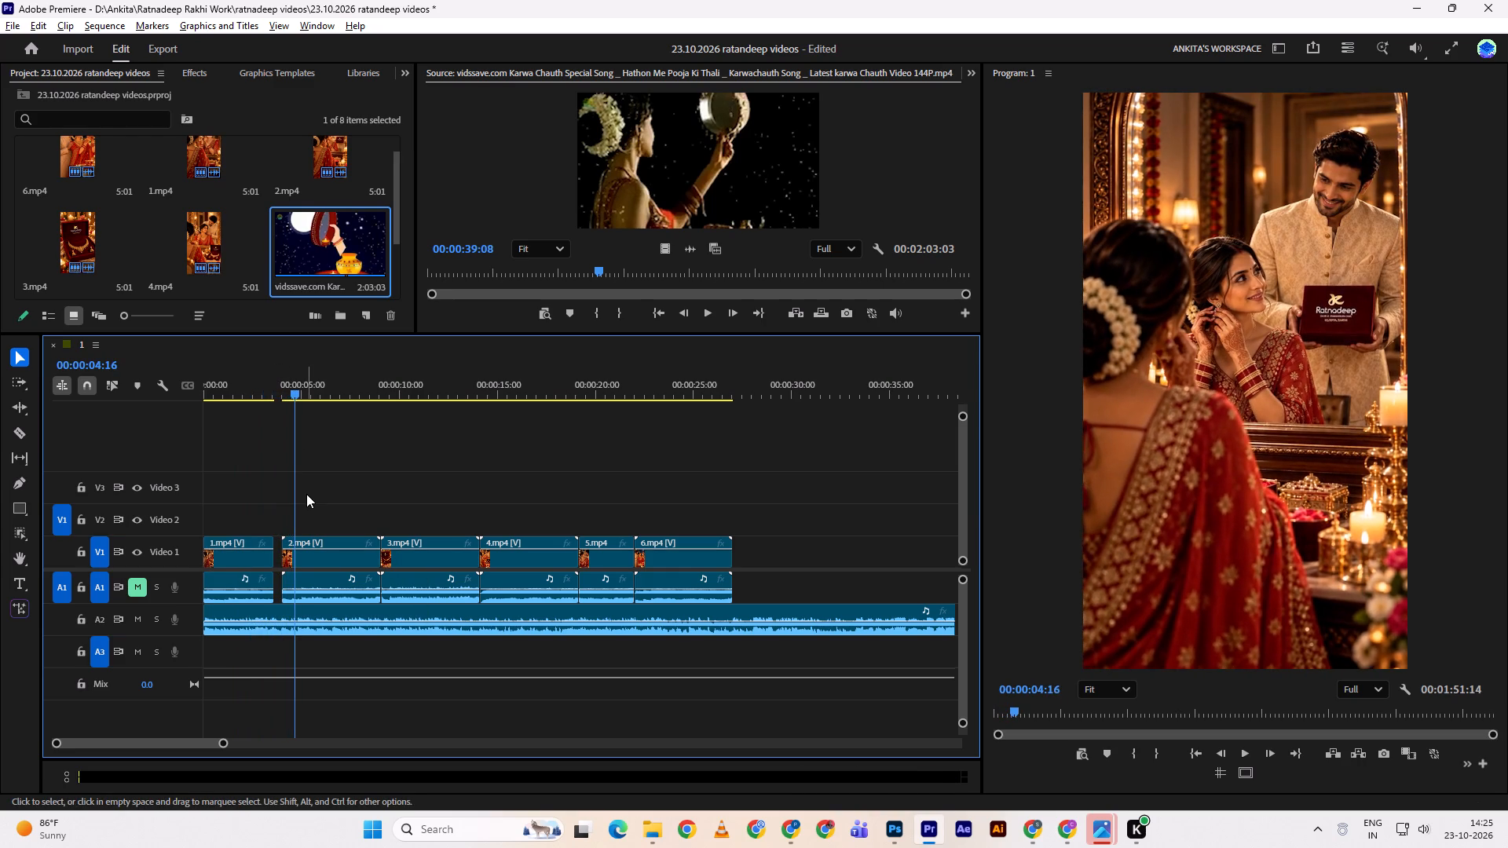
key(space)
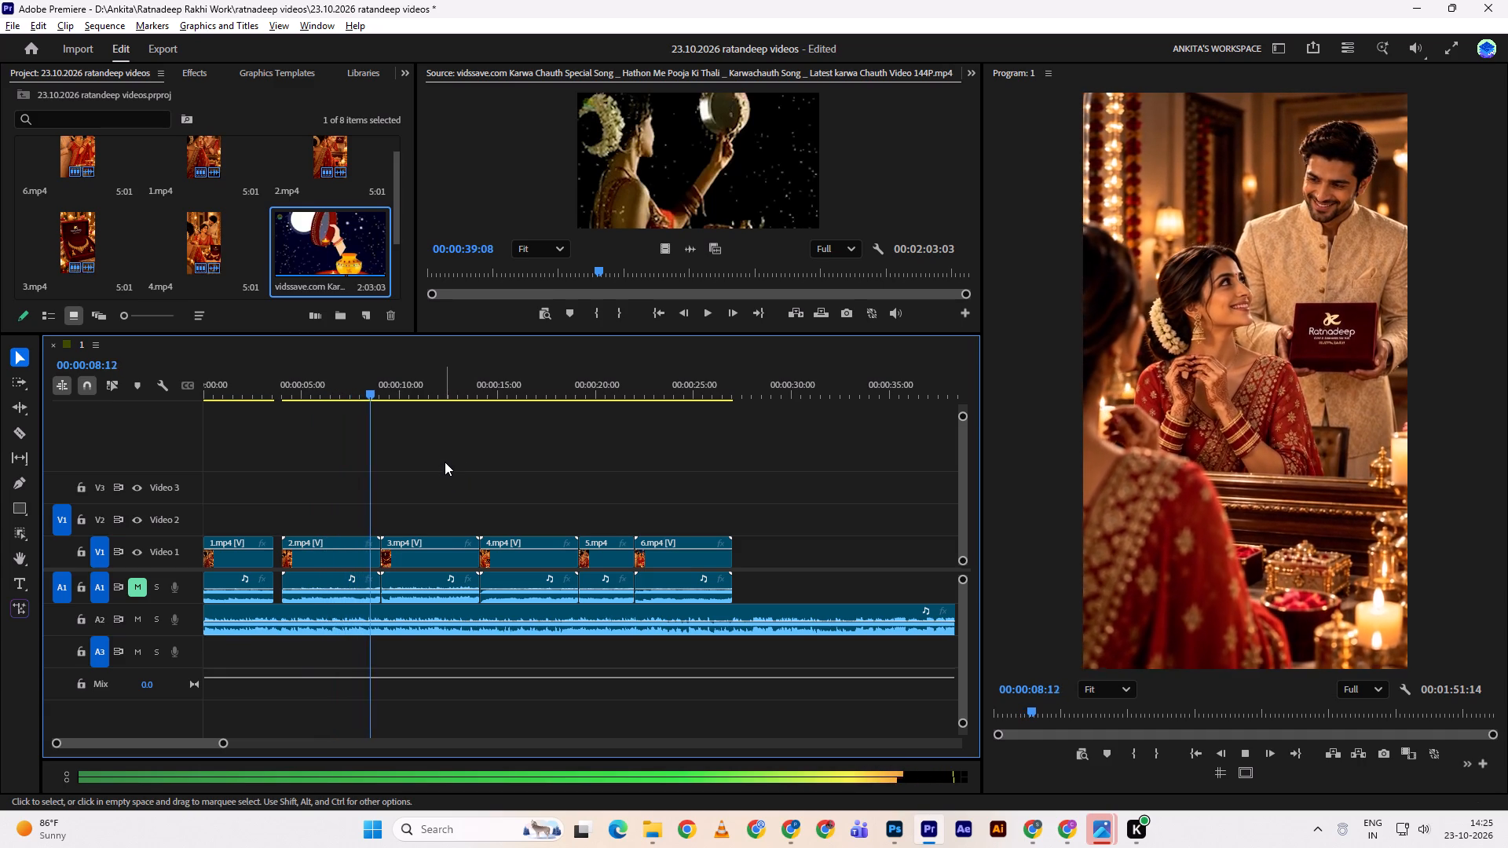
key(space)
key(space)
drag(371, 375, 315, 376)
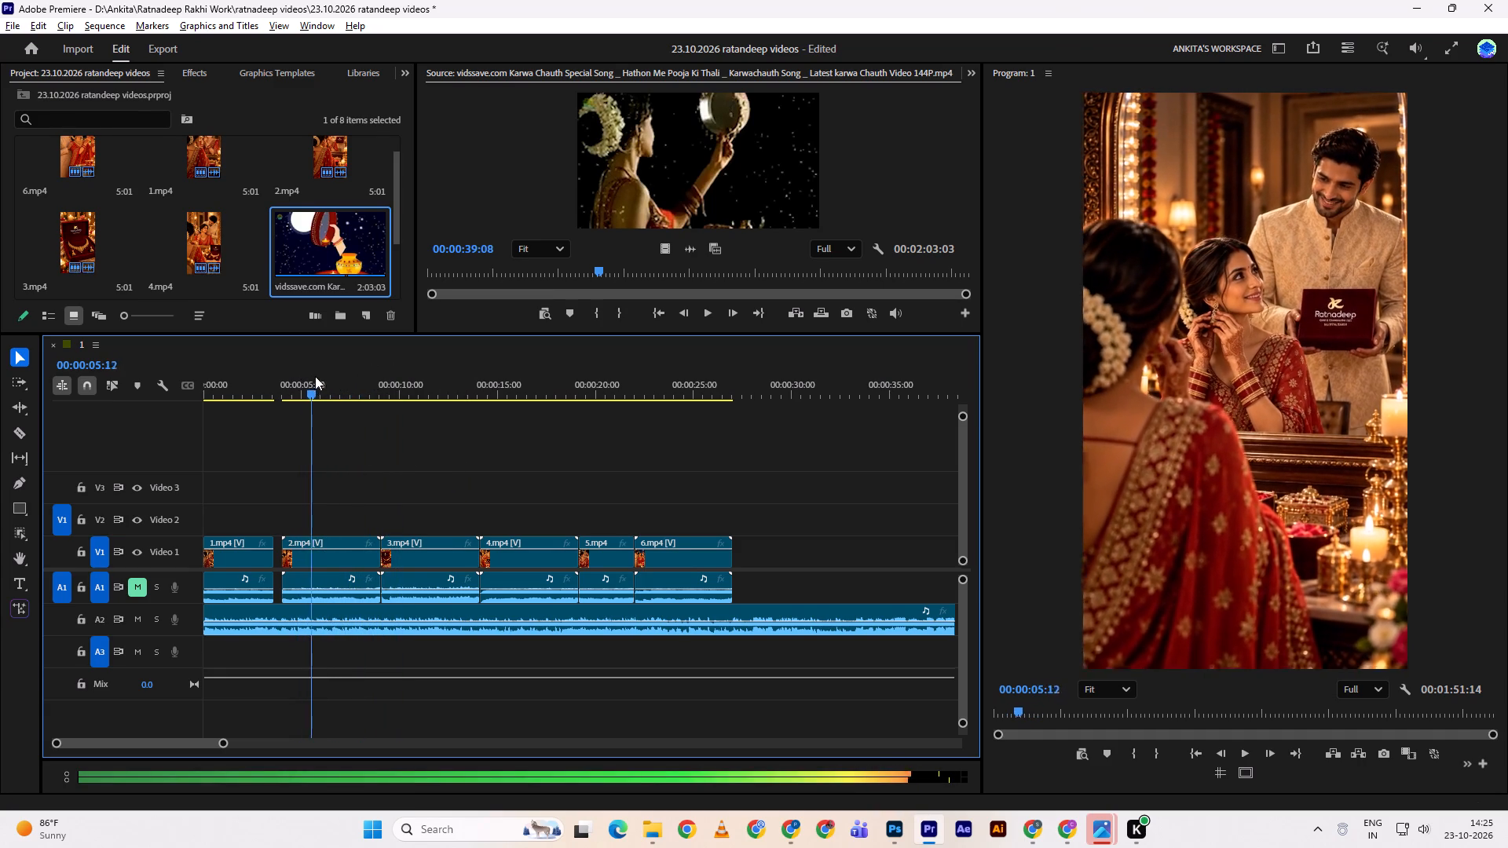
drag(315, 376, 286, 377)
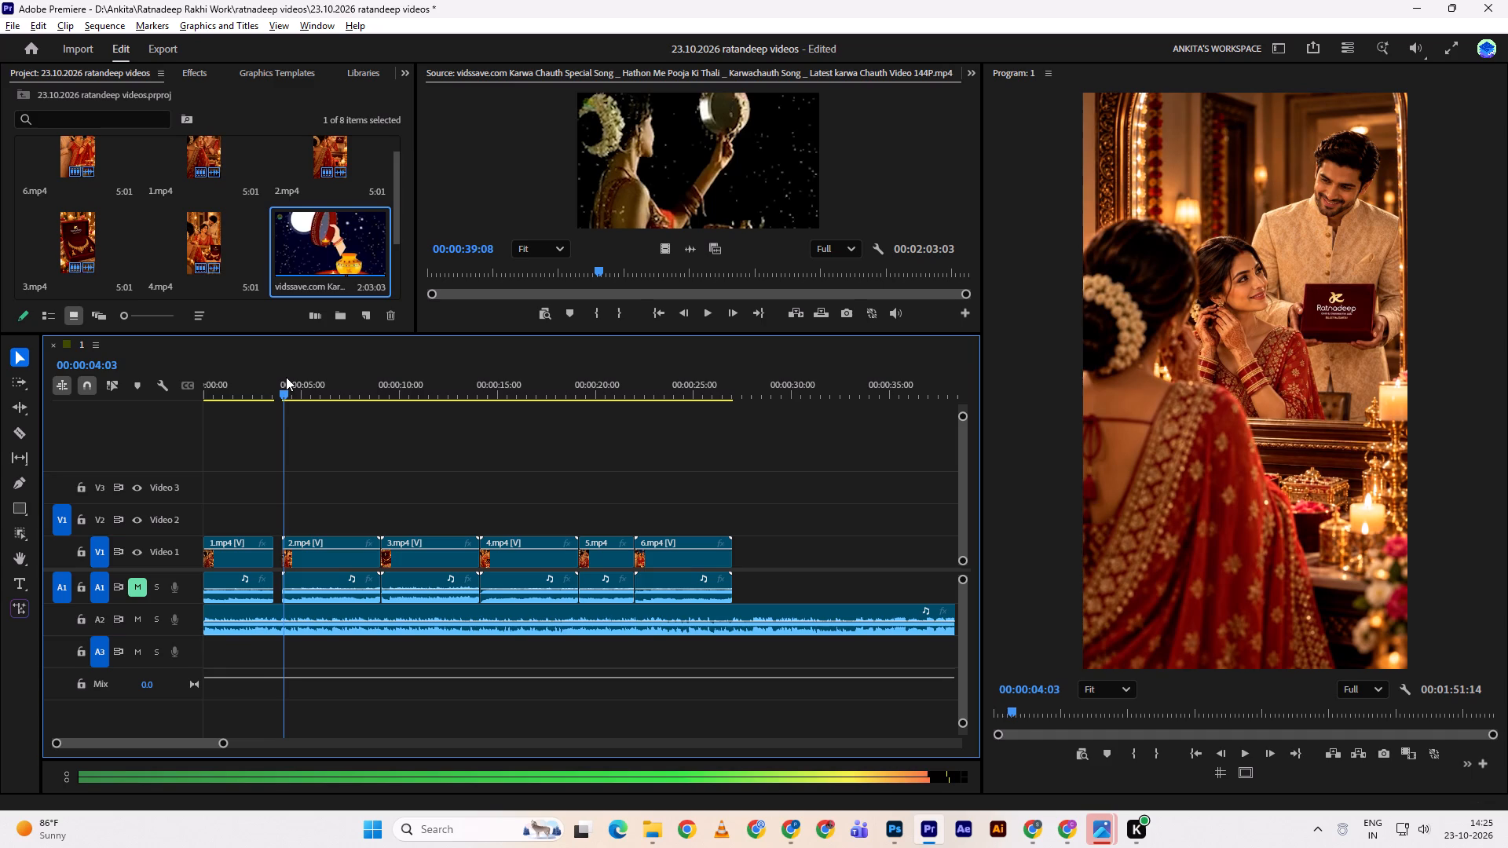
drag(286, 377, 294, 373)
drag(303, 507, 306, 539)
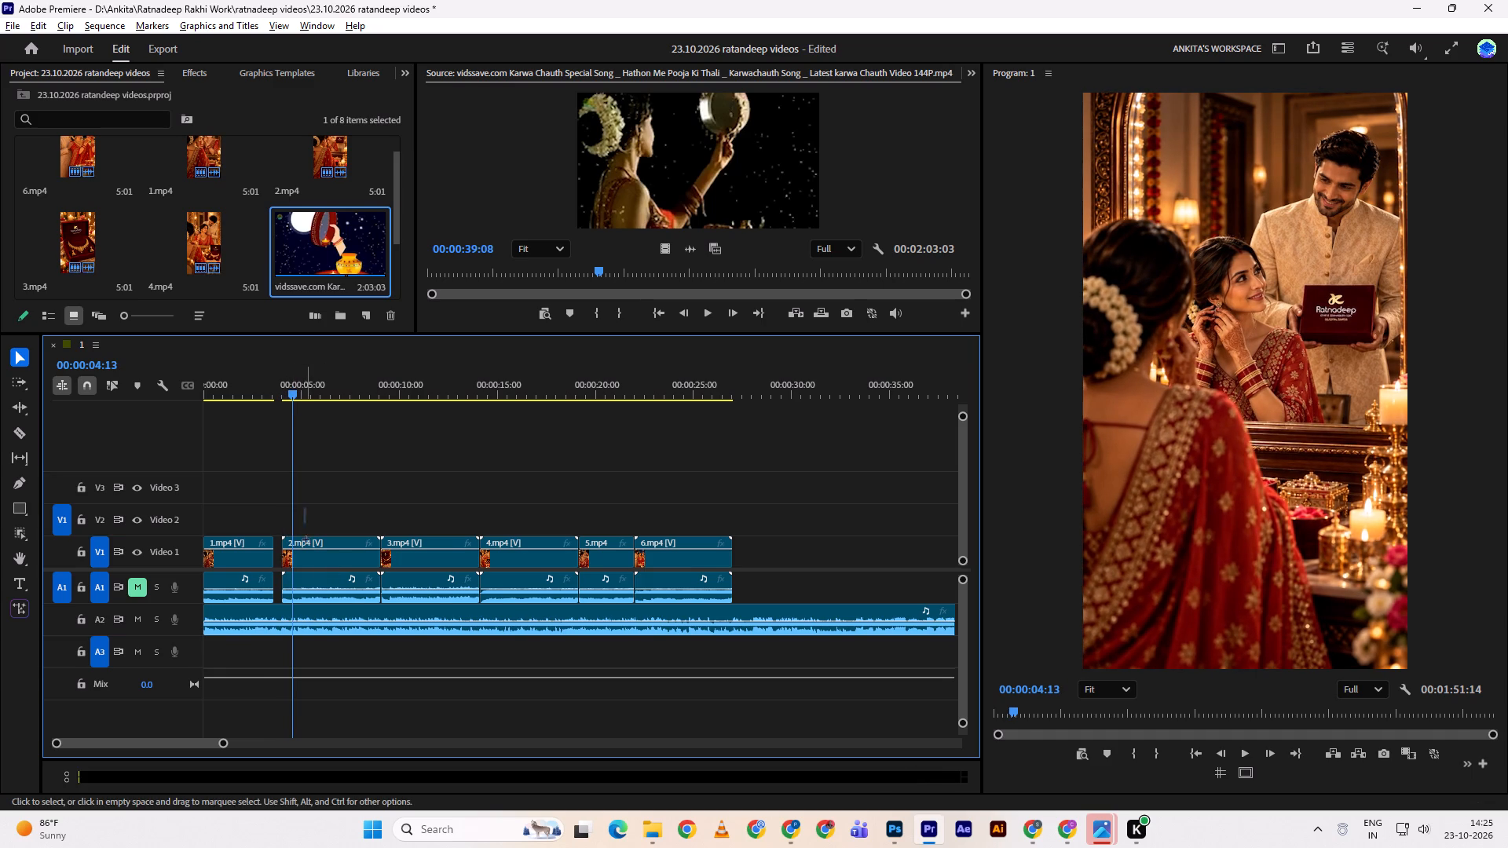
drag(306, 539, 308, 589)
click(280, 564)
drag(320, 510, 321, 590)
drag(286, 565, 294, 565)
Play on through 2.mp4 and trim its end back to 00:00:08:17 on video and audio.
key(space)
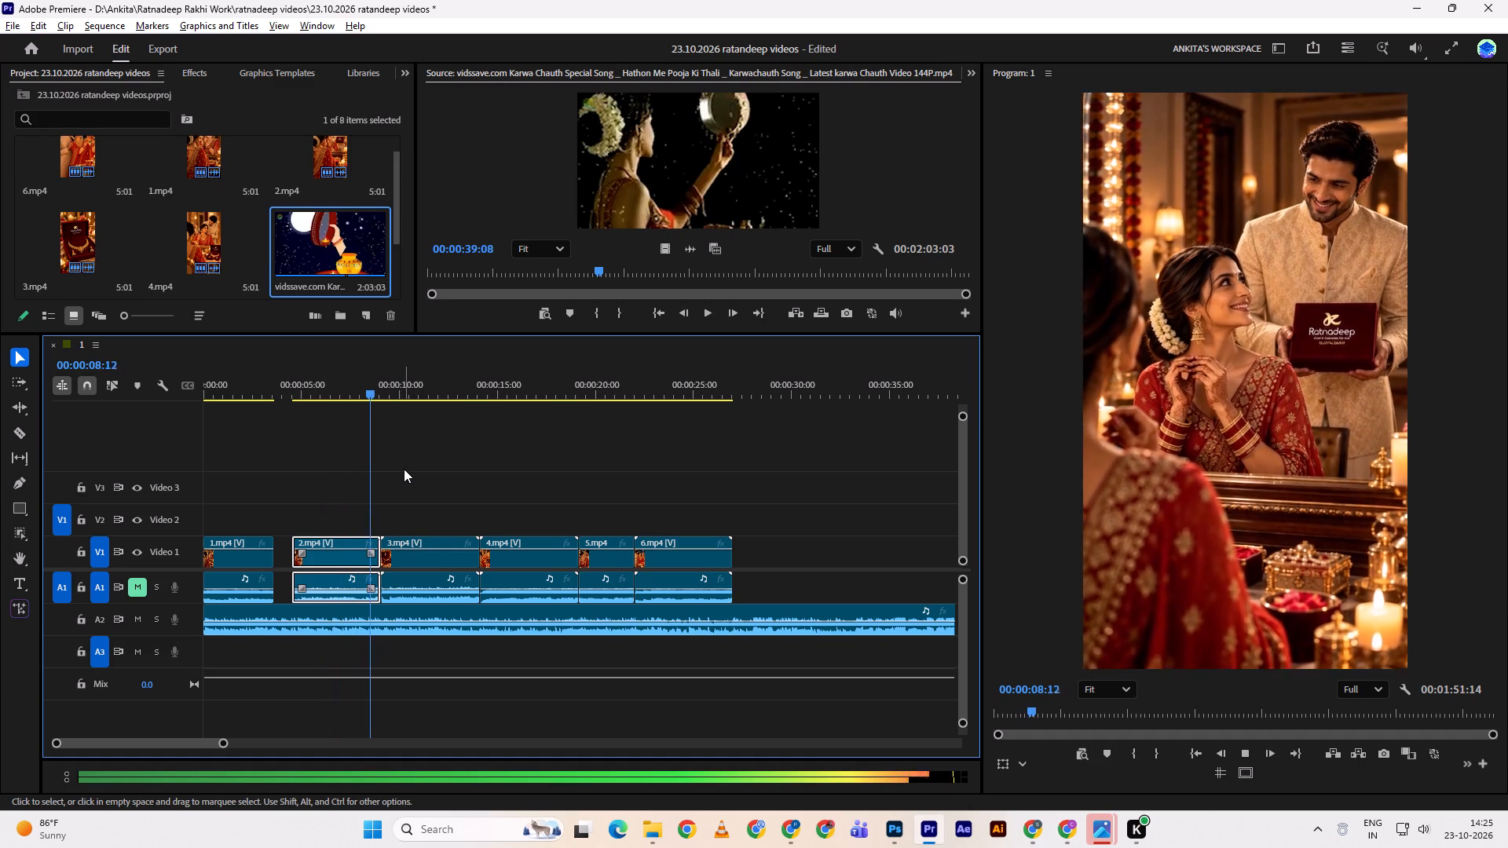
key(space)
click(377, 390)
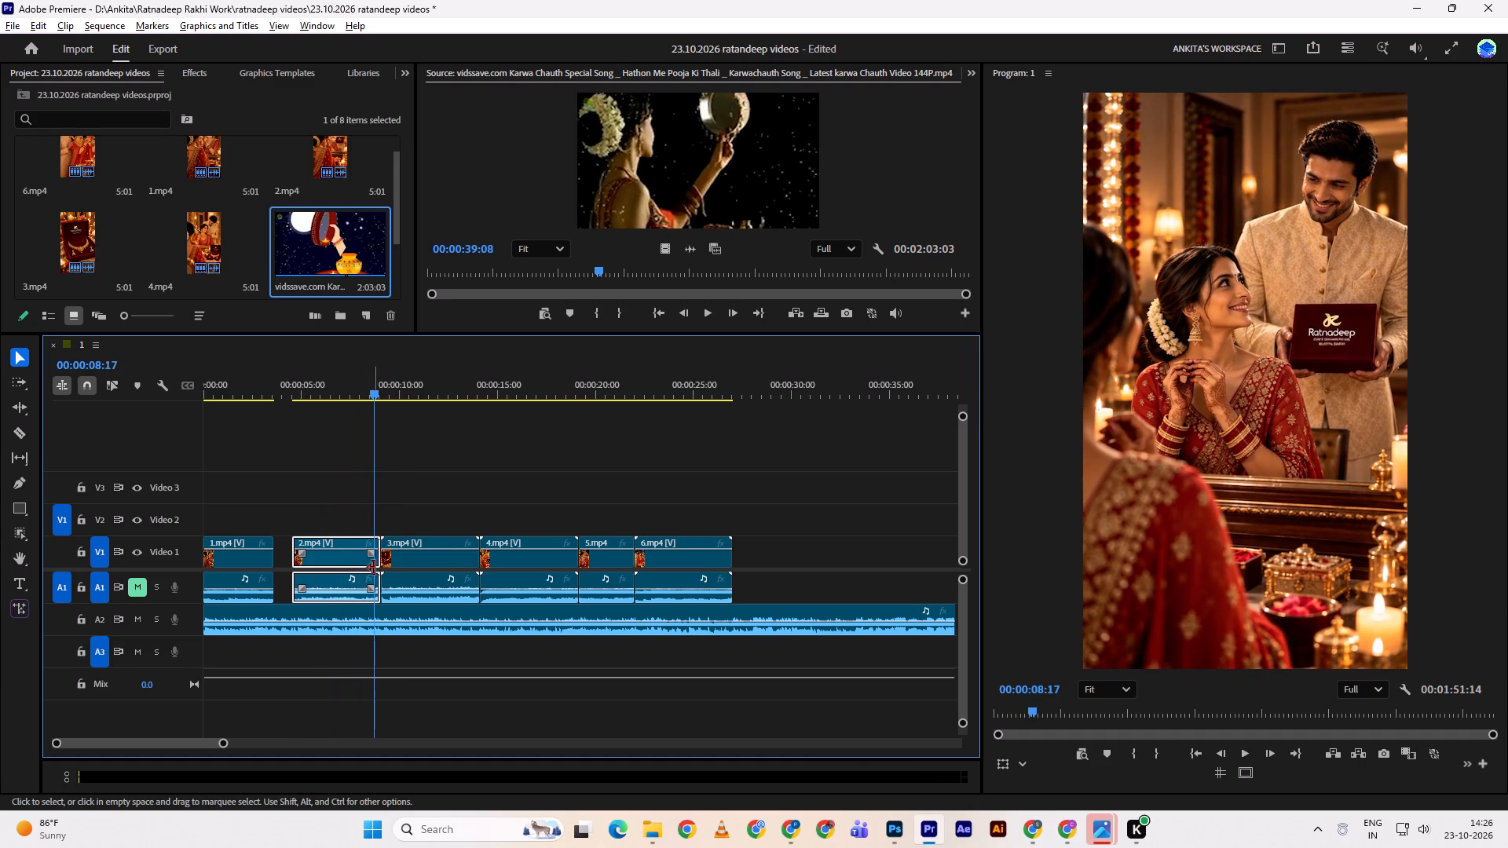
drag(377, 561, 368, 561)
Play through 3.mp4 and 4.mp4, then trim the end of 4.mp4 back to 00:00:18:09 on video and audio.
key(space)
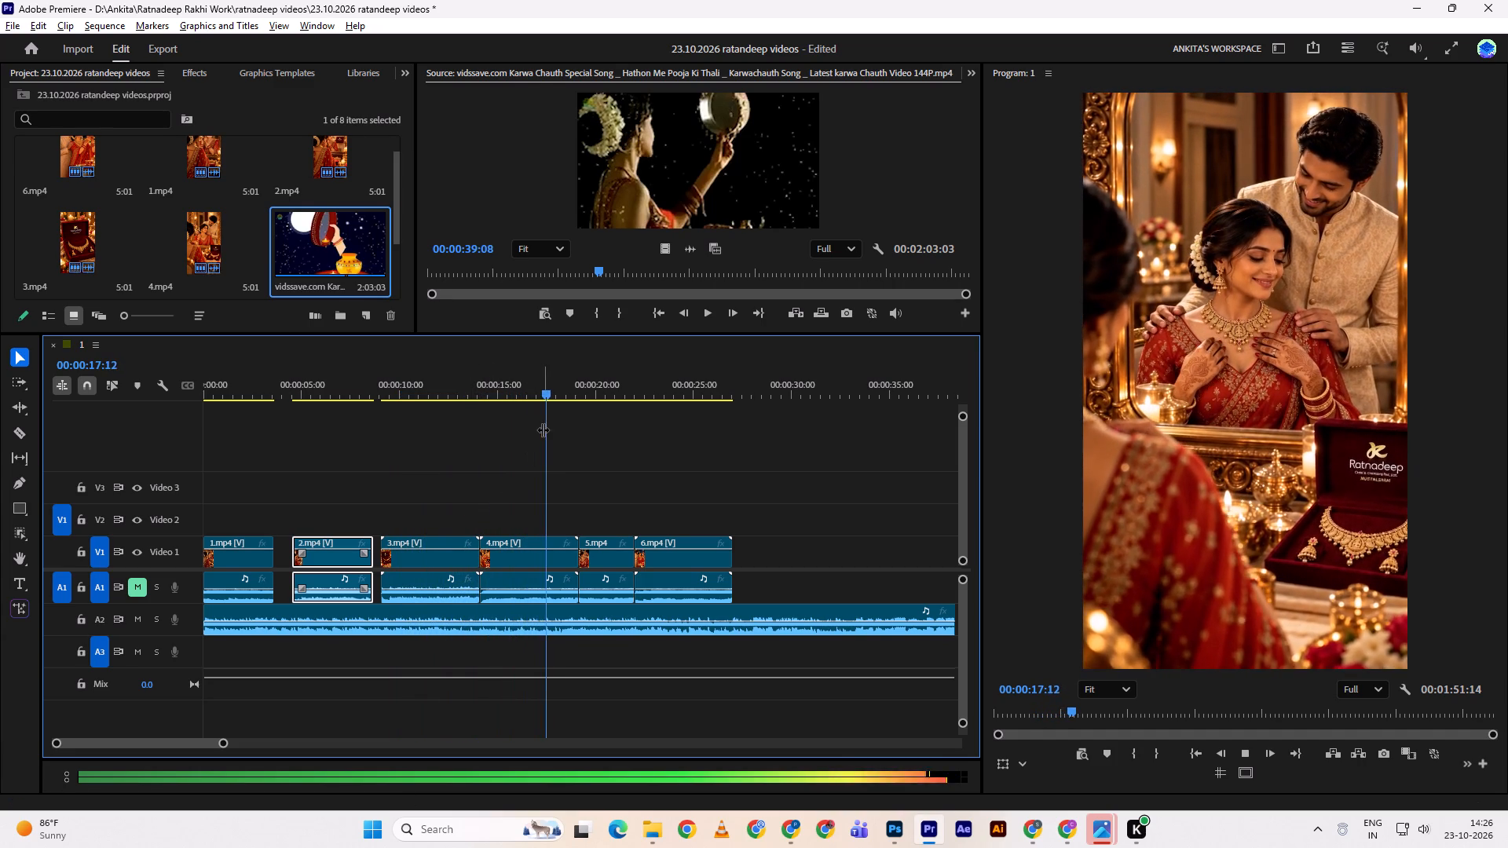
key(space)
key(space)
key(space)
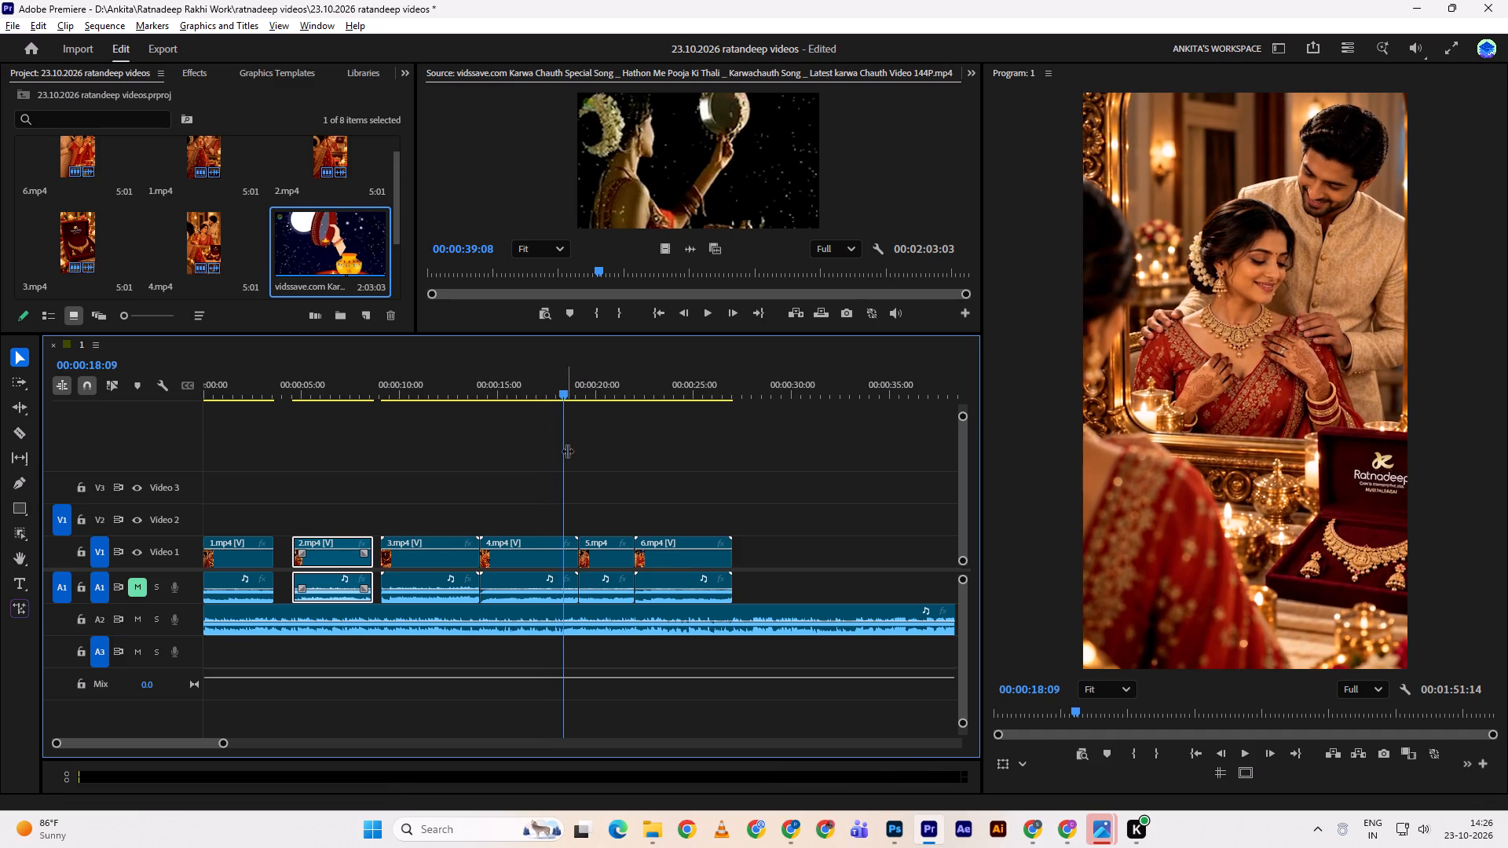
drag(573, 543, 564, 542)
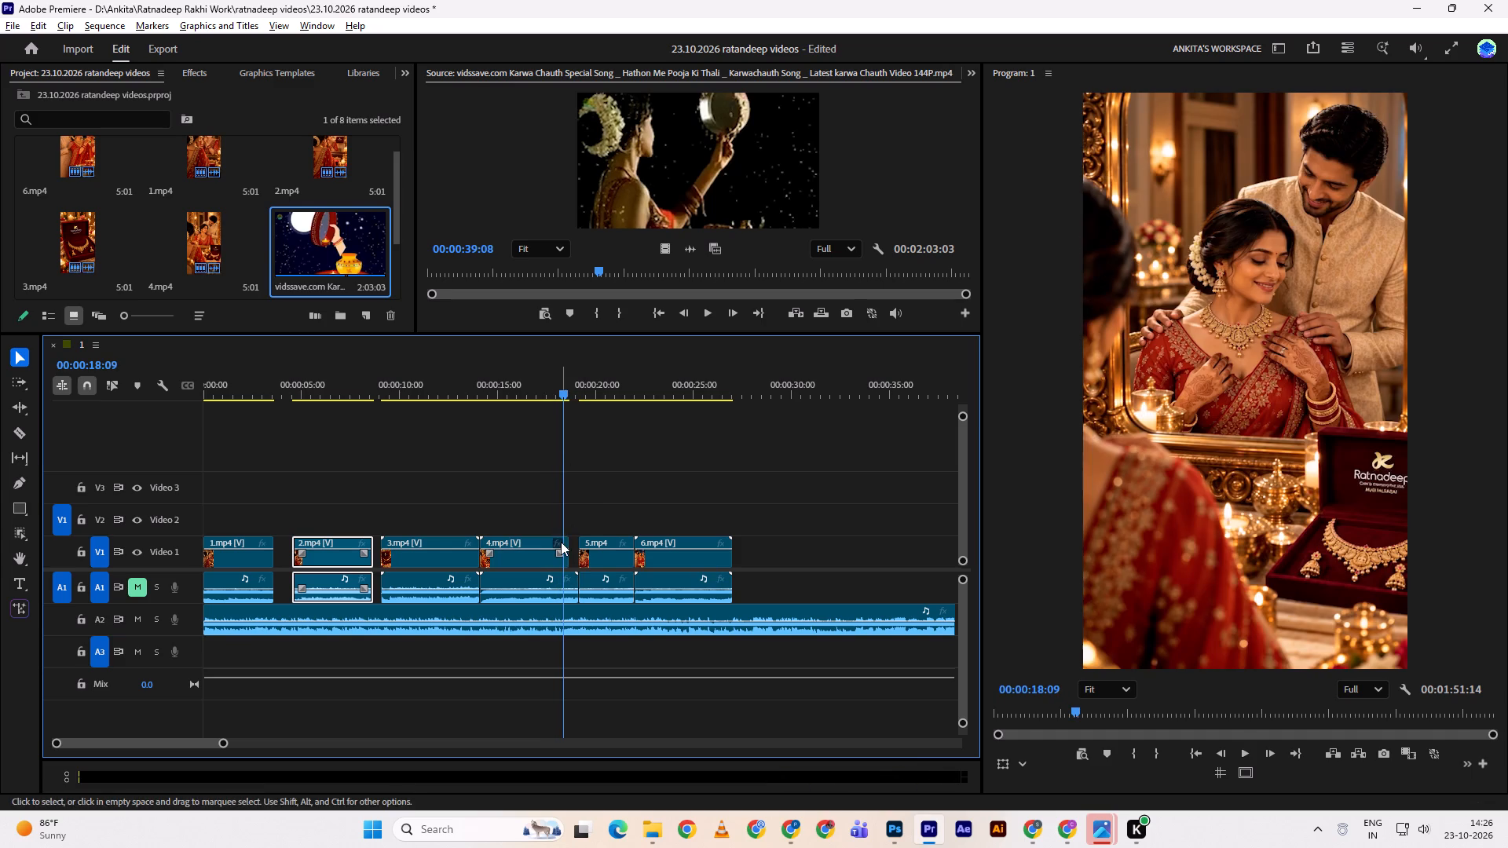
click(570, 541)
drag(572, 579, 558, 574)
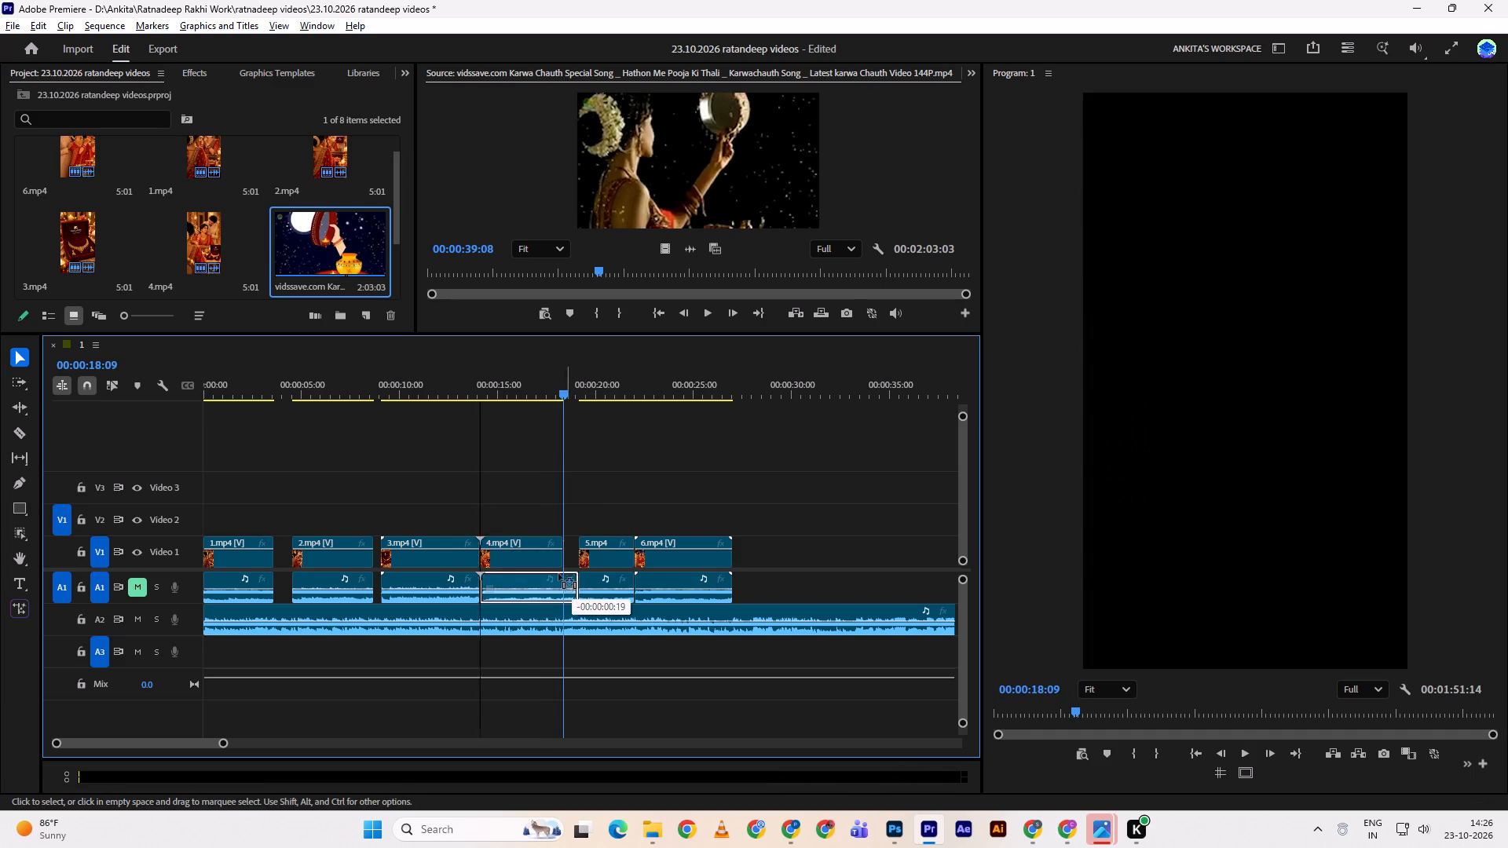
drag(558, 574, 558, 574)
key(ctrl+z)
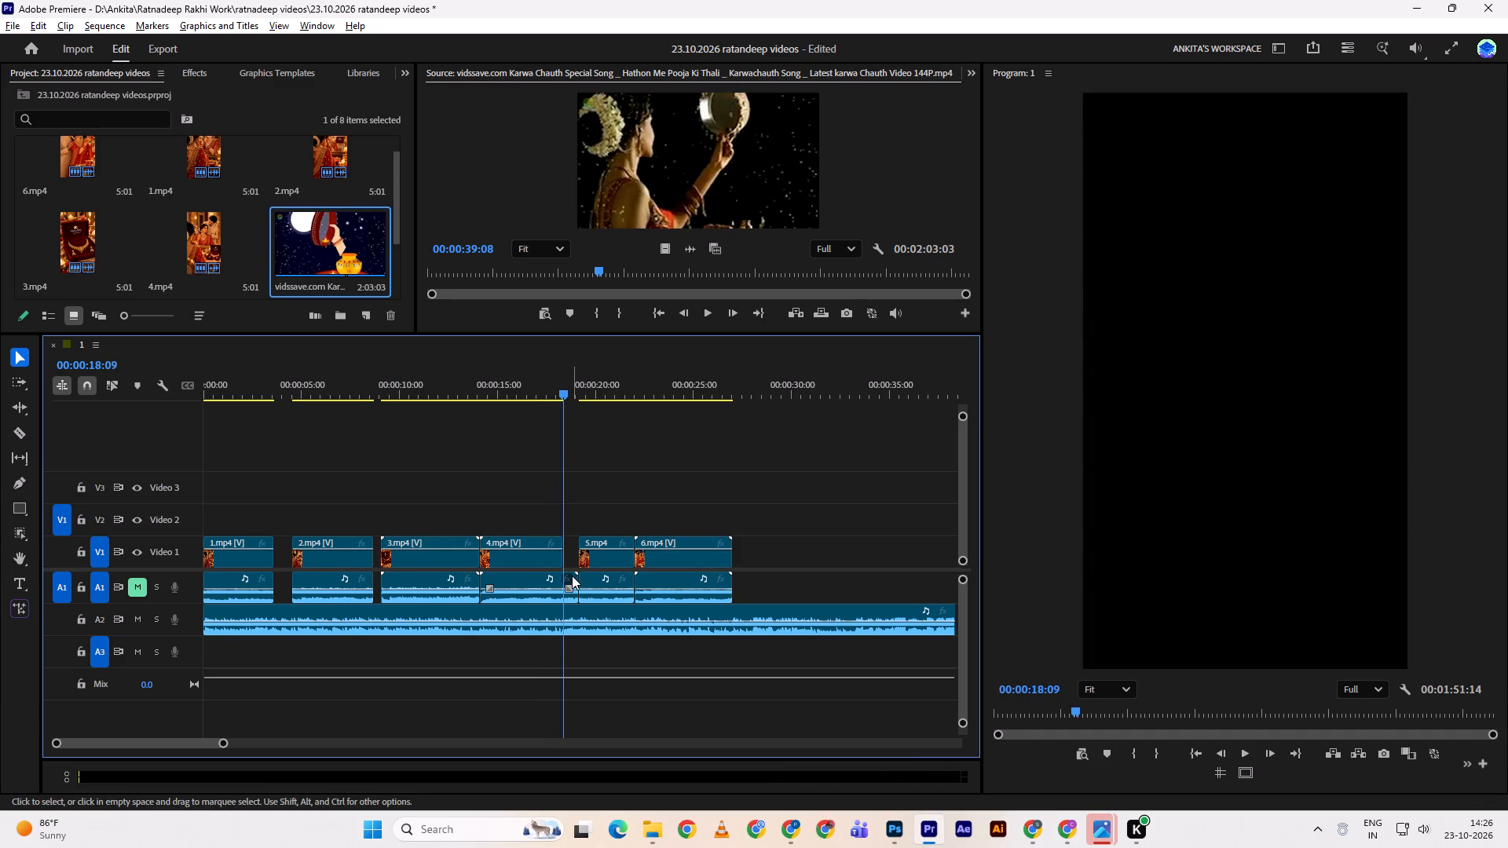
drag(572, 571, 558, 572)
drag(573, 575, 560, 576)
Close the gaps after 4.mp4, 2.mp4 and 1.mp4 so all six clips run back to back, and return to the sequence start.
click(567, 553)
click(572, 554)
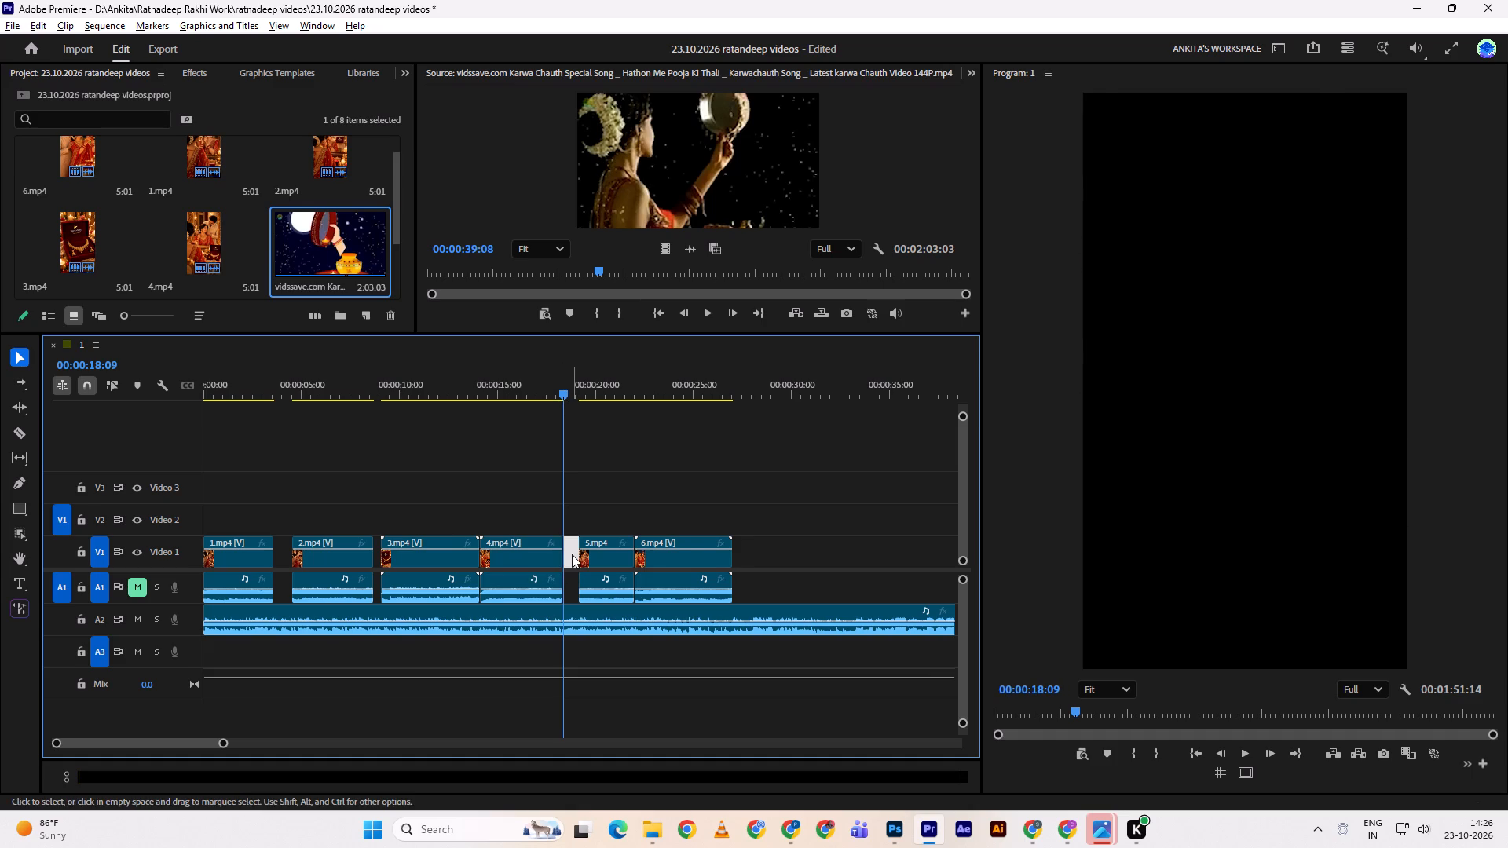
key(d)
key(space)
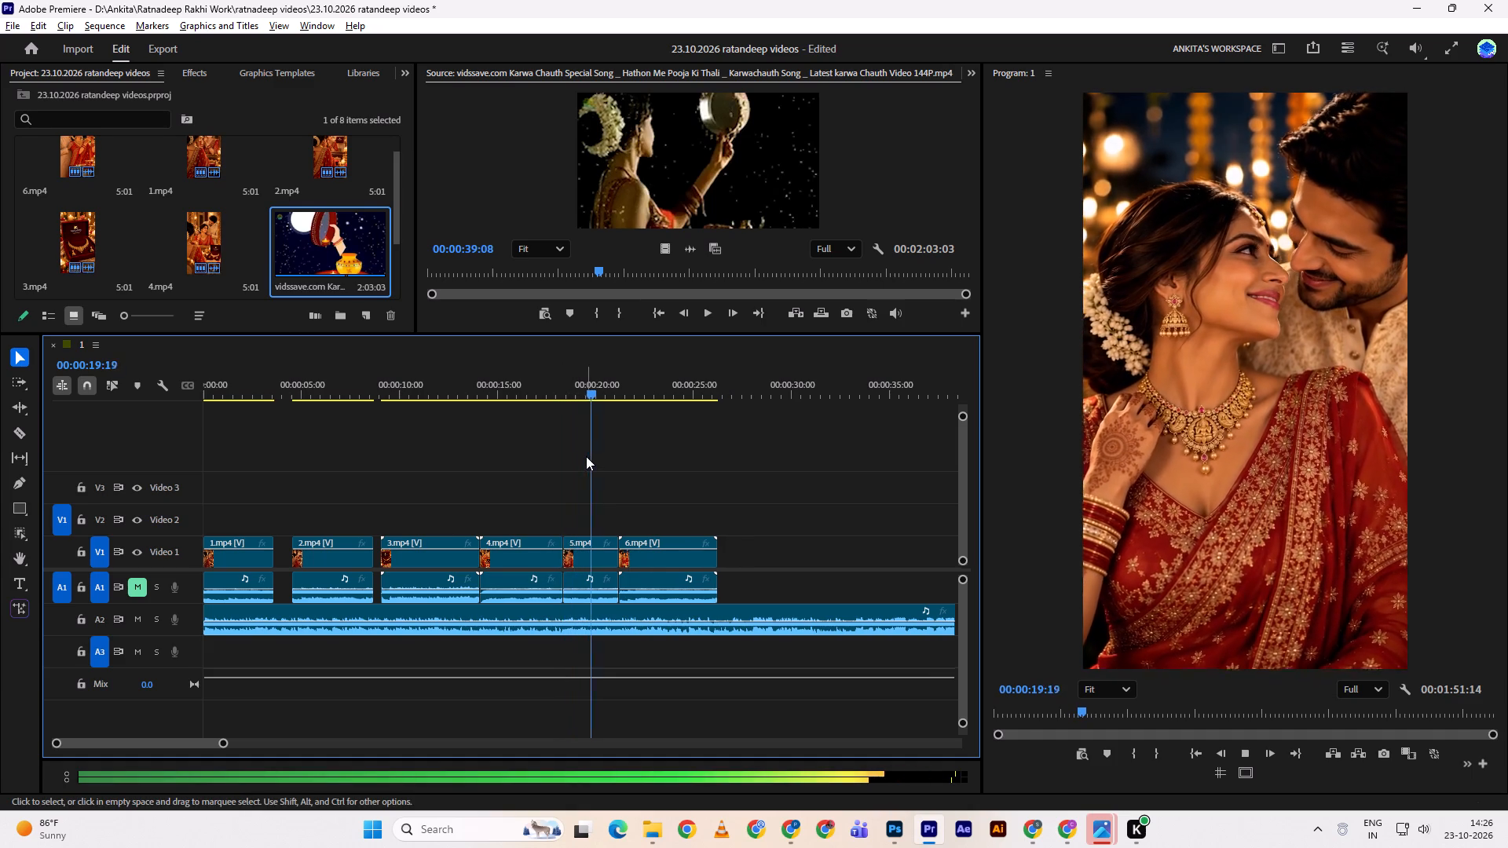
key(space)
click(377, 557)
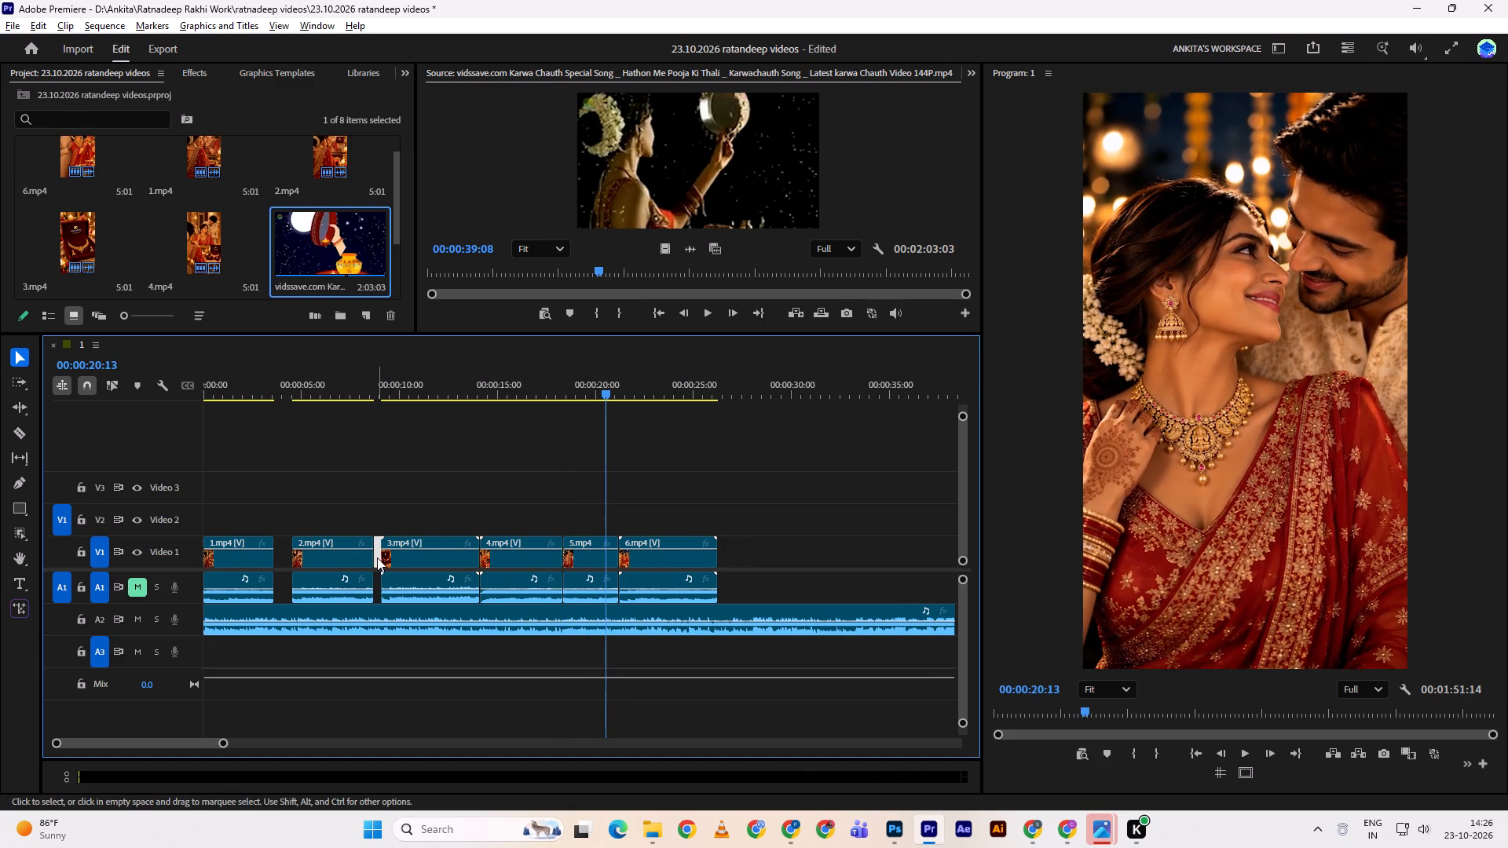
key(d)
click(282, 560)
key(d)
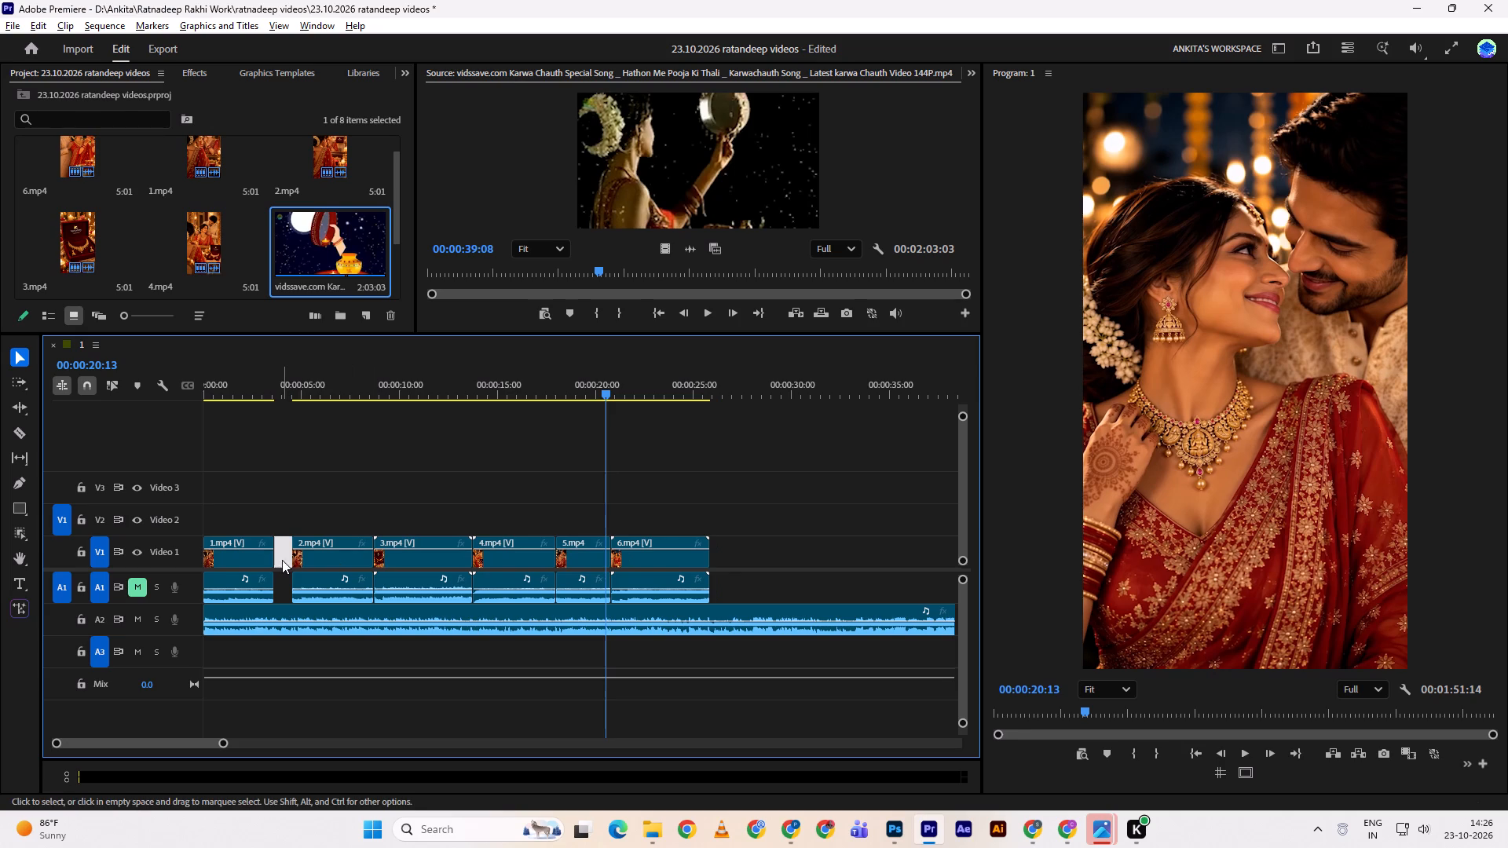
key(d)
key(d)
drag(260, 394, 167, 399)
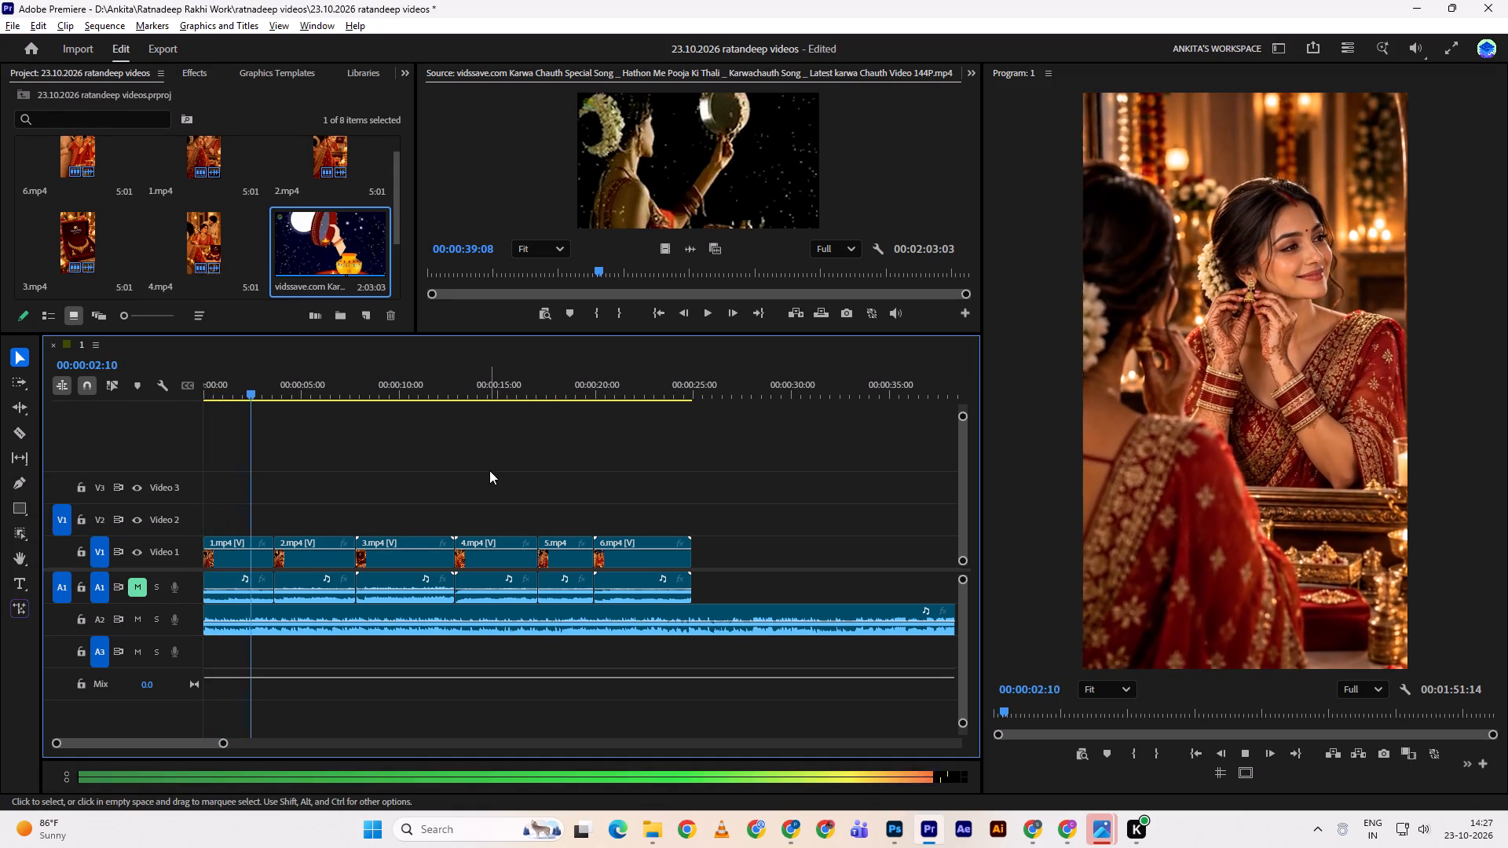
key(space)
key(space)
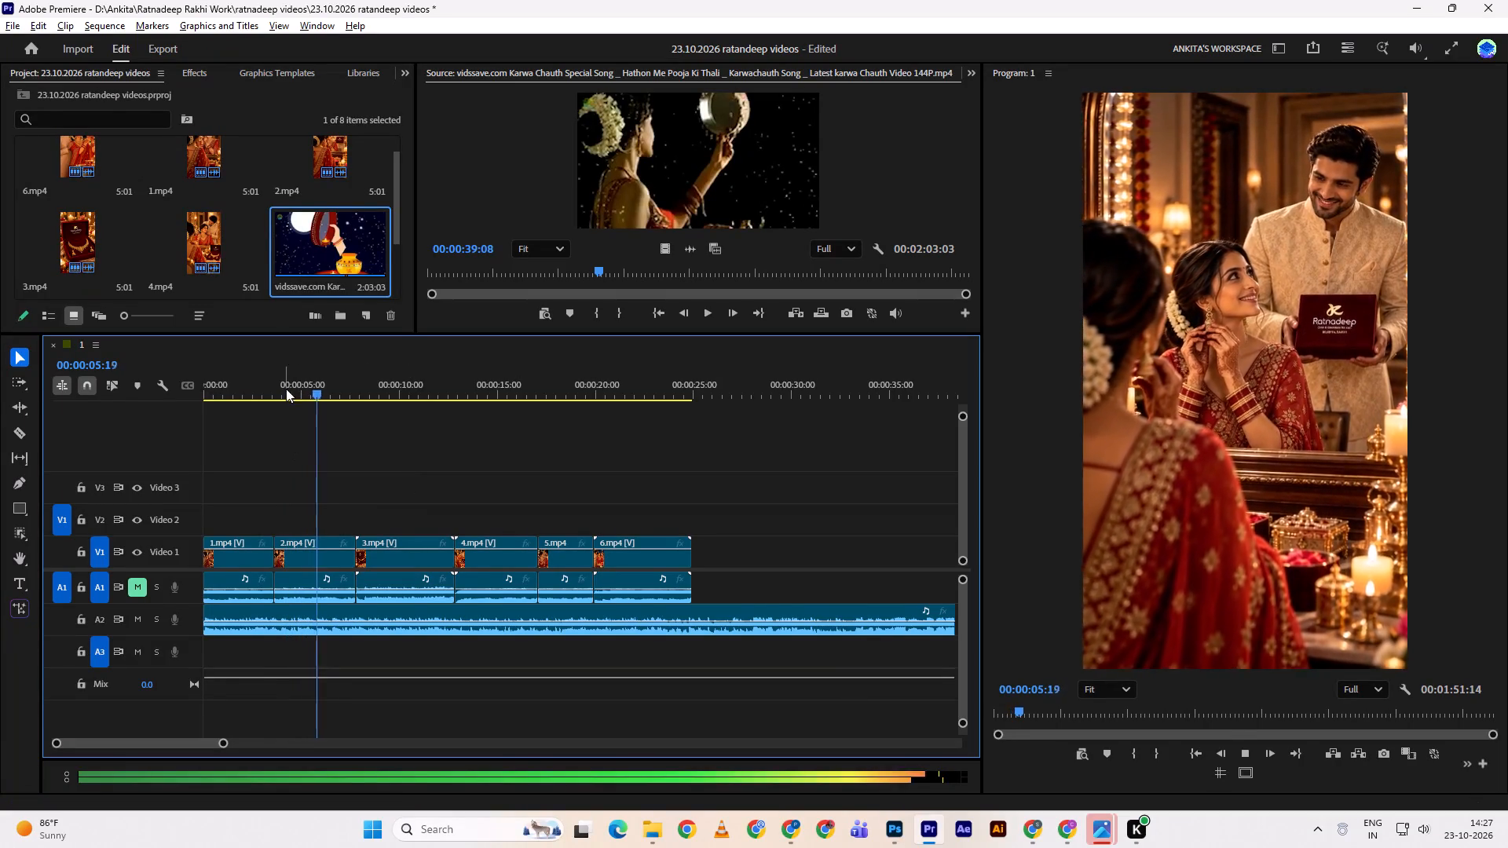
drag(286, 387, 226, 376)
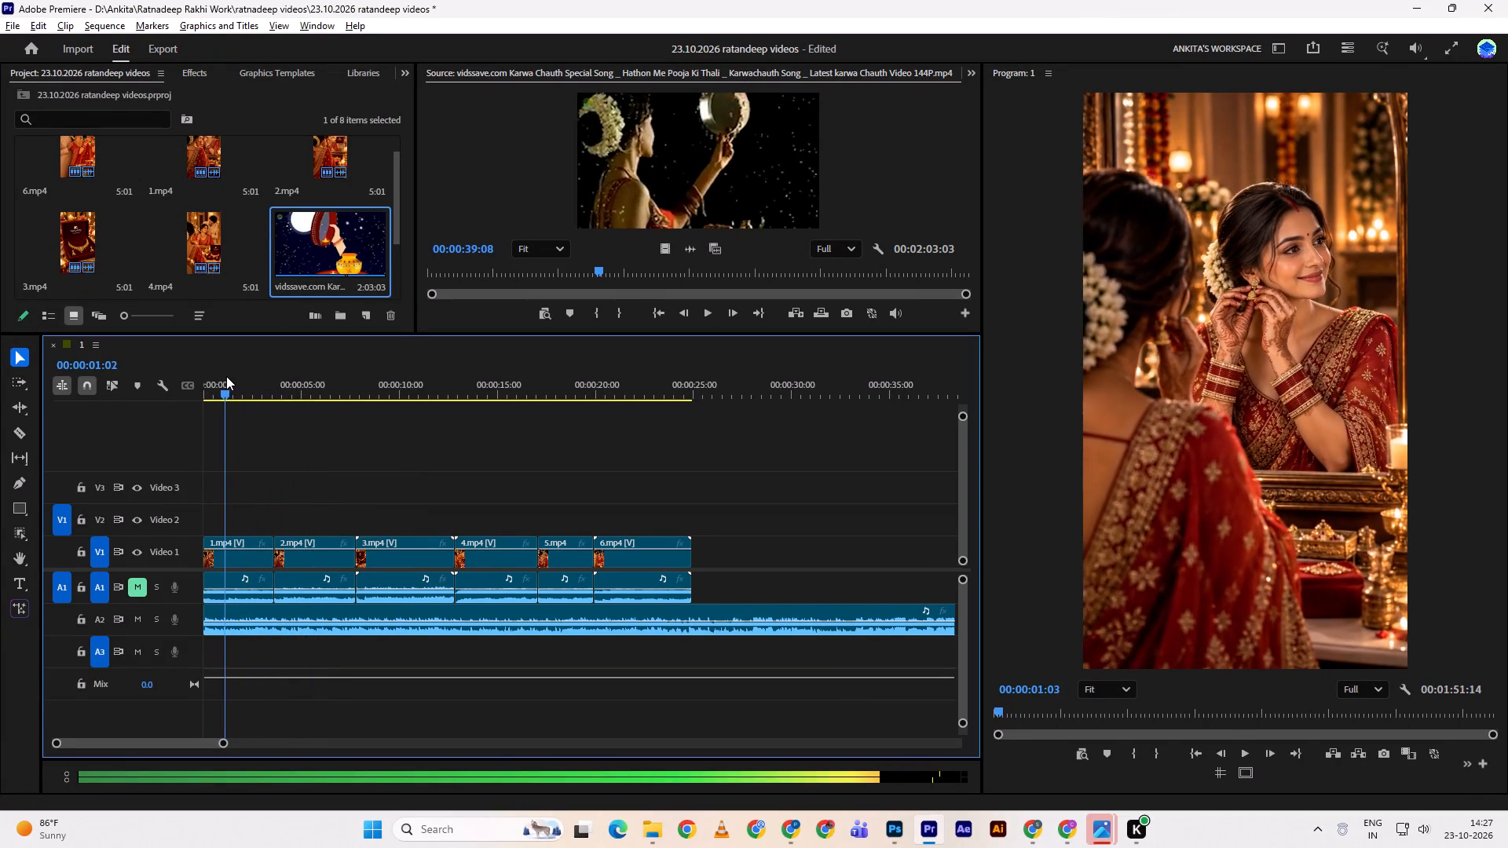
drag(226, 376, 255, 379)
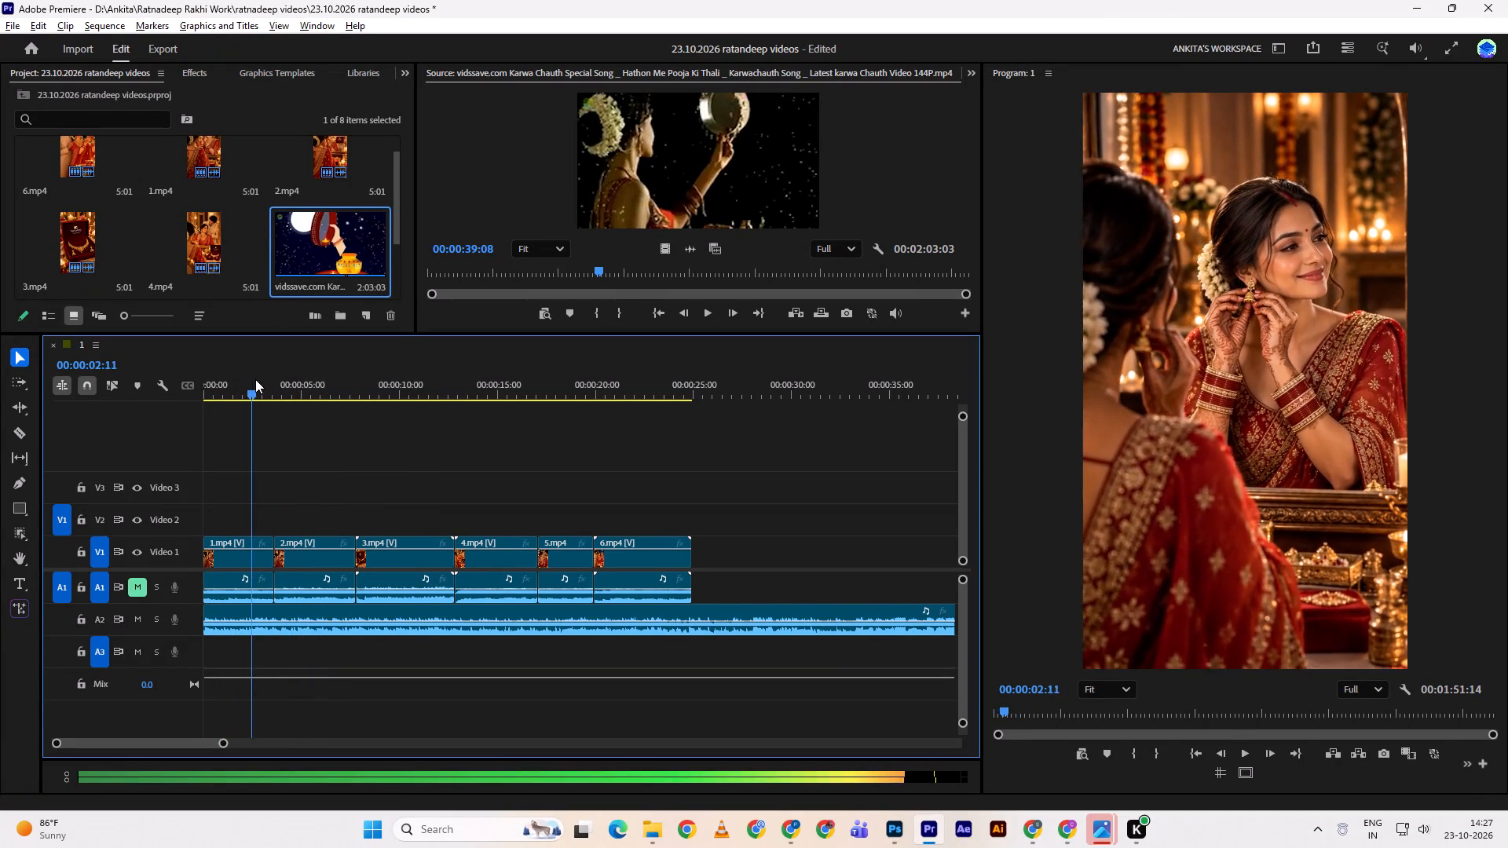
drag(255, 379, 298, 375)
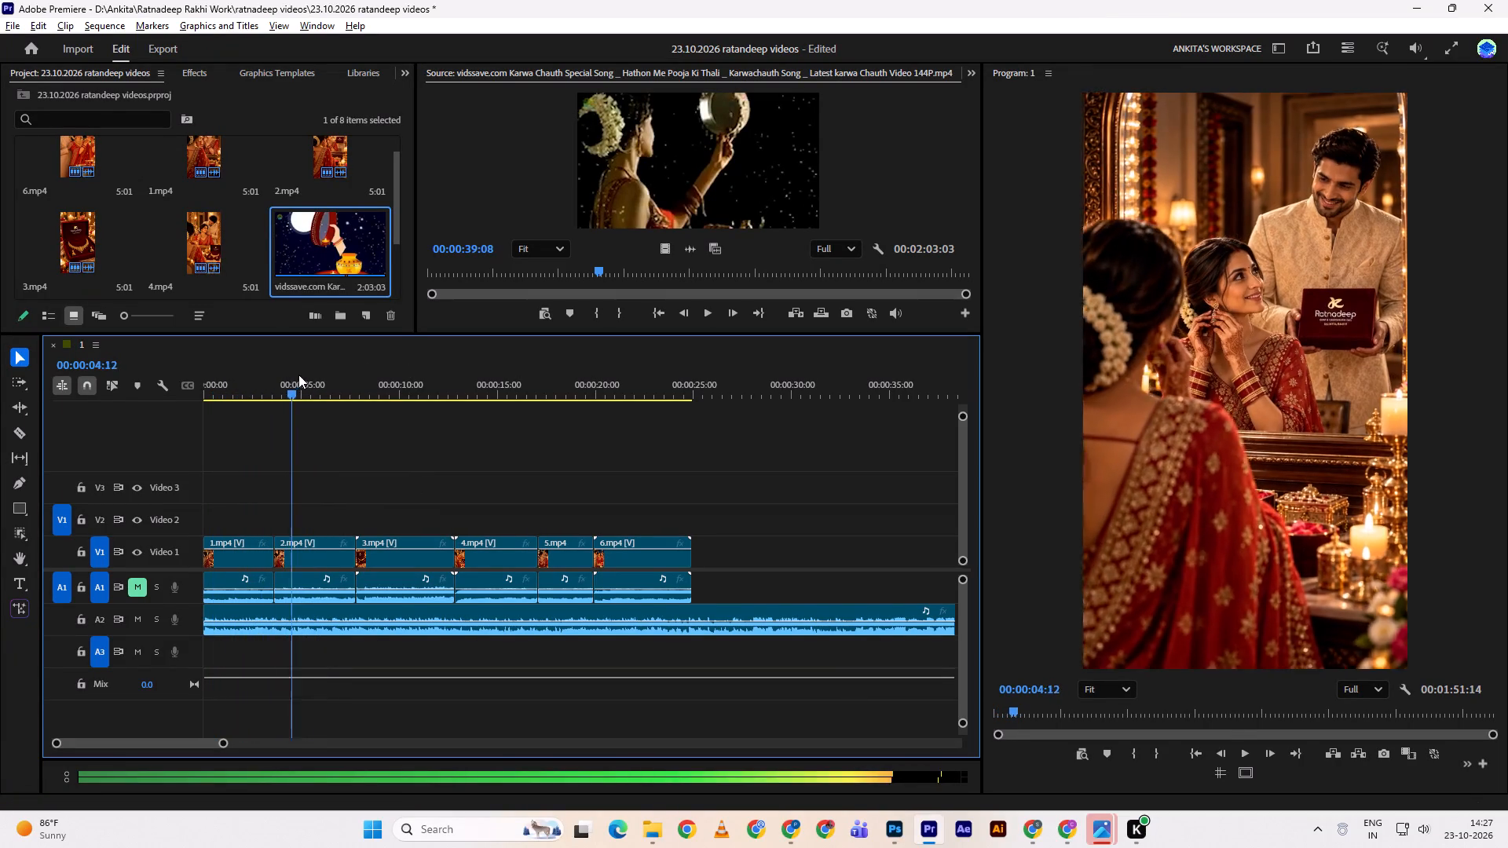
drag(298, 375, 273, 373)
key(space)
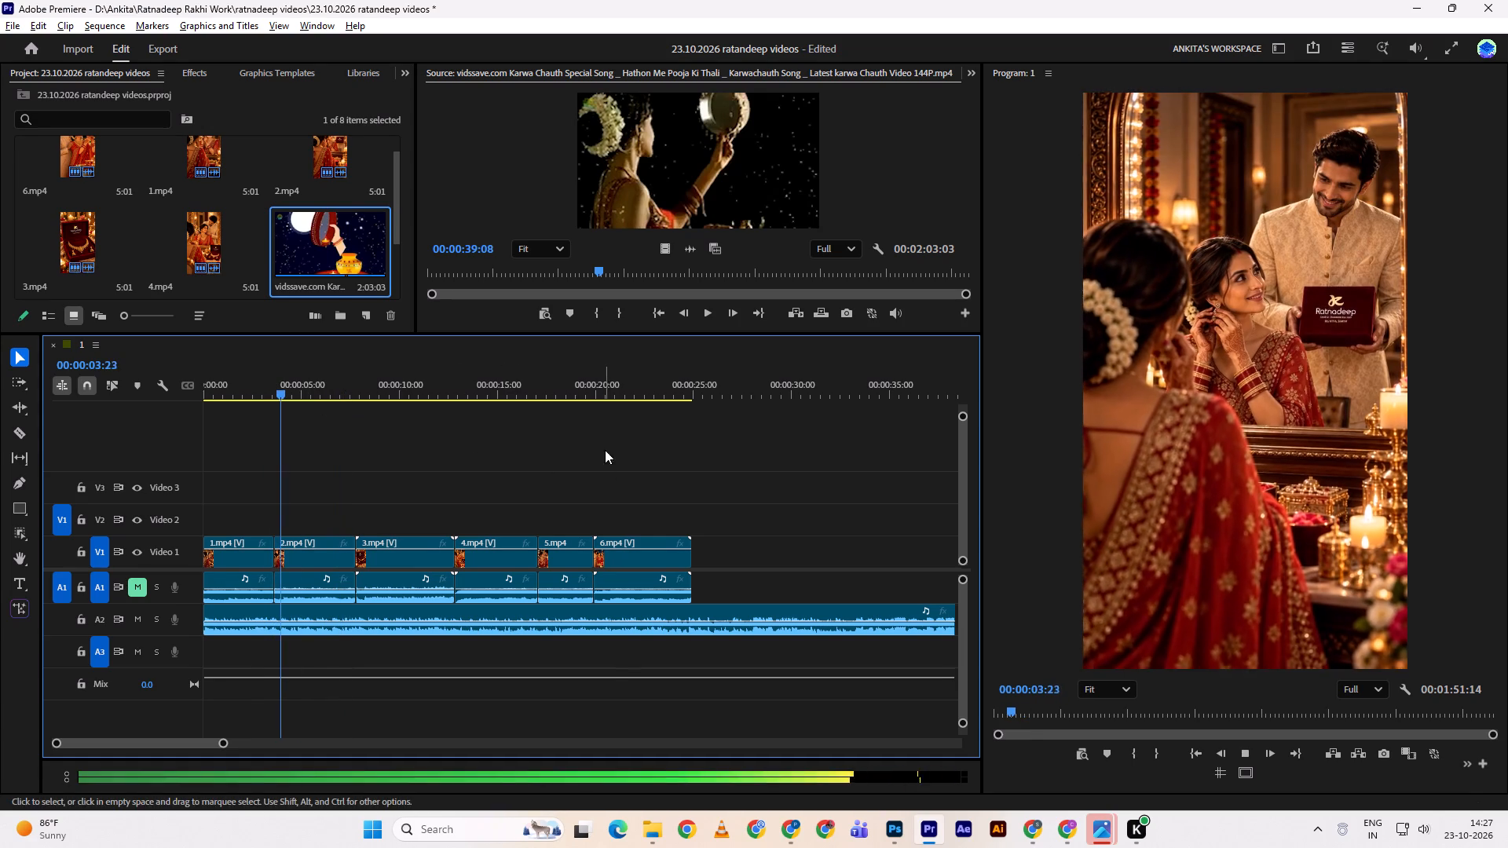
drag(616, 383, 625, 382)
key(space)
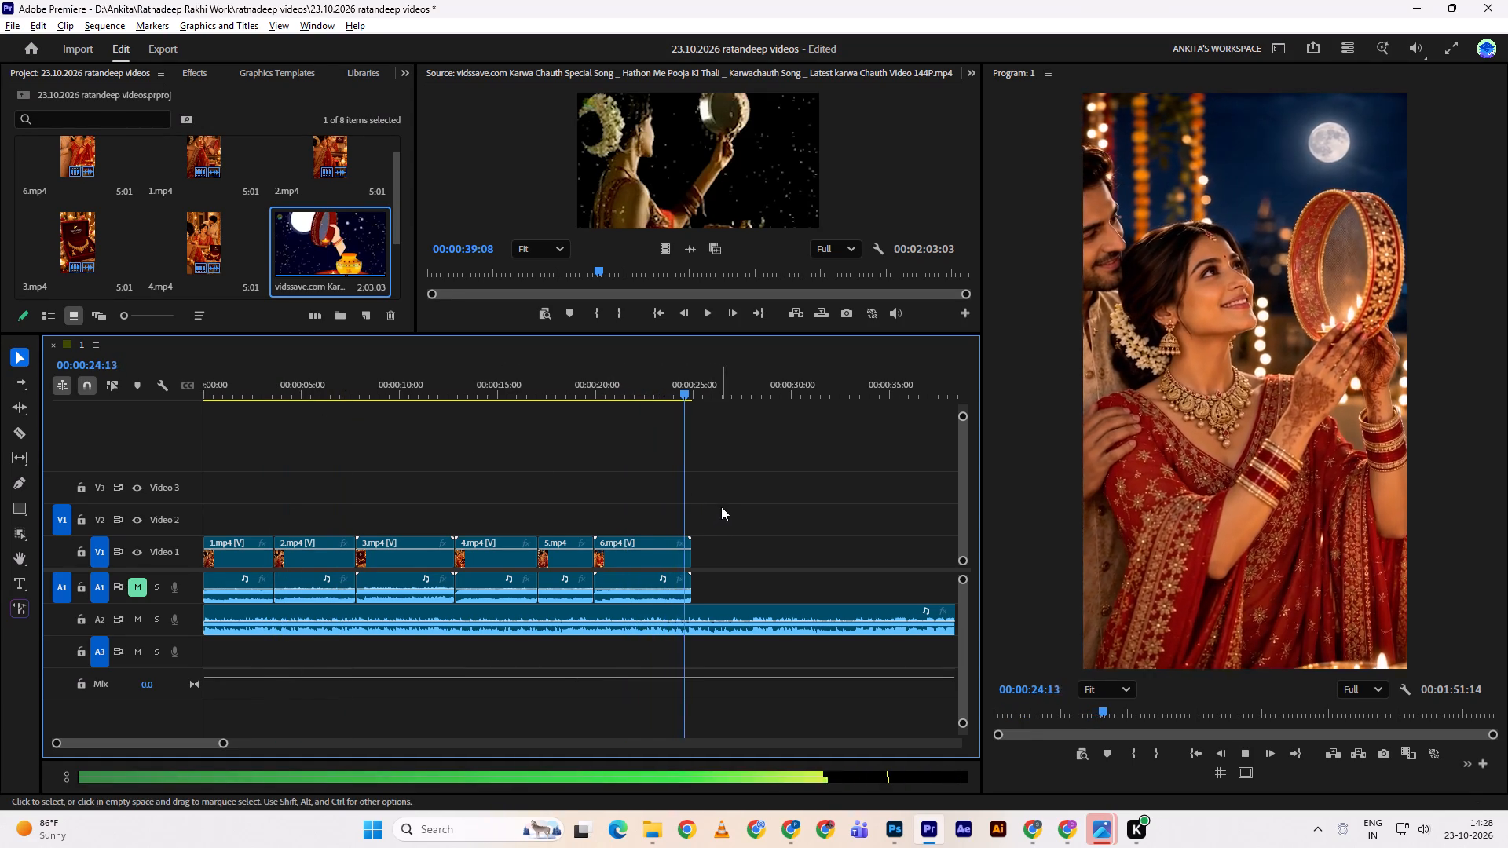
key(space)
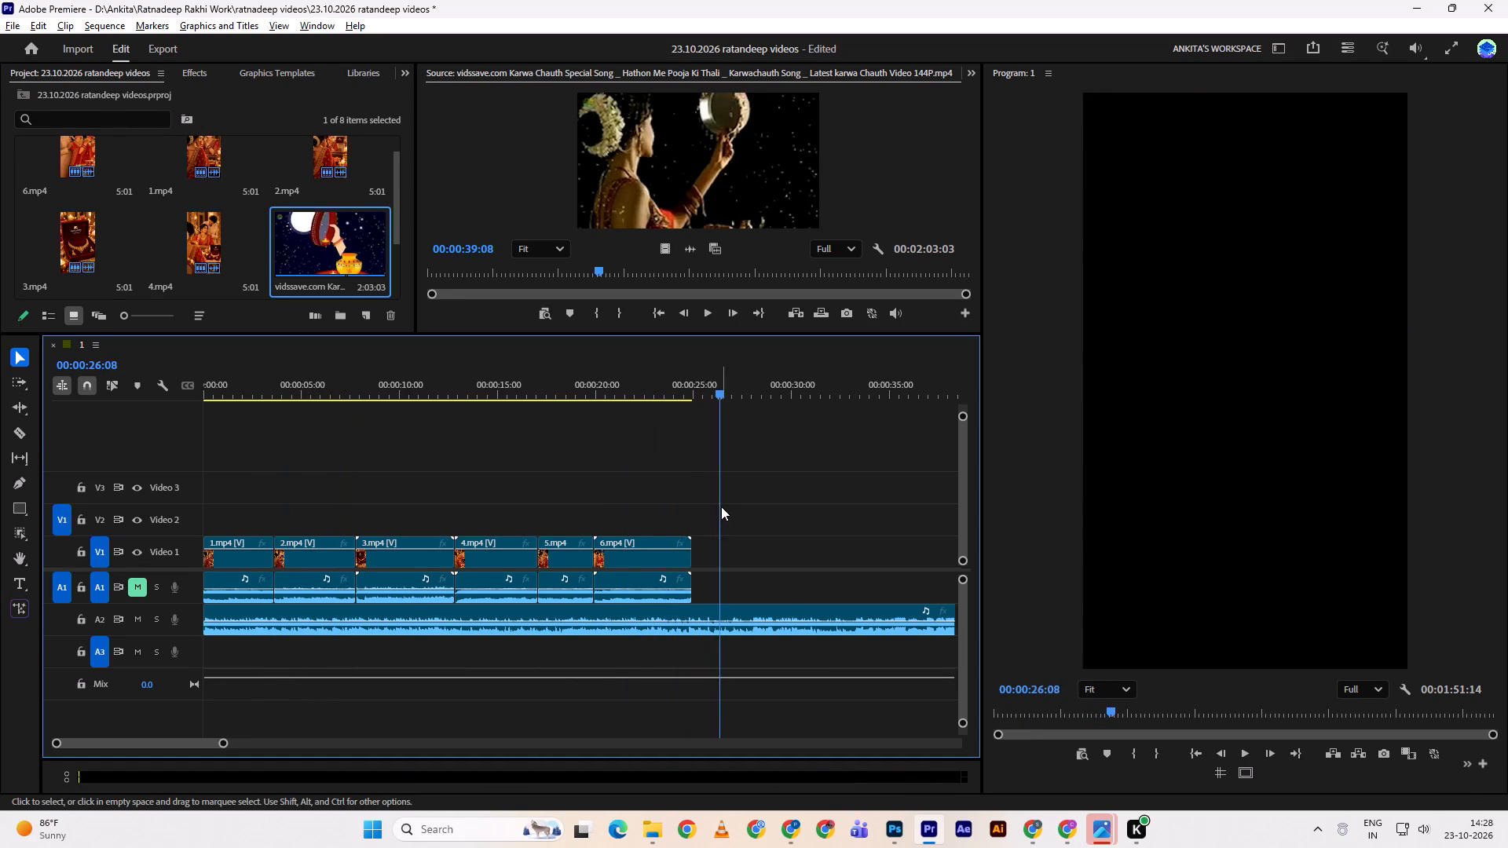
Switch to File Explorer and open the HEADER & FOOTER folder inside Ratnadeep Rakhi Work.
key(alt+Tab)
key(alt+Tab)
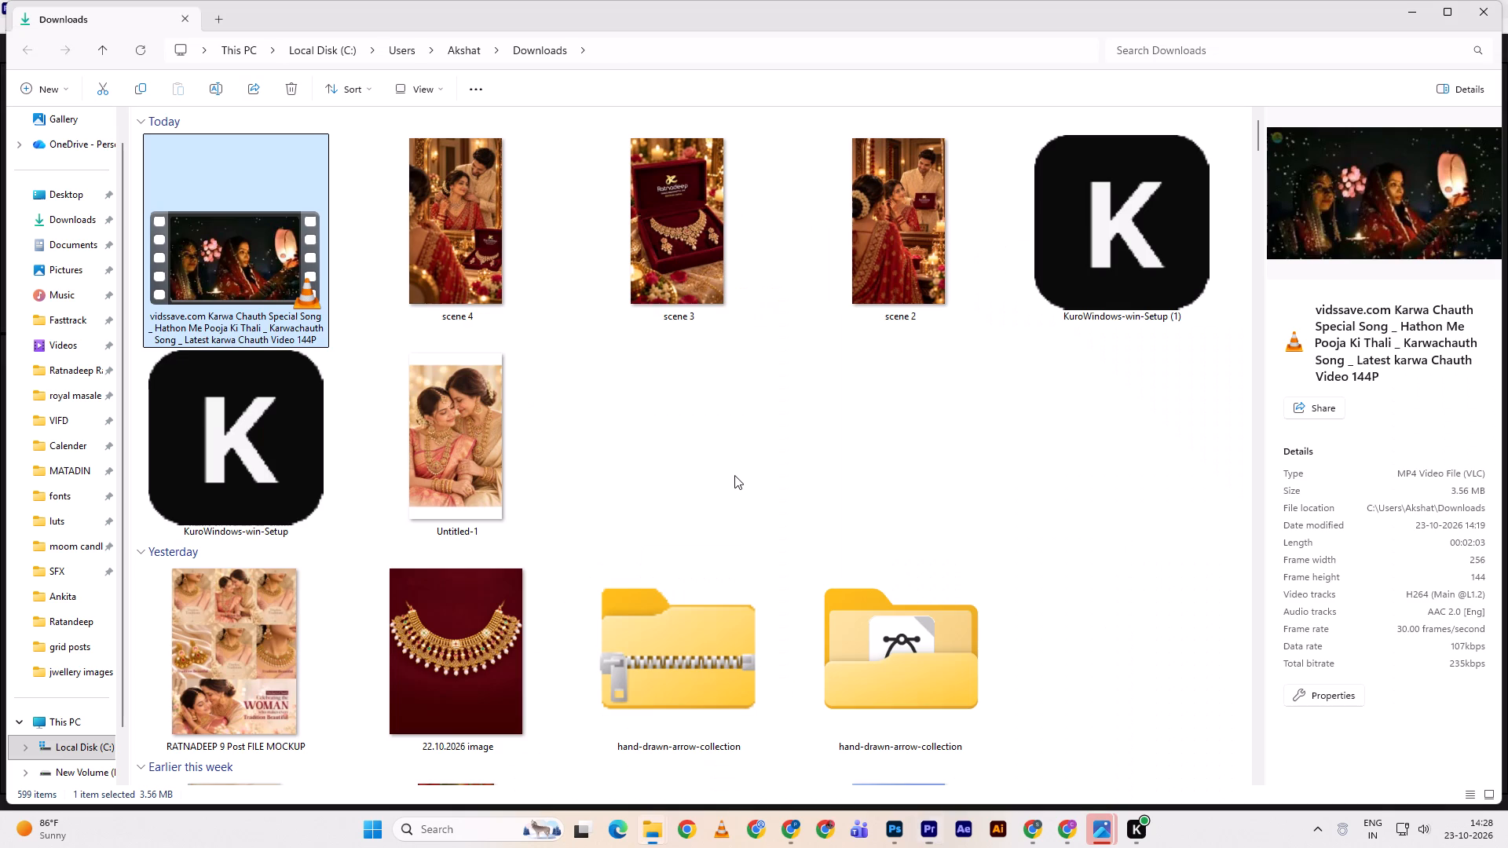
key(alt+Tab)
key(alt+Tab)
key(alt+Tab)
key(alt+Tab)
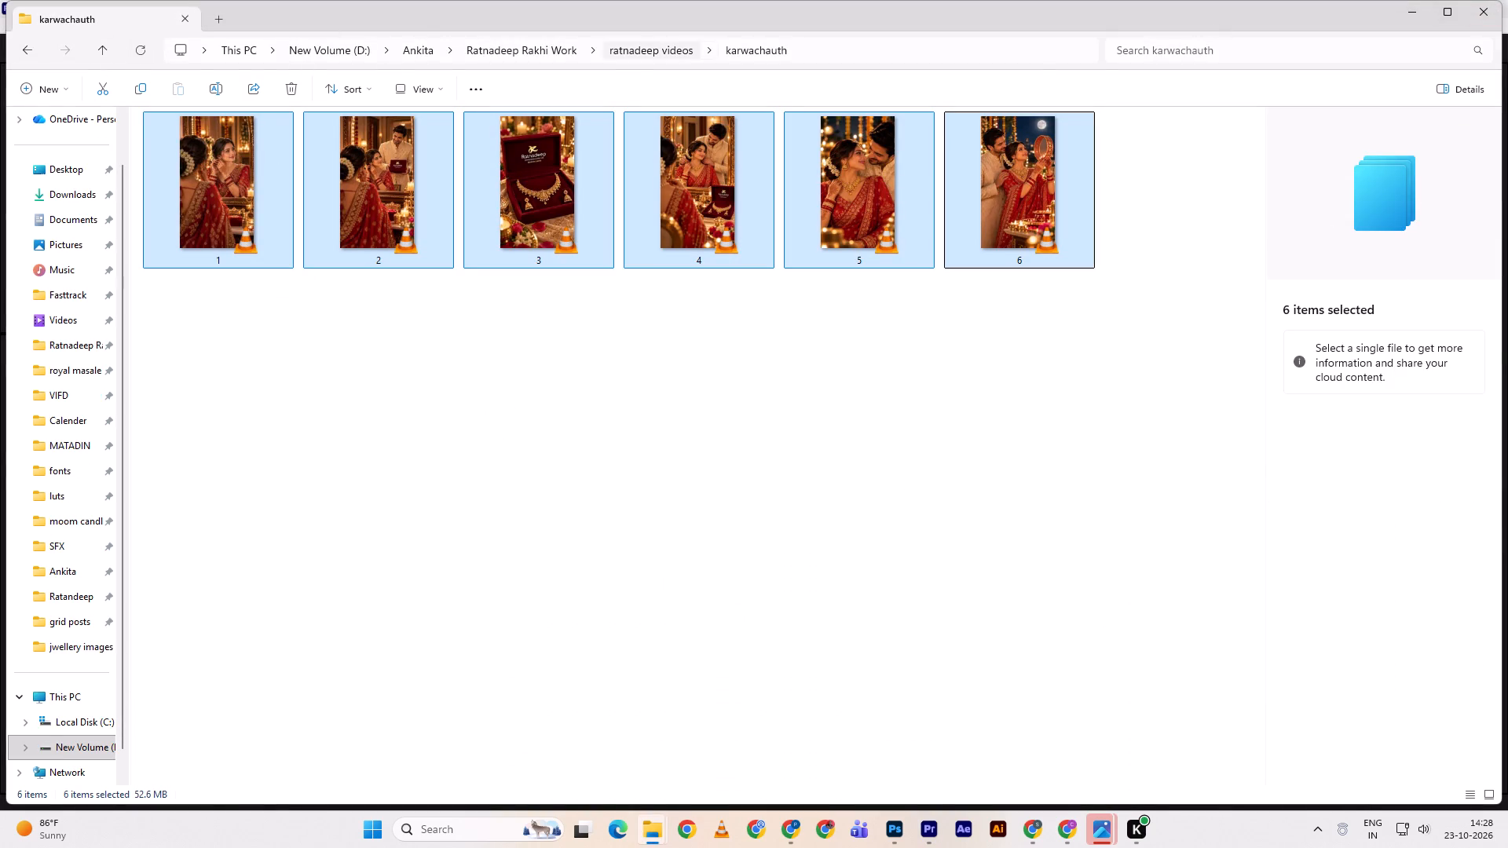
key(alt+Tab)
key(alt+Tab)
key(alt+Tab)
key(alt+Tab)
key(alt+Tab)
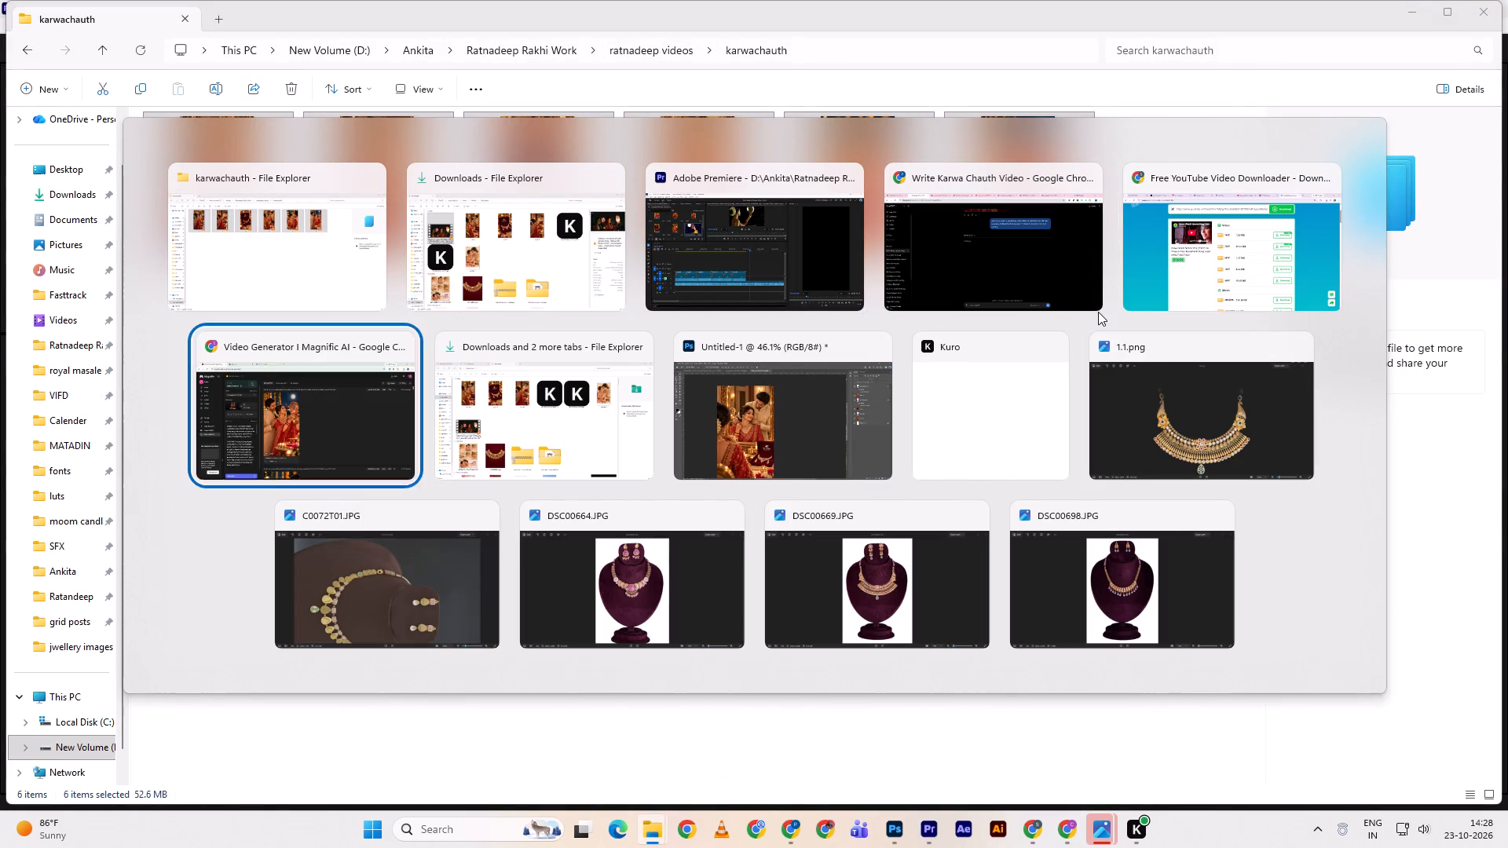
key(alt+Tab)
click(281, 9)
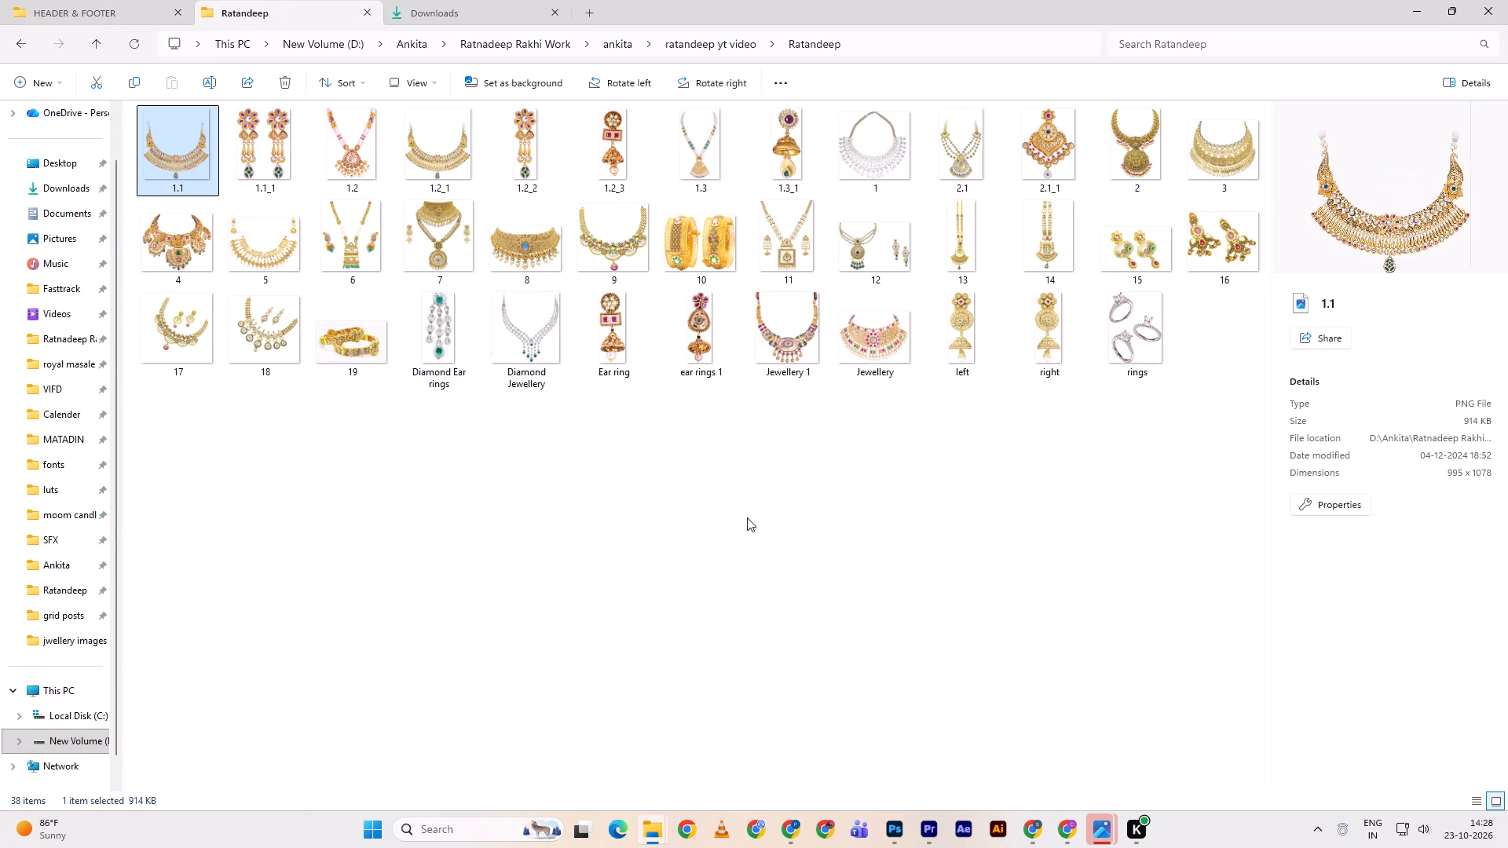
click(90, 46)
click(84, 0)
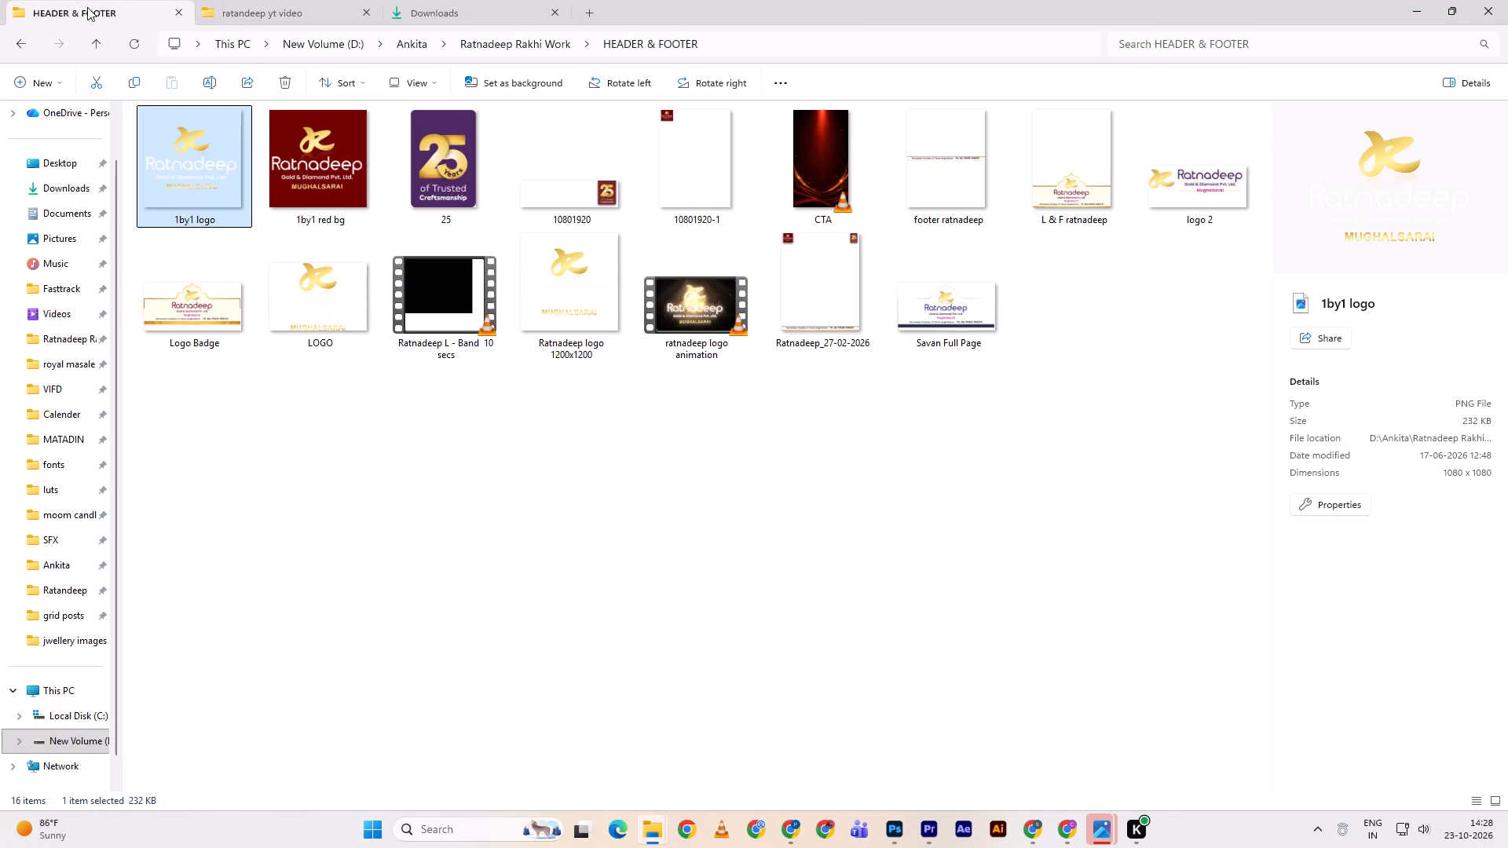
Import the CTA video from the HEADER & FOOTER folder into the Premiere project.
drag(826, 159, 799, 228)
key(alt+Tab)
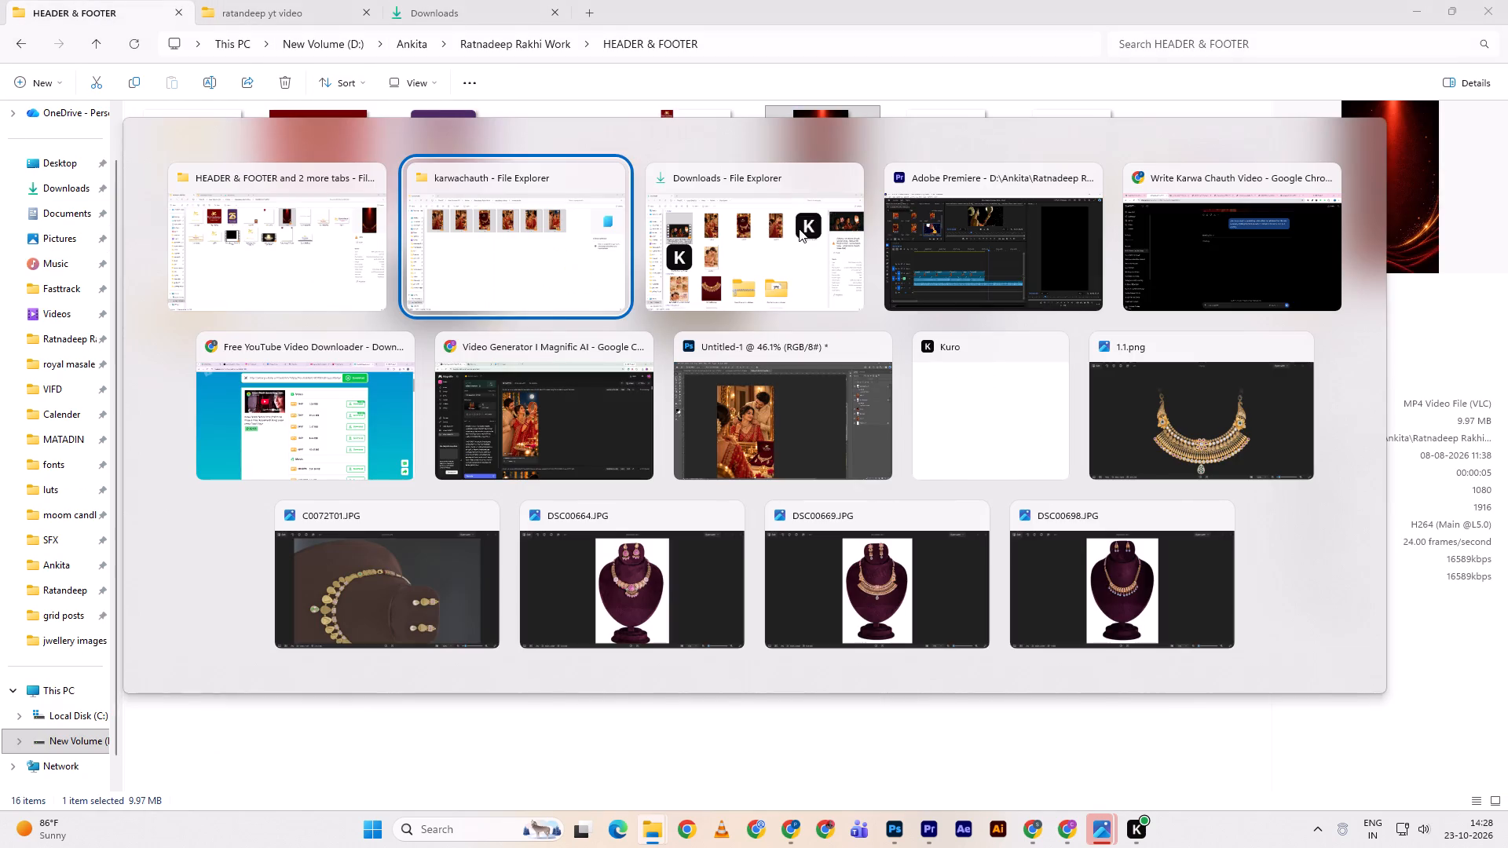
drag(799, 228, 339, 227)
key(alt+Tab)
key(alt+Tab)
scroll(331, 230, down, 7)
scroll(333, 236, up, 5)
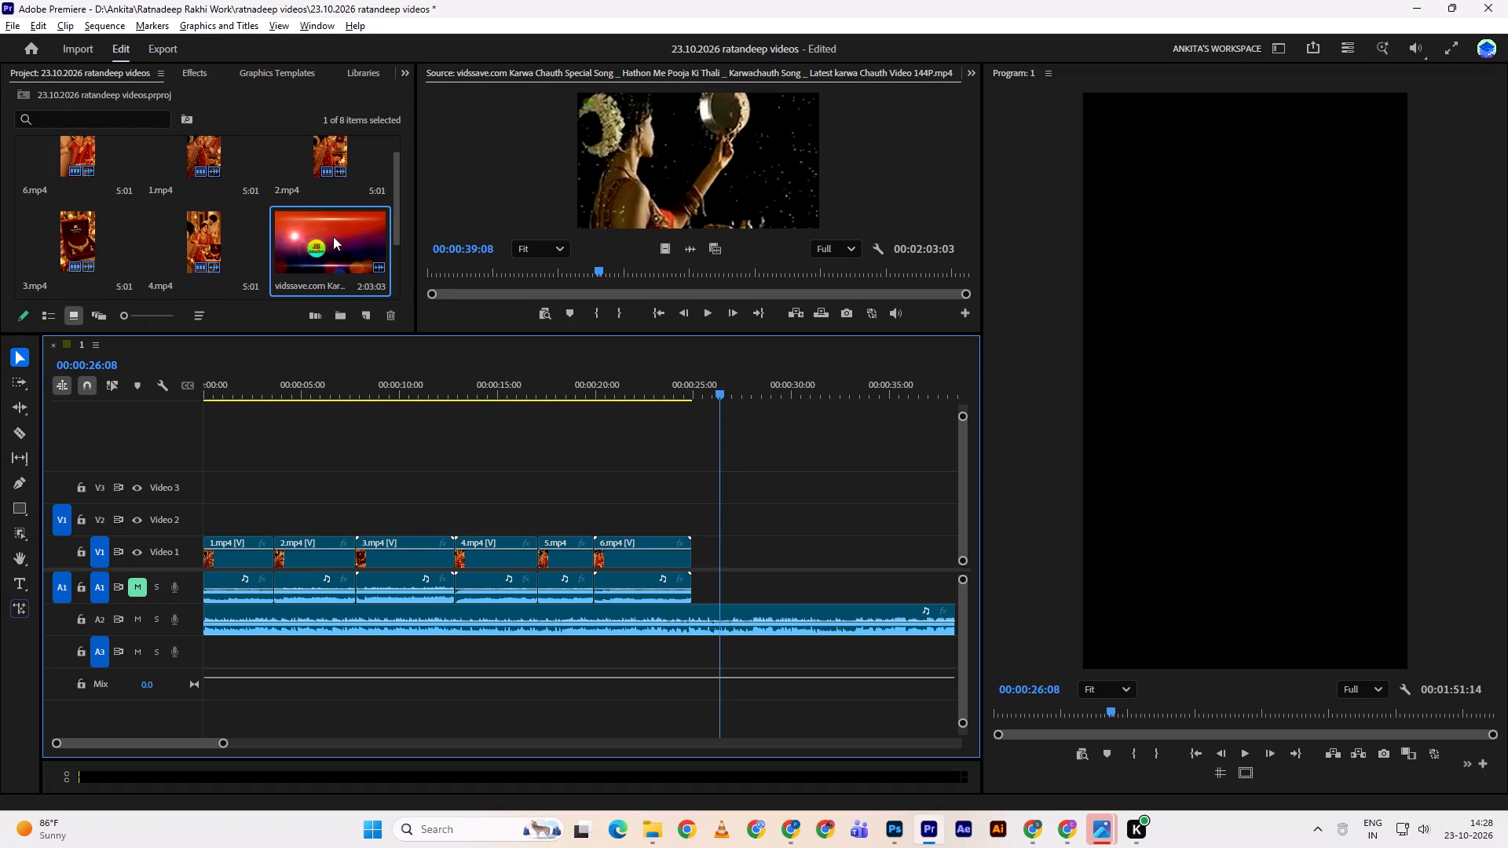
key(alt+Tab)
drag(827, 159, 406, 228)
key(alt+Tab)
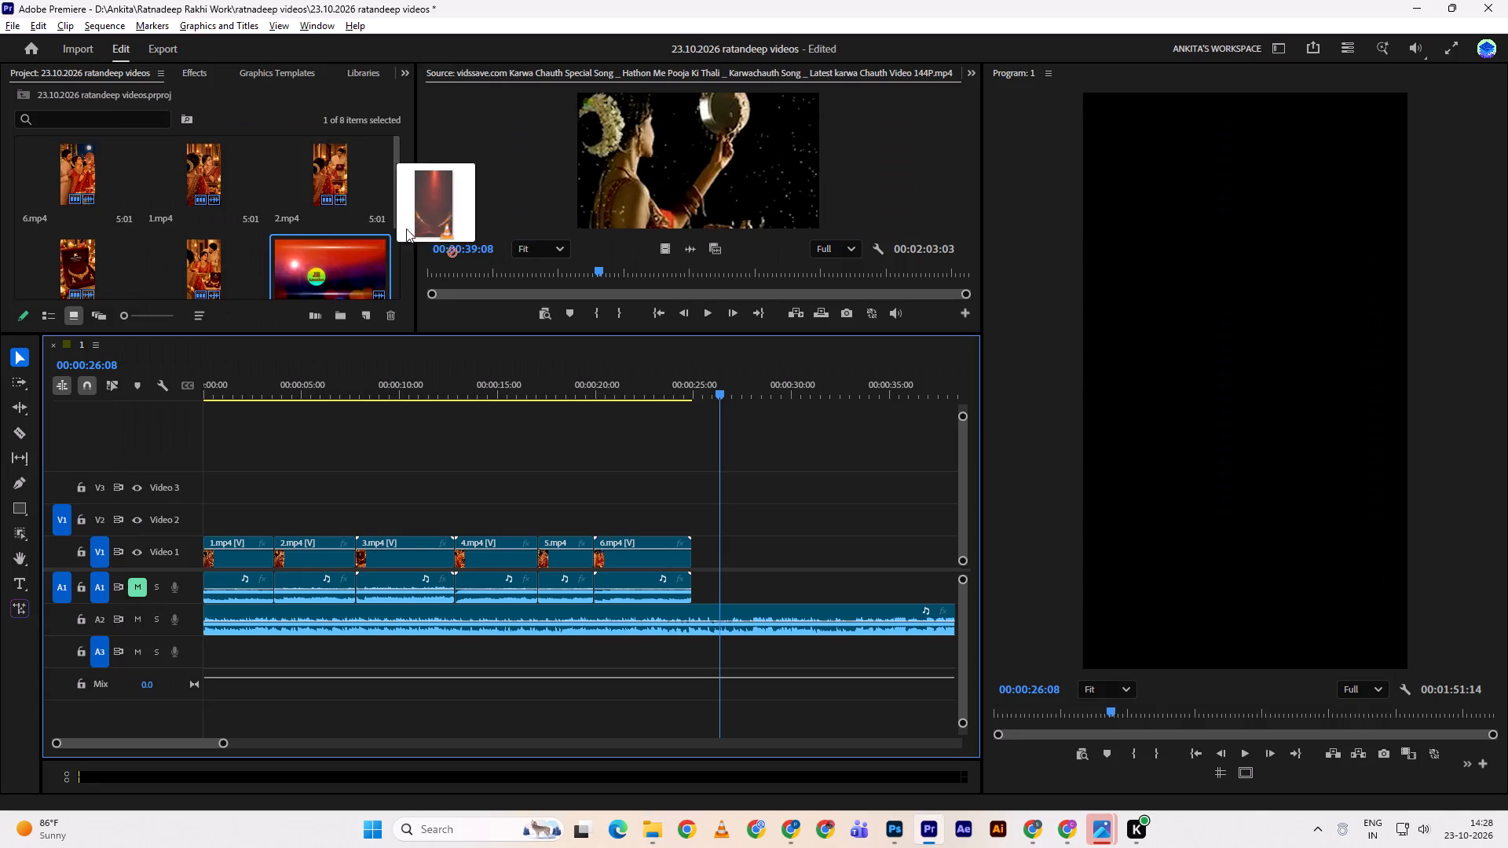
drag(406, 228, 320, 209)
Place CTA.mp4 on Video 1 directly after 6.mp4 and play across the join into the logo animation.
drag(348, 166, 712, 564)
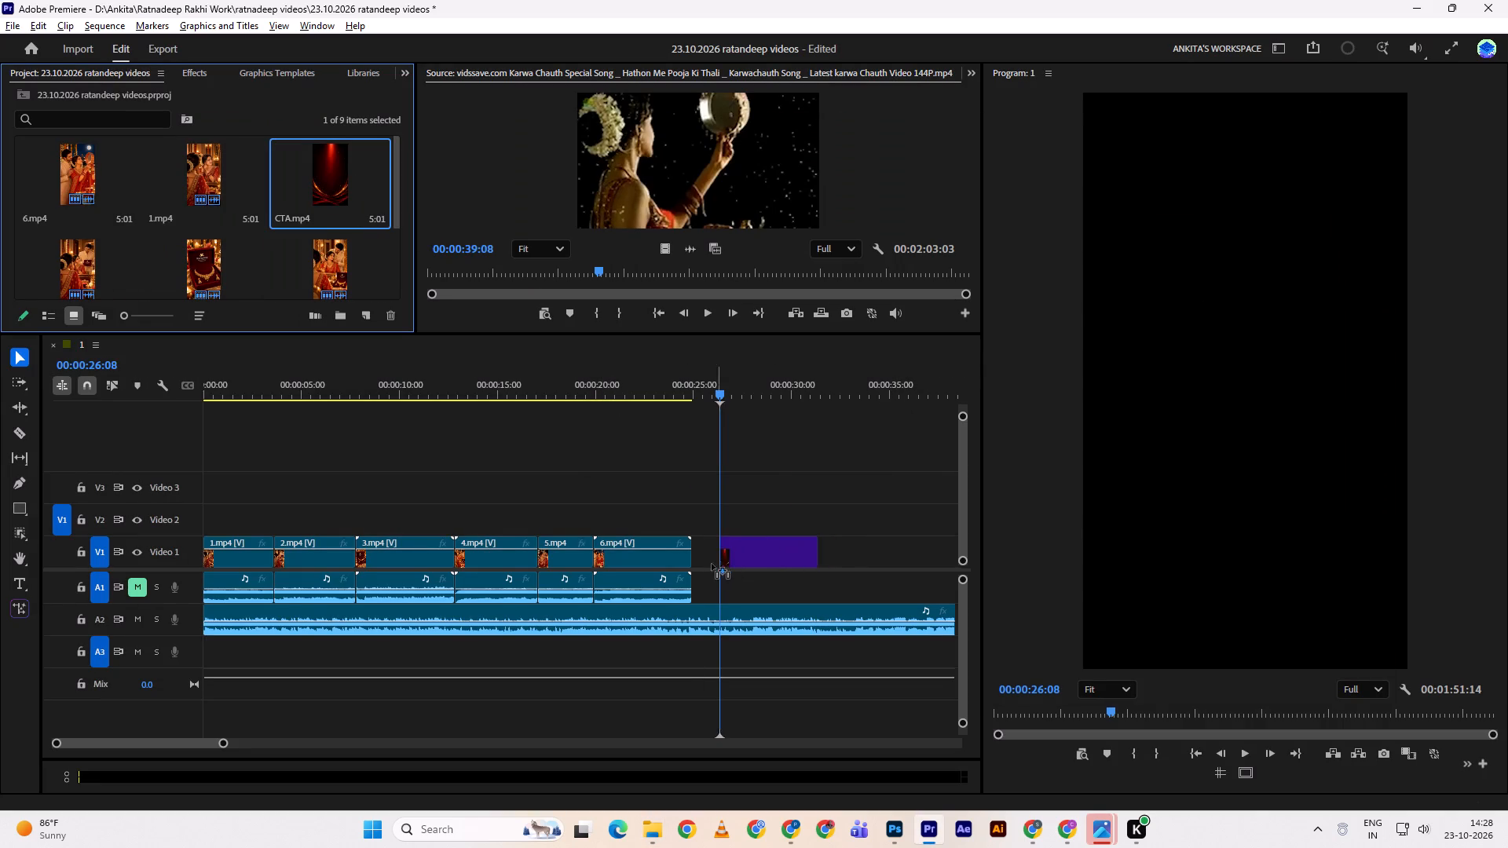
drag(712, 564, 689, 557)
drag(689, 388, 679, 383)
key(space)
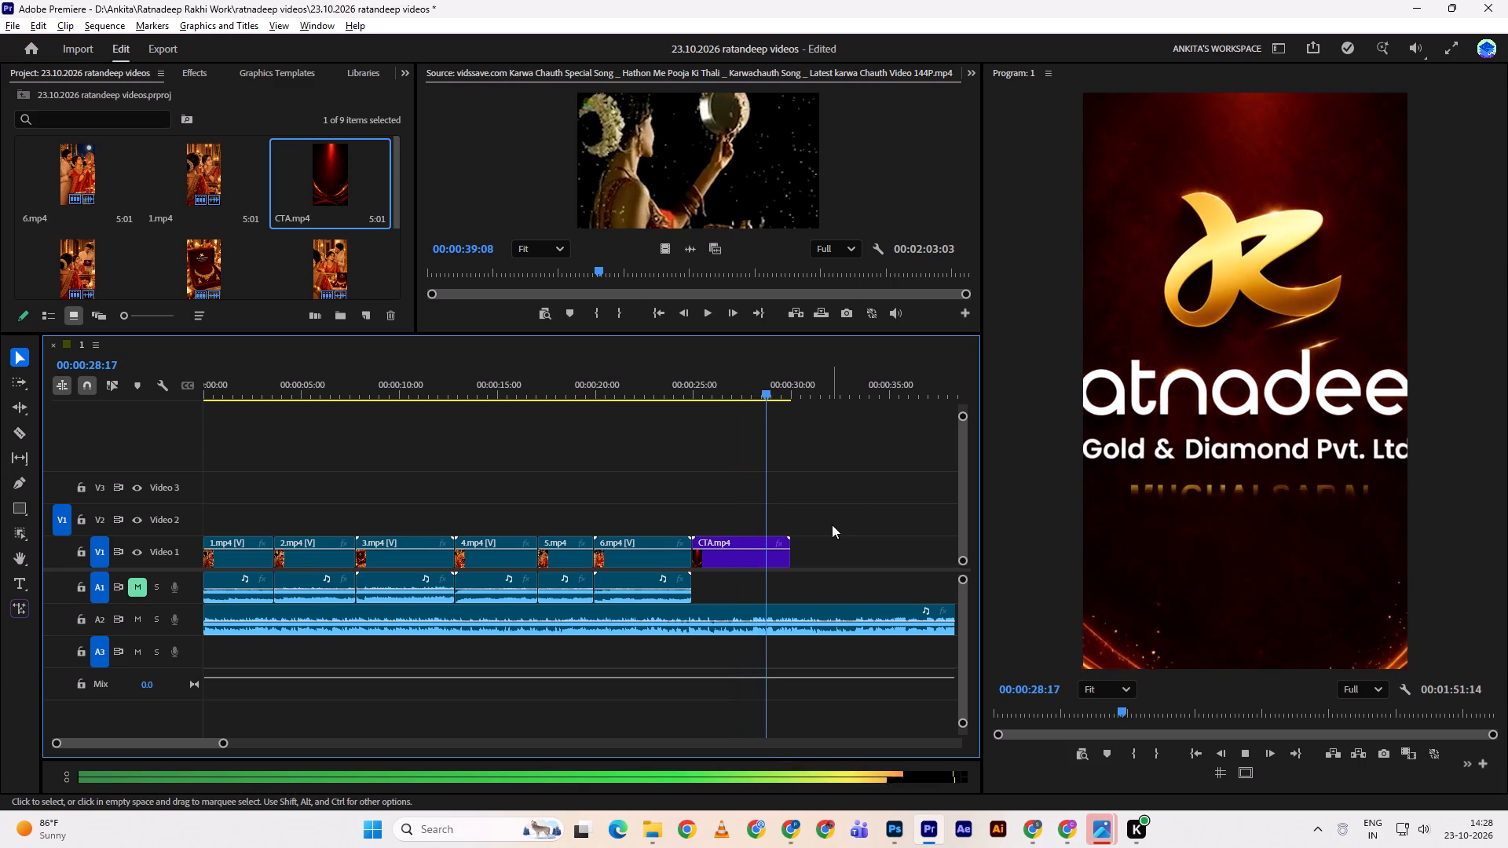
key(space)
Select CTA.mp4 in the timeline and fit it to the sequence frame.
drag(743, 473, 754, 558)
key(f)
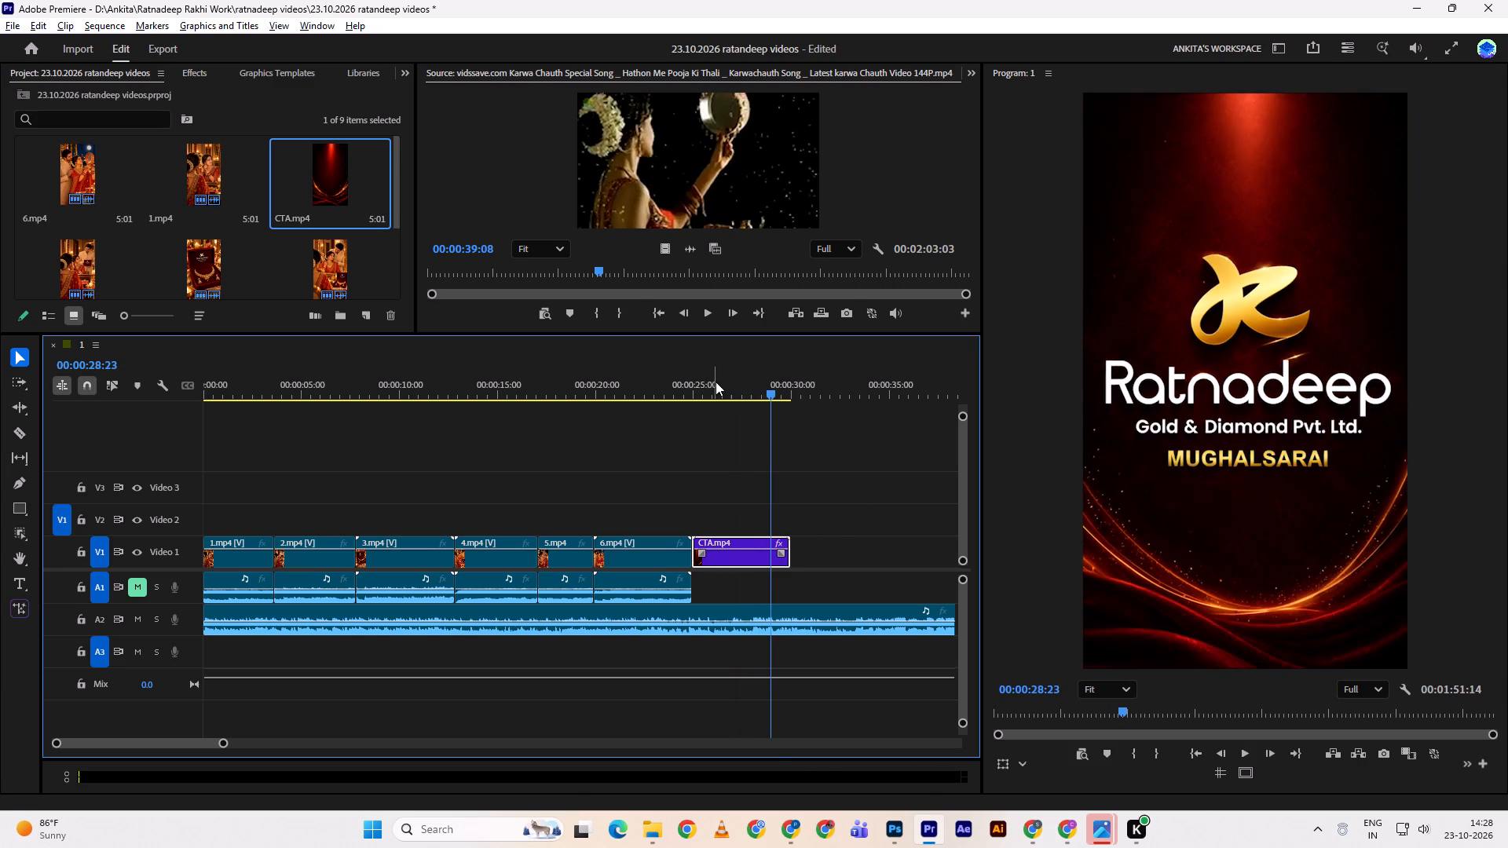
Change the sequence frame size to 1080 horizontal by 1920 vertical.
drag(716, 382, 654, 389)
click(101, 29)
click(116, 49)
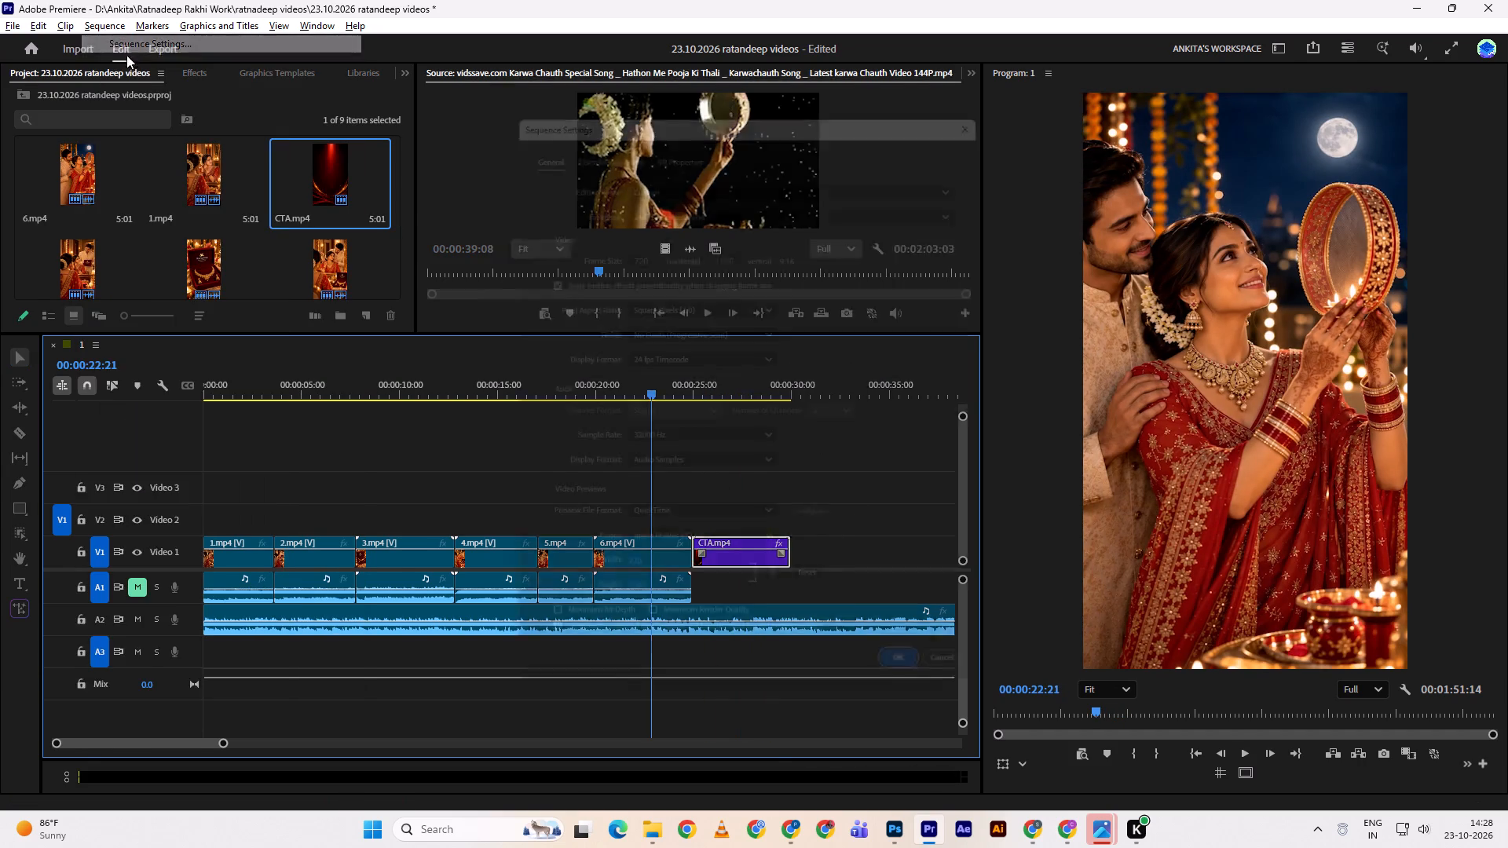
double_click(642, 241)
text(1080)
click(738, 243)
click(731, 245)
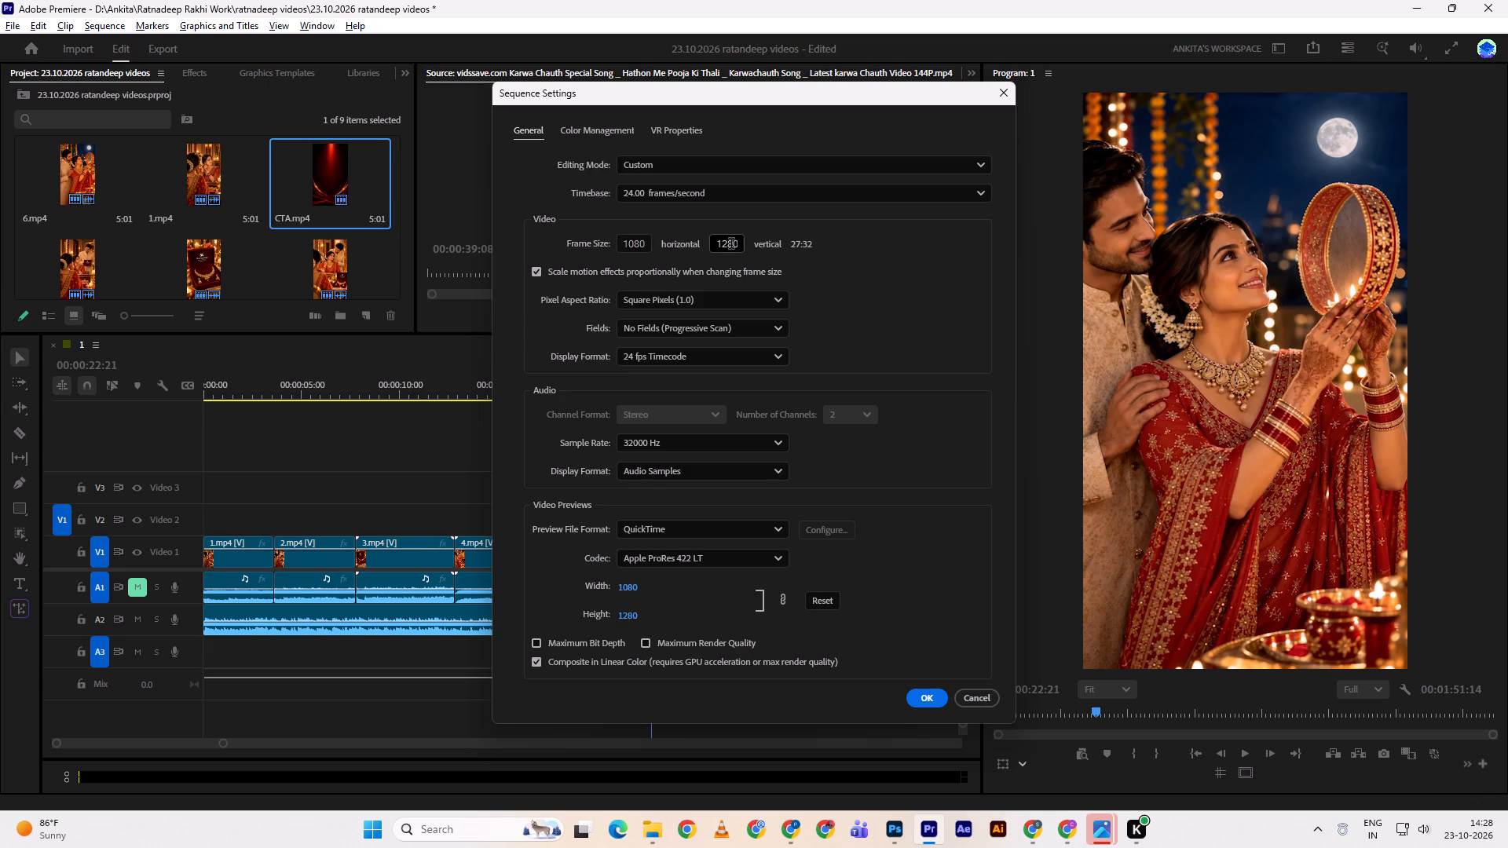
click(731, 245)
text(1920)
key(Return)
key(Return)
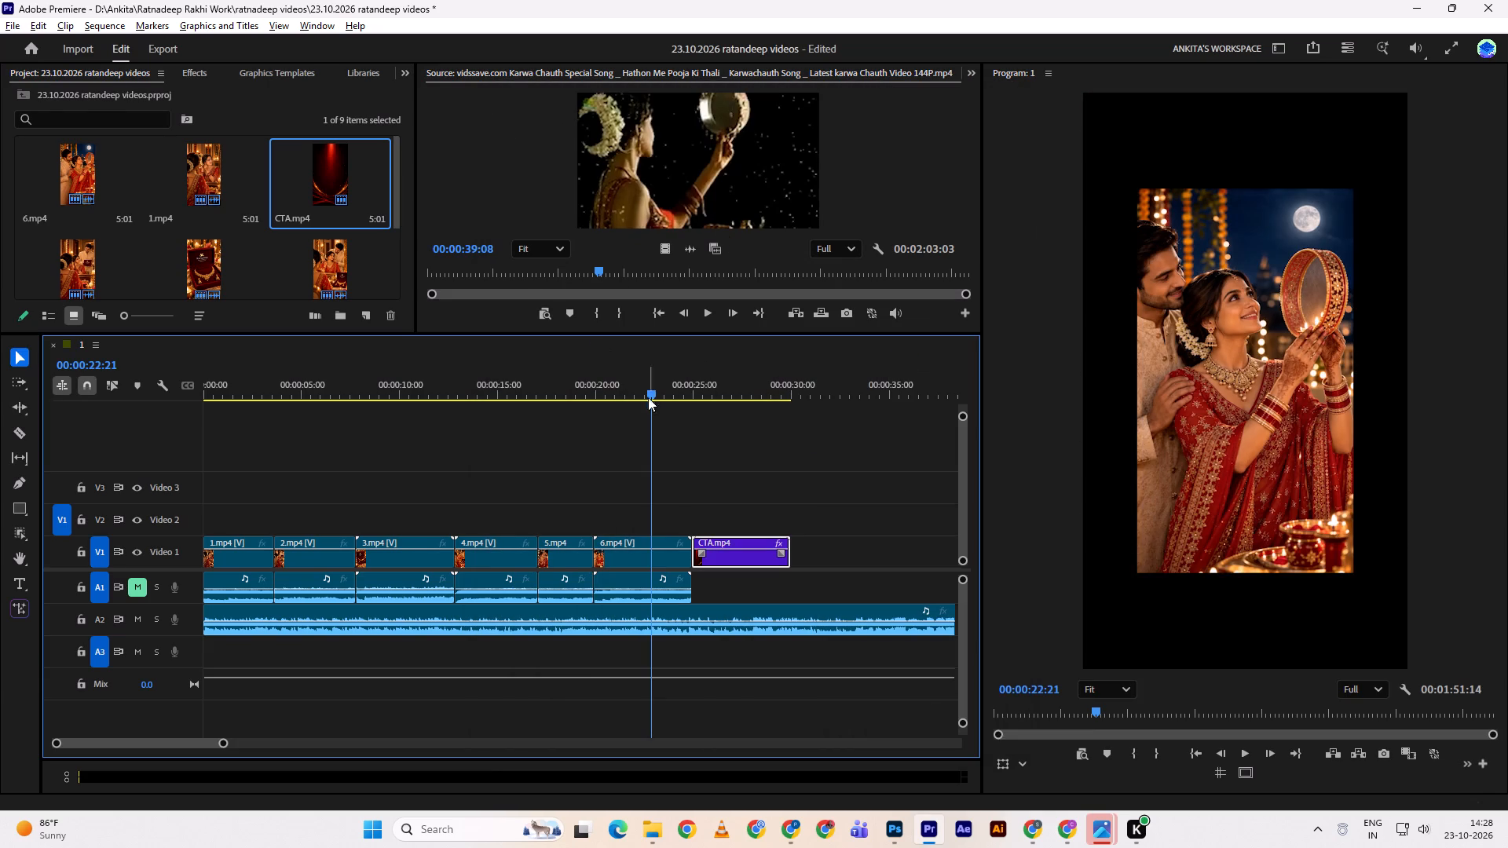
Select all clips on Video 1, fit them to the new sequence frame, and play the start of 1.mp4.
drag(611, 381, 49, 452)
drag(244, 487, 727, 560)
key(space)
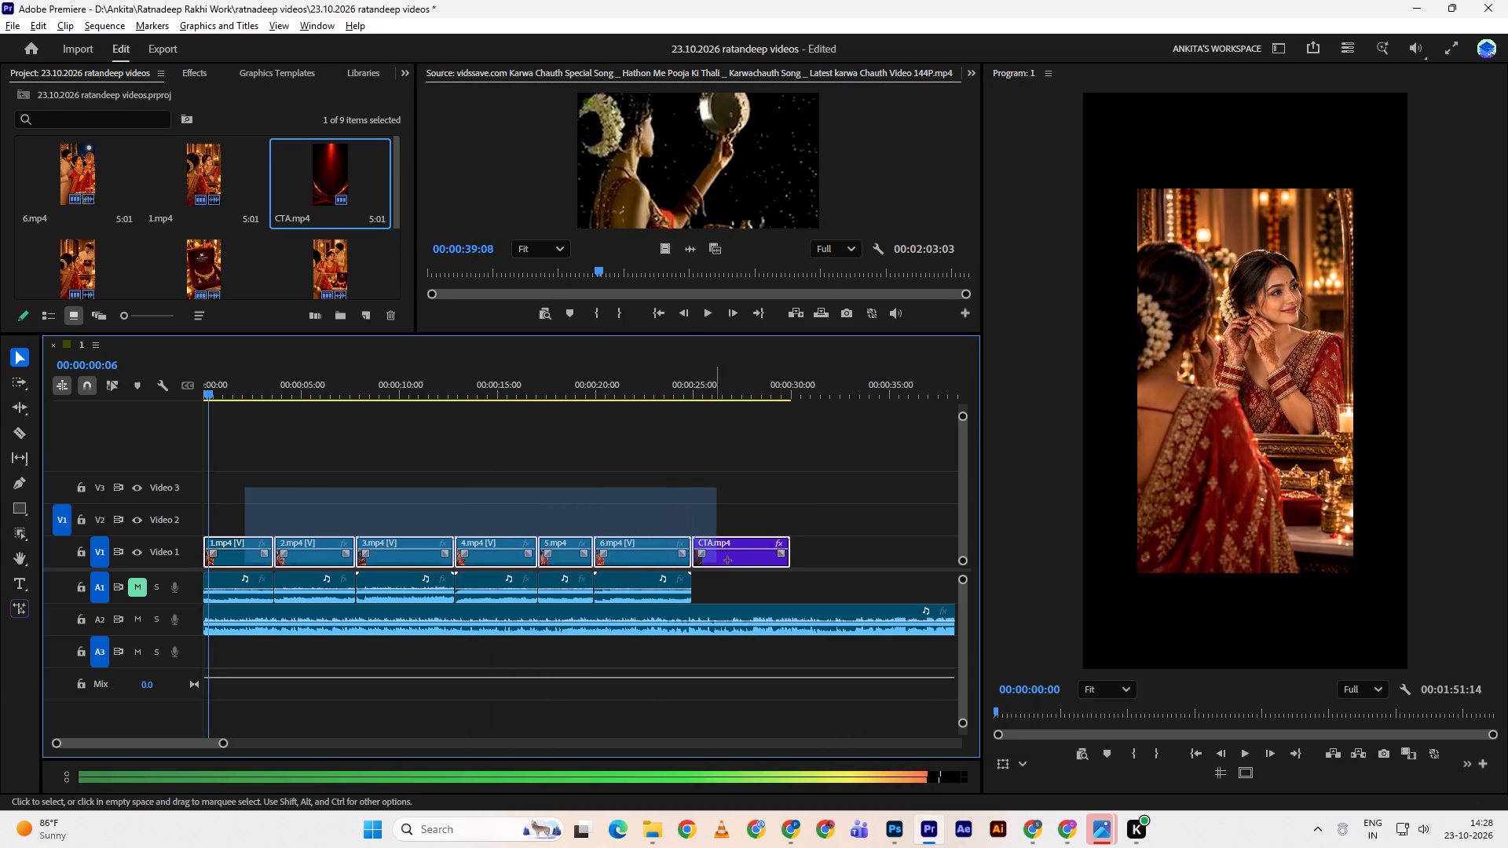
drag(727, 560, 733, 559)
key(space)
key(f)
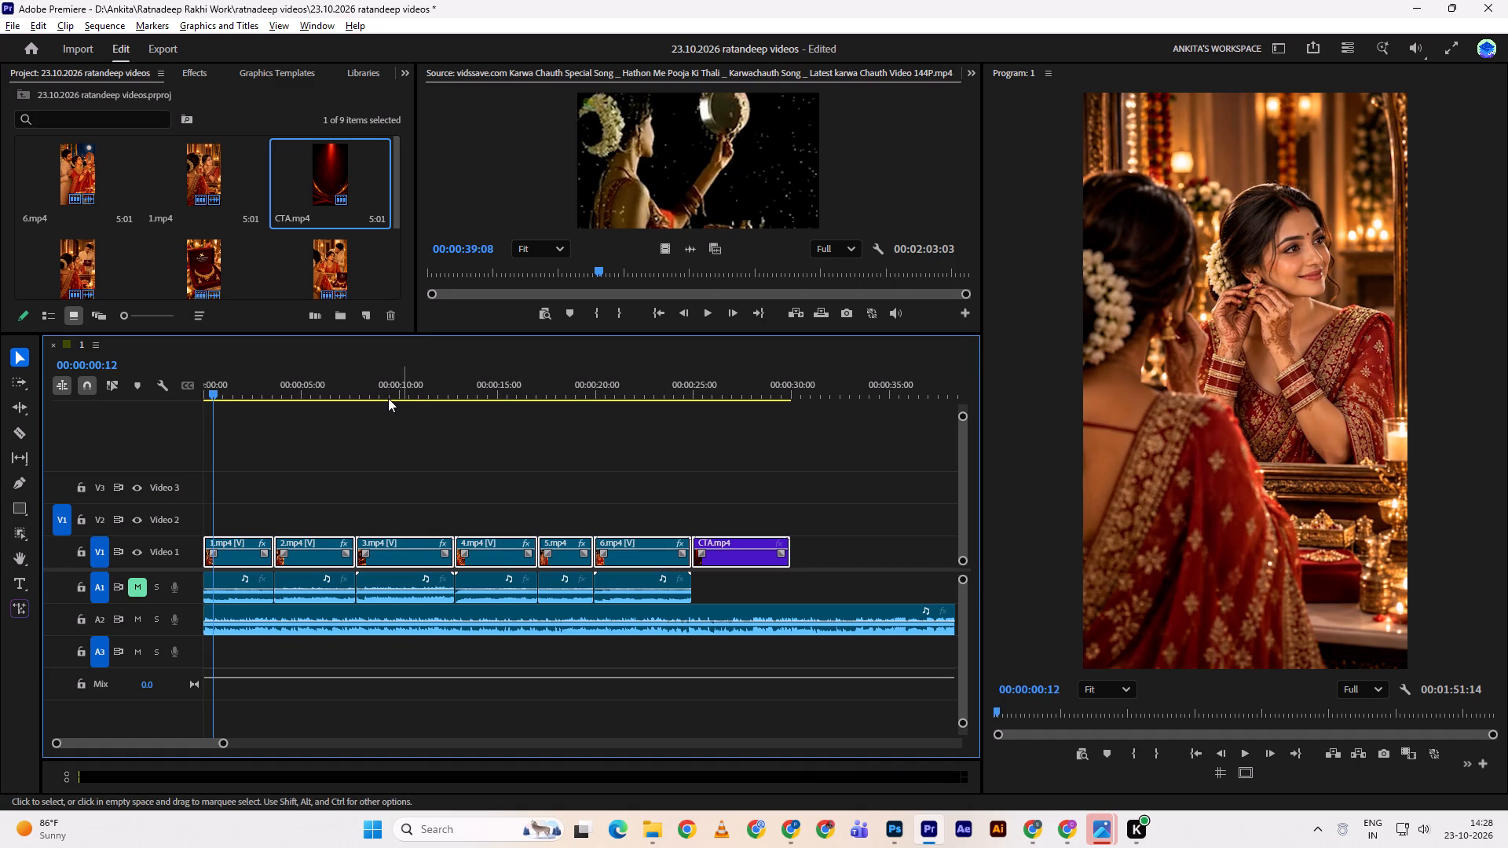
key(space)
key(space)
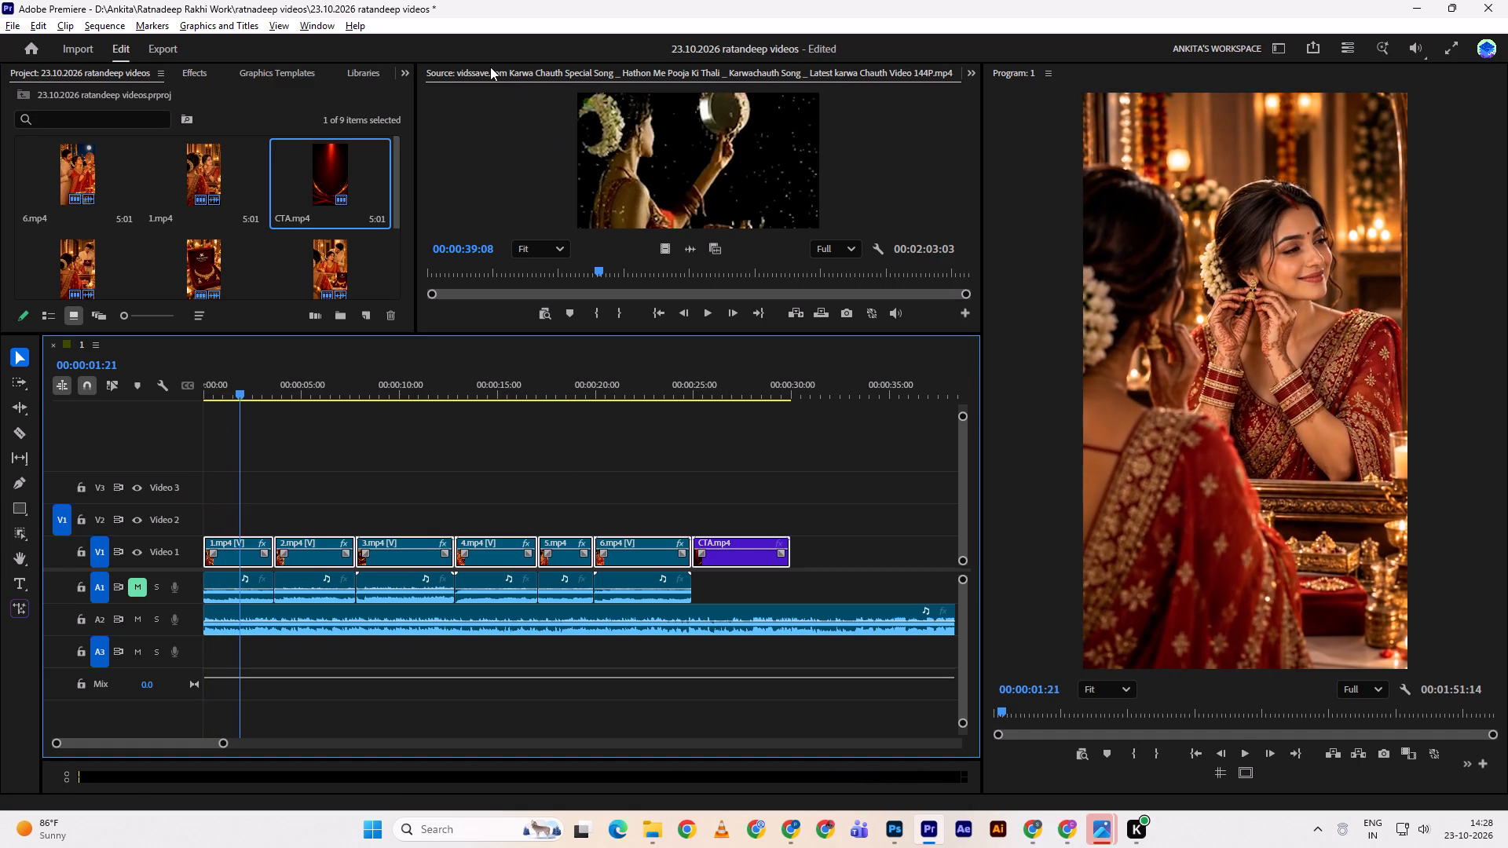
Open the Transform properties of the selected clips at the Scale value, and deselect the clips.
double_click(490, 67)
scroll(490, 67, up, 3)
scroll(490, 67, down, 1)
scroll(490, 67, up, 4)
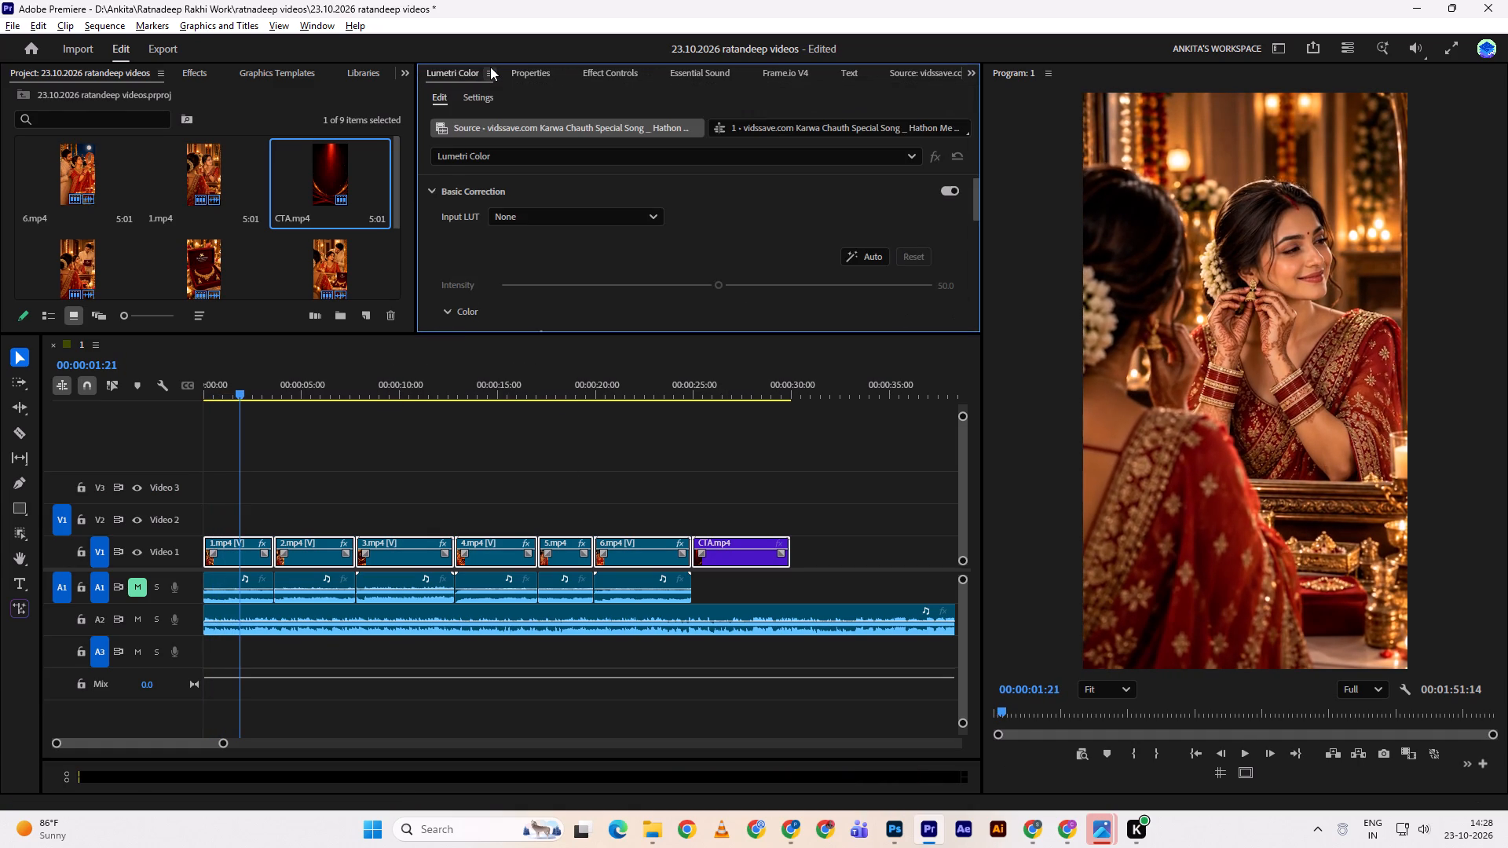
scroll(490, 67, down, 1)
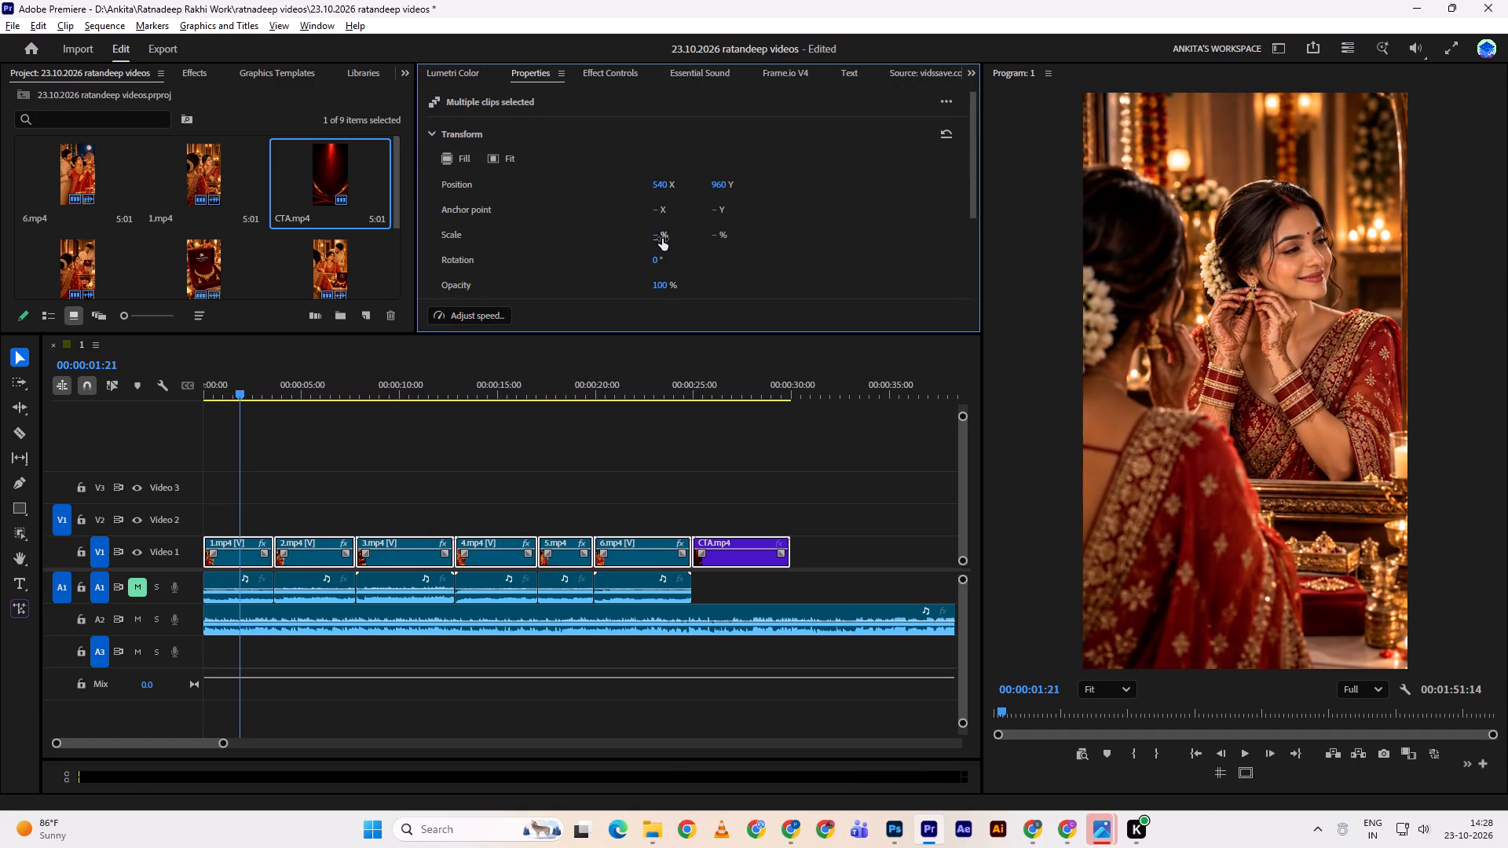
click(662, 239)
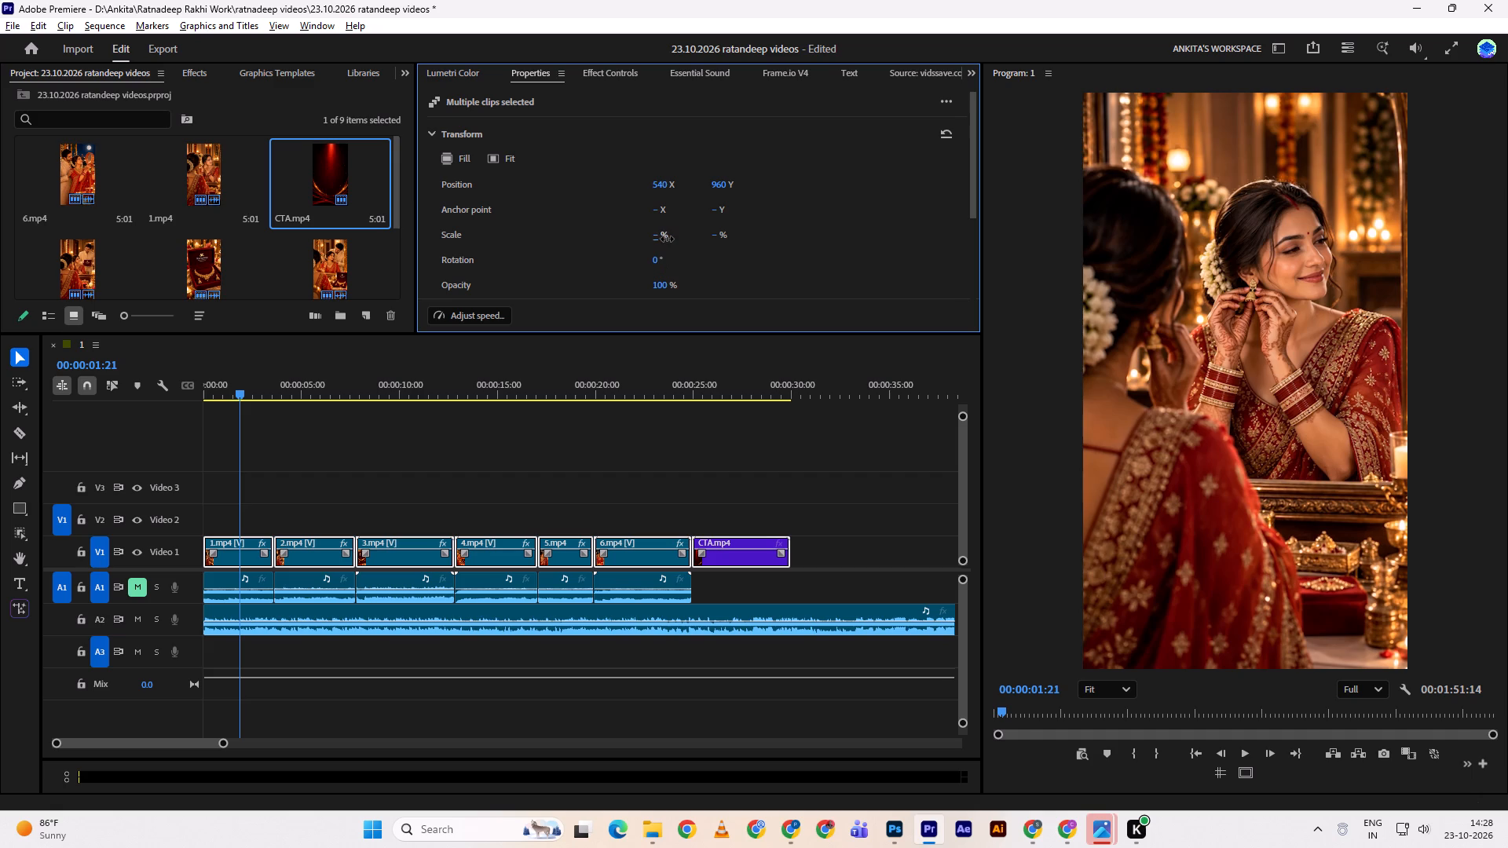
click(667, 239)
double_click(727, 479)
Play the sequence across the cut from 1.mp4 to 2.mp4.
key(space)
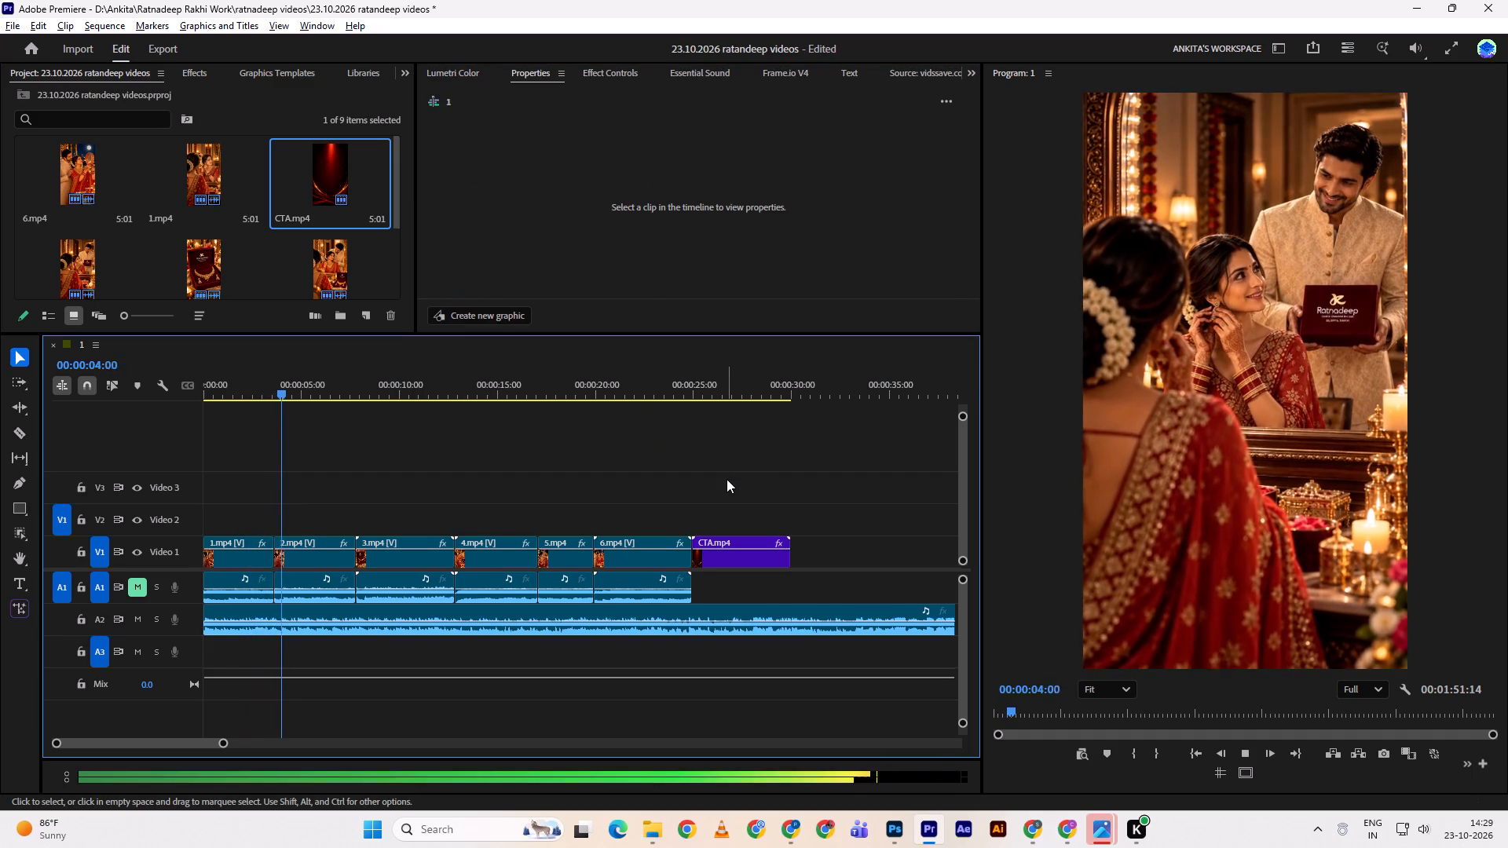
key(space)
key(space)
key(space)
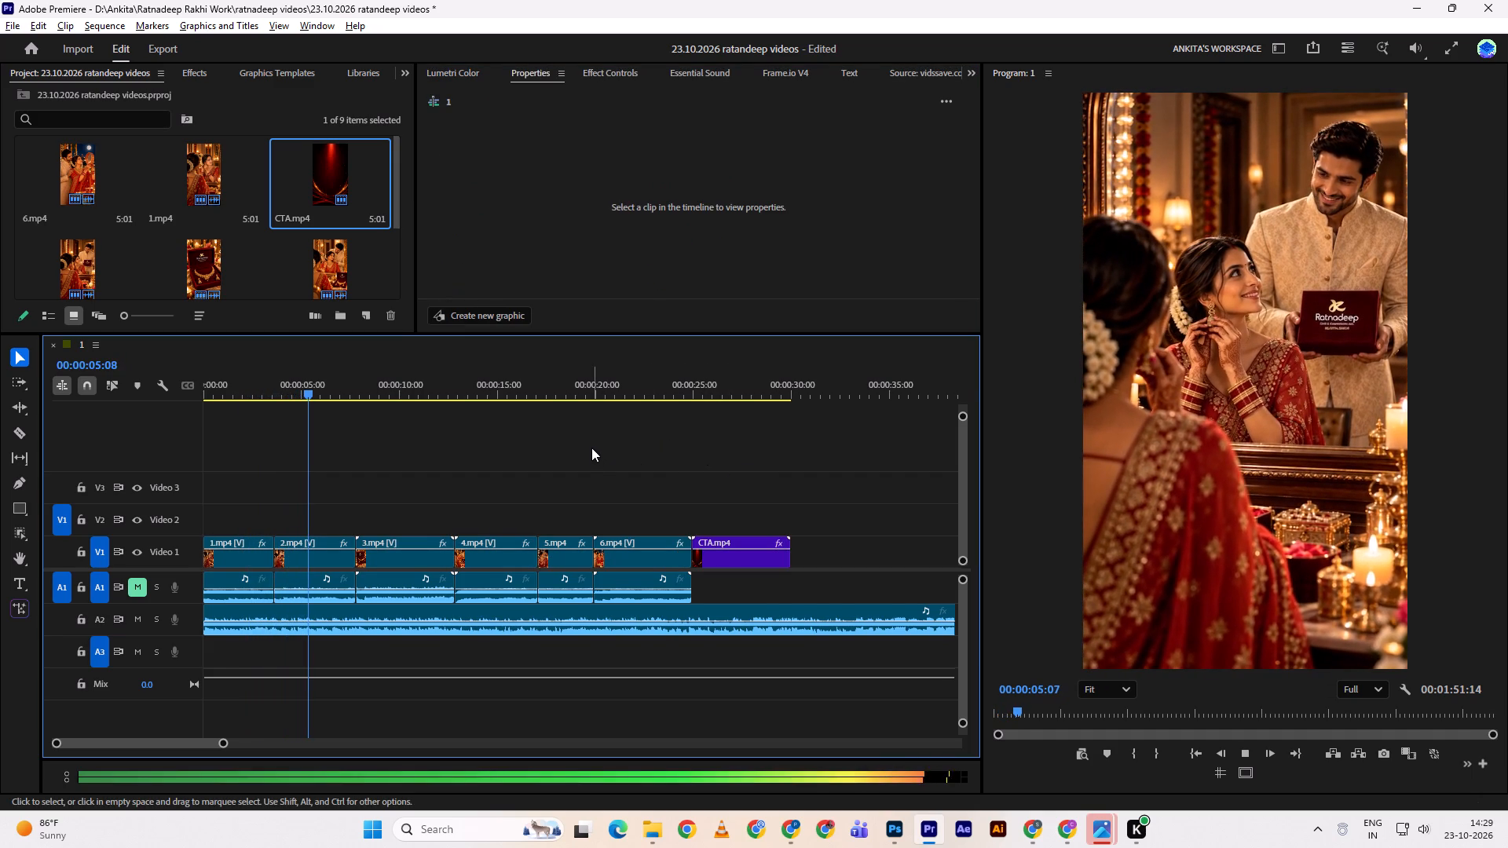
key(alt+Tab)
key(alt+Tab)
key(alt+Tab)
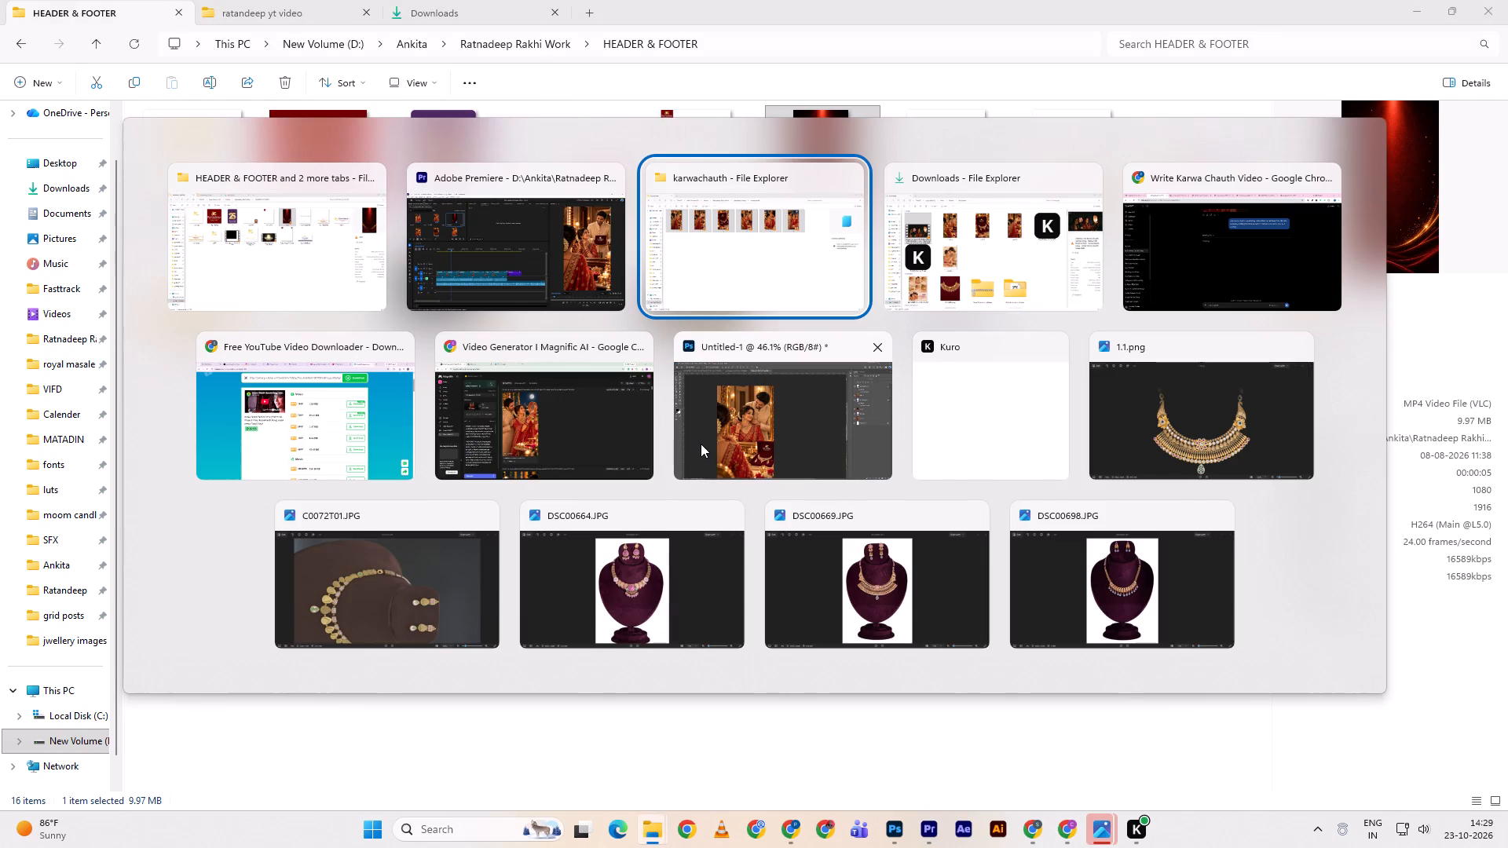
key(alt+Tab)
key(alt+Tab)
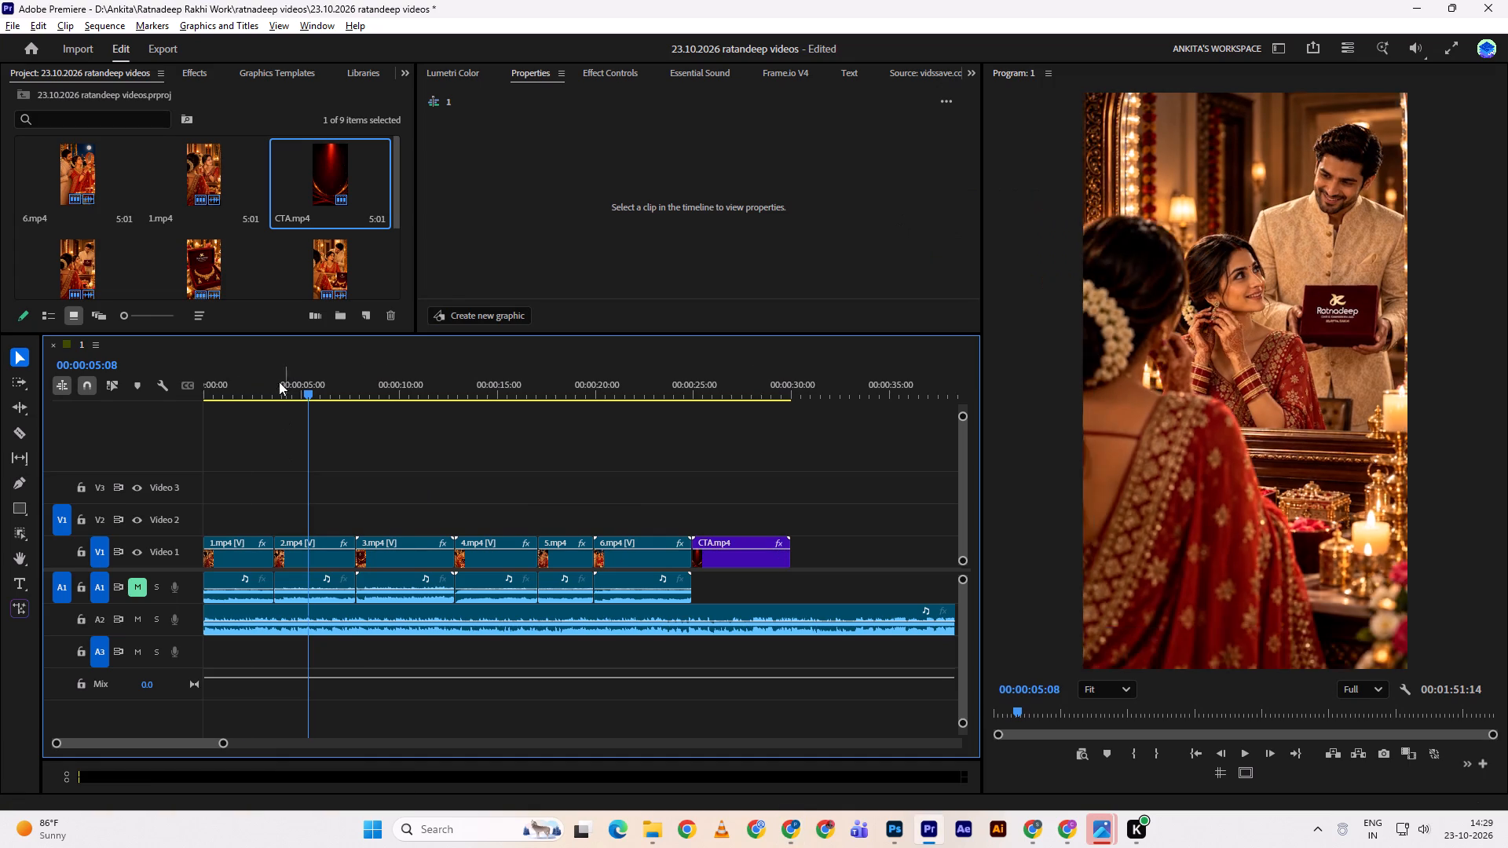
drag(279, 382, 551, 379)
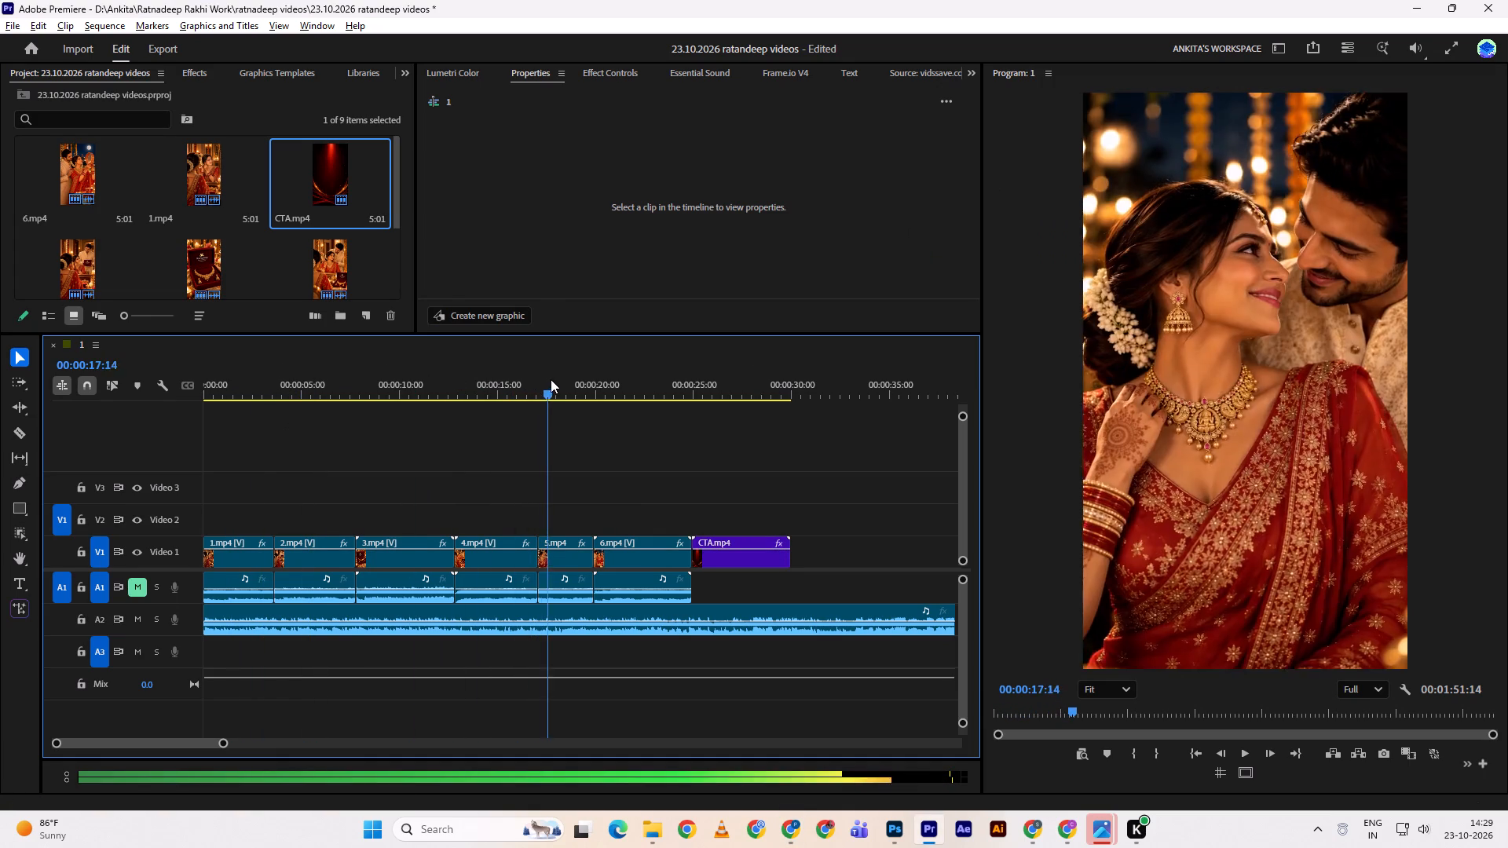
drag(551, 379, 256, 395)
key(space)
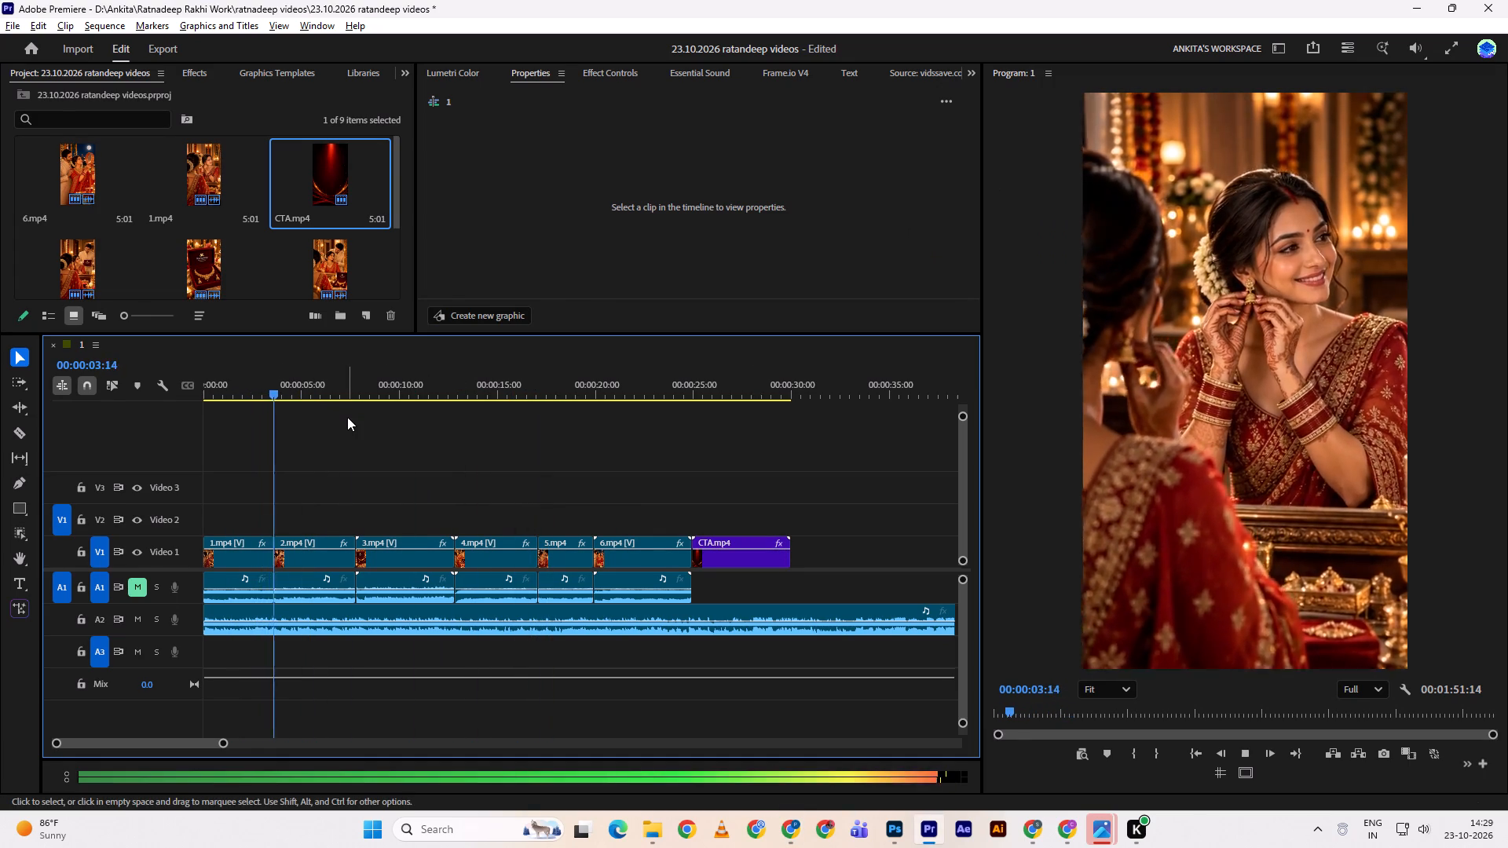
drag(301, 386, 291, 386)
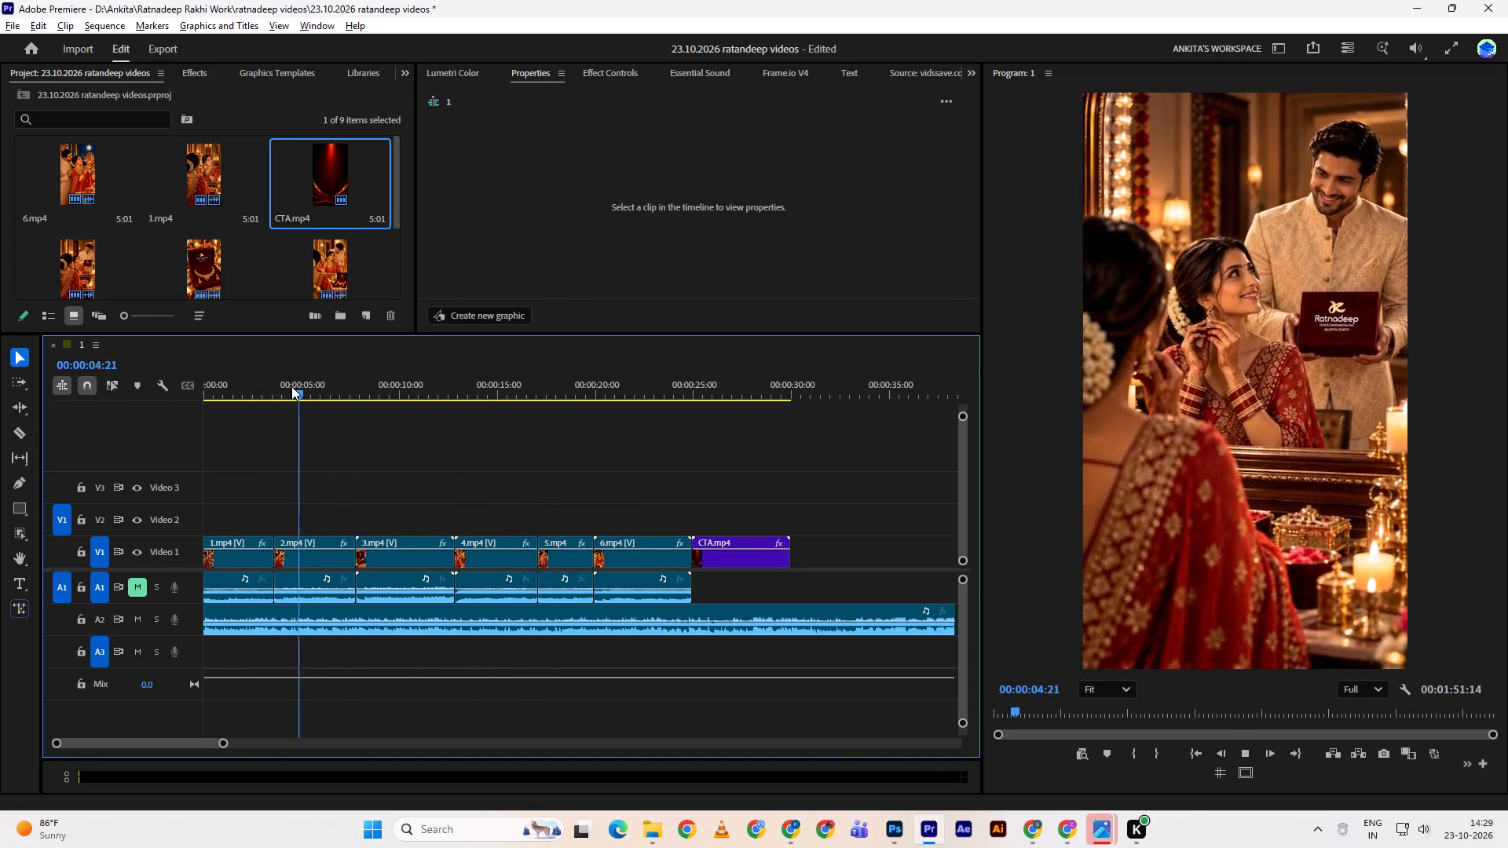
drag(291, 386, 345, 399)
key(space)
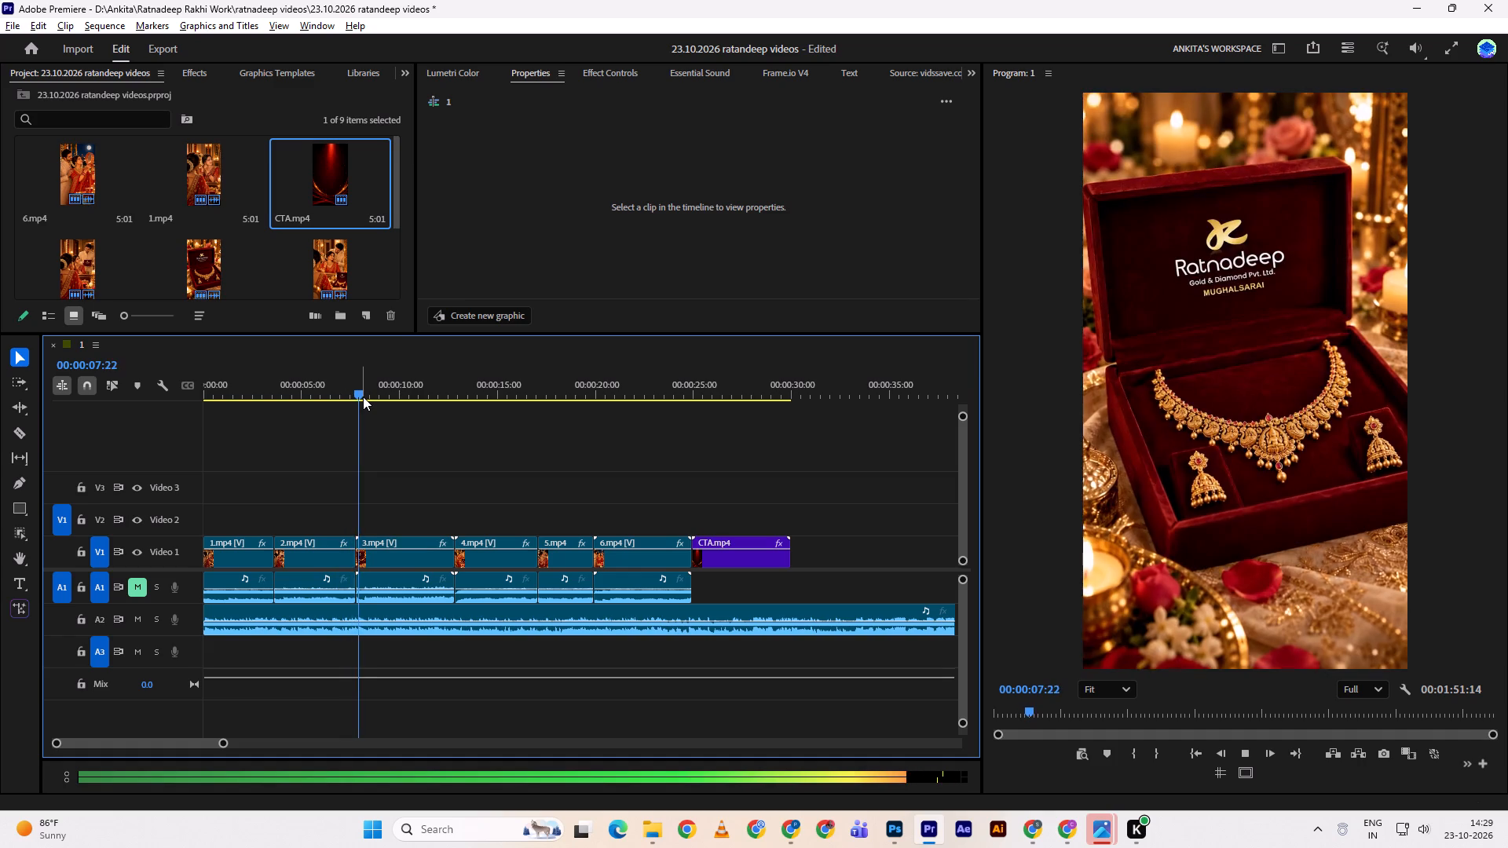
Add Animation Composer's Generated Light Leak 9 transition at the cut between 2.mp4 and 3.mp4, at 00:00:07:19.
drag(367, 393, 354, 391)
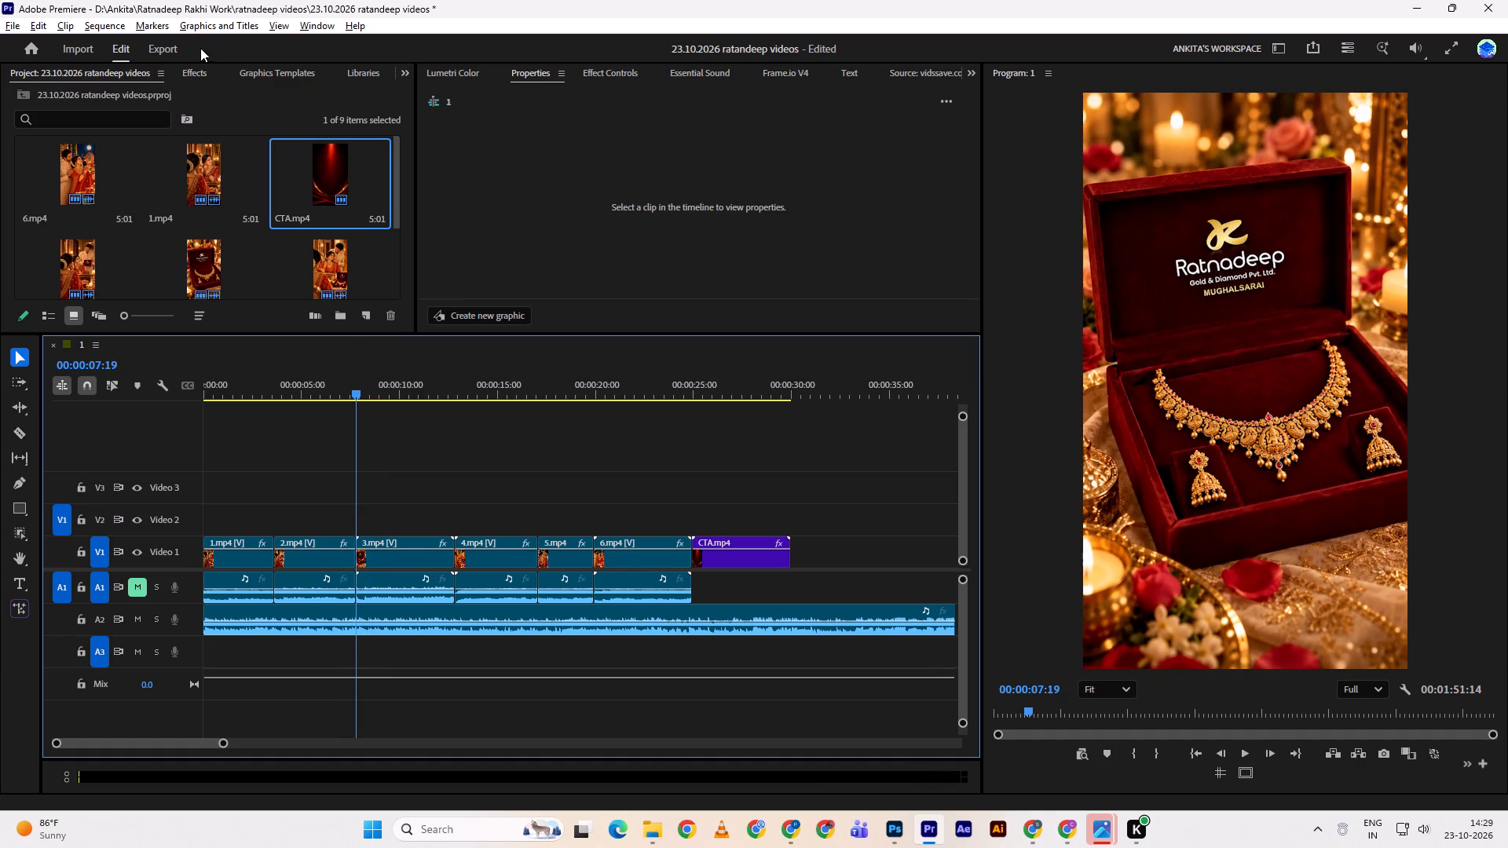
click(326, 22)
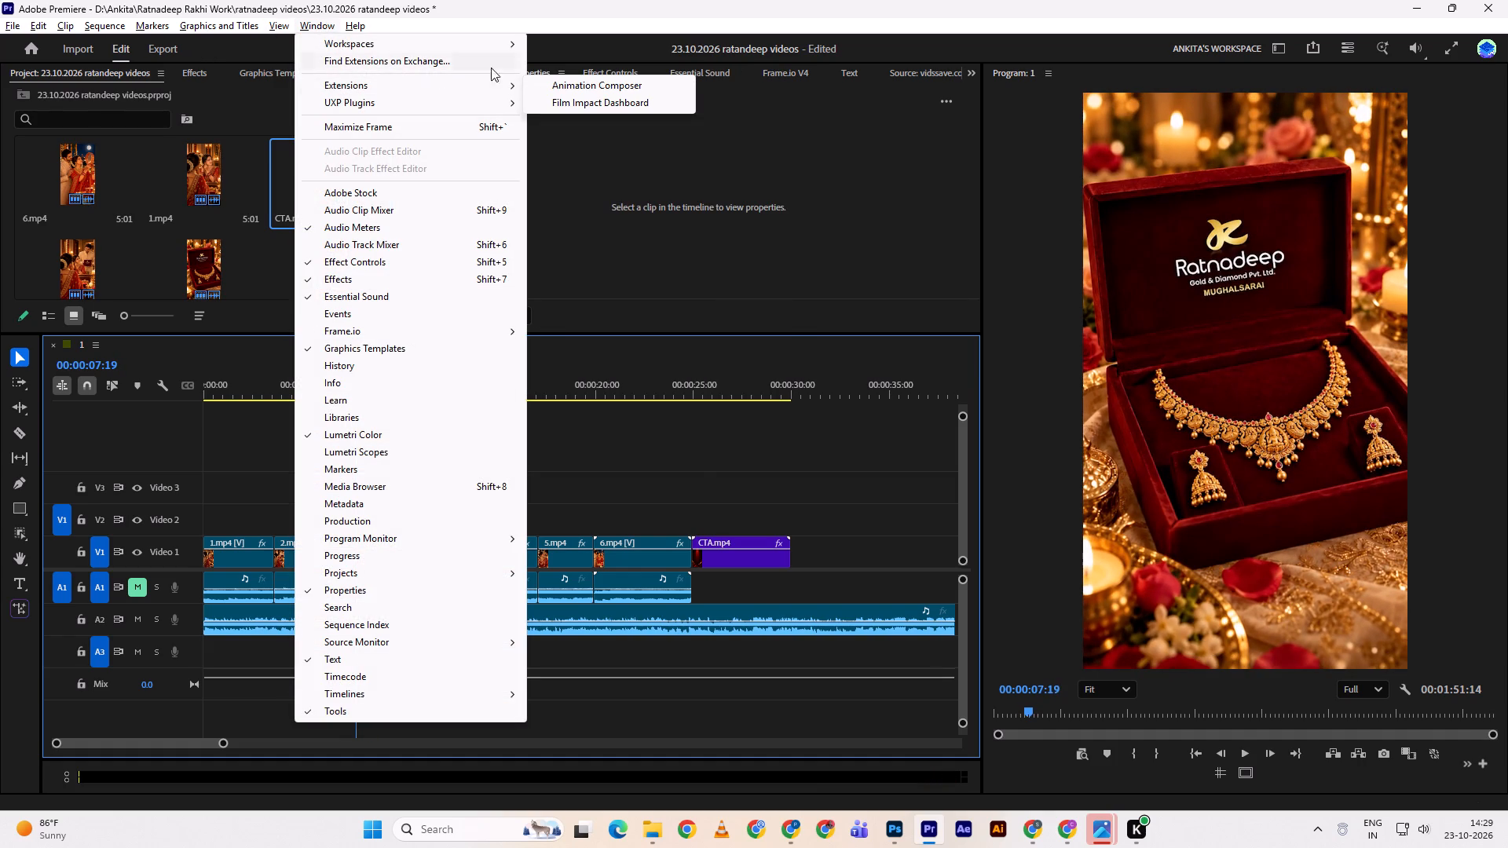
click(548, 82)
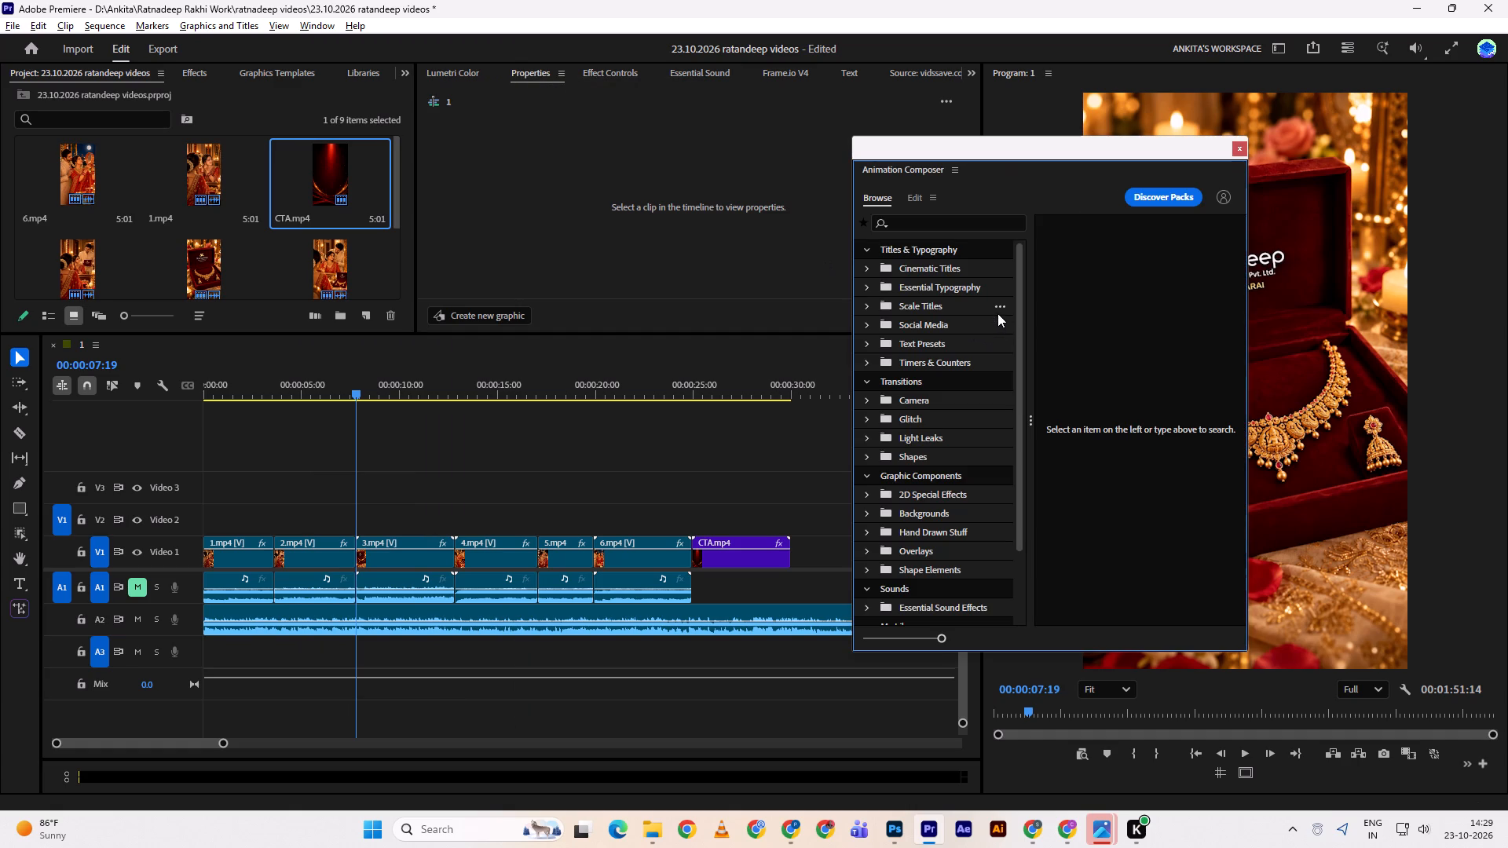
click(907, 400)
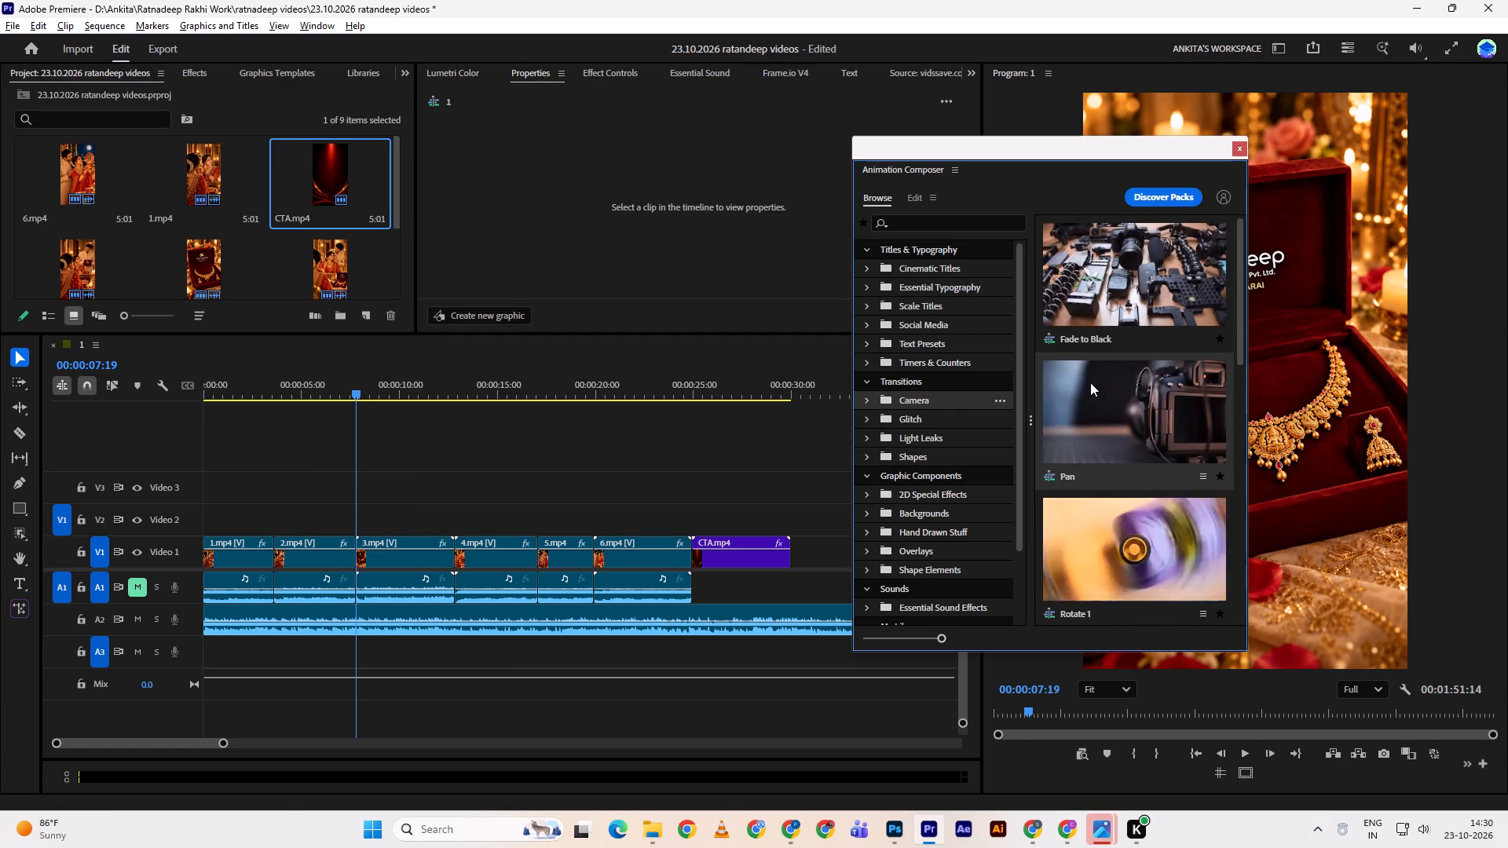
scroll(1095, 389, down, 3)
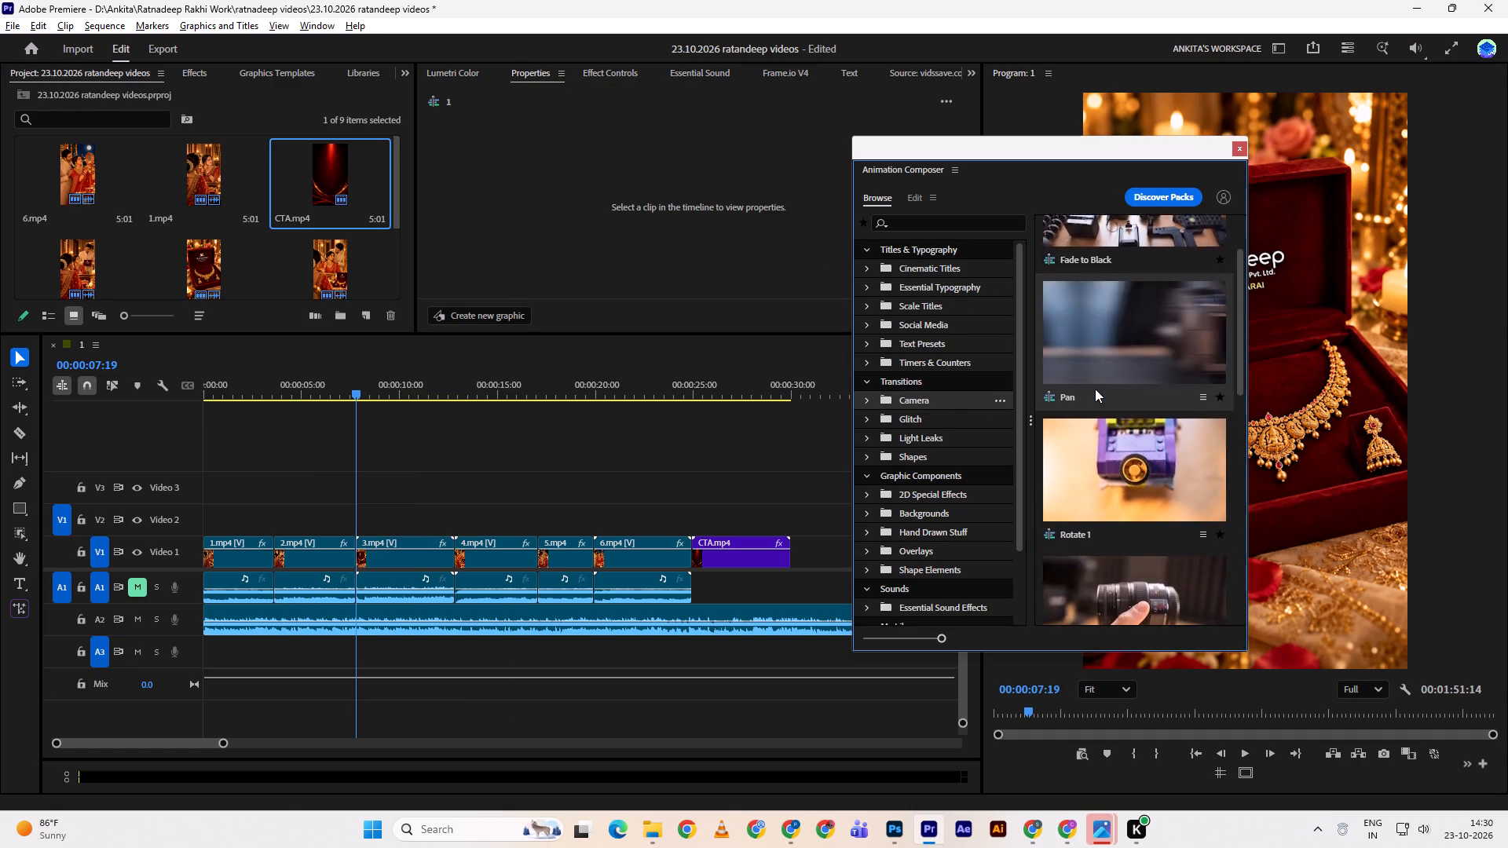
scroll(1095, 389, down, 1)
click(937, 434)
scroll(1118, 521, down, 5)
click(1133, 537)
scroll(1133, 537, down, 4)
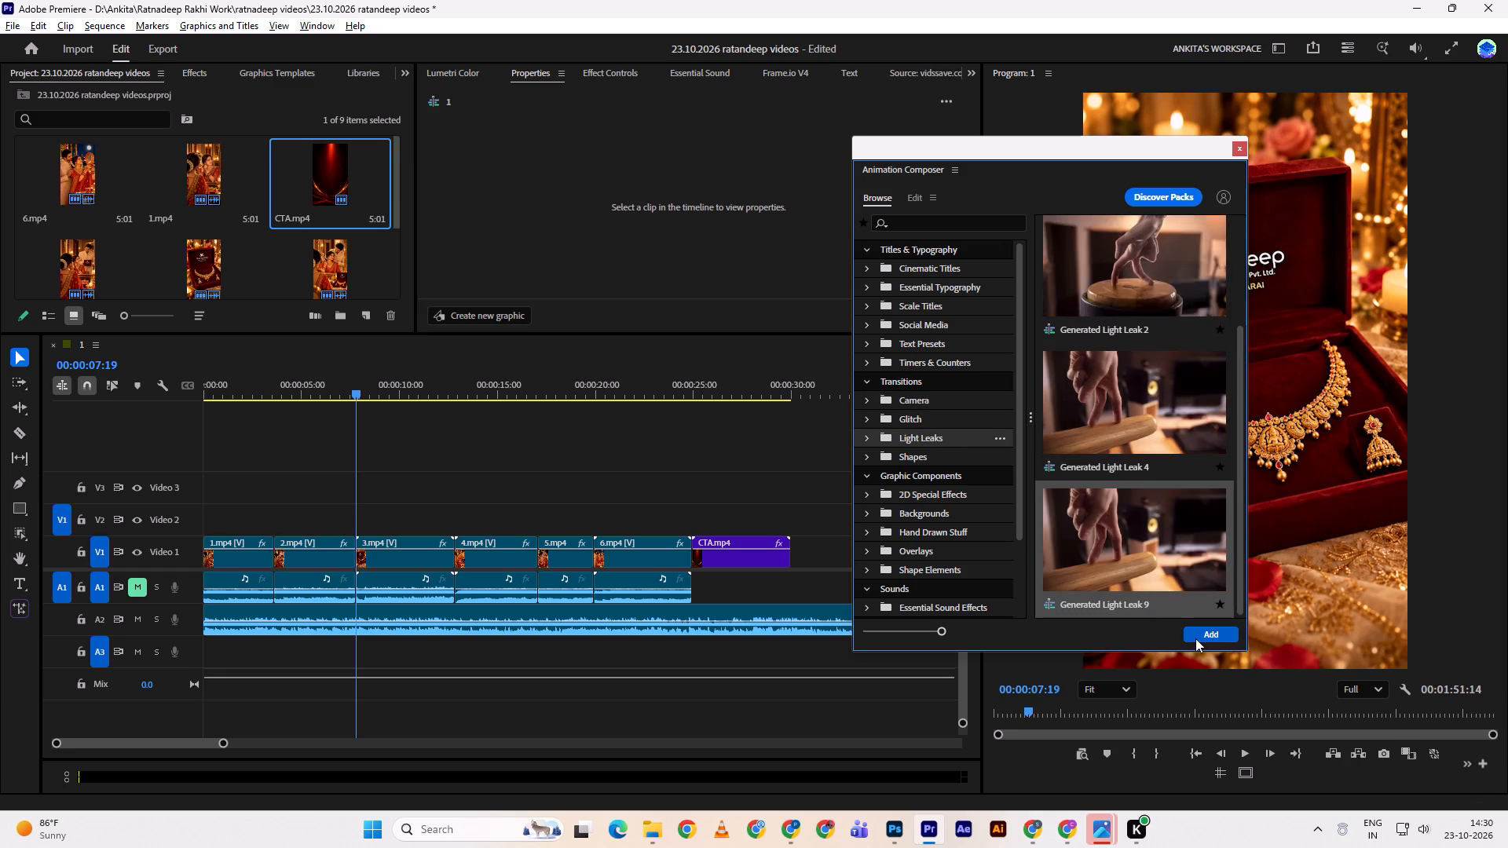
click(1140, 548)
click(1155, 571)
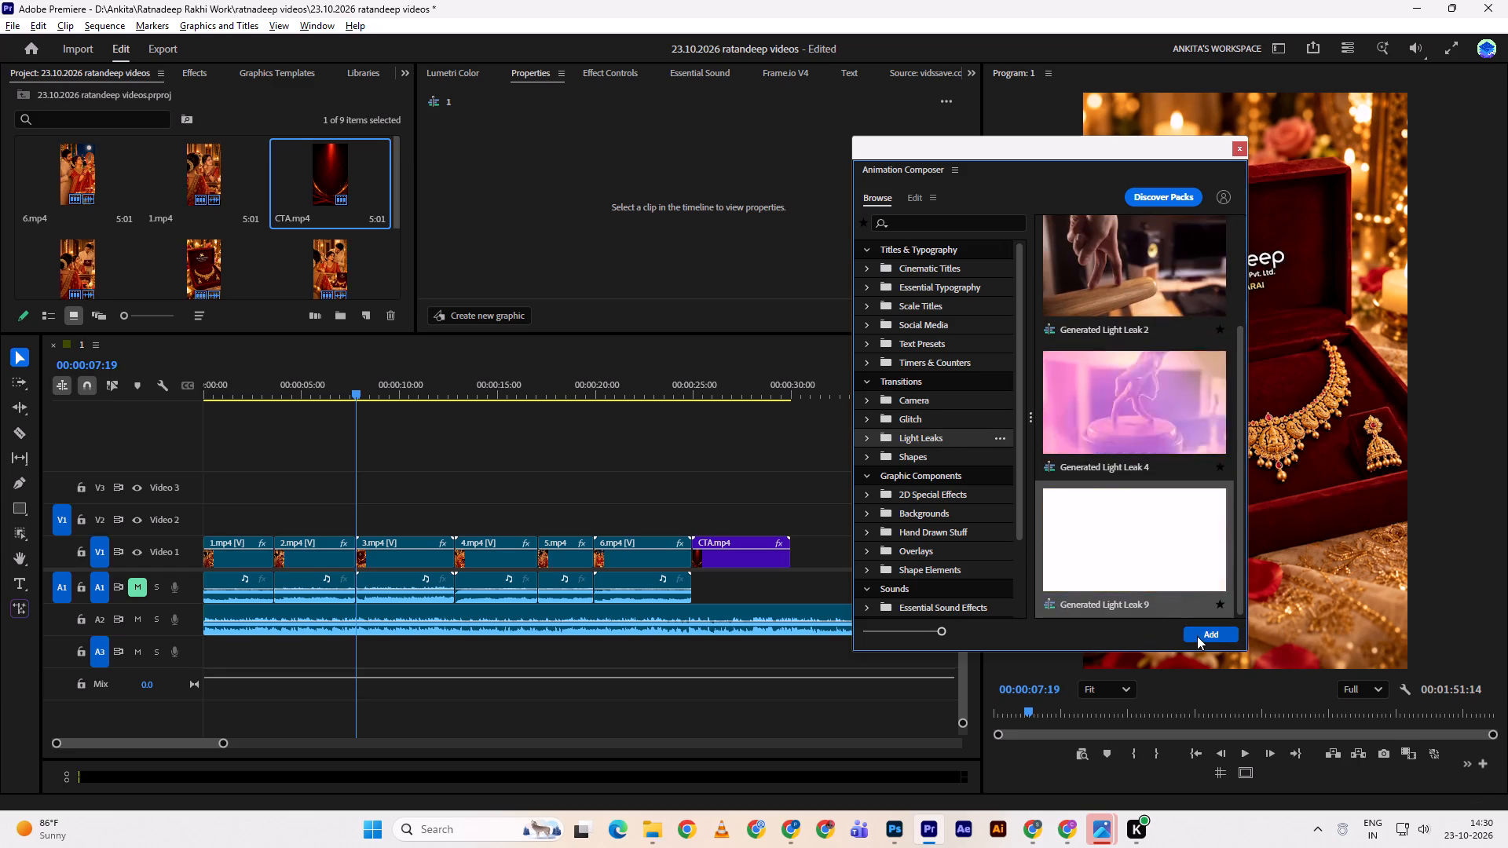
click(1197, 636)
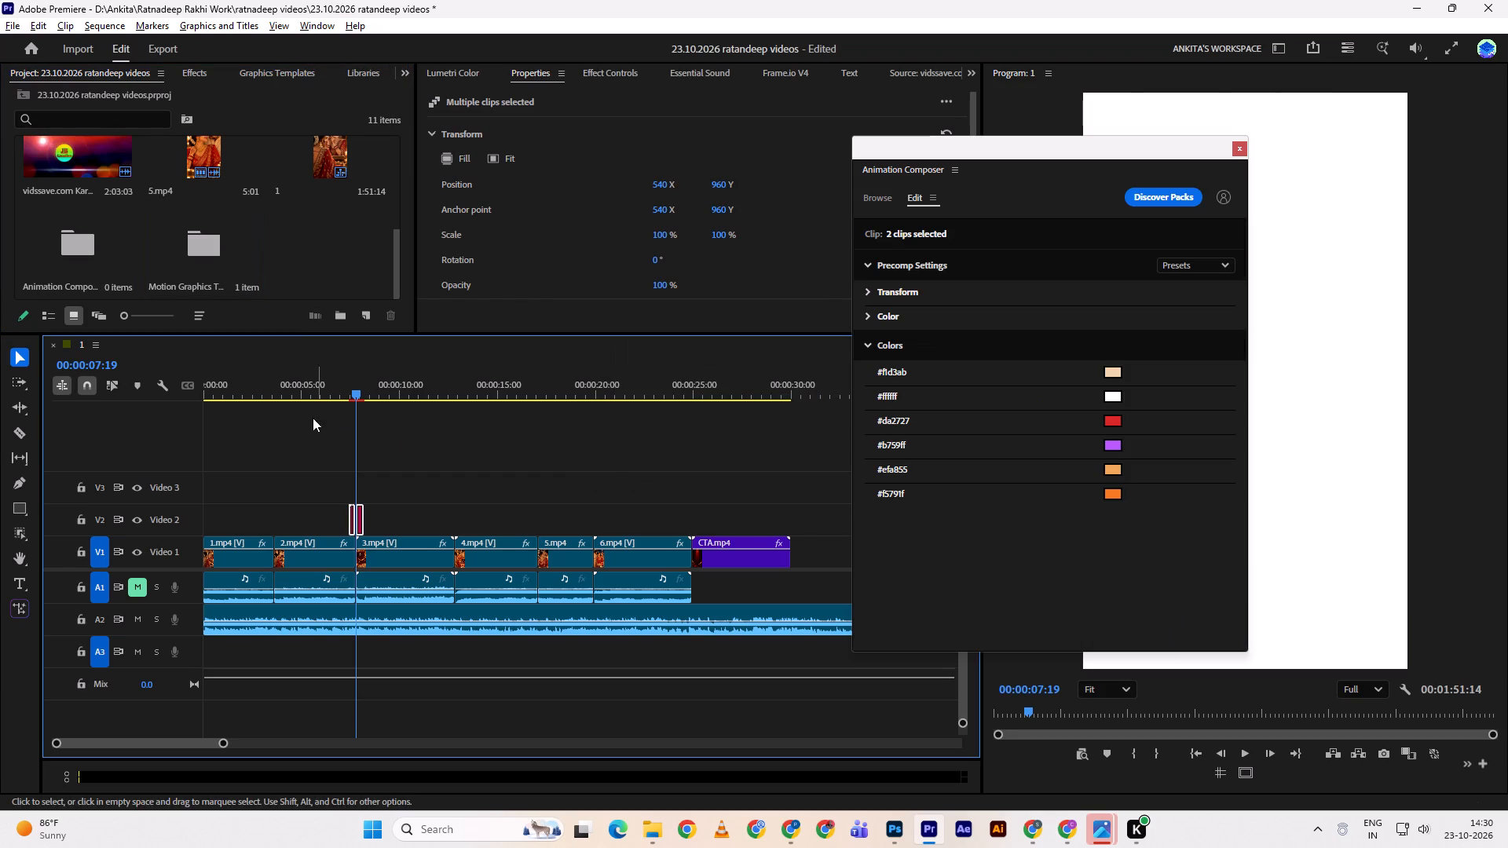
Move and shrink the Animation Composer window clear of the timeline, and play the sequence from 00:00:06:09 across the light leak into 4.mp4.
drag(351, 388, 330, 386)
drag(1111, 146, 749, 73)
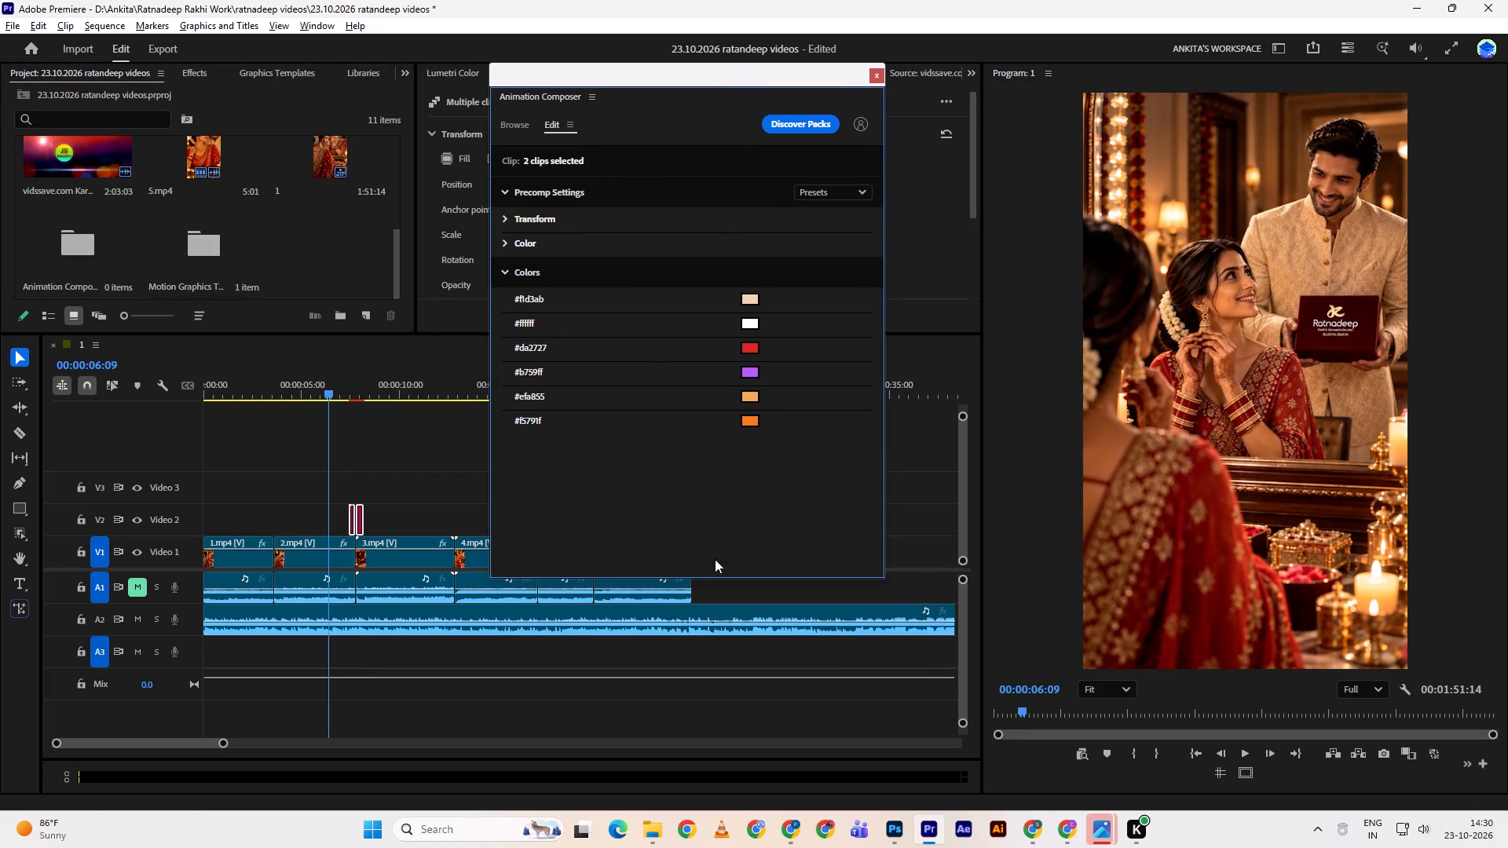
drag(711, 579, 708, 364)
key(space)
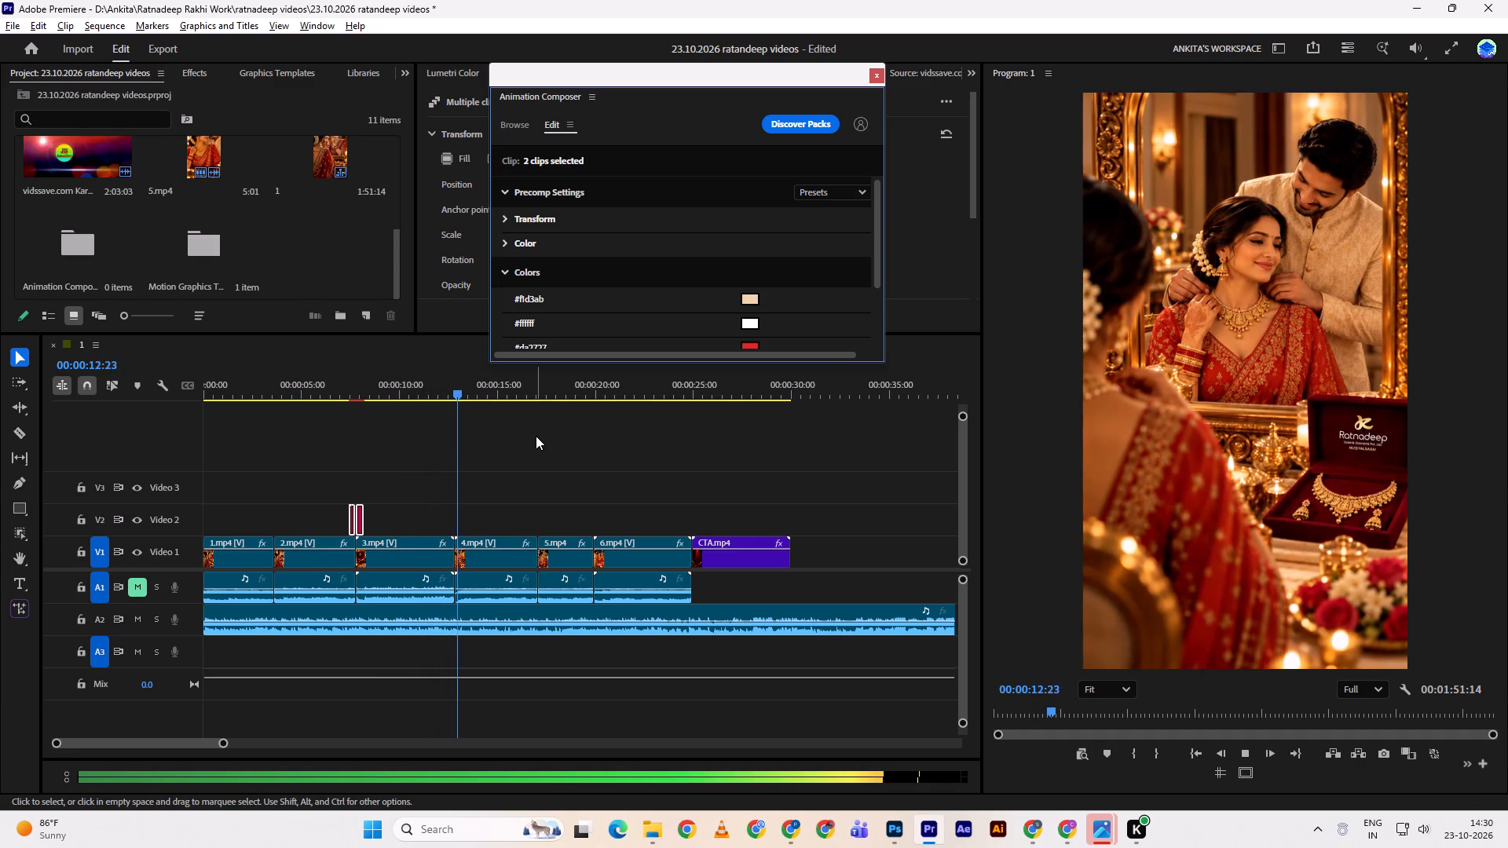
key(space)
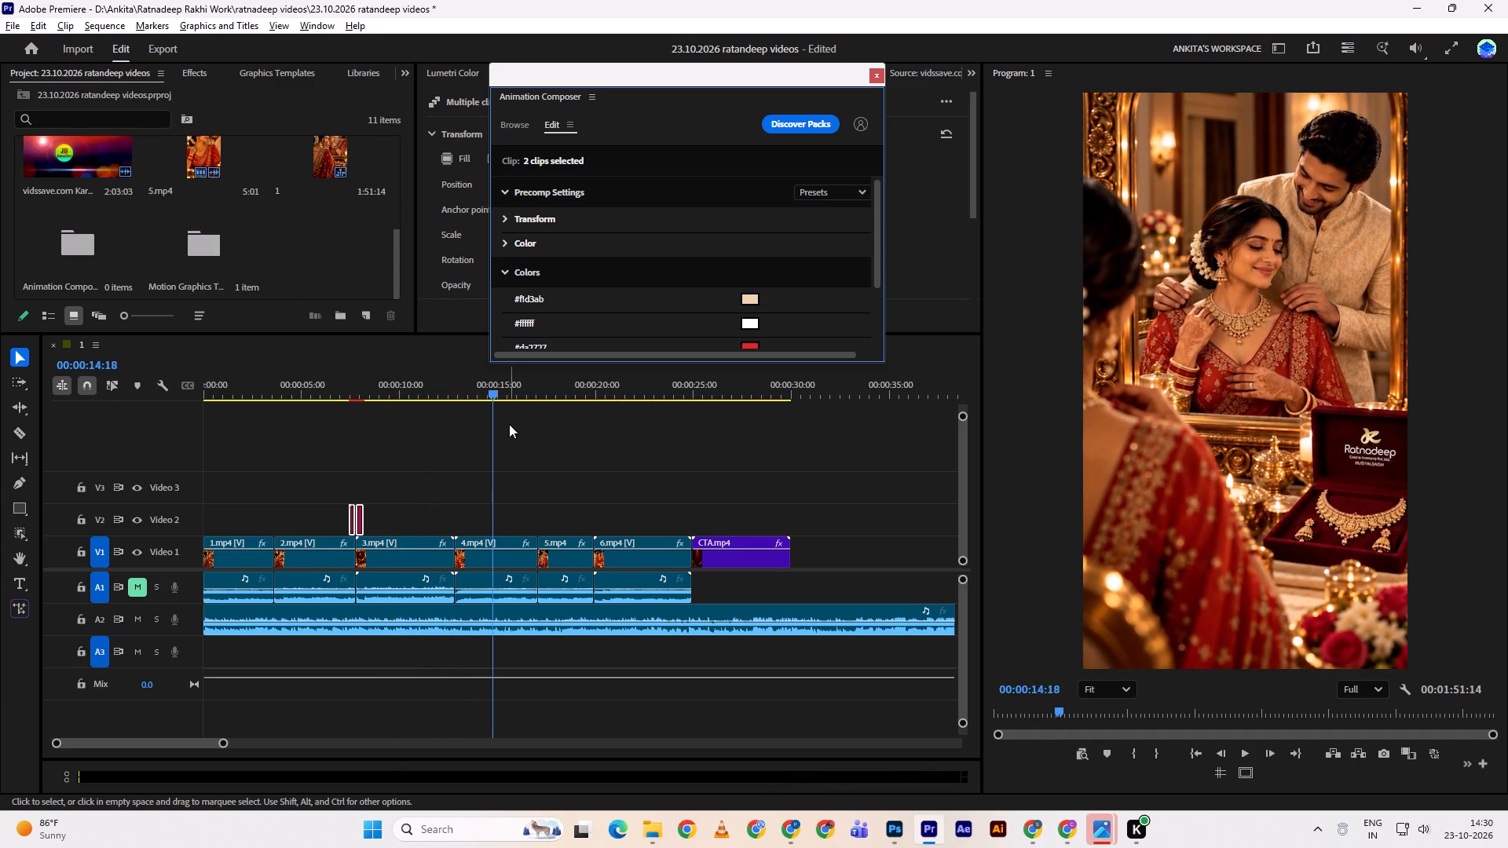
Duplicate the light leak transition on Video 2 over the cut between 3.mp4 and 4.mp4, at 00:00:12:20.
shift+drag(485, 400, 465, 391)
drag(489, 389, 448, 388)
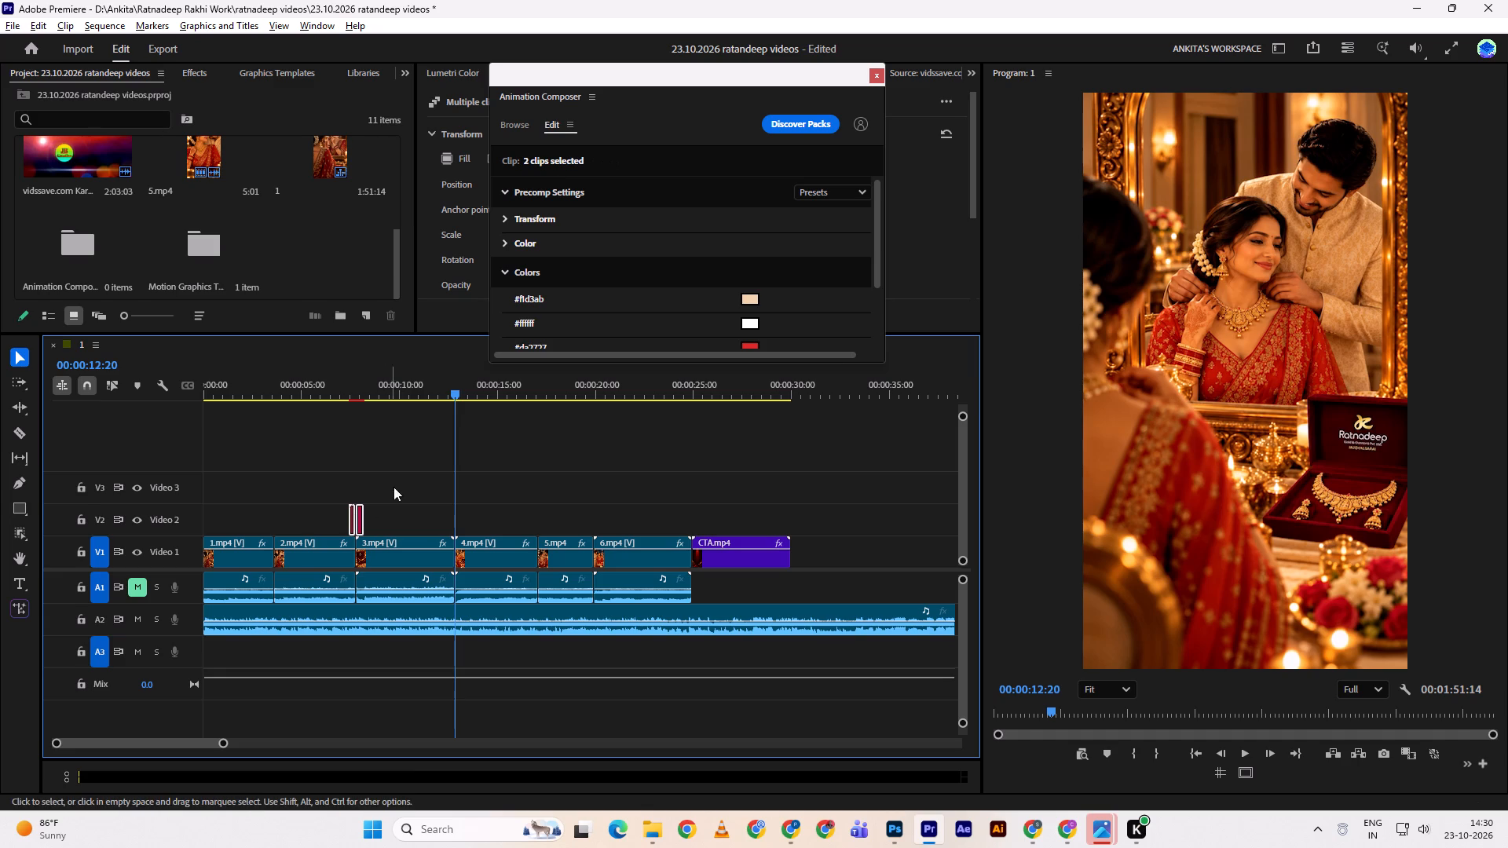
alt+drag(361, 526, 463, 526)
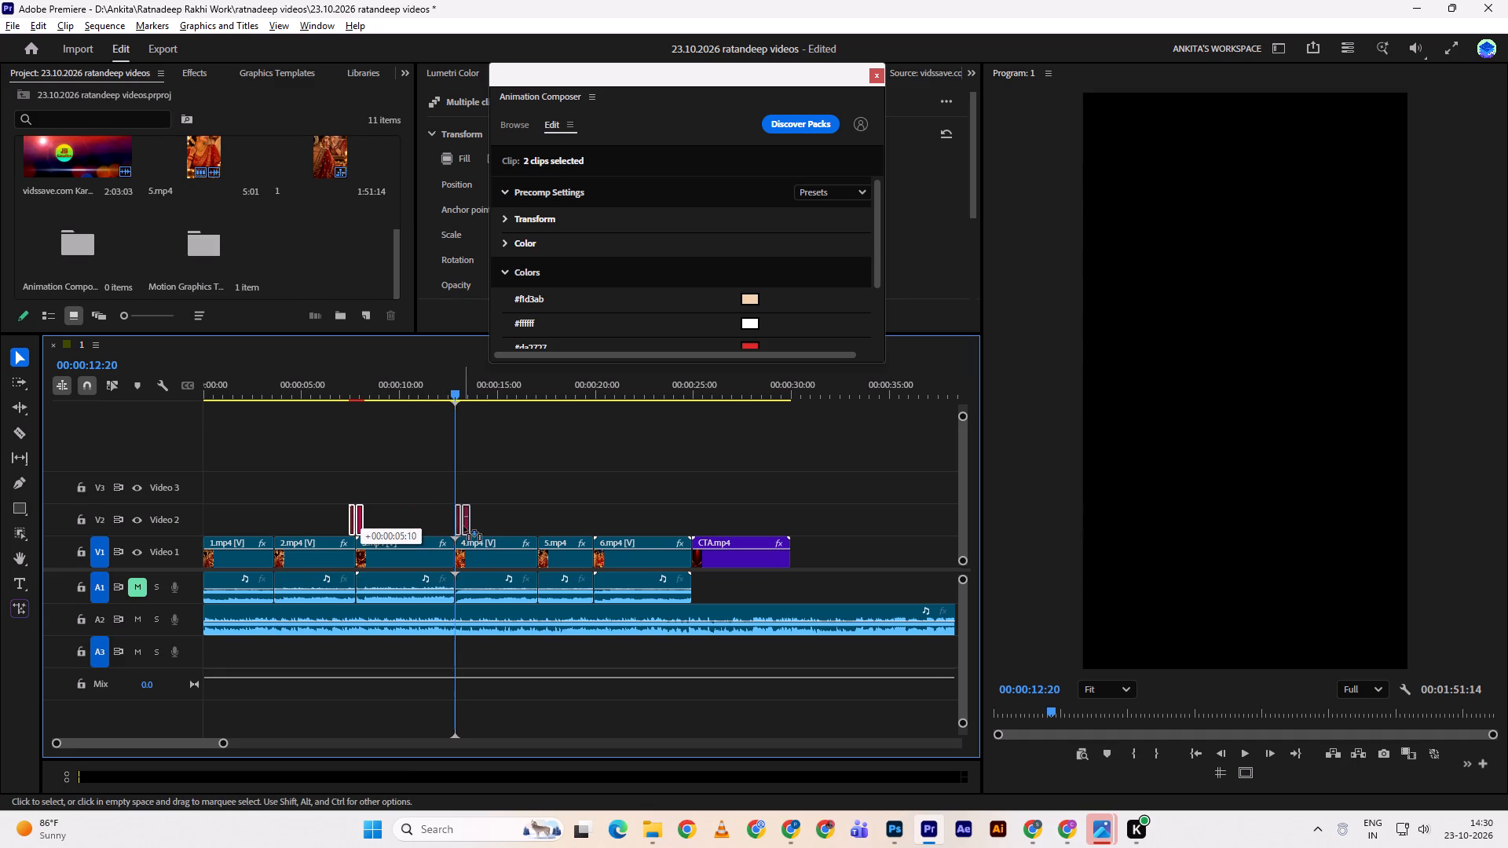
alt+drag(463, 526, 458, 523)
Play and scrub the sequence across the light leak transition between 3.mp4 and 4.mp4.
drag(452, 382, 442, 386)
click(497, 465)
key(space)
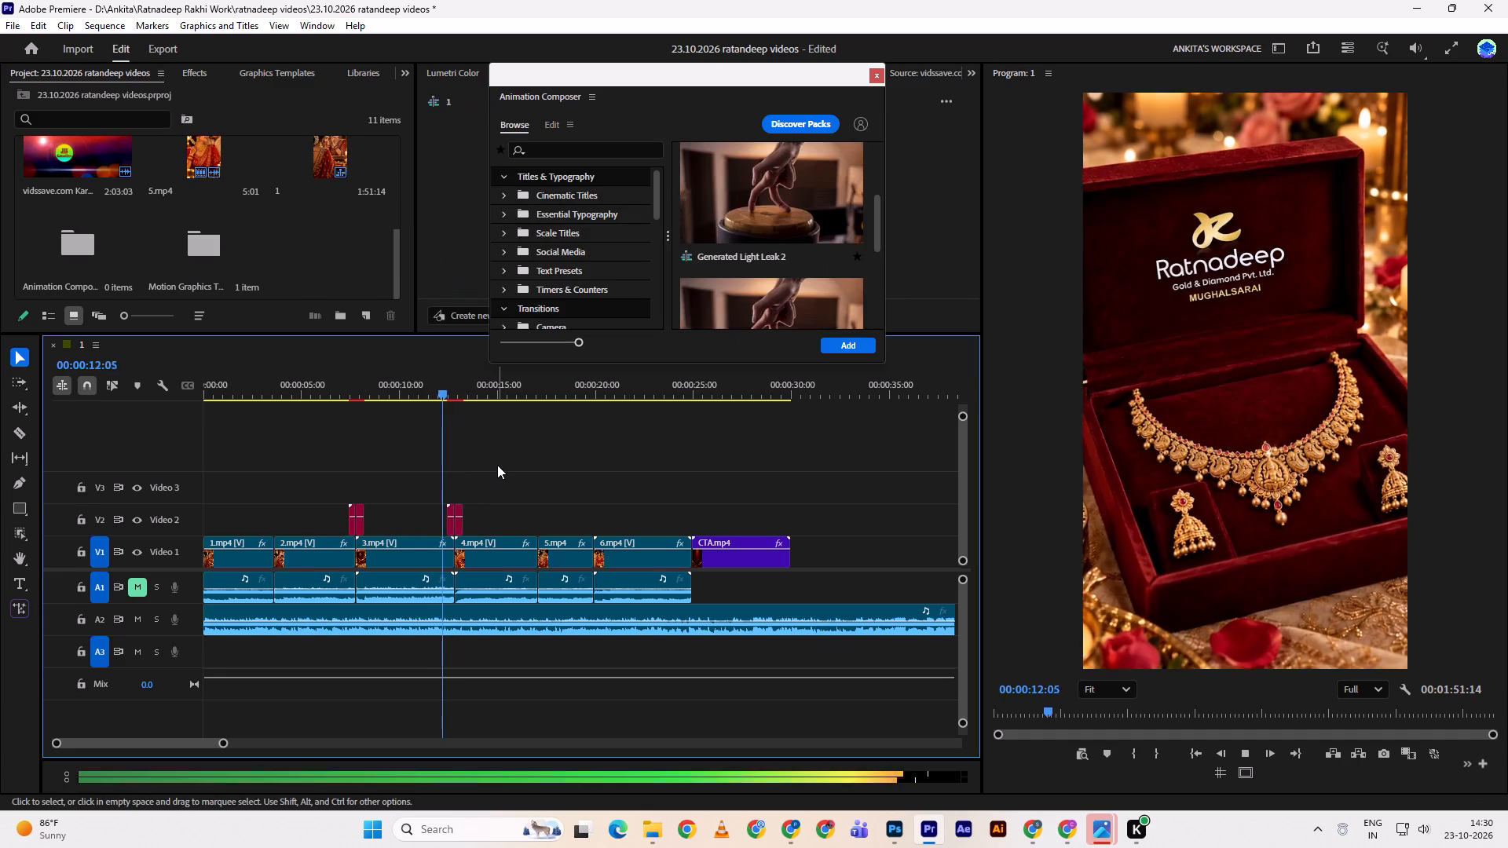
drag(467, 386, 467, 386)
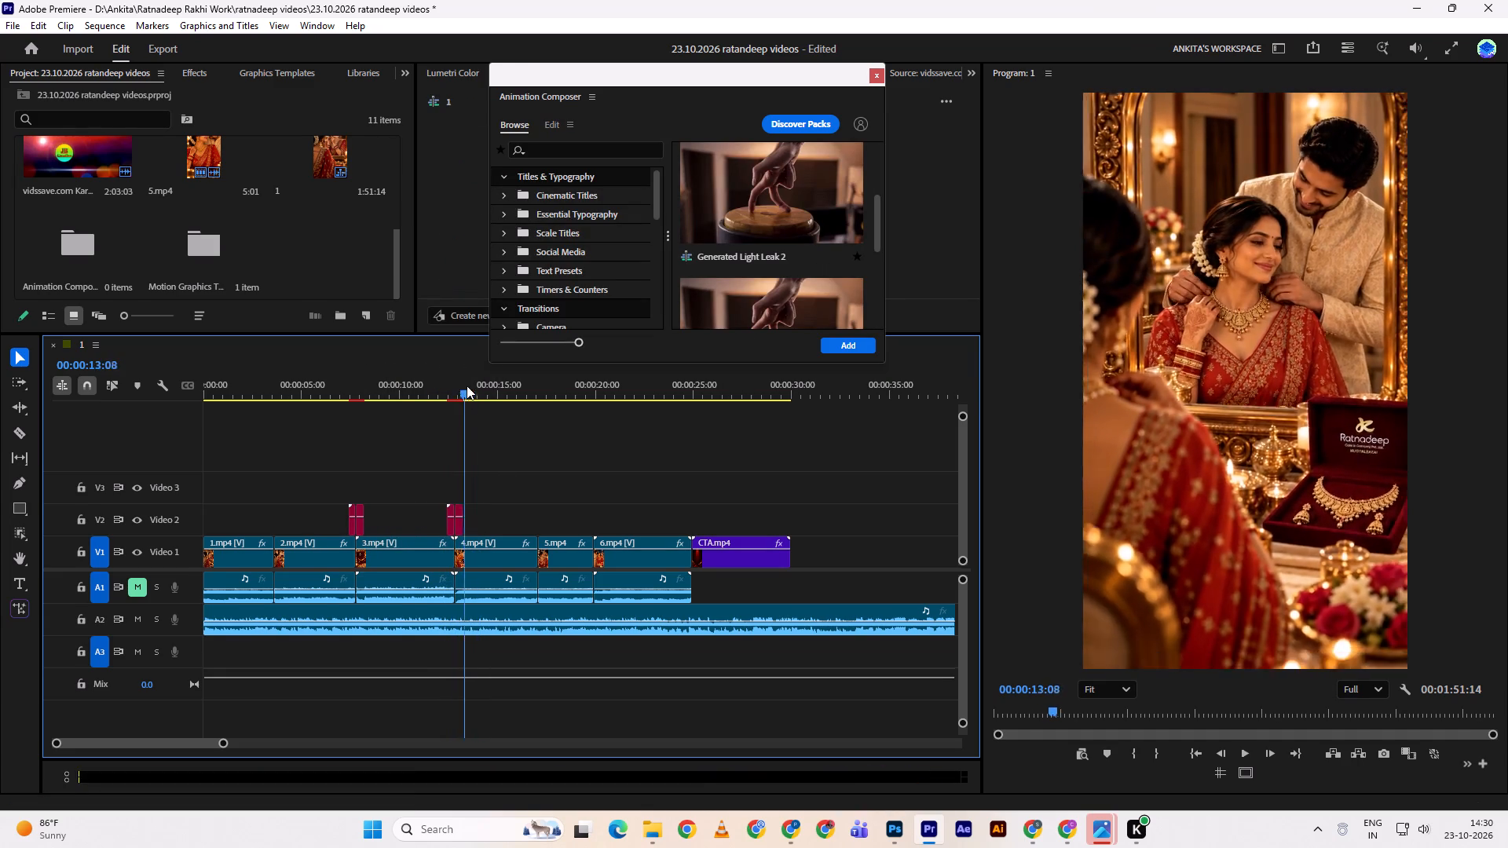
drag(467, 386, 450, 410)
key(space)
key(space)
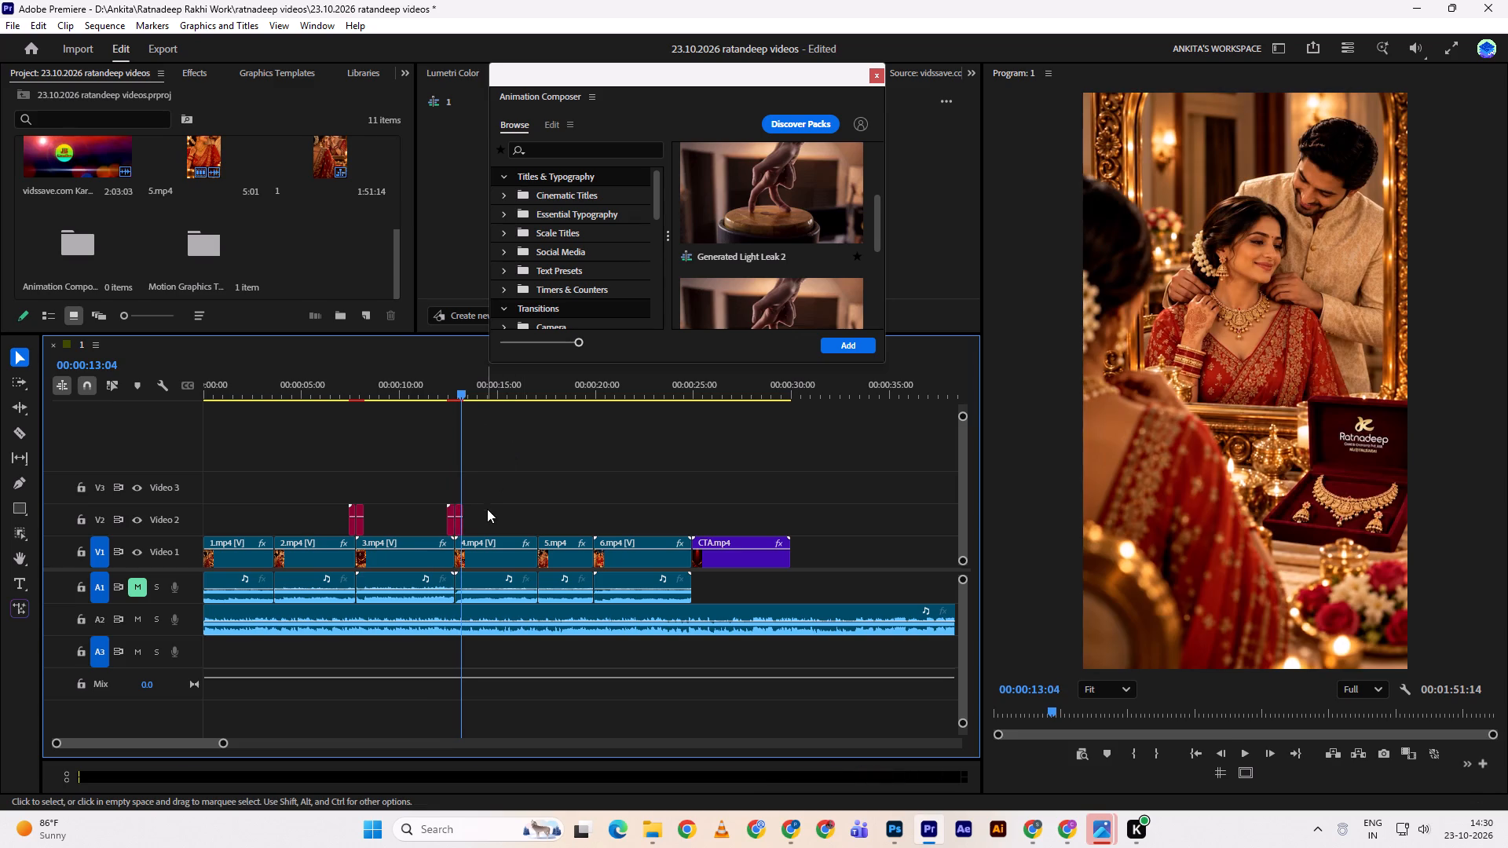
drag(487, 513, 441, 520)
click(441, 520)
drag(490, 525, 444, 528)
click(444, 528)
drag(478, 517, 438, 520)
click(438, 520)
drag(493, 521, 465, 523)
drag(465, 523, 442, 524)
alt+drag(459, 526, 677, 518)
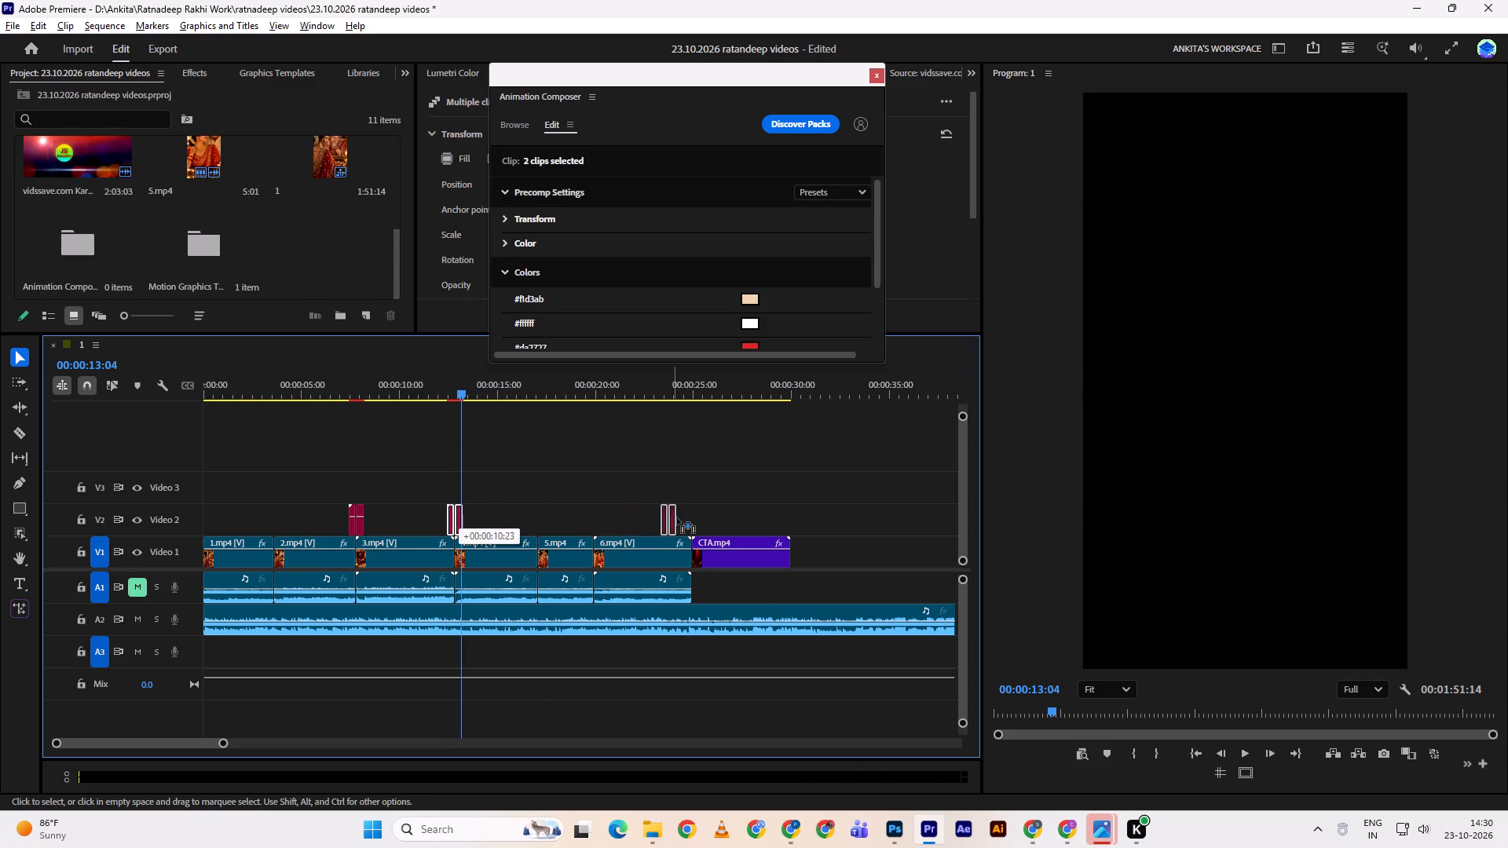
alt+drag(677, 518, 694, 517)
alt+click(694, 517)
key(space)
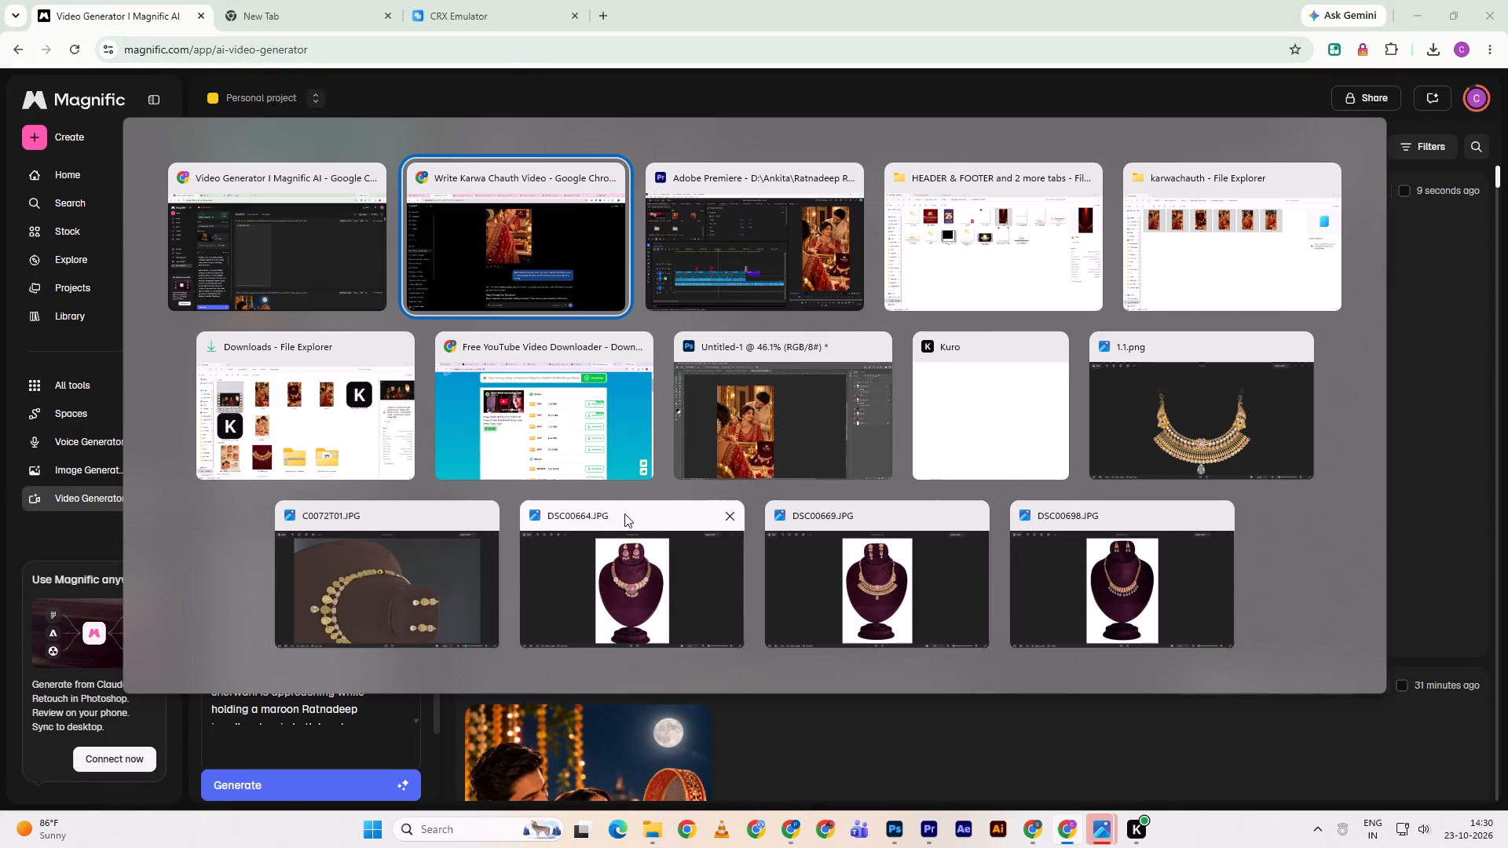
key(alt+Tab)
Close the Animation Composer window, and add a Cross Dissolve at the cut between 4.mp4 and 5.mp4, playing it back.
key(space)
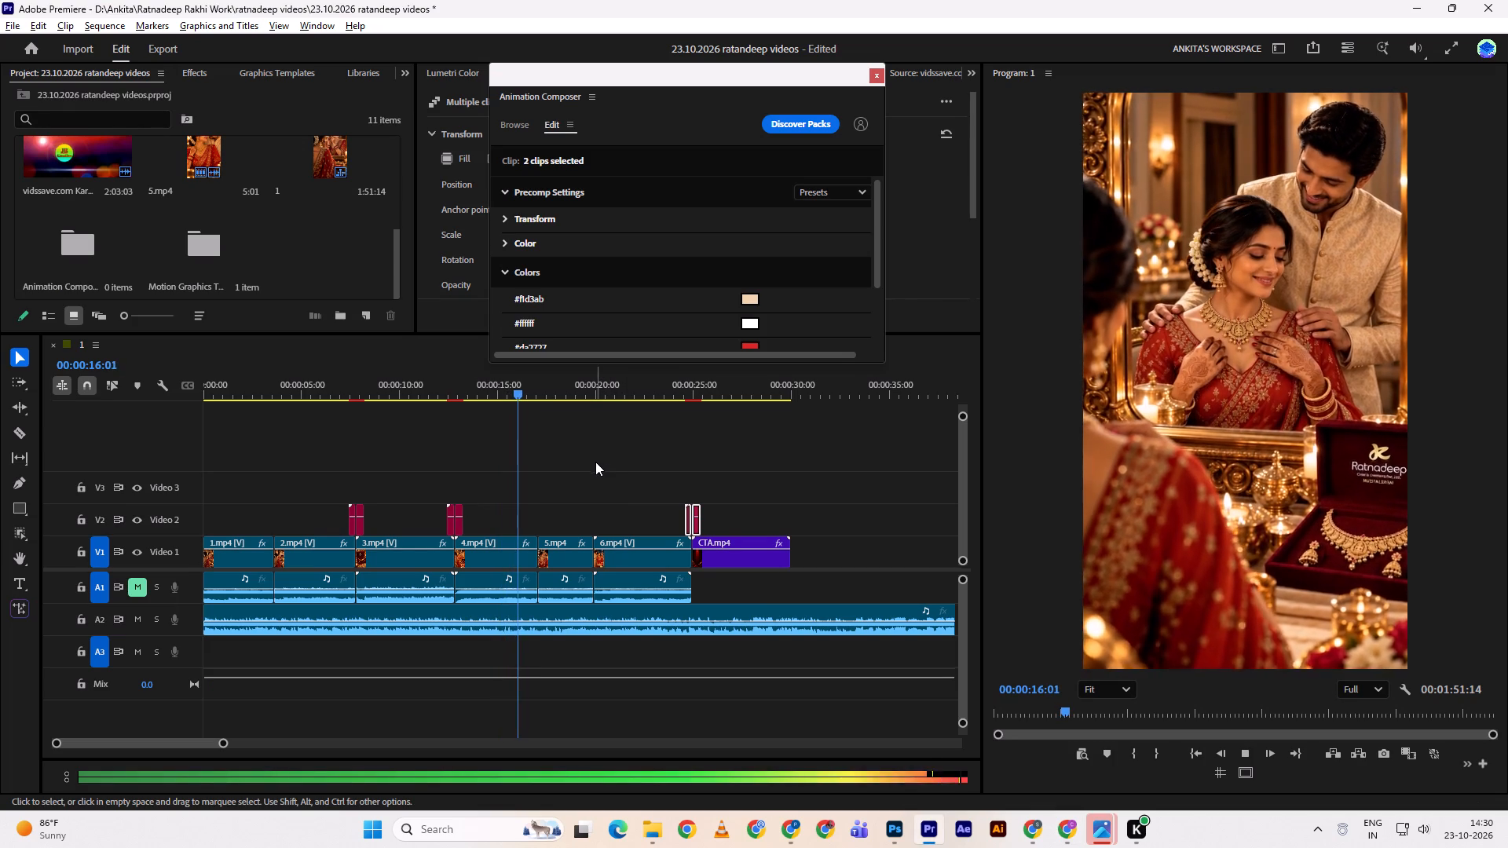
shift+drag(551, 390, 533, 394)
double_click(879, 74)
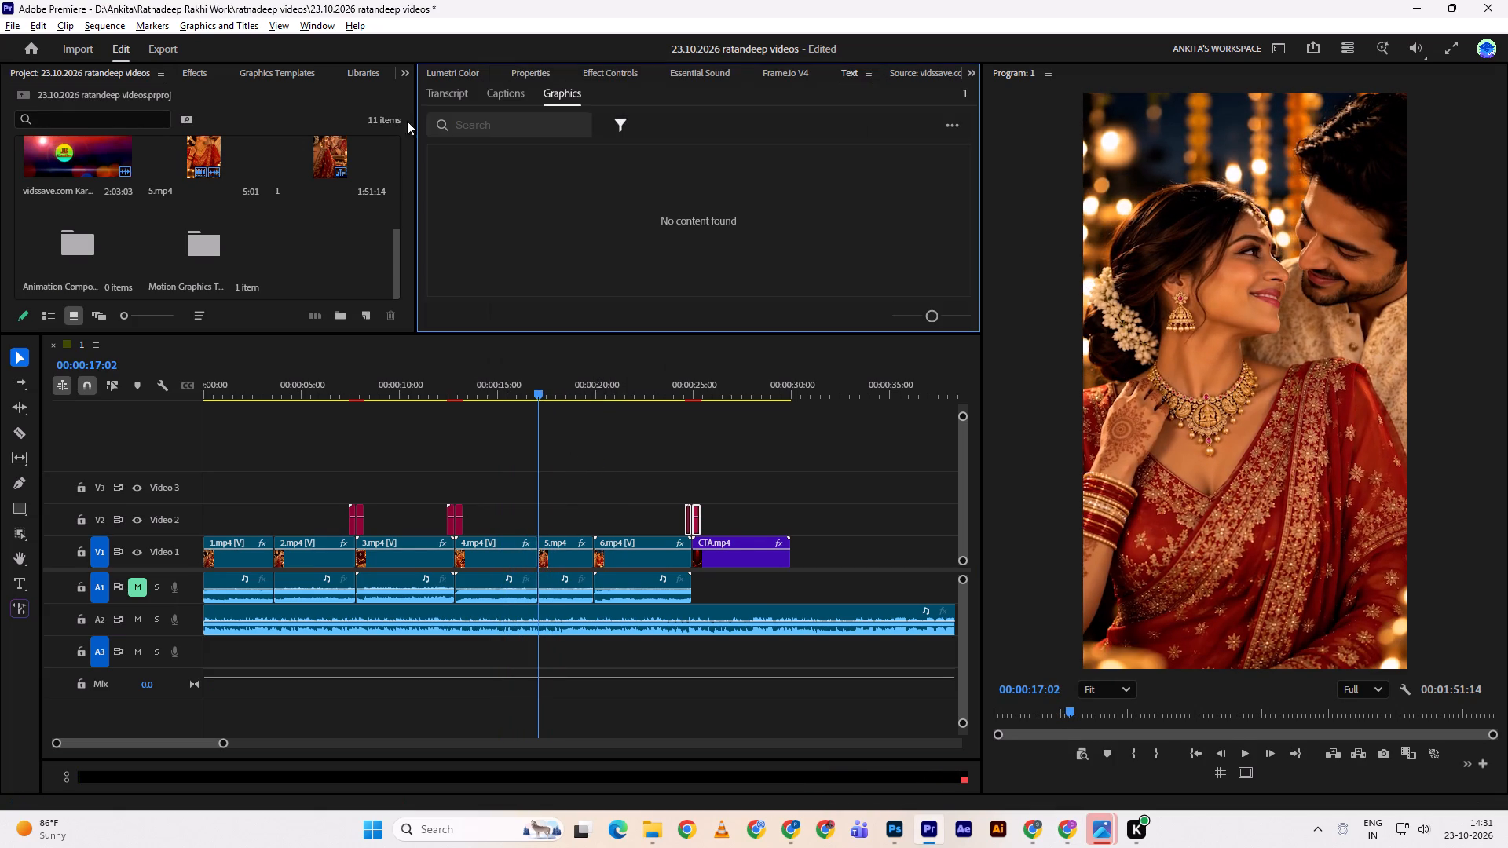
click(194, 60)
double_click(184, 73)
double_click(125, 102)
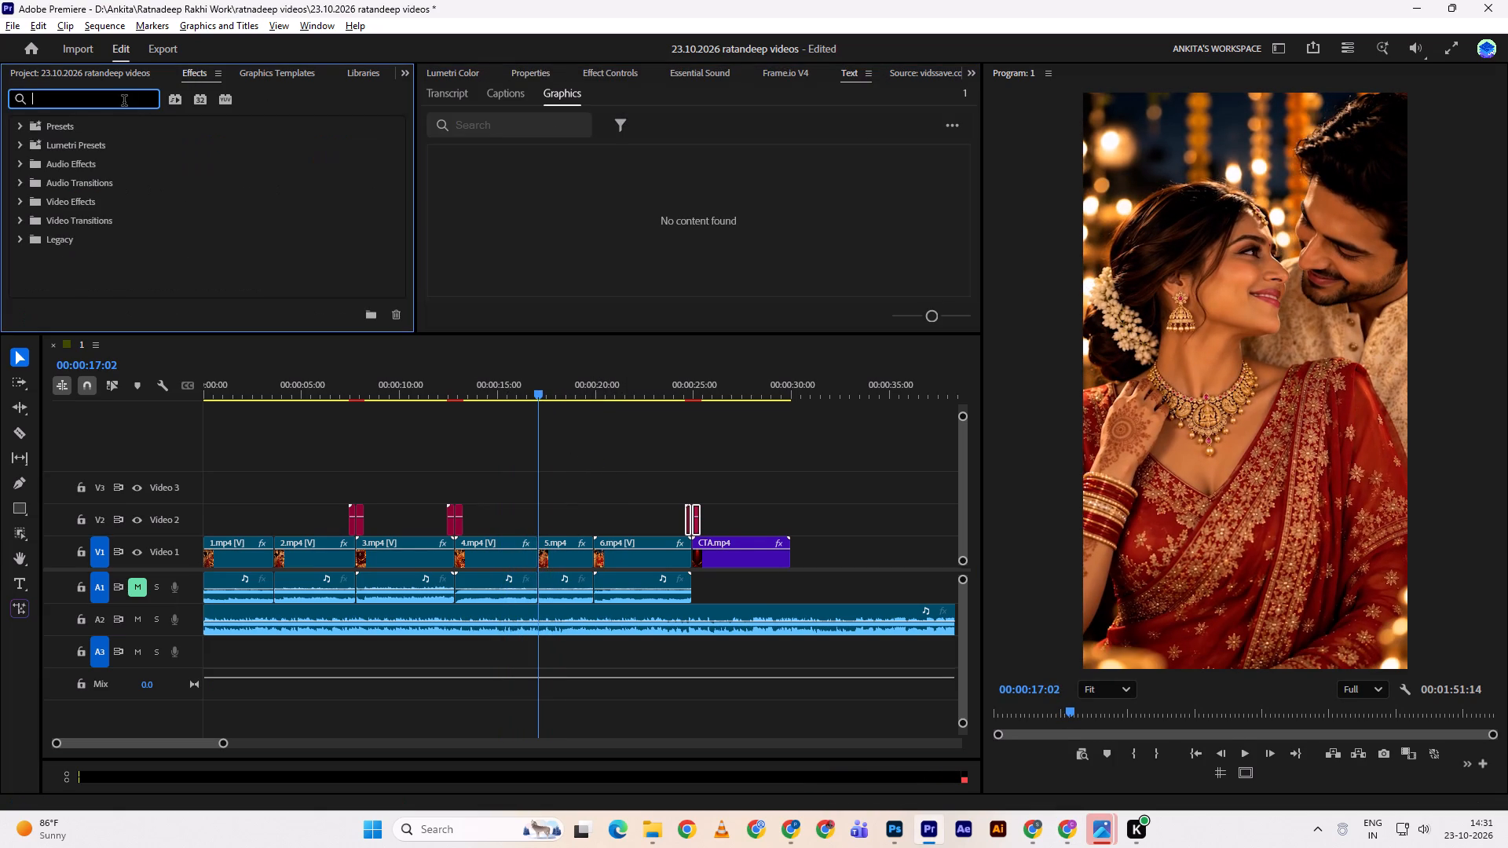
text(cross d)
scroll(189, 232, down, 4)
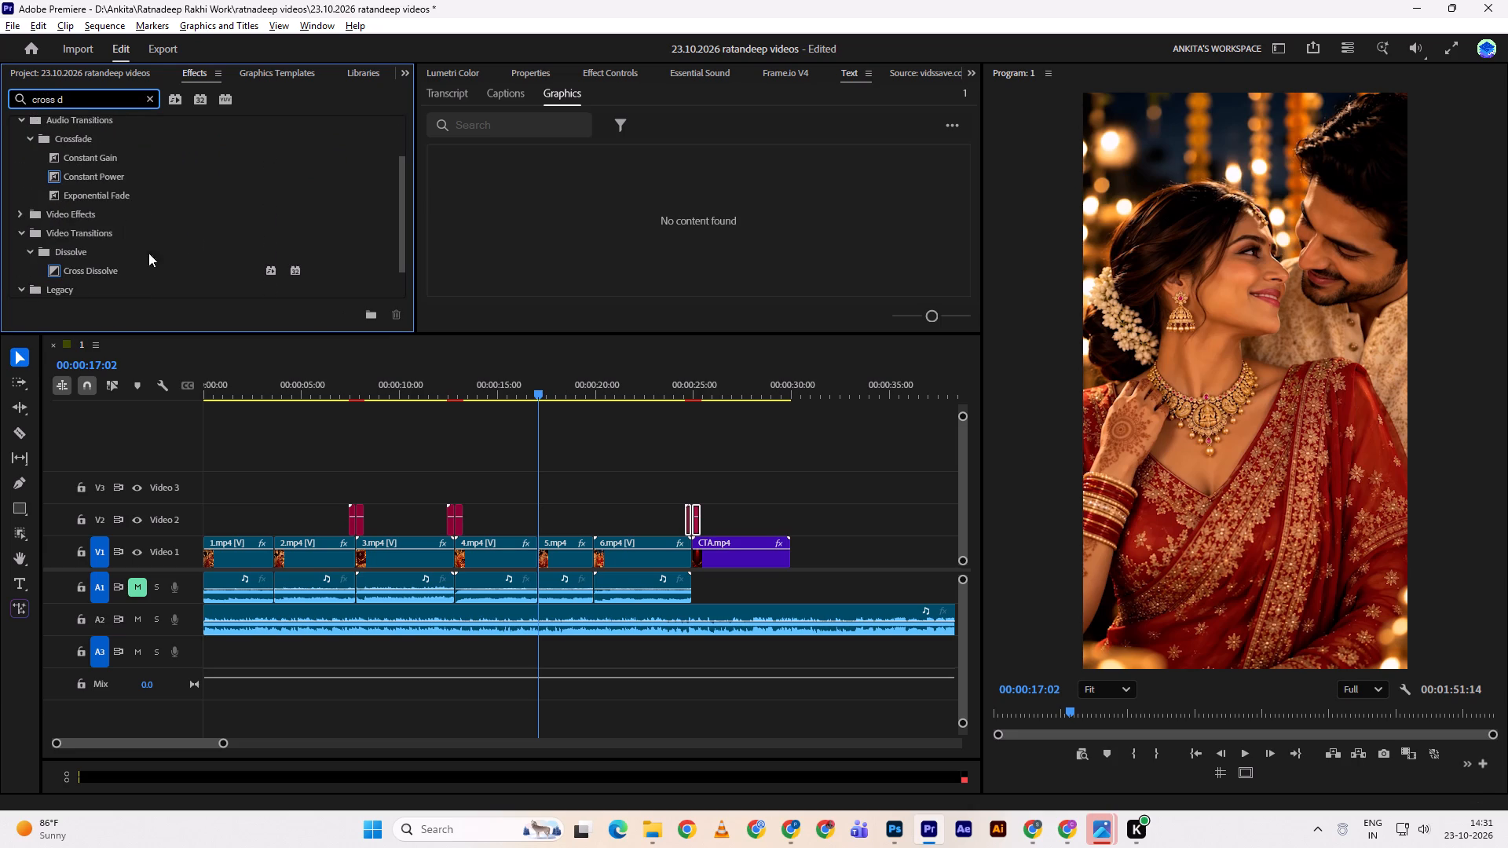
drag(119, 269, 536, 550)
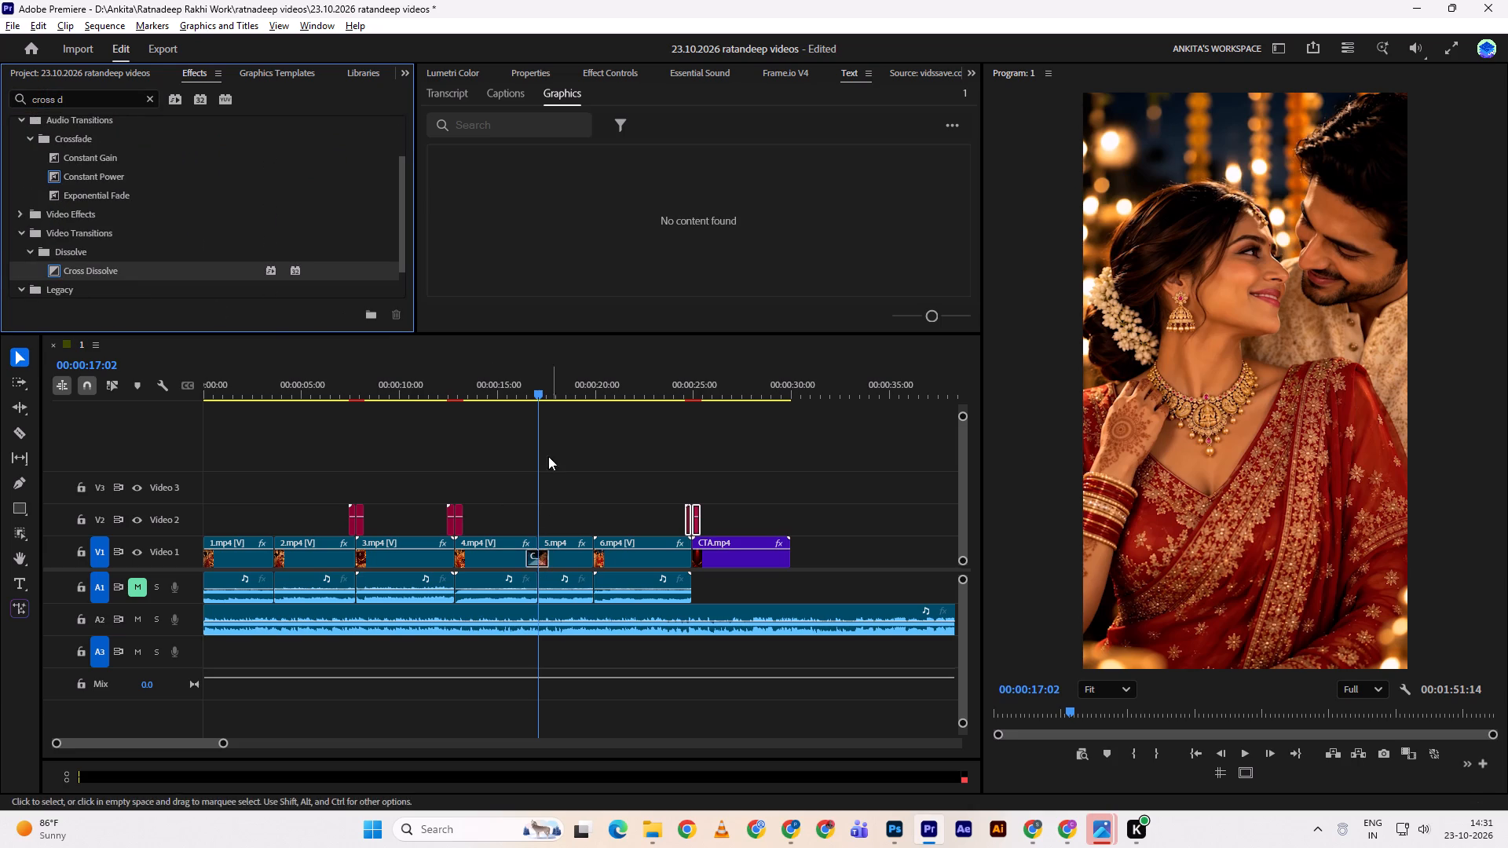
click(533, 385)
key(space)
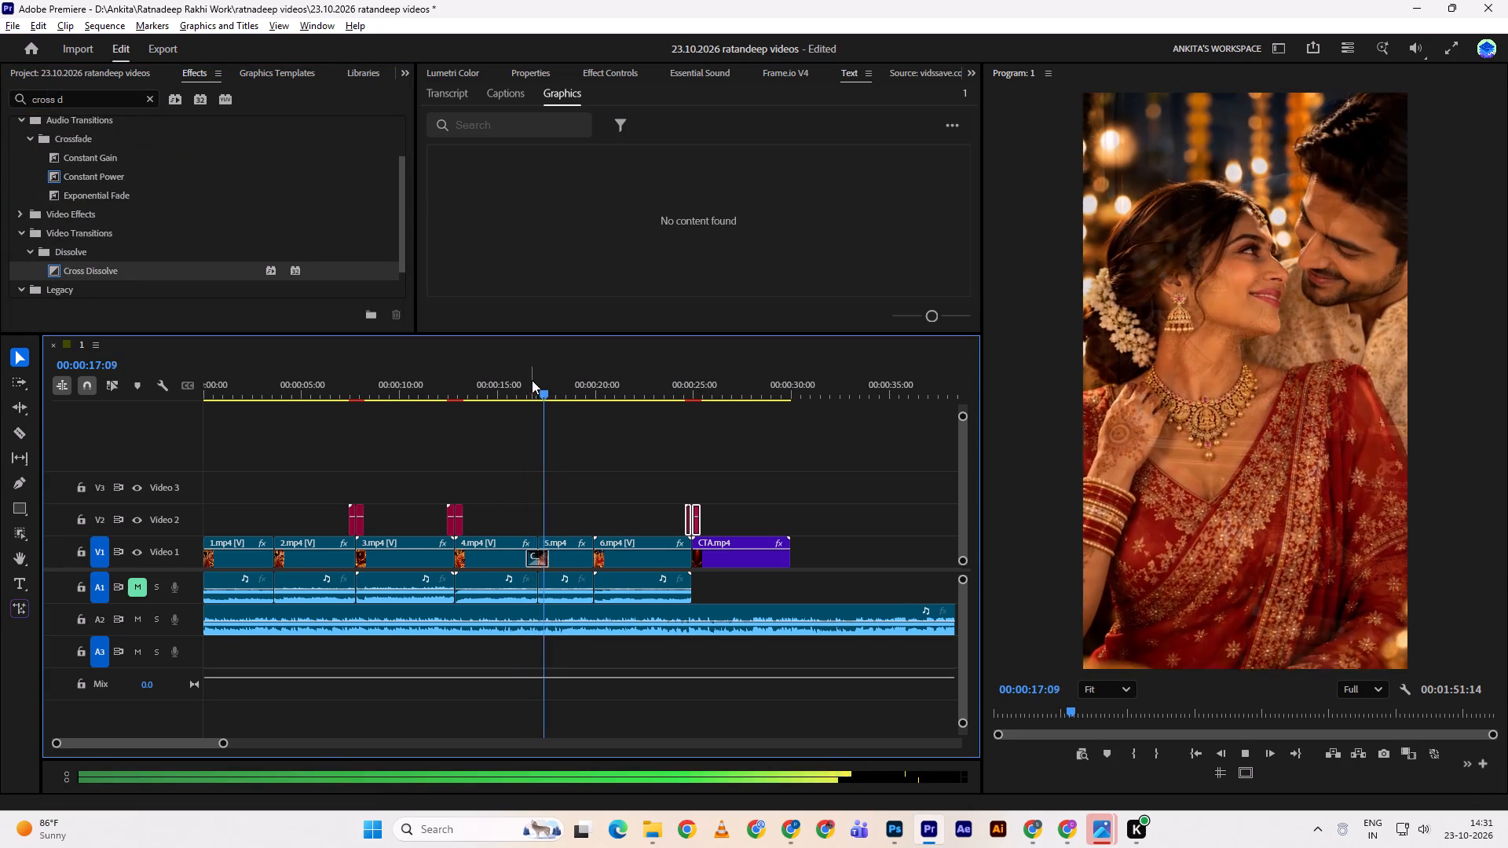
key(space)
Set the duration of the Cross Dissolve between 4.mp4 and 5.mp4 to 00:00:00:20.
triple_click(538, 560)
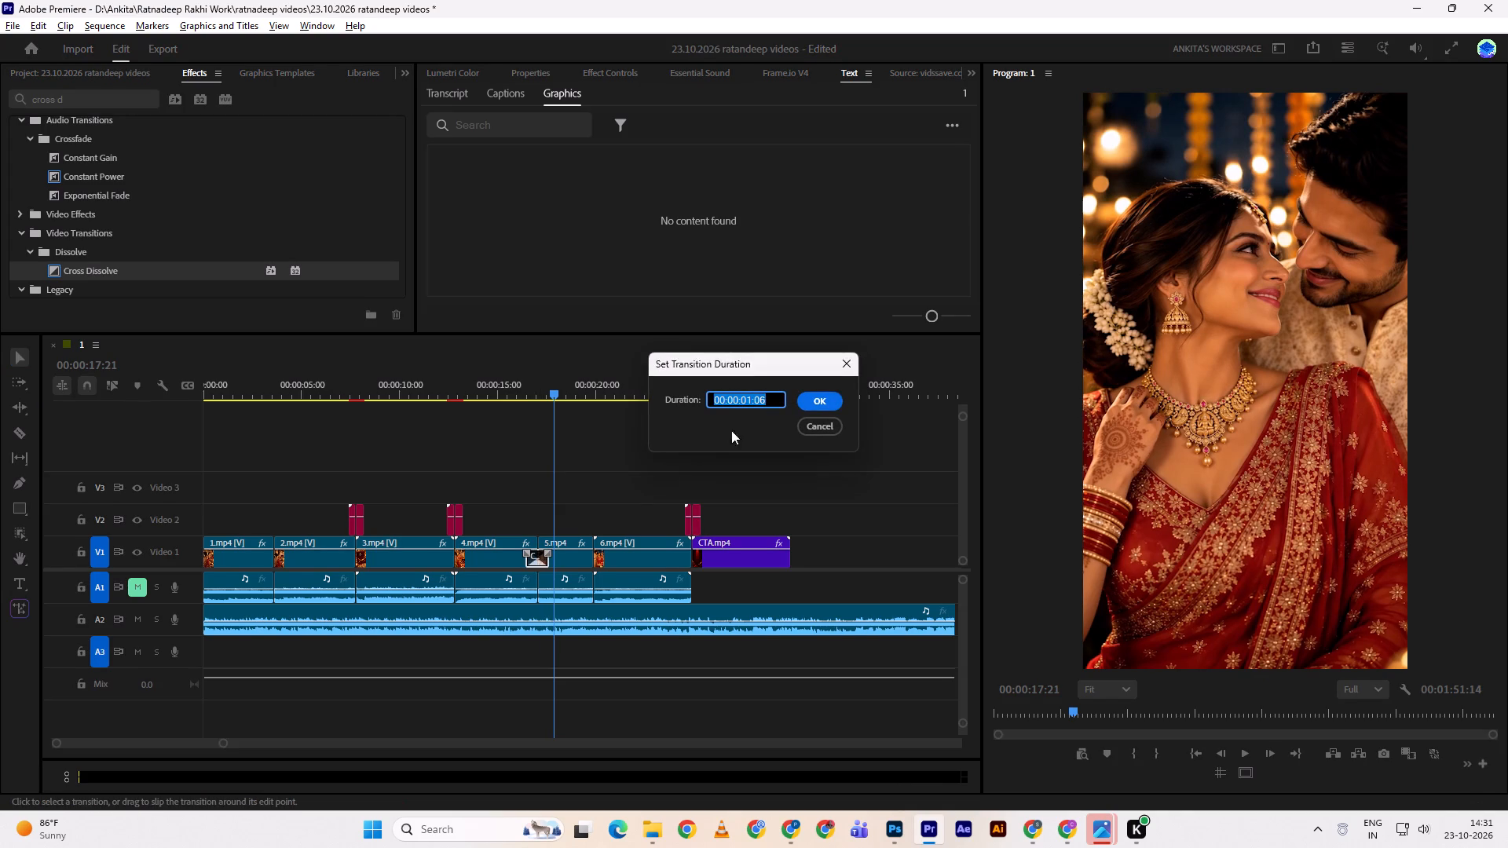
click(767, 402)
key(BackSpace)
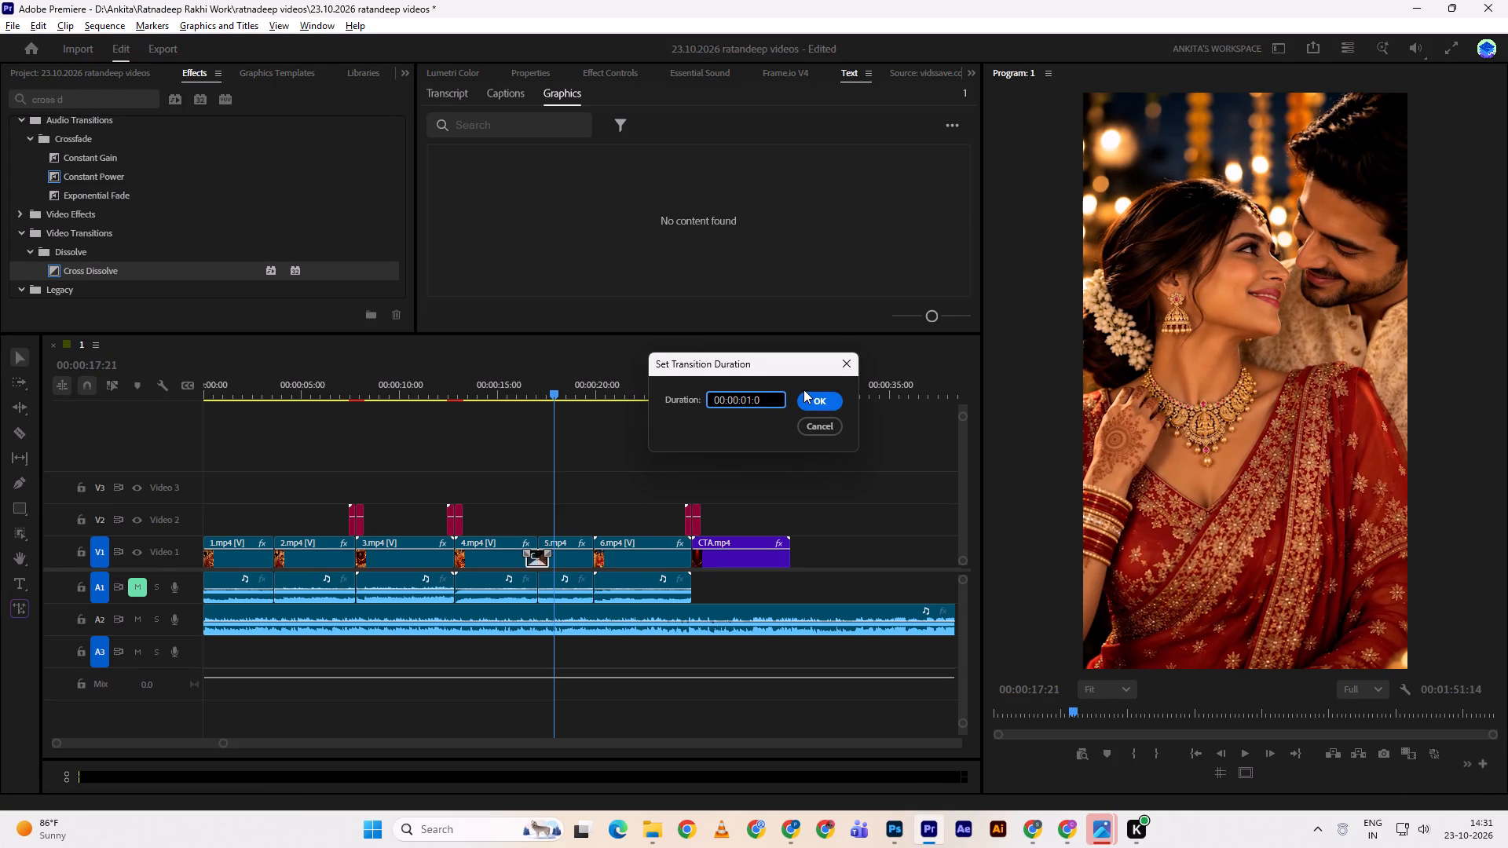
key(BackSpace)
key(2)
key(0)
double_click(748, 399)
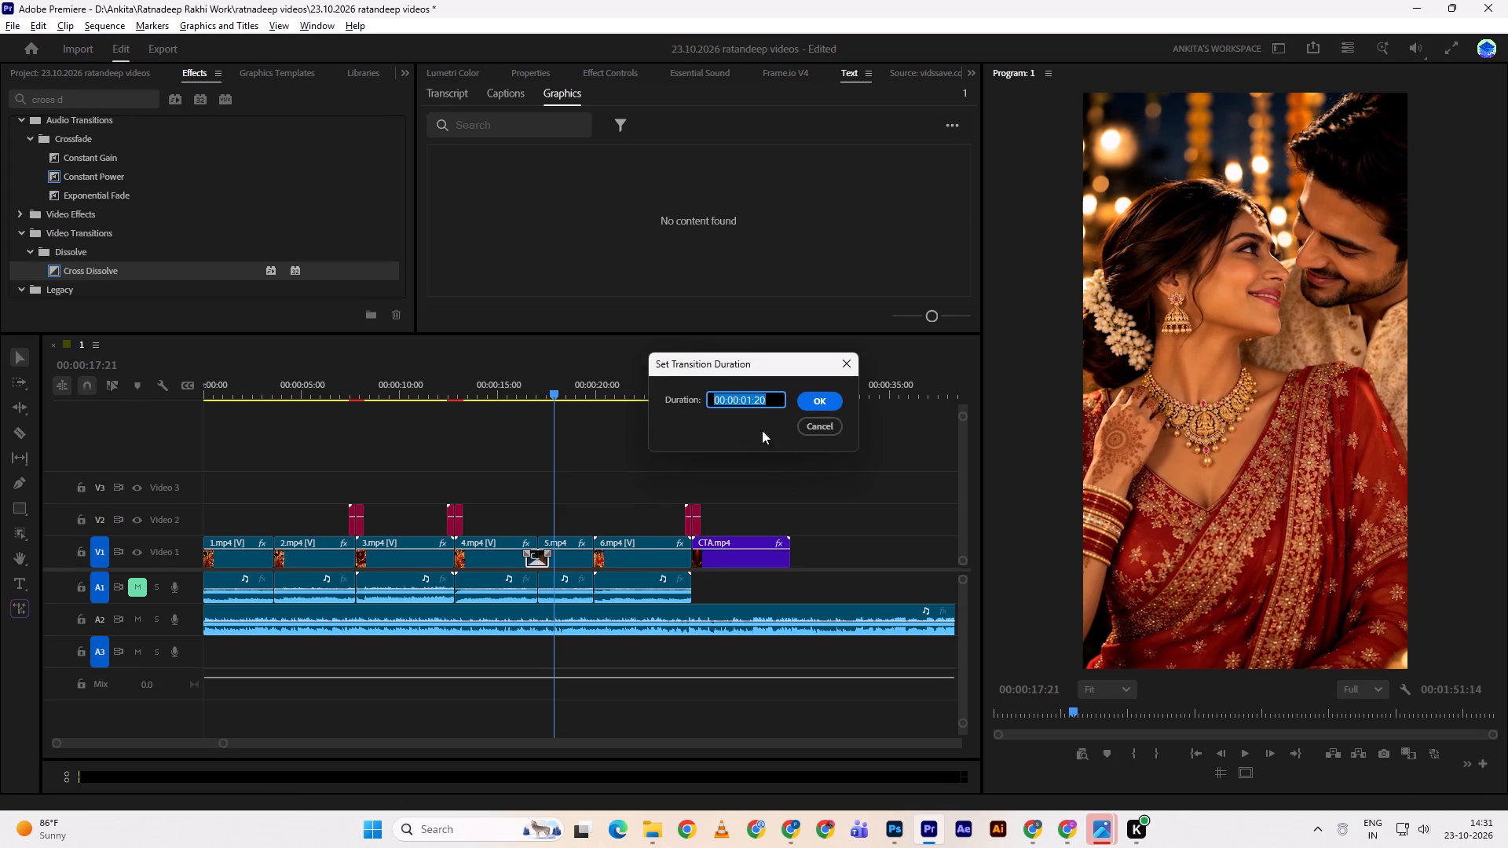
click(749, 397)
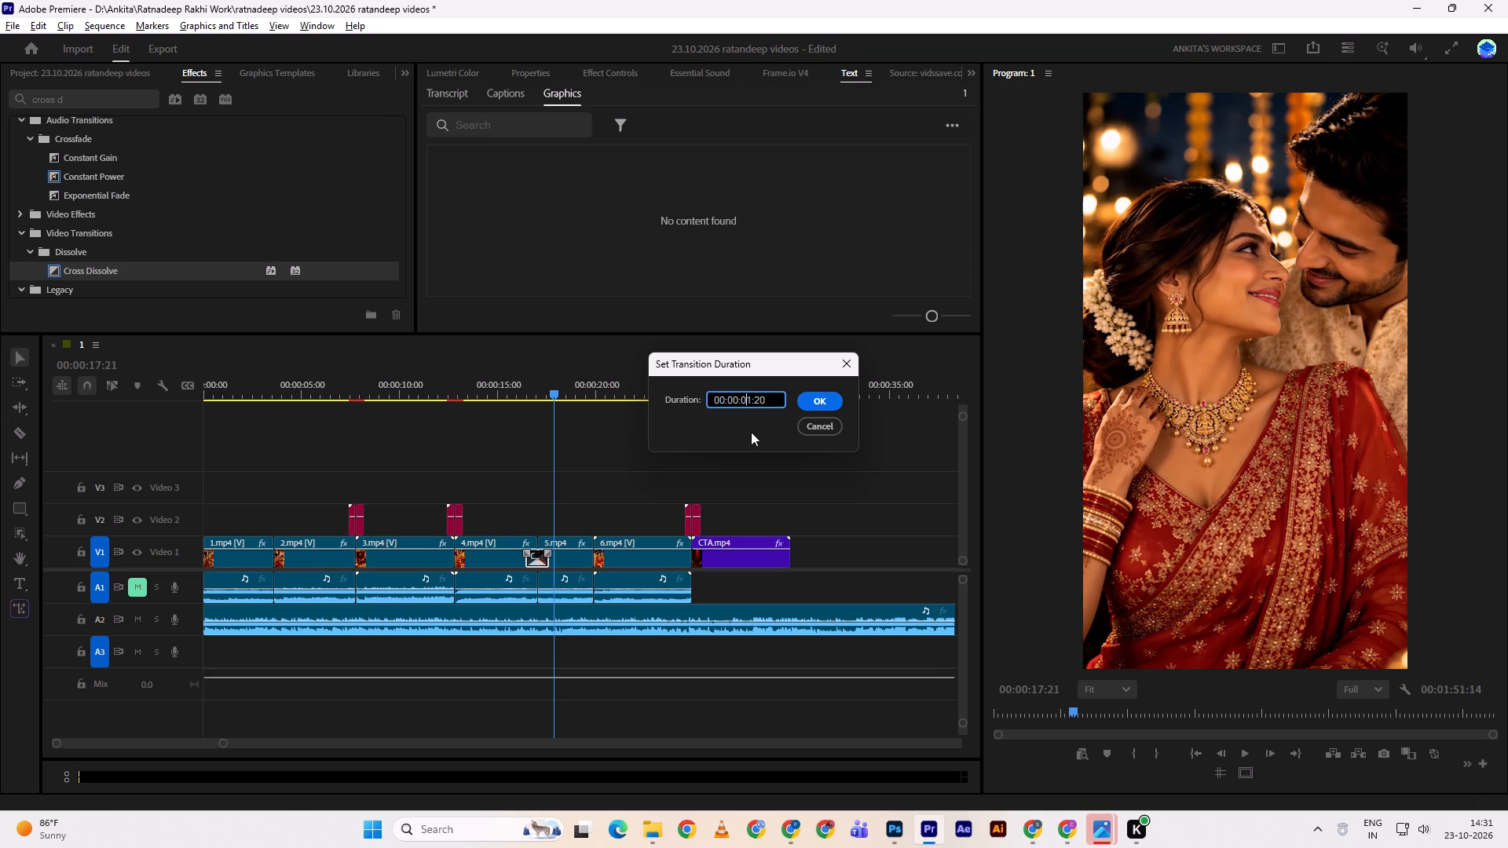
key(Right)
key(BackSpace)
key(0)
click(774, 398)
key(ctrl+a)
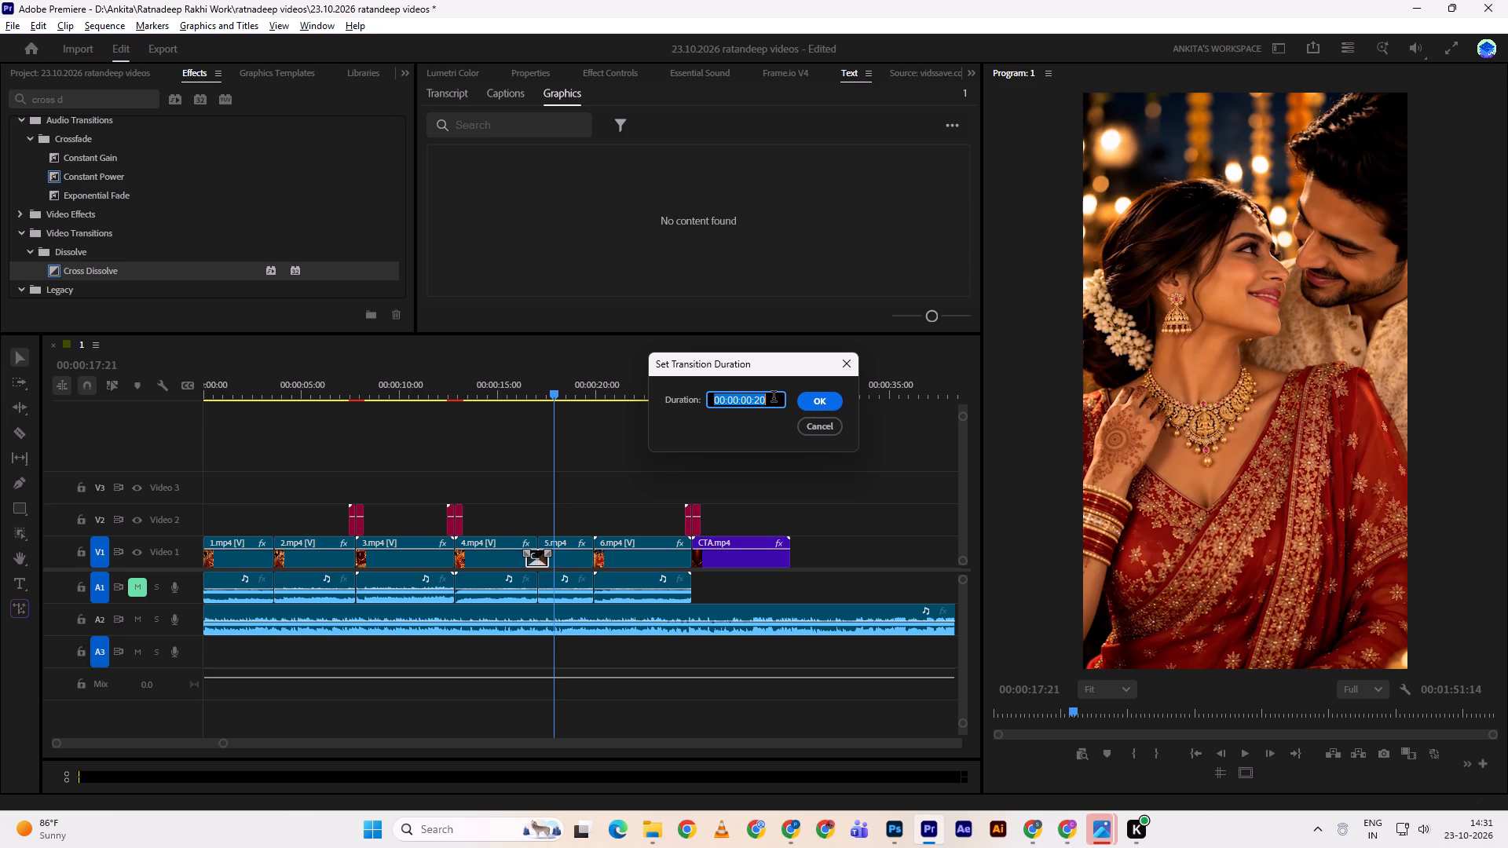
key(ctrl+c)
click(807, 404)
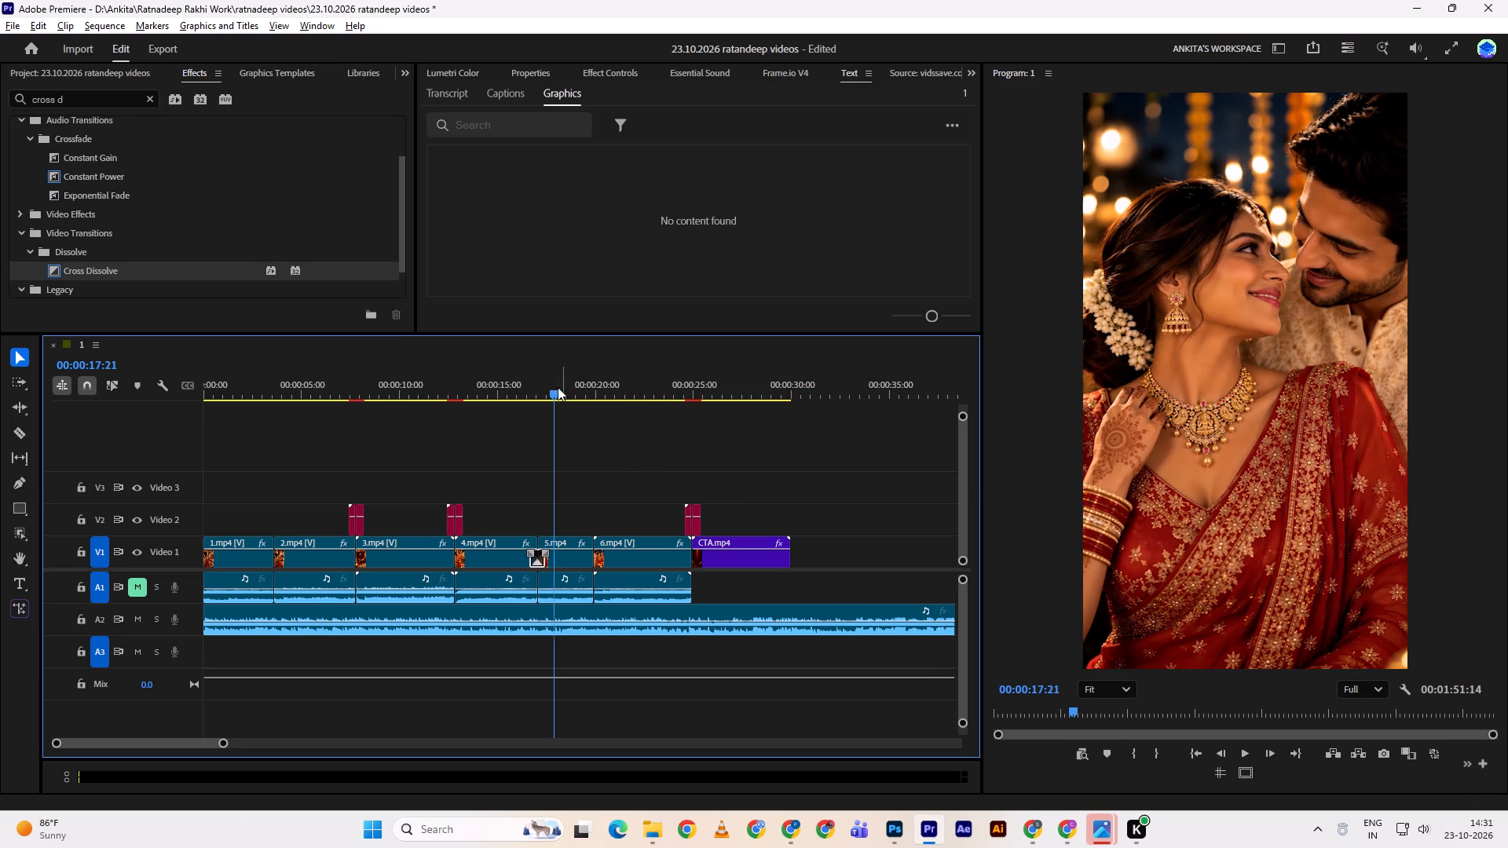
Play the sequence across the shortened Cross Dissolve up to the cut between 5.mp4 and 6.mp4.
drag(558, 387, 530, 392)
key(space)
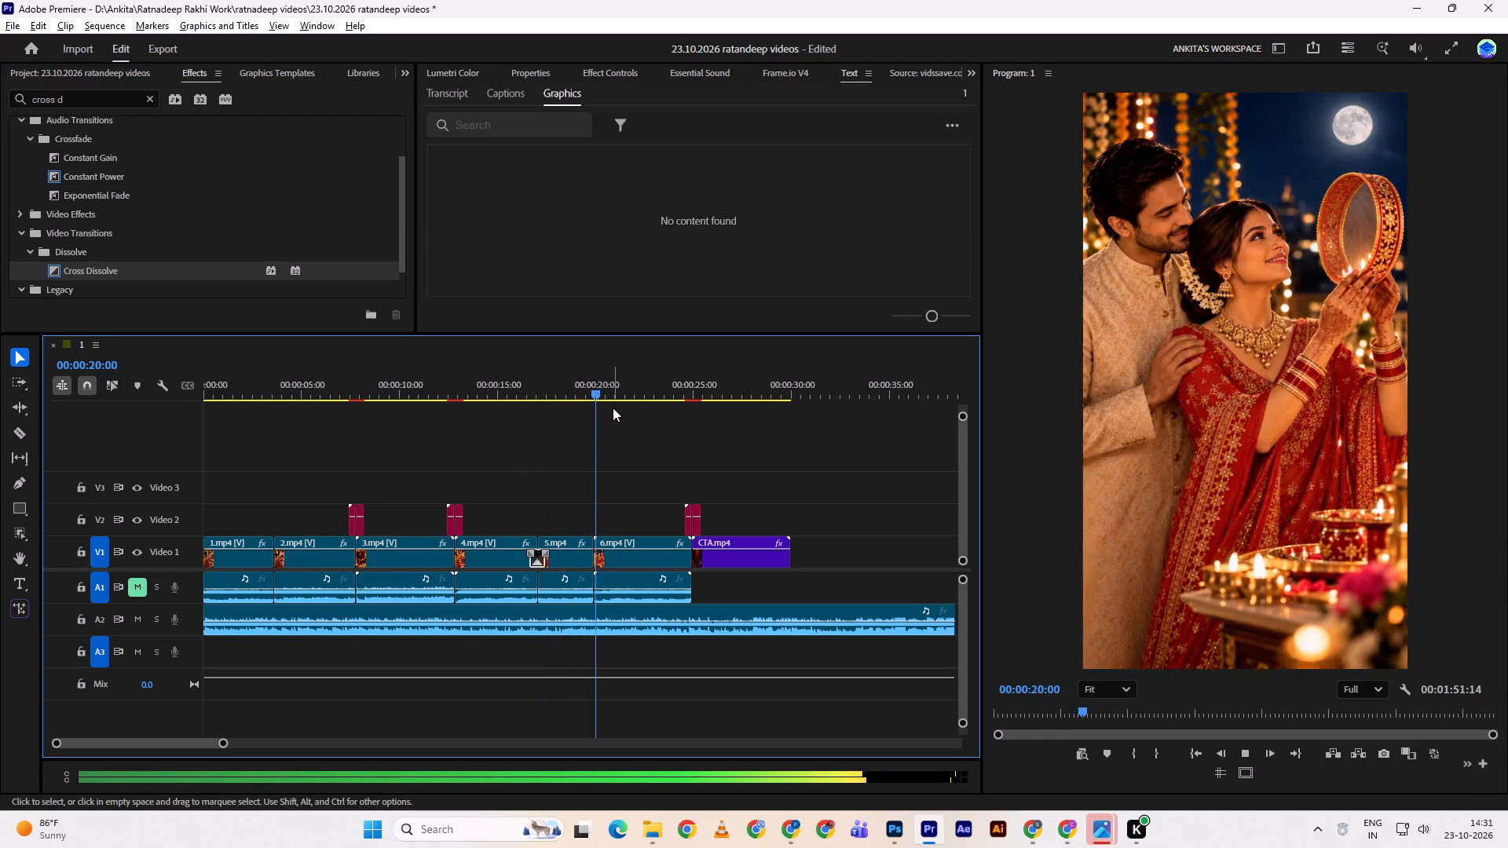
shift+drag(619, 389, 593, 392)
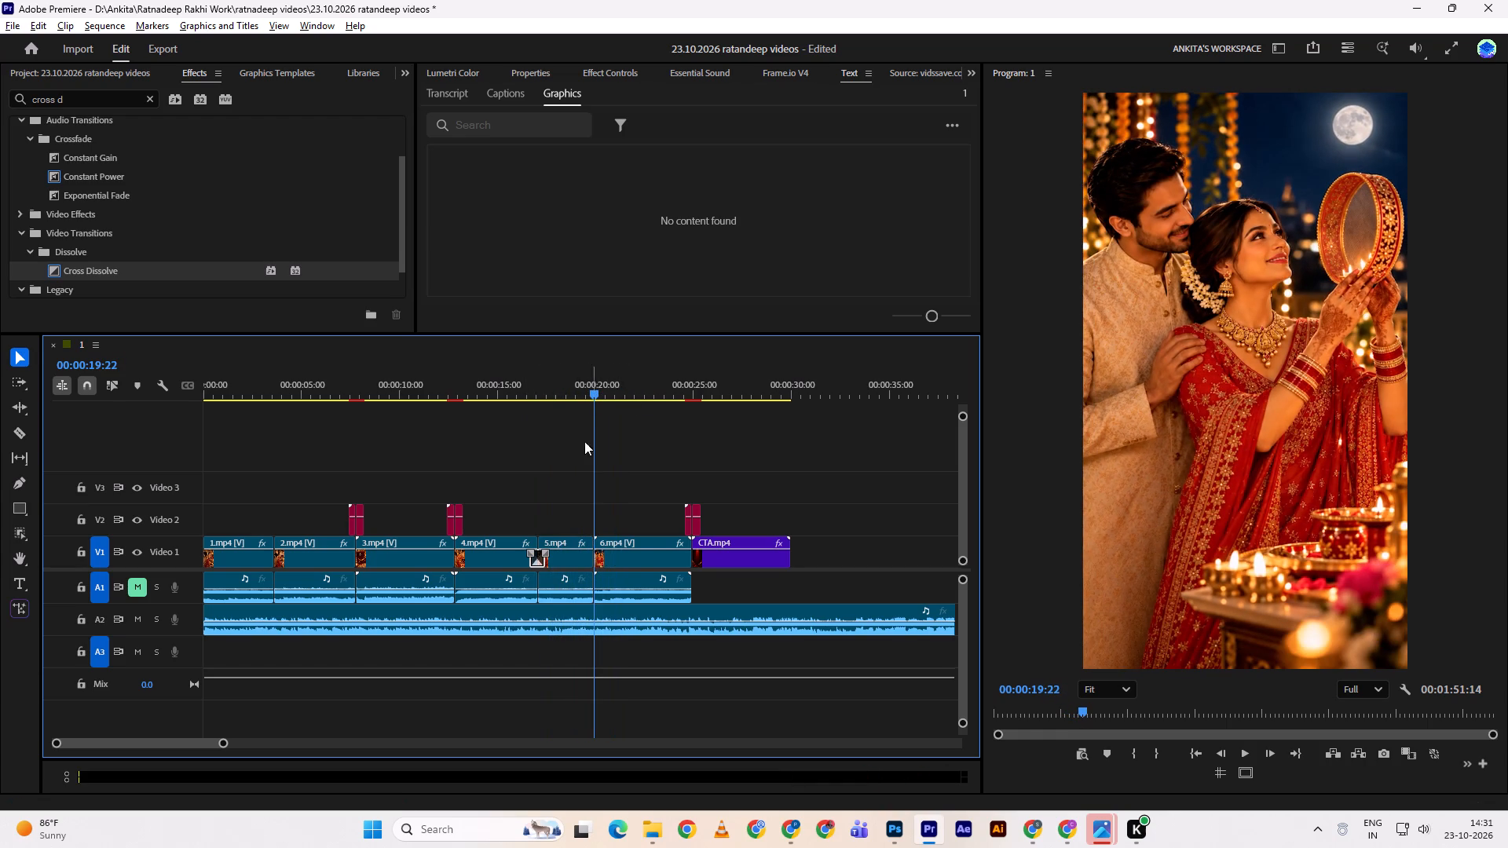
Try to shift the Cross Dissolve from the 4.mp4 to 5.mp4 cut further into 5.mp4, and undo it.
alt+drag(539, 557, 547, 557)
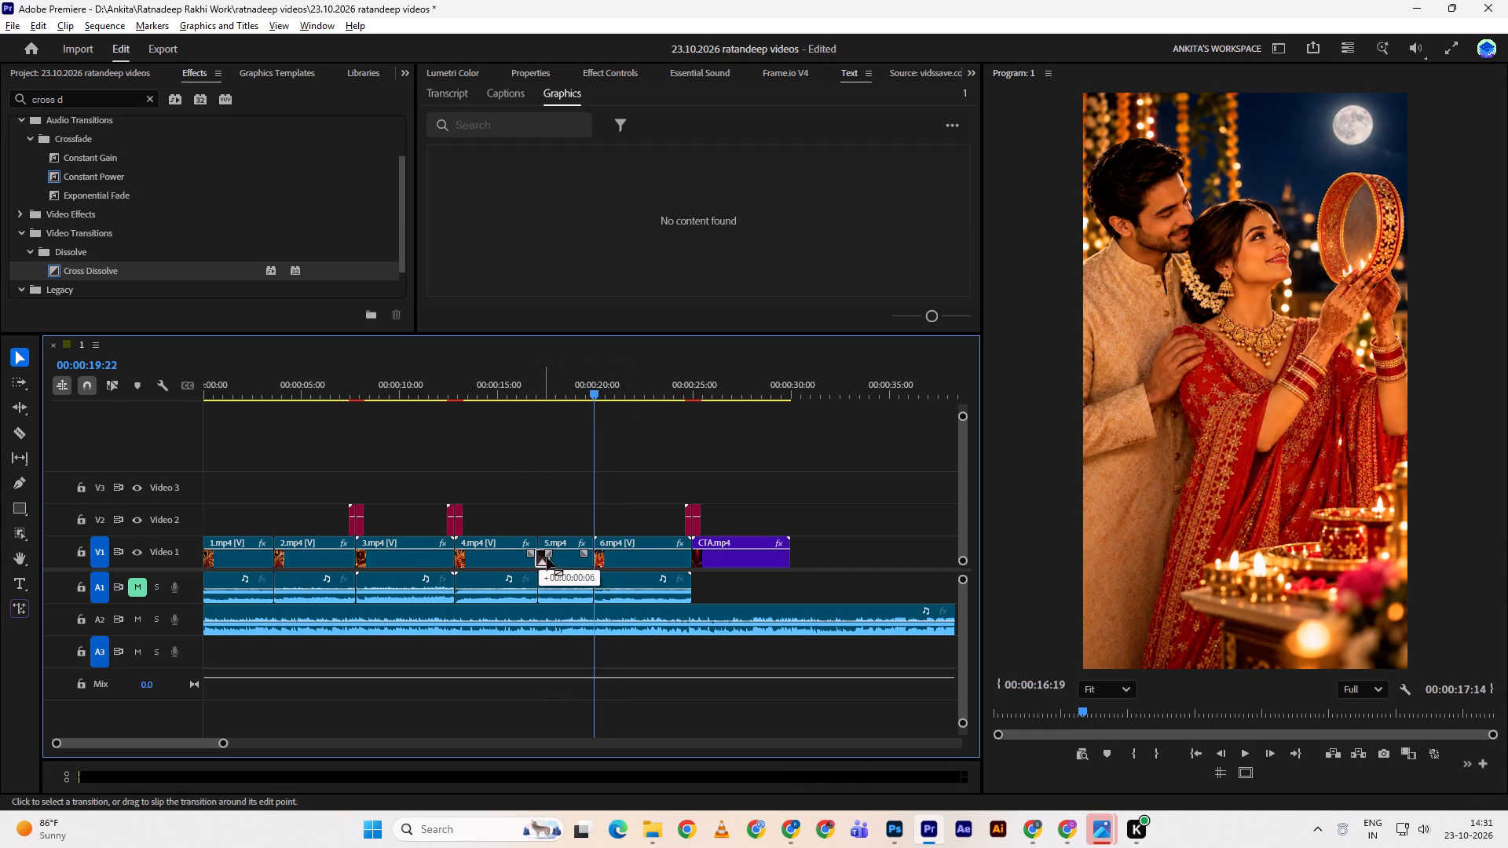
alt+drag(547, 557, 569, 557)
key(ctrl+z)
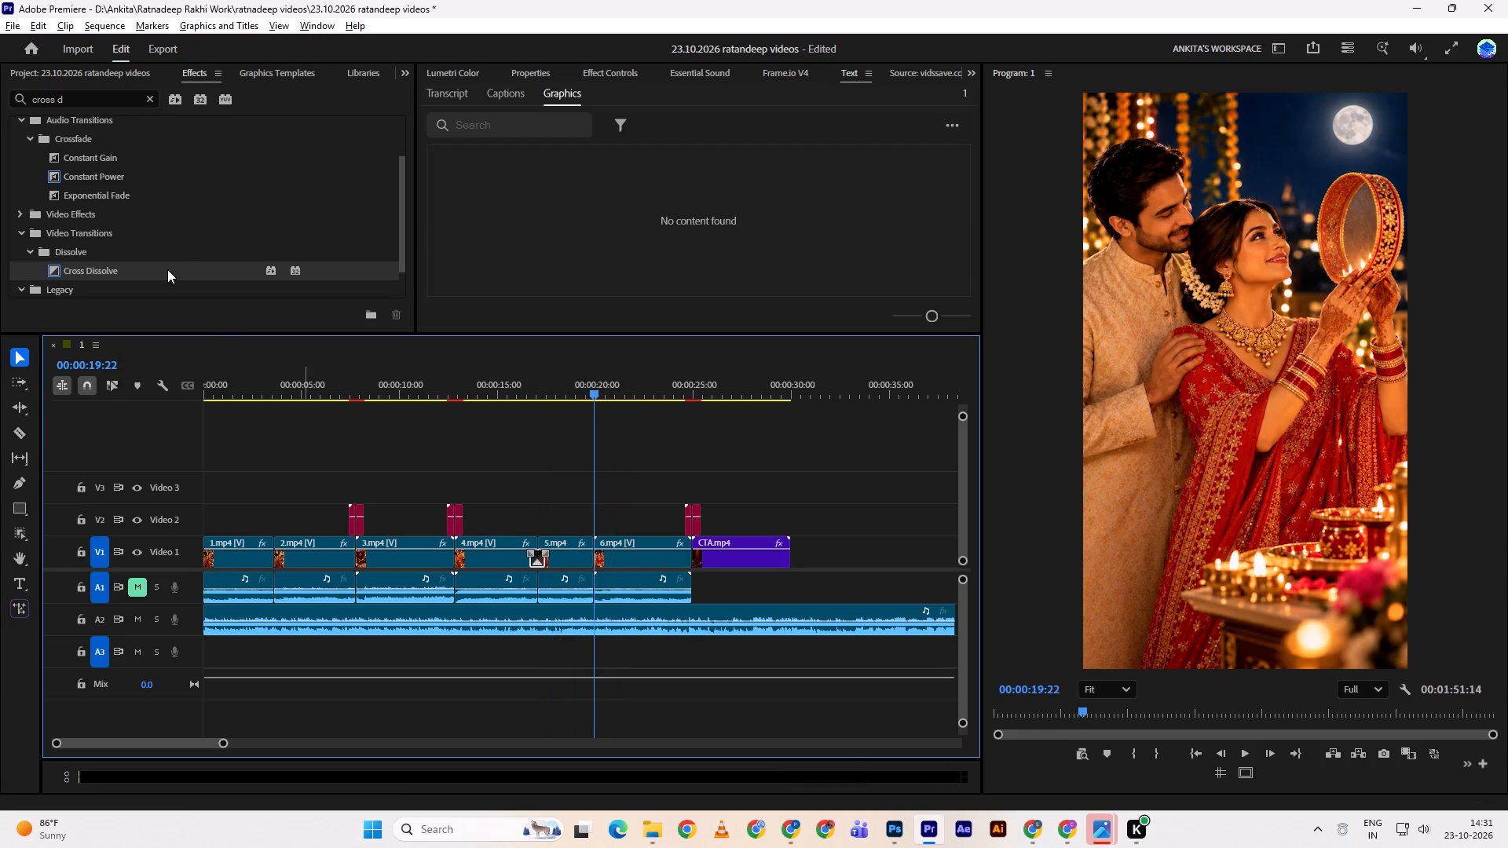
Add a Cross Dissolve transition at the cut between 5.mp4 and 6.mp4 on Video 1.
drag(167, 269, 629, 526)
double_click(169, 269)
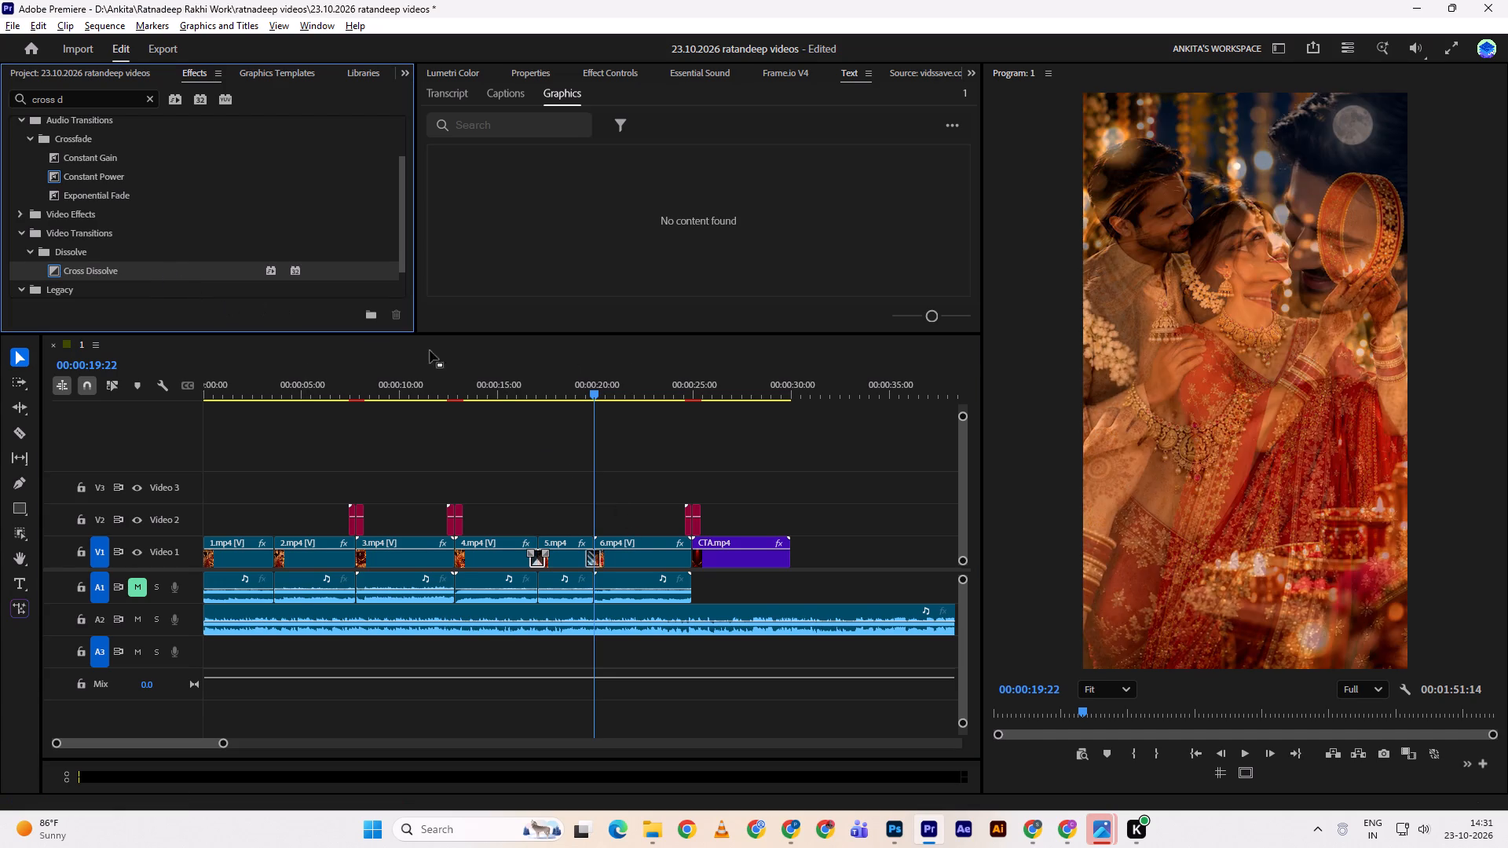
Review the Cross Dissolve into 6.mp4, and play the sequence from the end of 4.mp4 through the CTA ending.
drag(591, 386, 581, 385)
click(580, 386)
click(620, 421)
key(space)
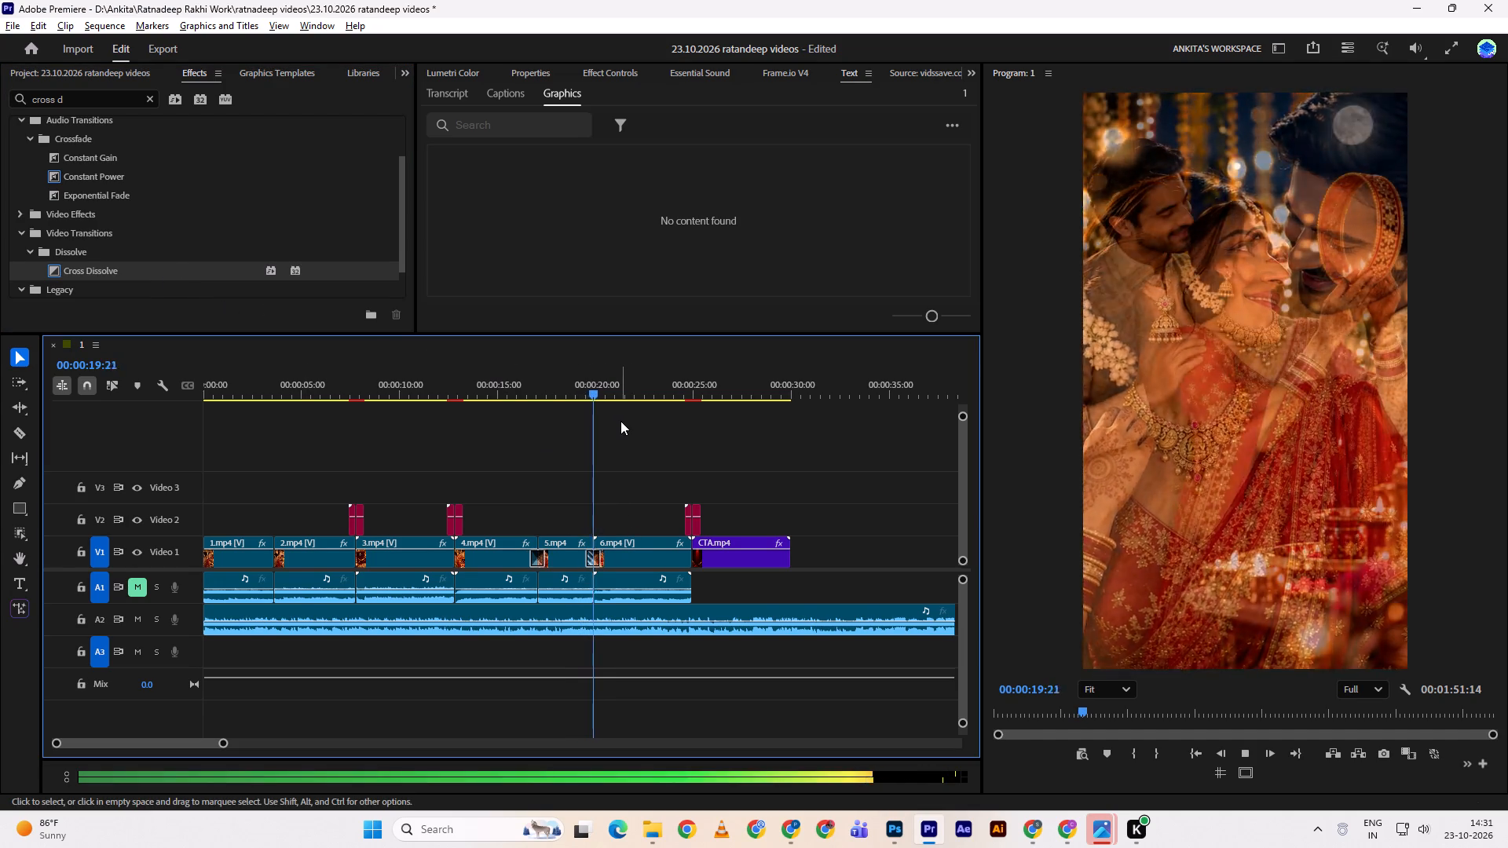
drag(584, 384, 597, 386)
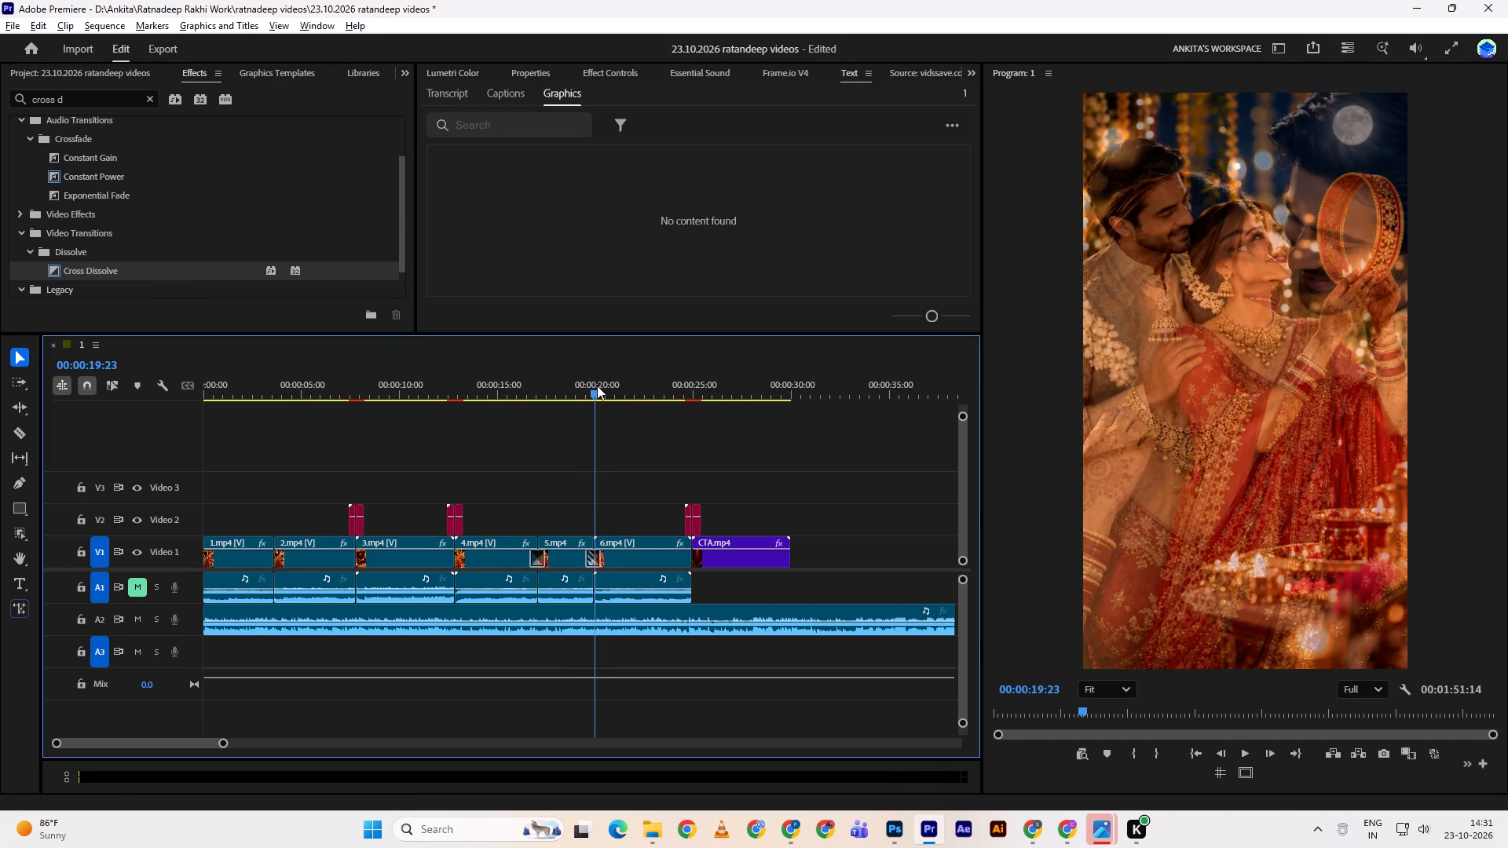
drag(597, 386, 530, 399)
key(space)
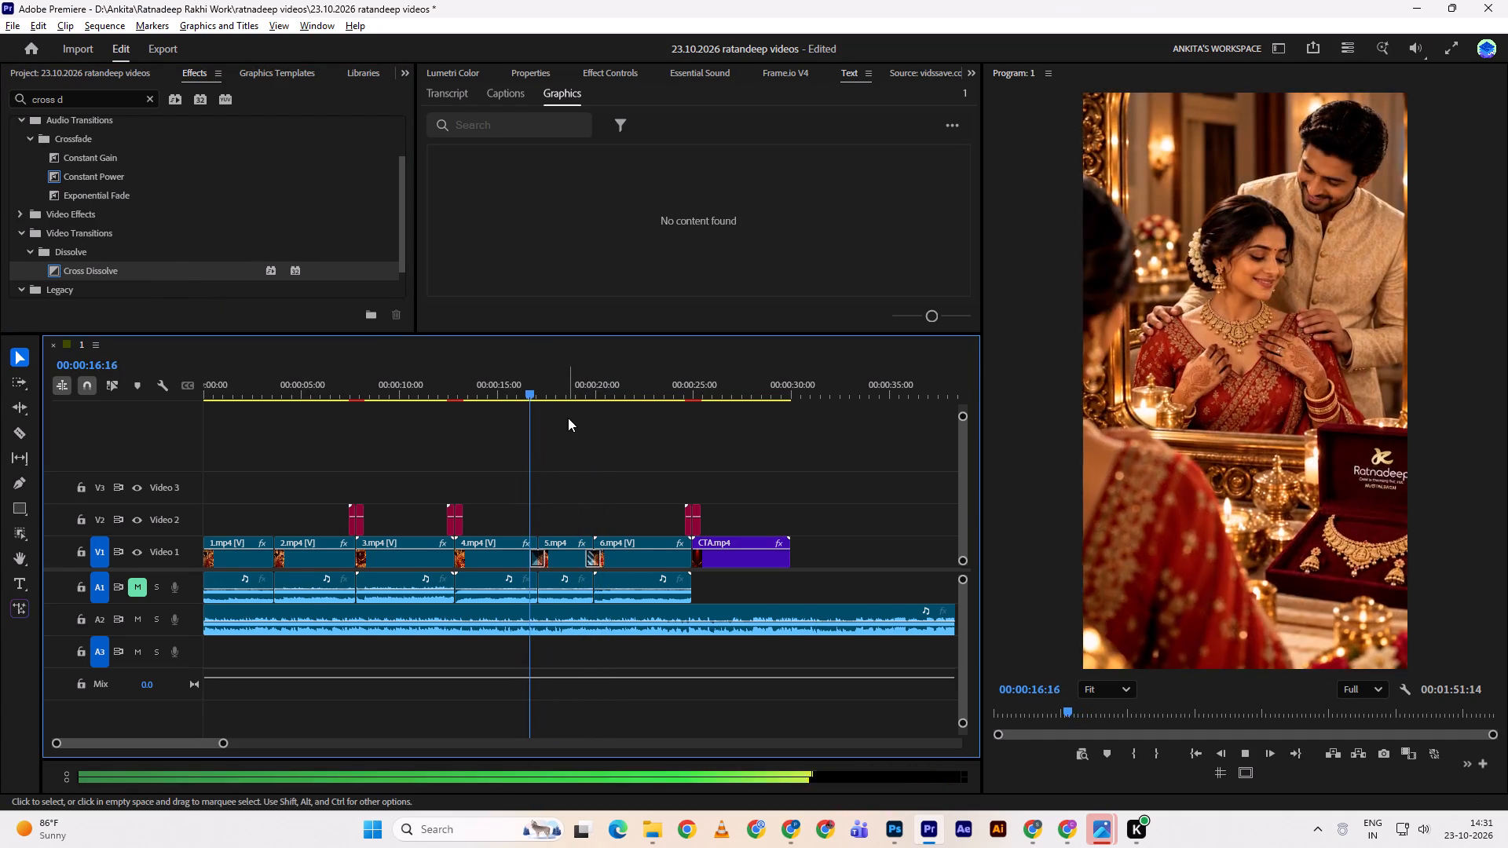
click(601, 425)
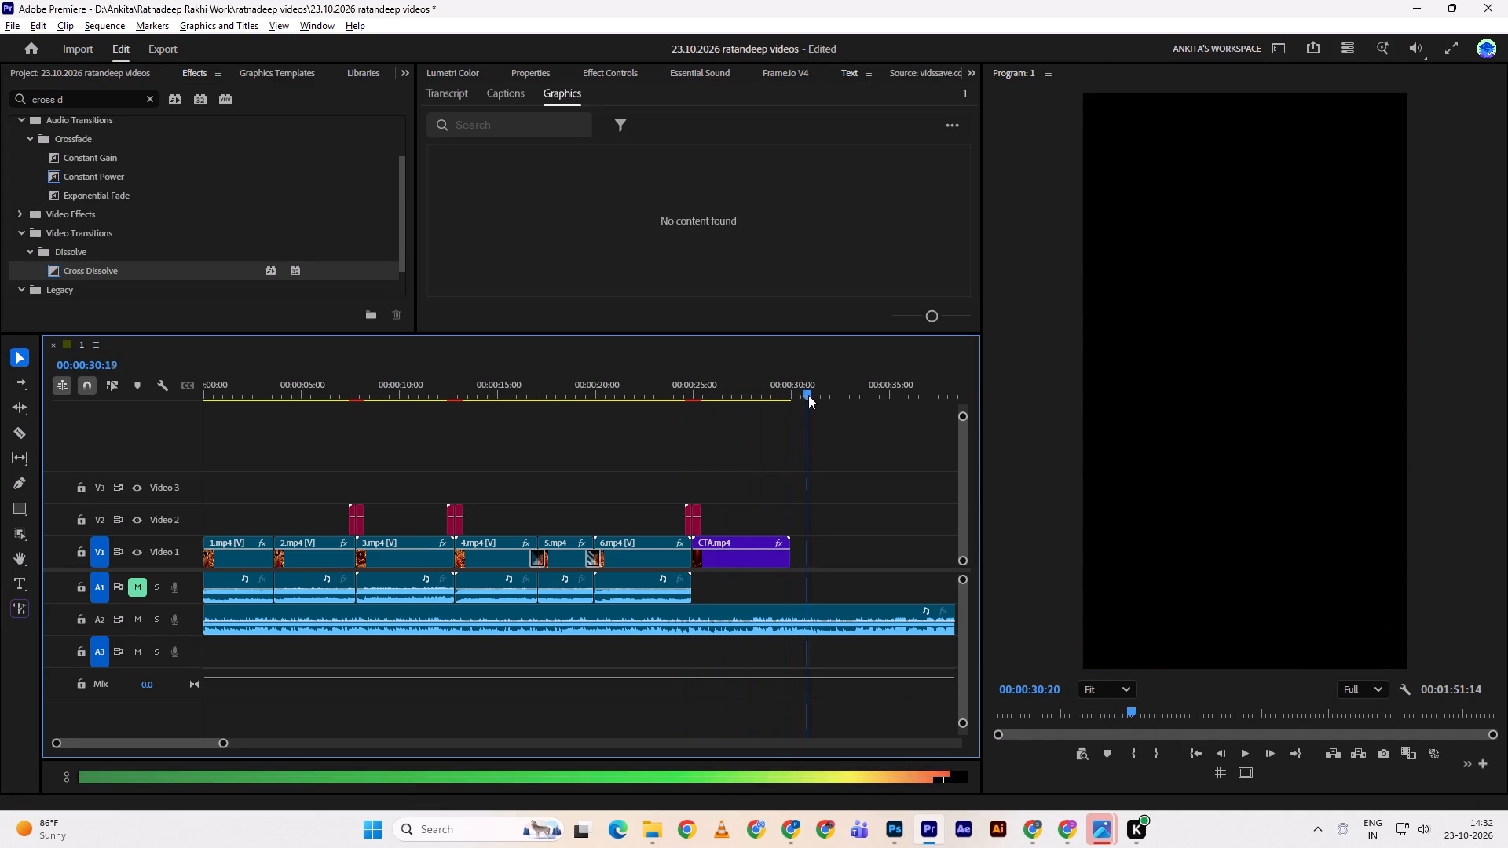
Split the music on Audio 2 at 00:00:30:00 where CTA.mp4 ends, and delete the remainder after it.
key(c)
click(792, 620)
key(v)
click(814, 620)
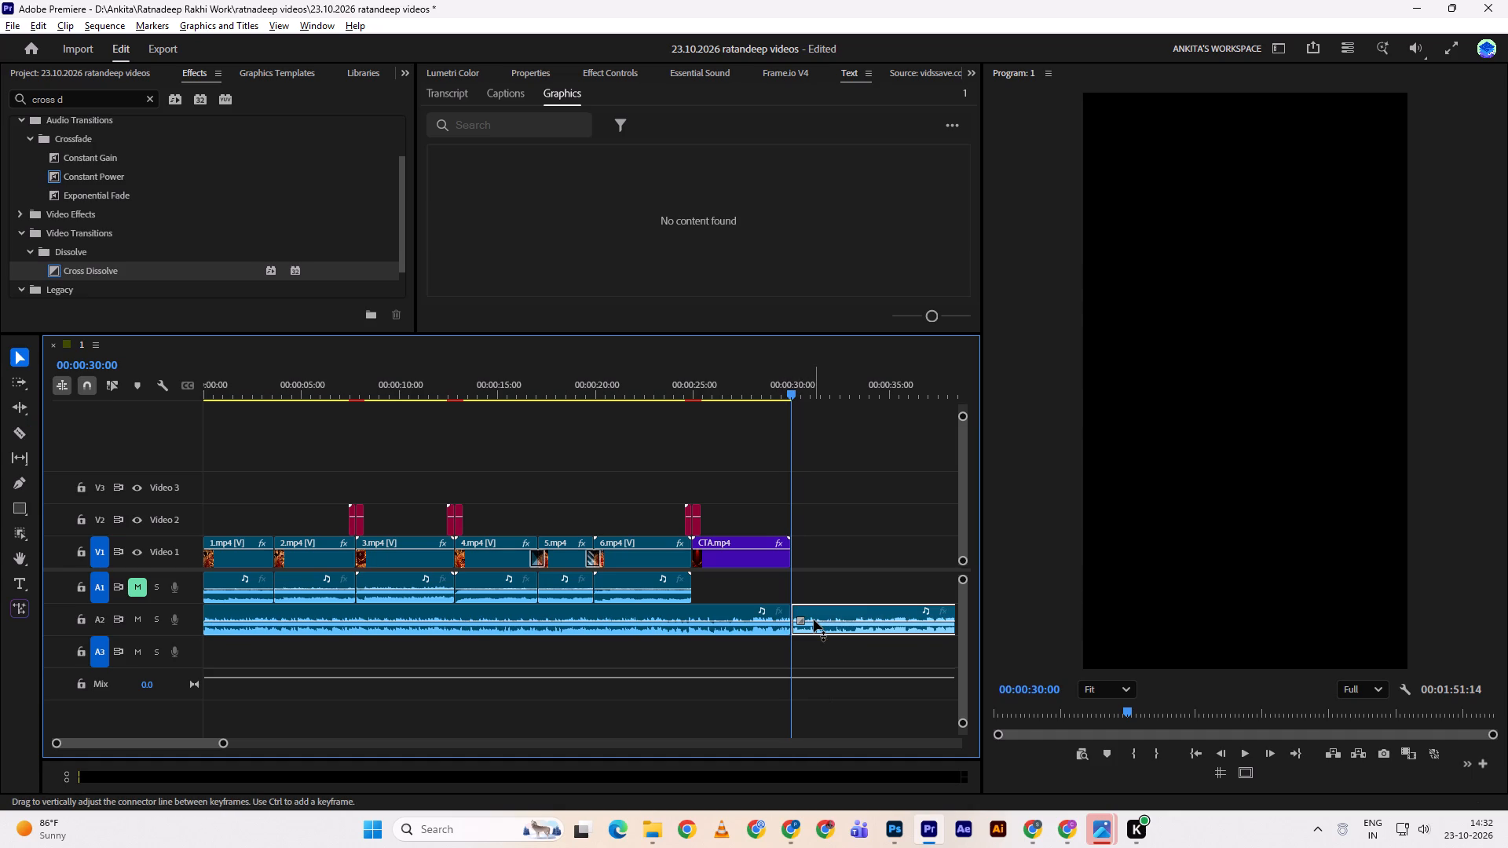
key(d)
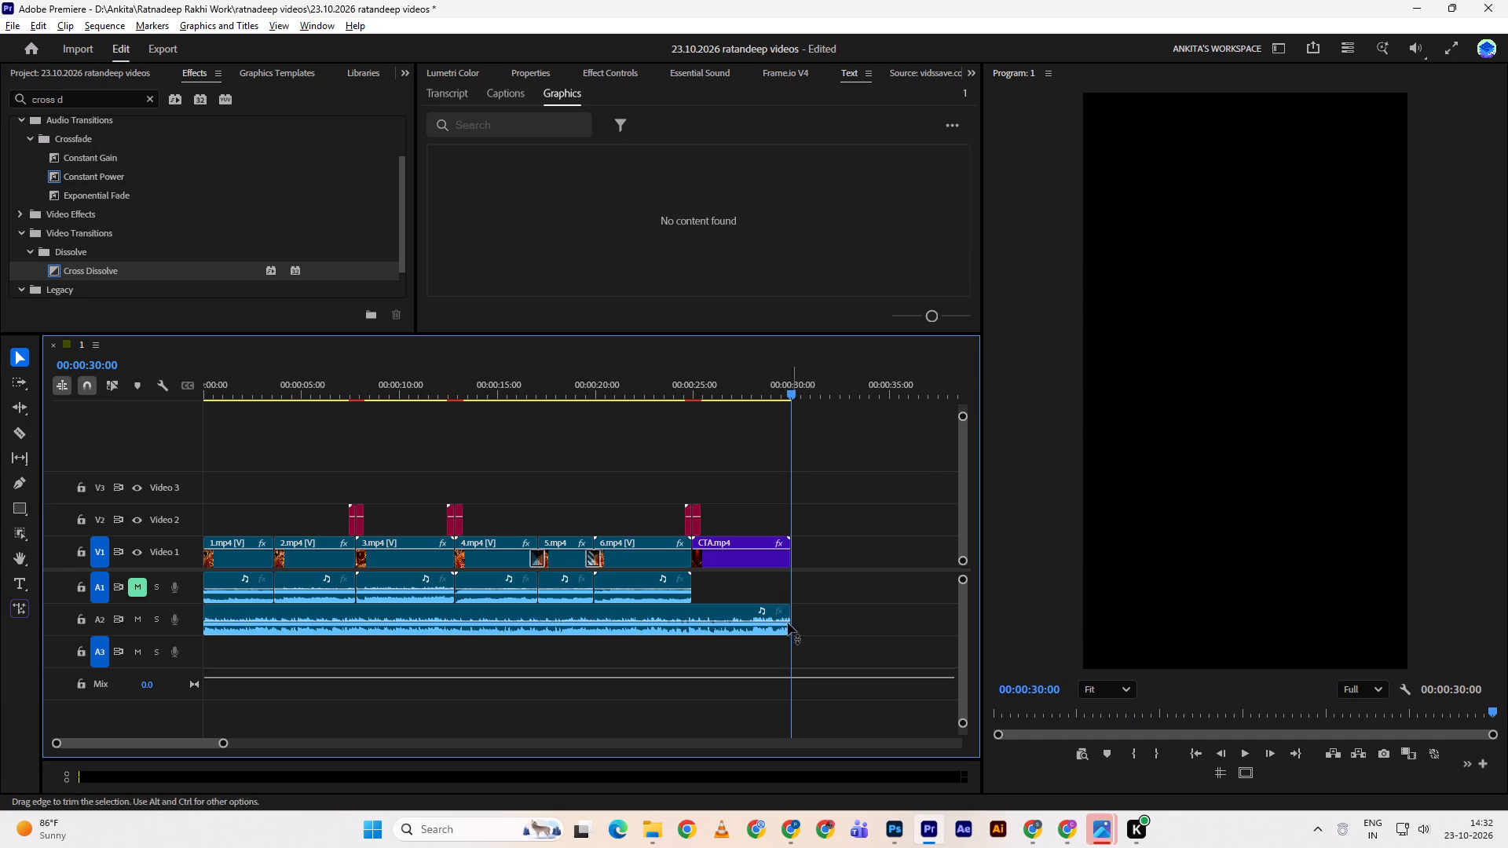
Add fade-outs to the end of the music on Audio 2 and the end of CTA.mp4, and play the ending.
drag(780, 619, 754, 619)
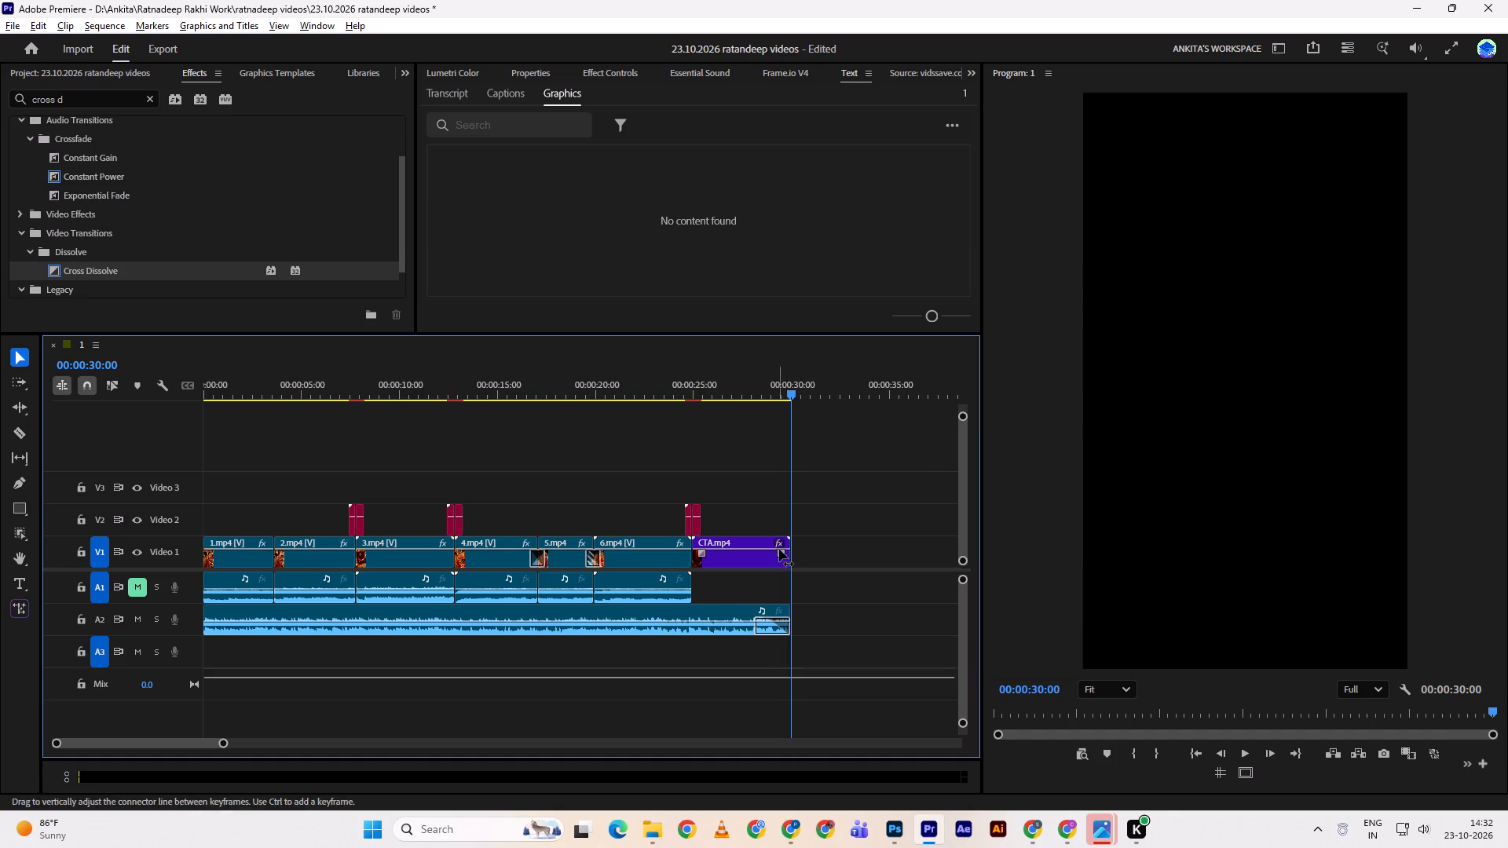
drag(782, 550, 772, 550)
click(752, 391)
key(space)
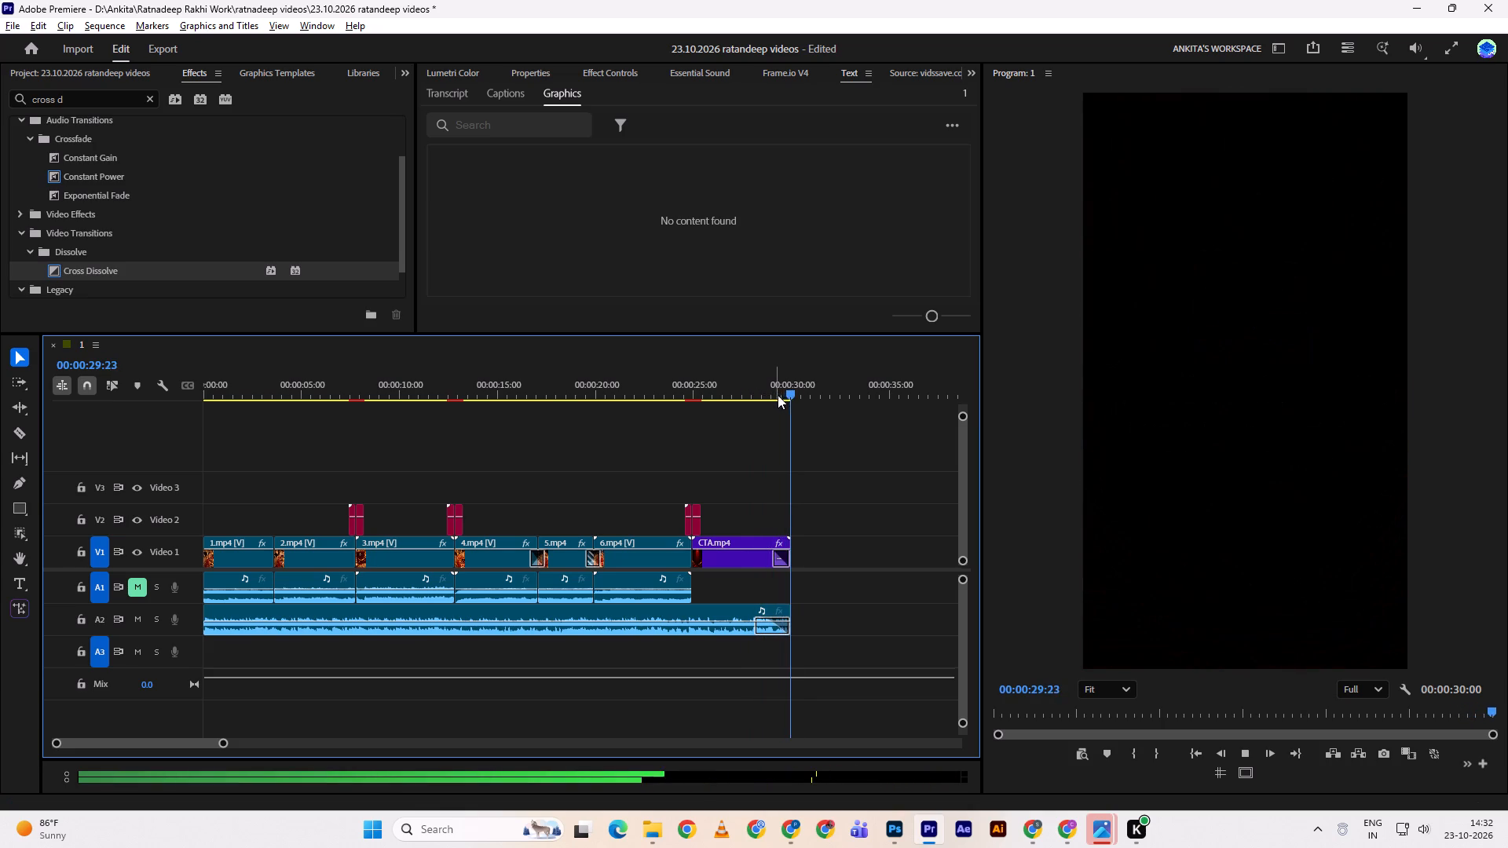
drag(782, 382, 270, 417)
key(space)
key(space)
key(alt+Tab)
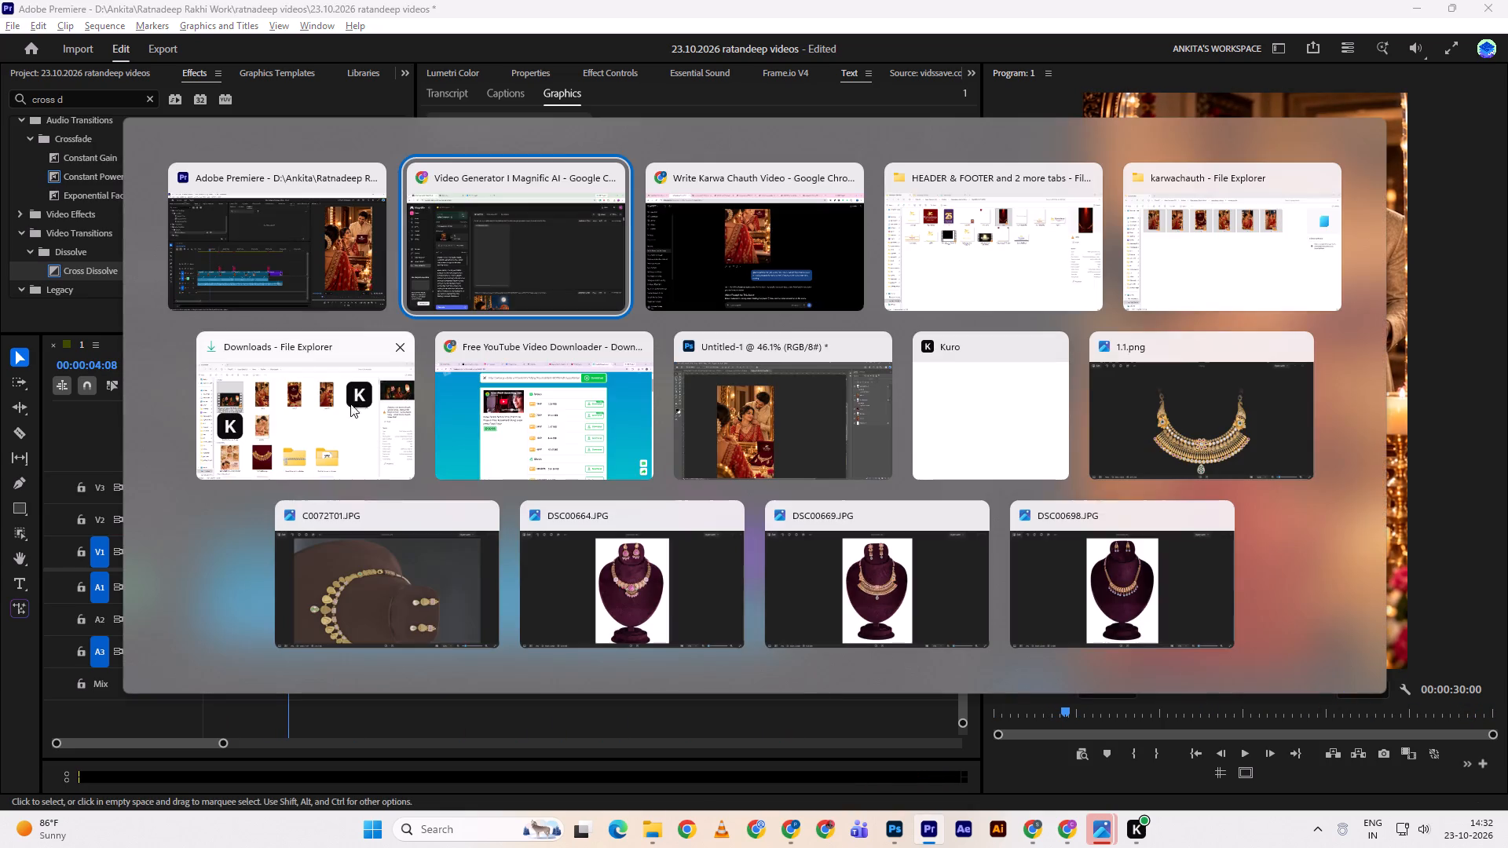
scroll(598, 462, up, 1)
key(alt+Tab)
key(space)
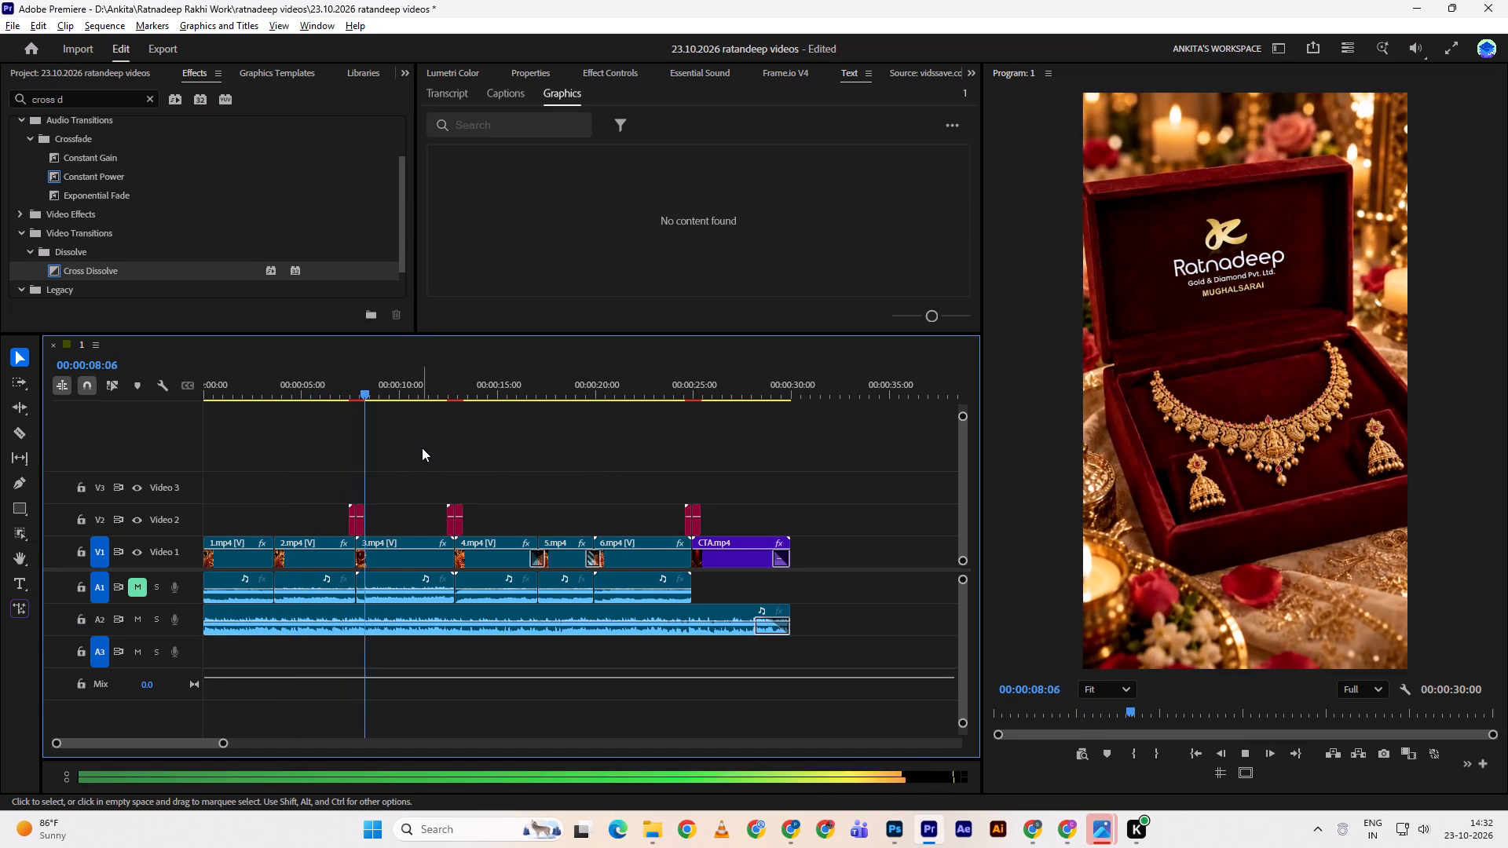
click(504, 466)
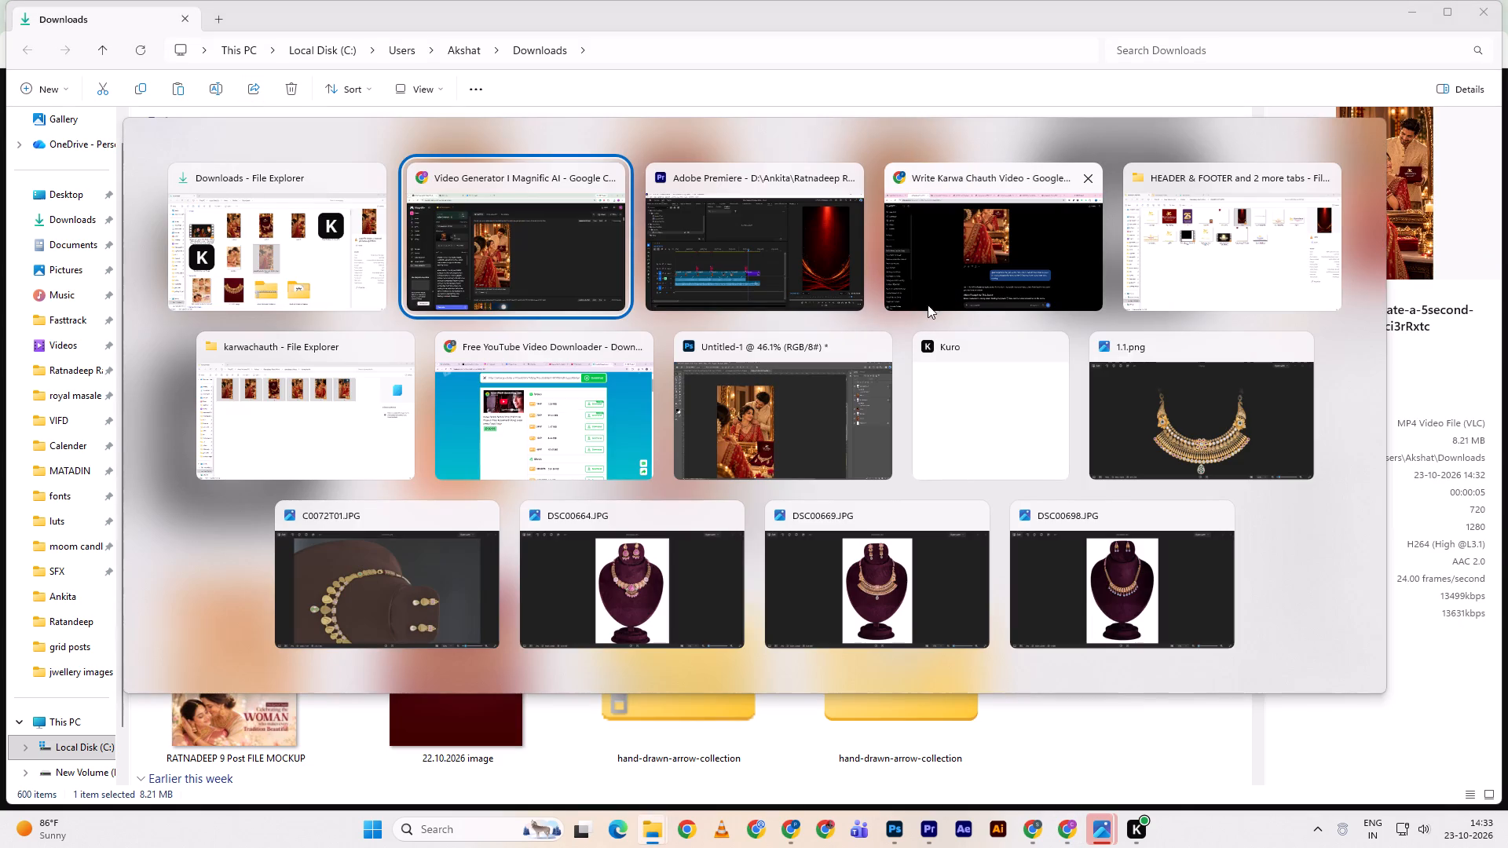
key(alt+Tab)
key(alt+Tab)
key(alt+Tab)
key(alt+Tab)
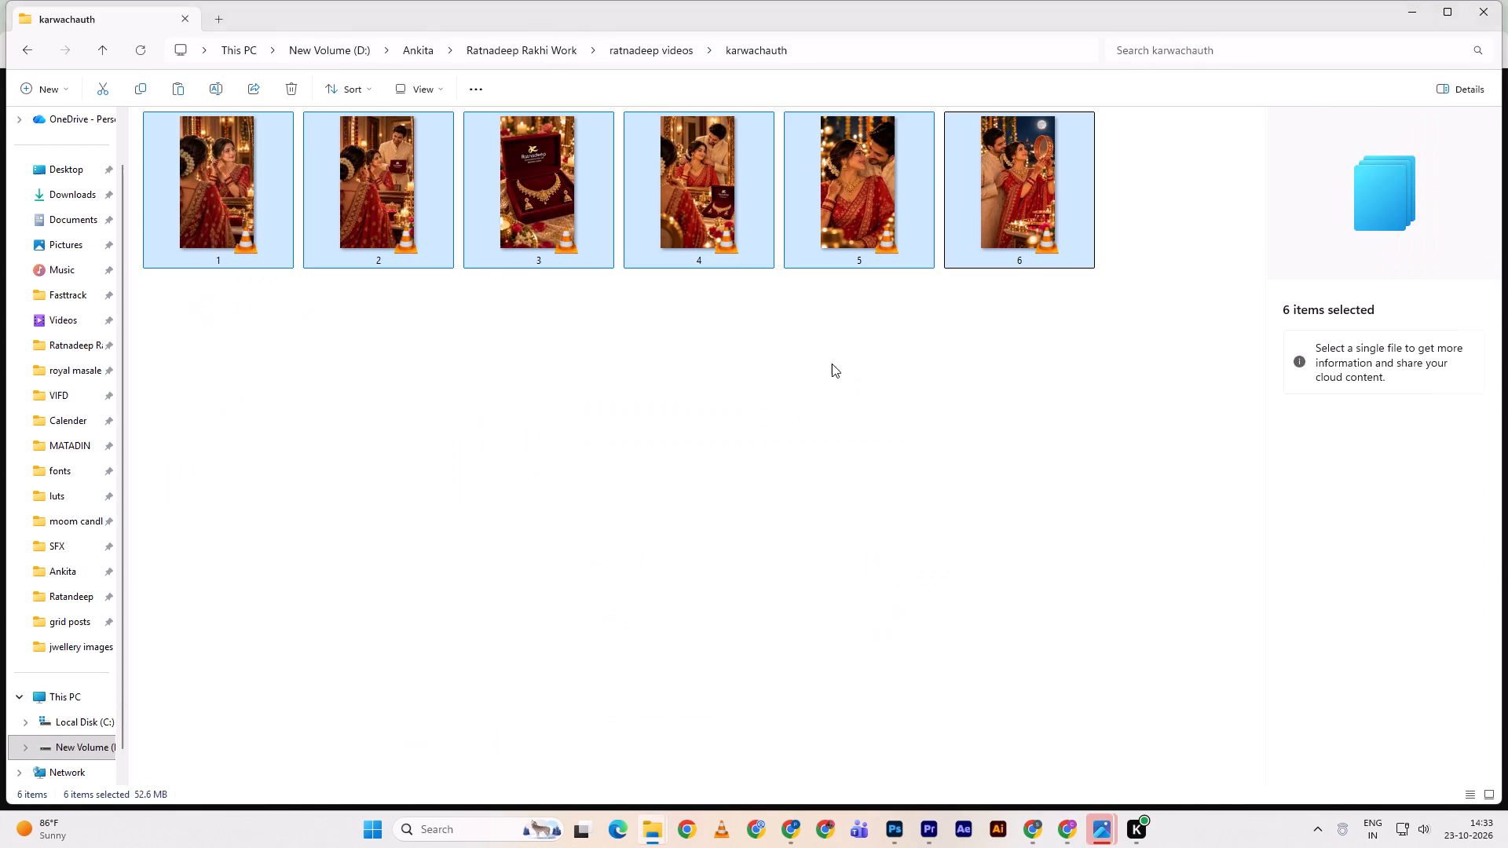
key(ctrl+v)
Import the Magnific video from the karwachauth folder into the Premiere project.
click(738, 470)
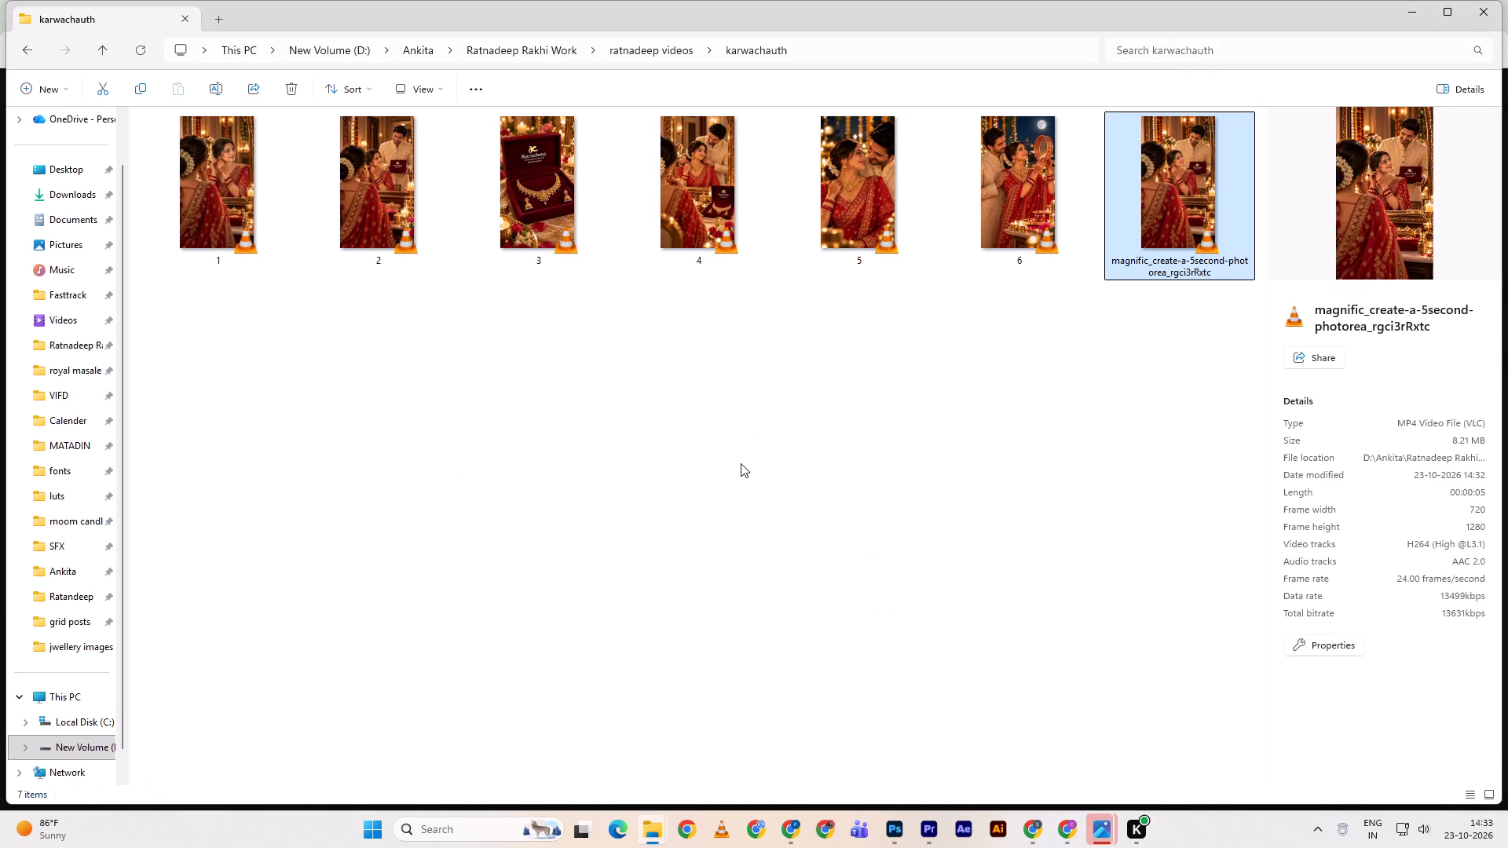
drag(1169, 186, 1180, 307)
key(alt+Tab)
key(alt+Tab)
key(alt+Tab)
key(alt+Tab)
key(alt+Tab)
key(alt+Tab)
key(alt+Tab)
key(alt+Tab)
key(alt+Tab)
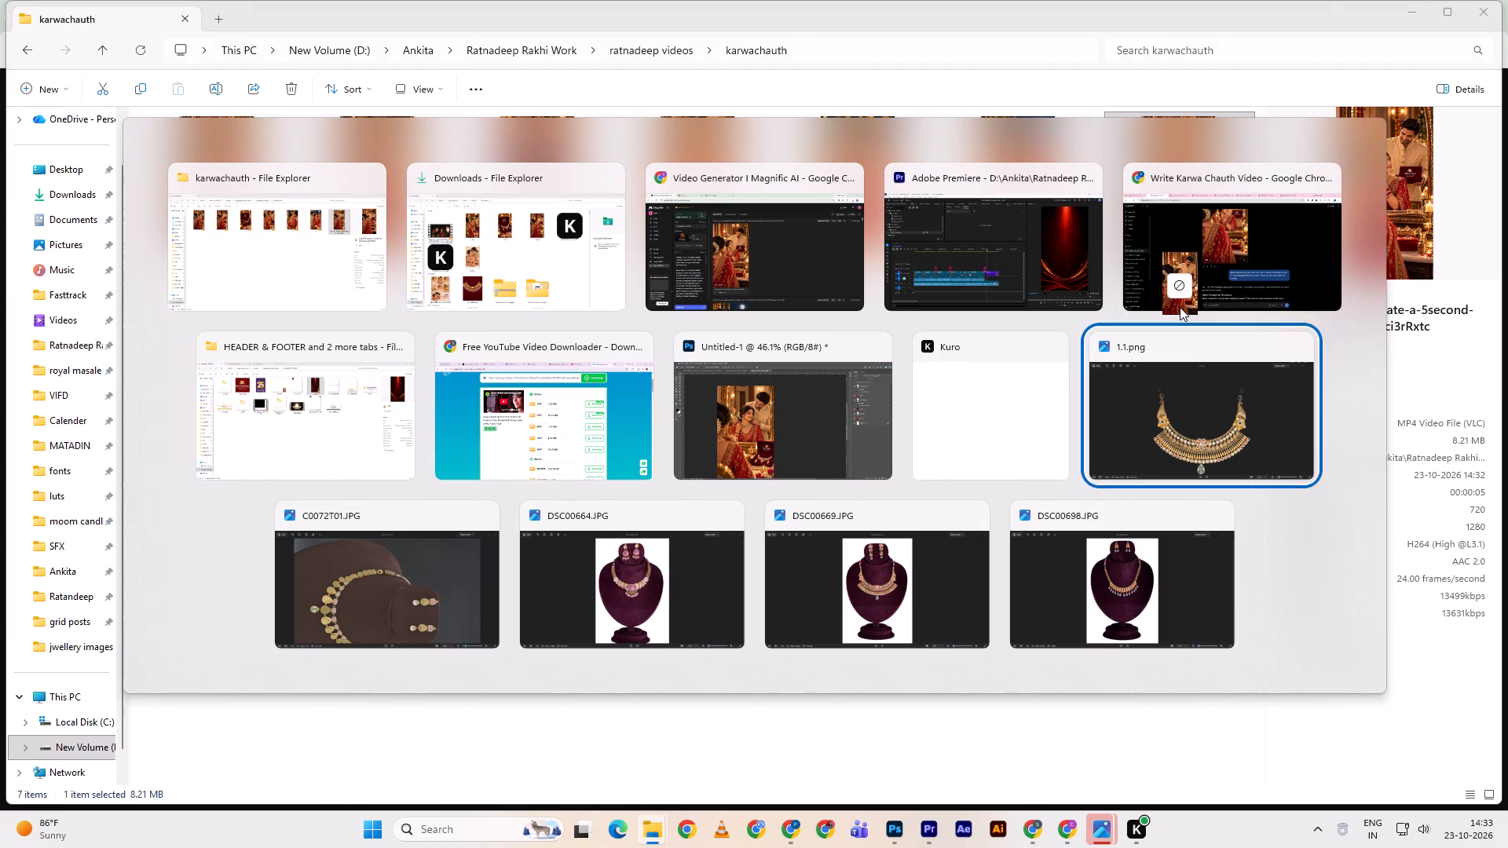
drag(1180, 307, 708, 258)
key(alt+Tab)
key(alt+Tab)
key(alt+Tab)
key(alt+Tab)
key(alt+Tab)
key(alt+Tab)
key(alt+Tab)
key(alt+Tab)
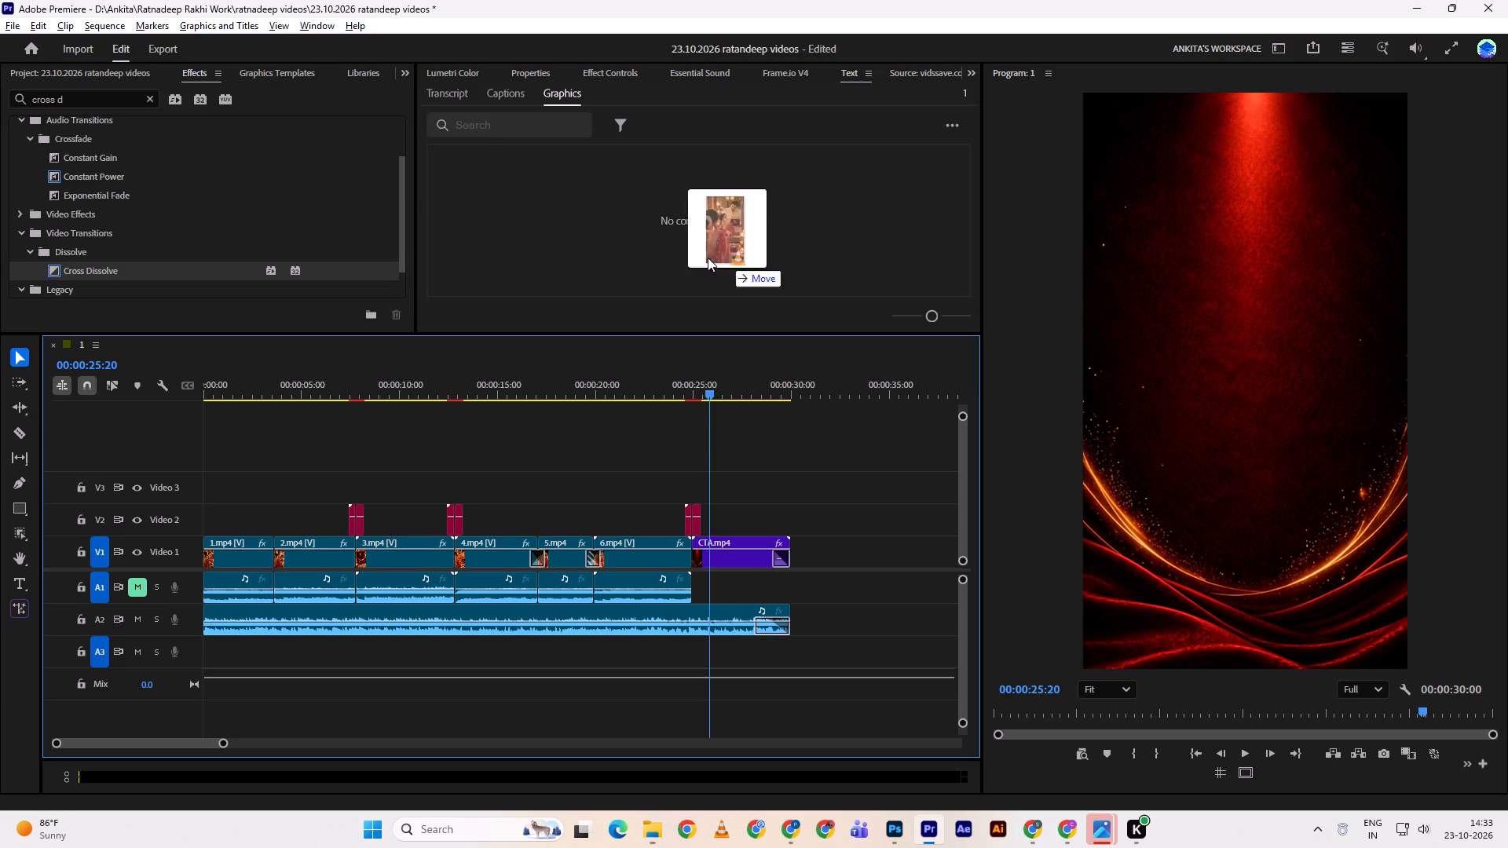
drag(708, 258, 302, 262)
Preview the imported Magnific clip in the Source Monitor and check where it could fit on the timeline.
double_click(335, 246)
key(space)
drag(558, 264, 400, 265)
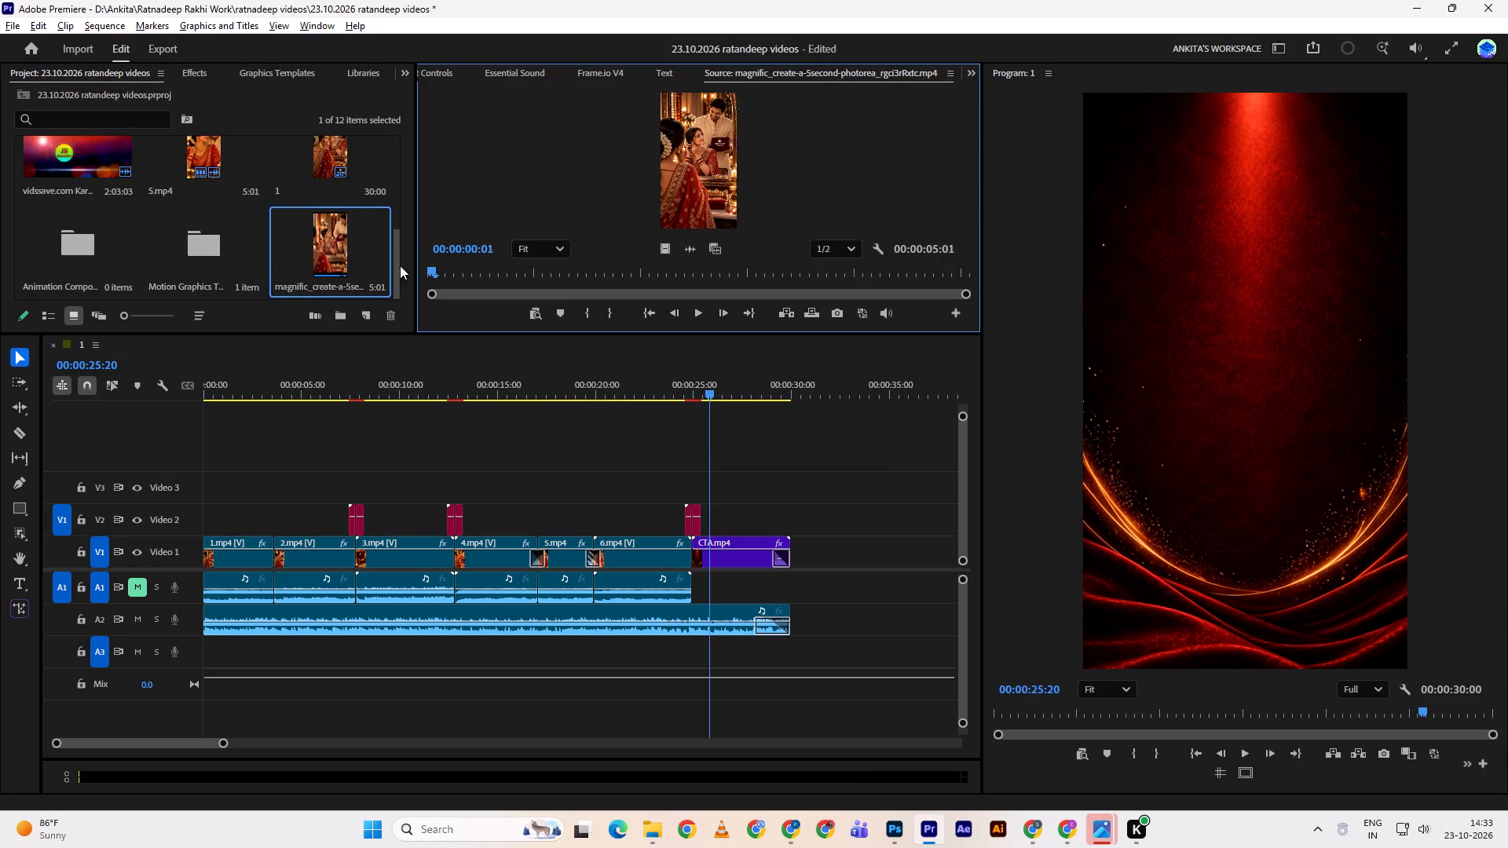
drag(400, 265, 390, 265)
key(space)
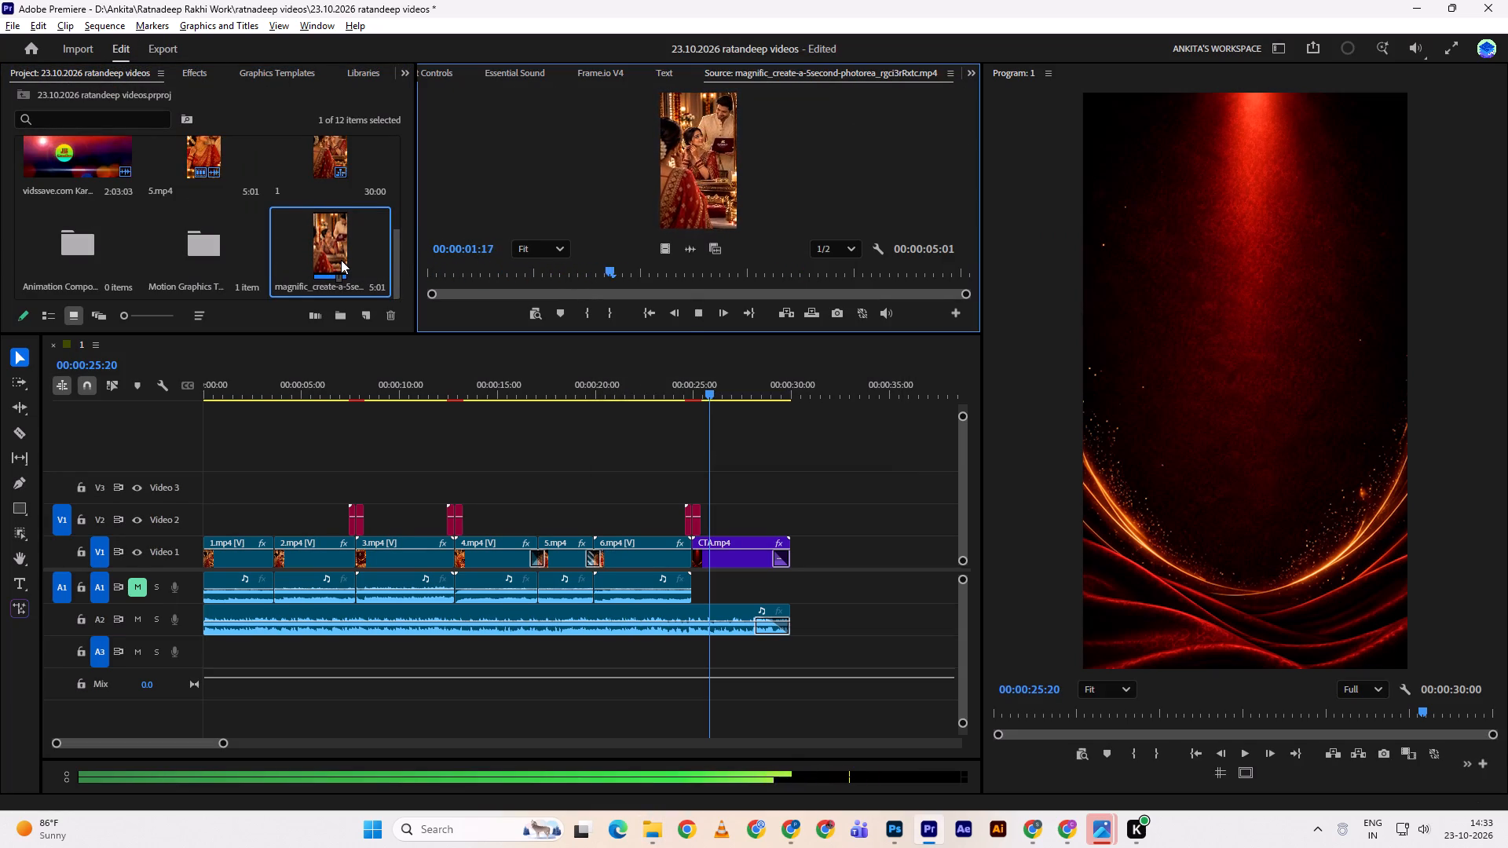
key(space)
drag(337, 254, 251, 484)
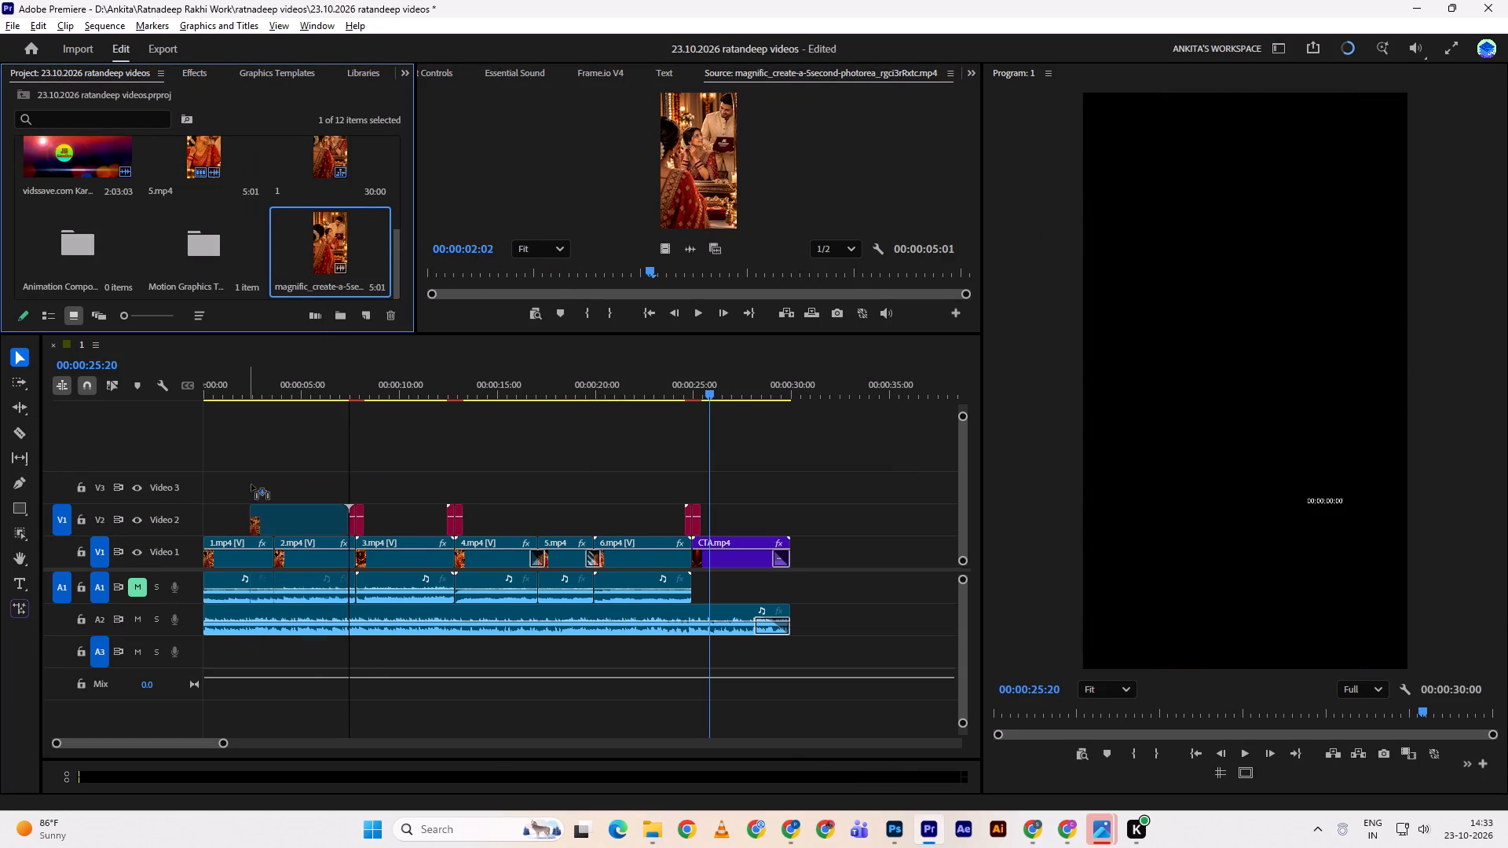
drag(251, 484, 324, 241)
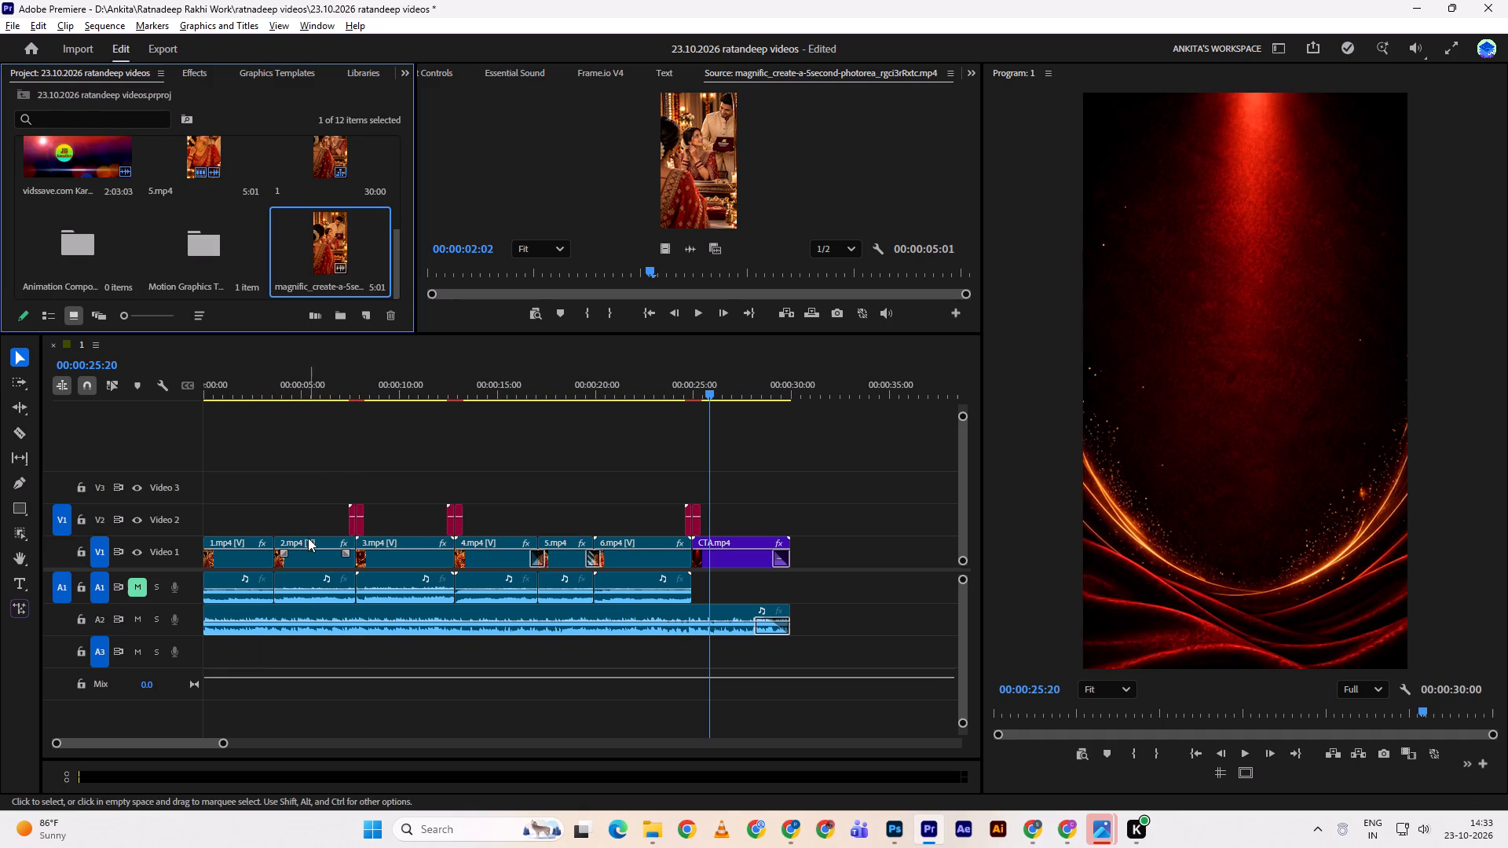
Shift every clip from 2.mp4 onward later by 00:00:05:01, leaving the Audio 2 music in place.
key(a)
click(318, 561)
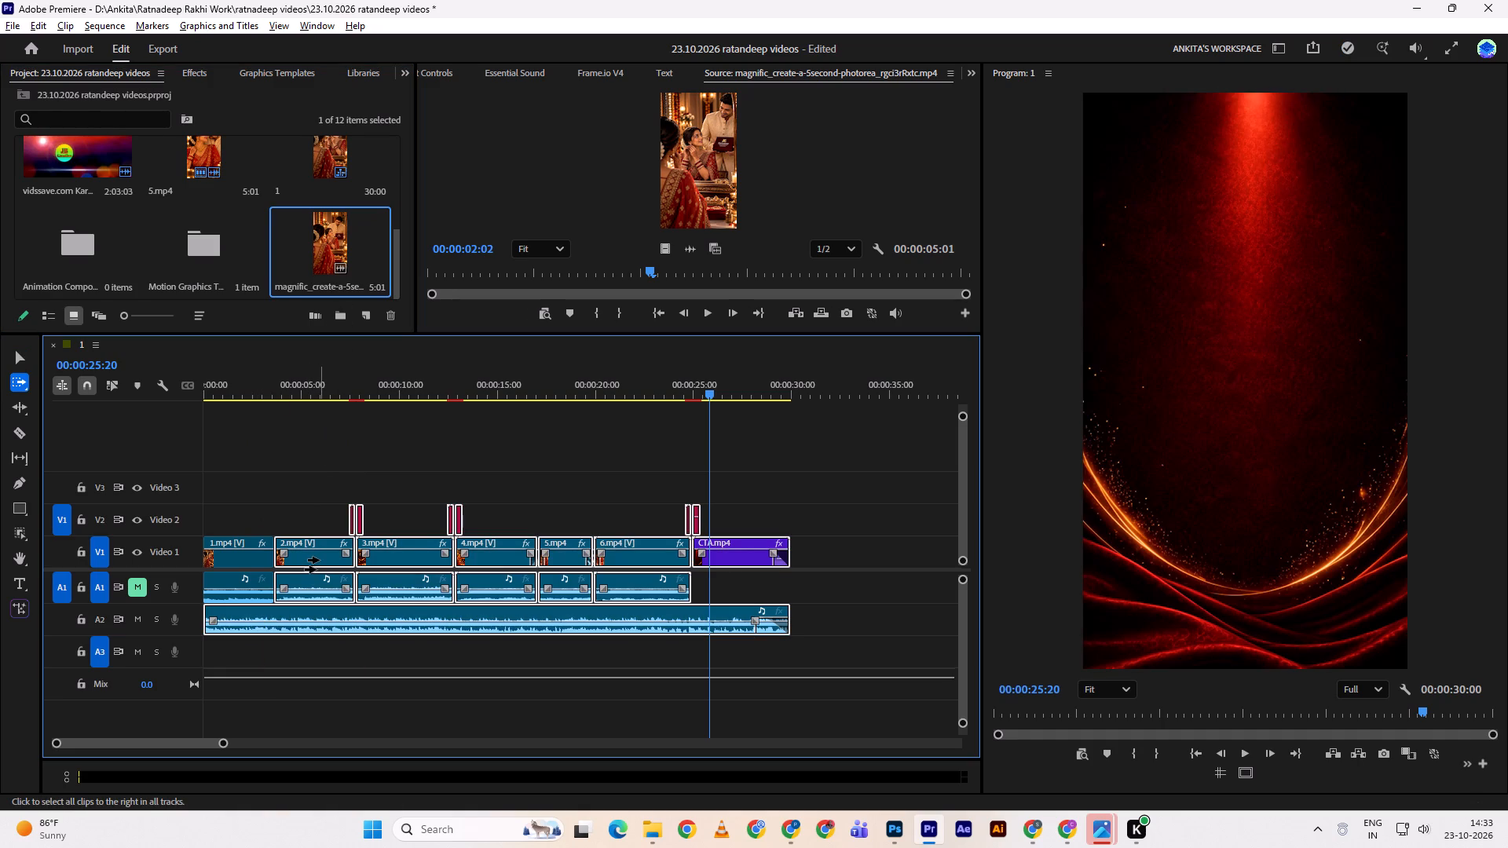
key(v)
shift+click(301, 614)
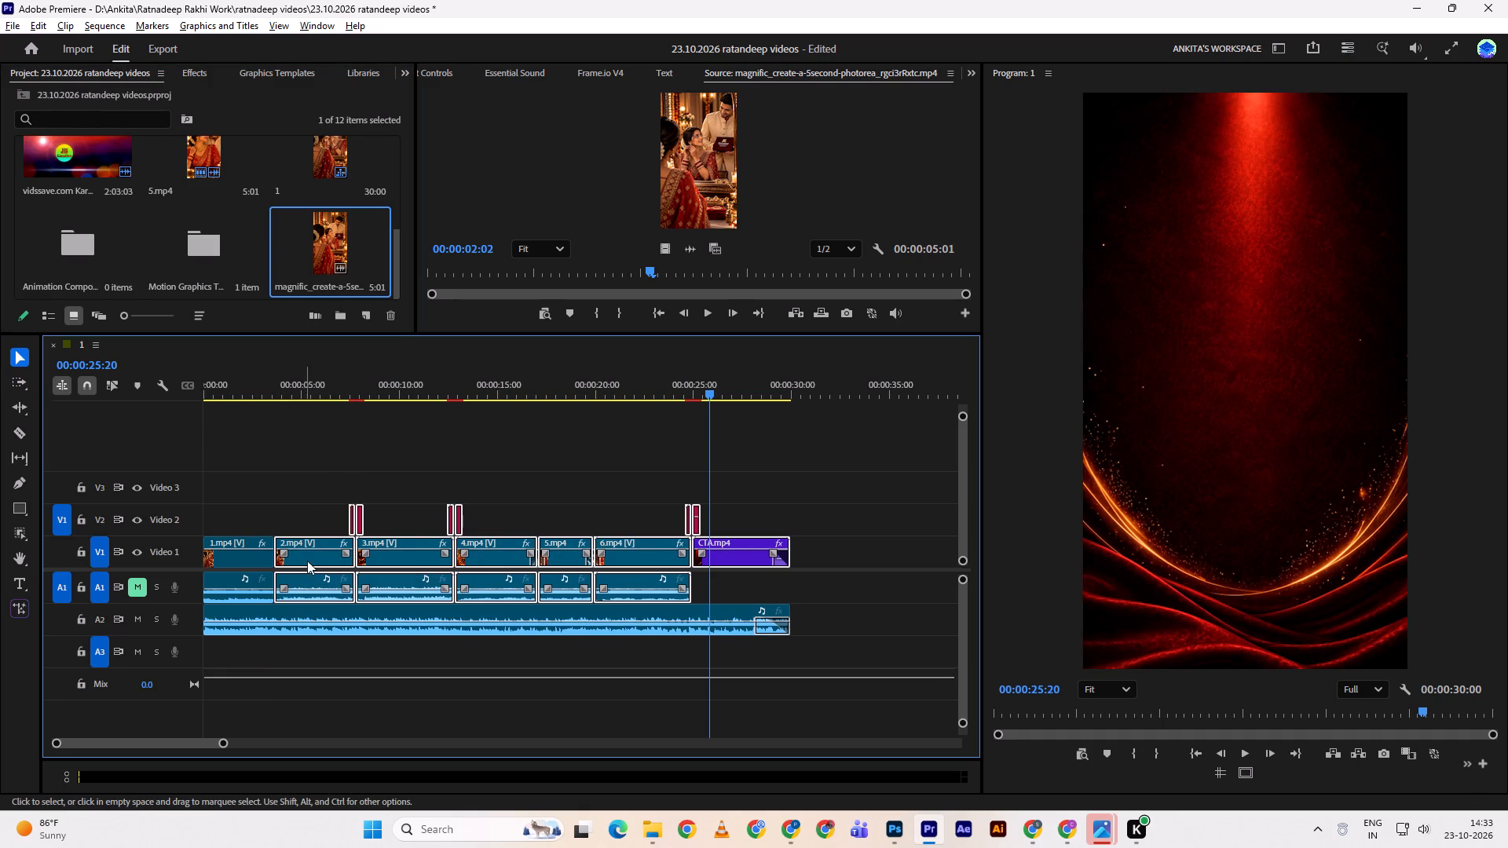
drag(309, 556, 405, 558)
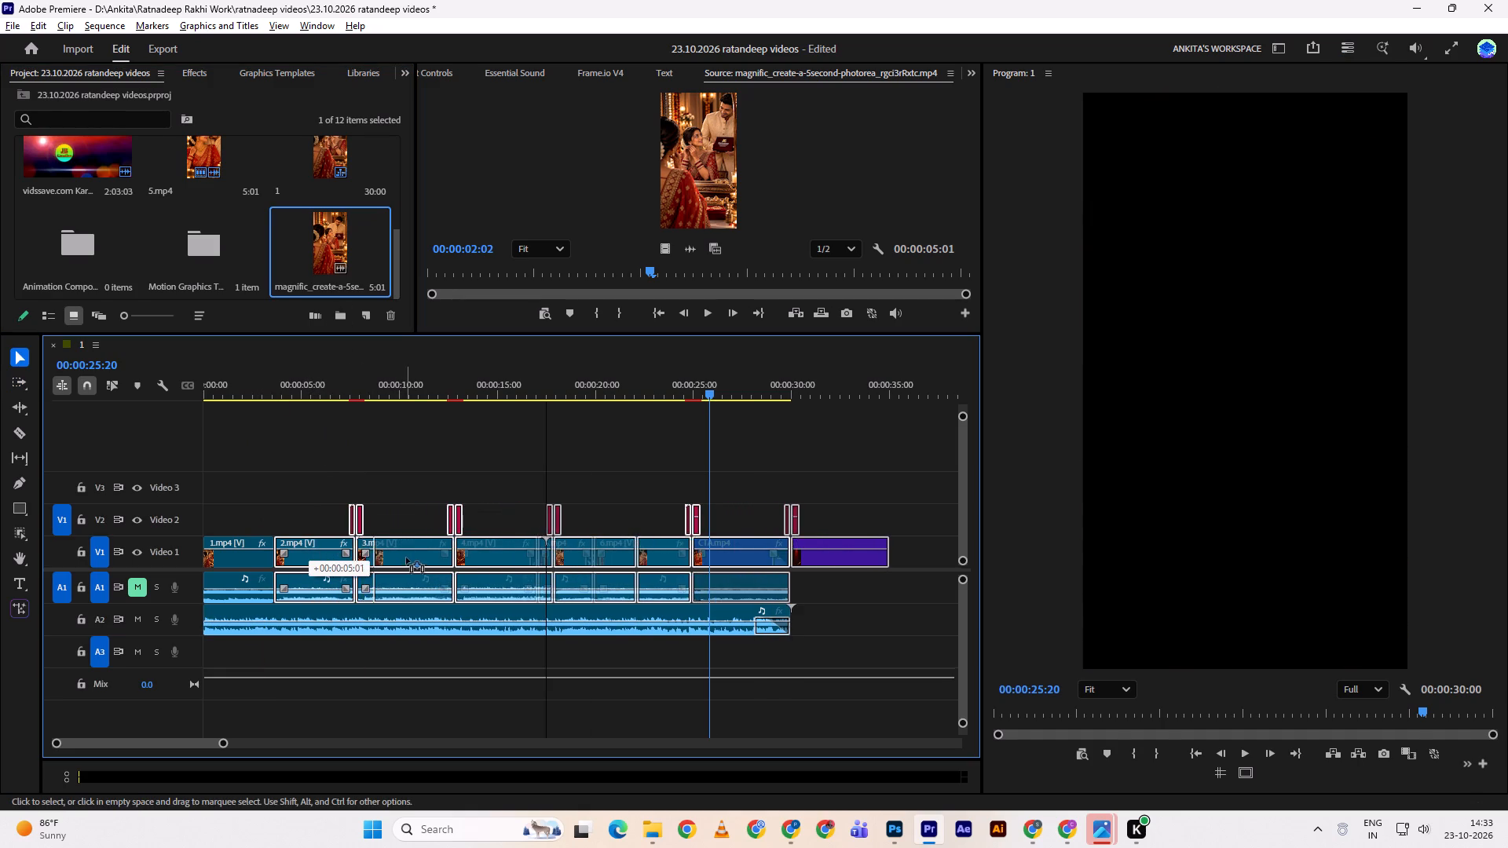
Mark the Magnific clip's In point at 00:00:00:03, place its video only after 1.mp4, and close the gap before 2.mp4.
click(339, 363)
double_click(341, 243)
key(space)
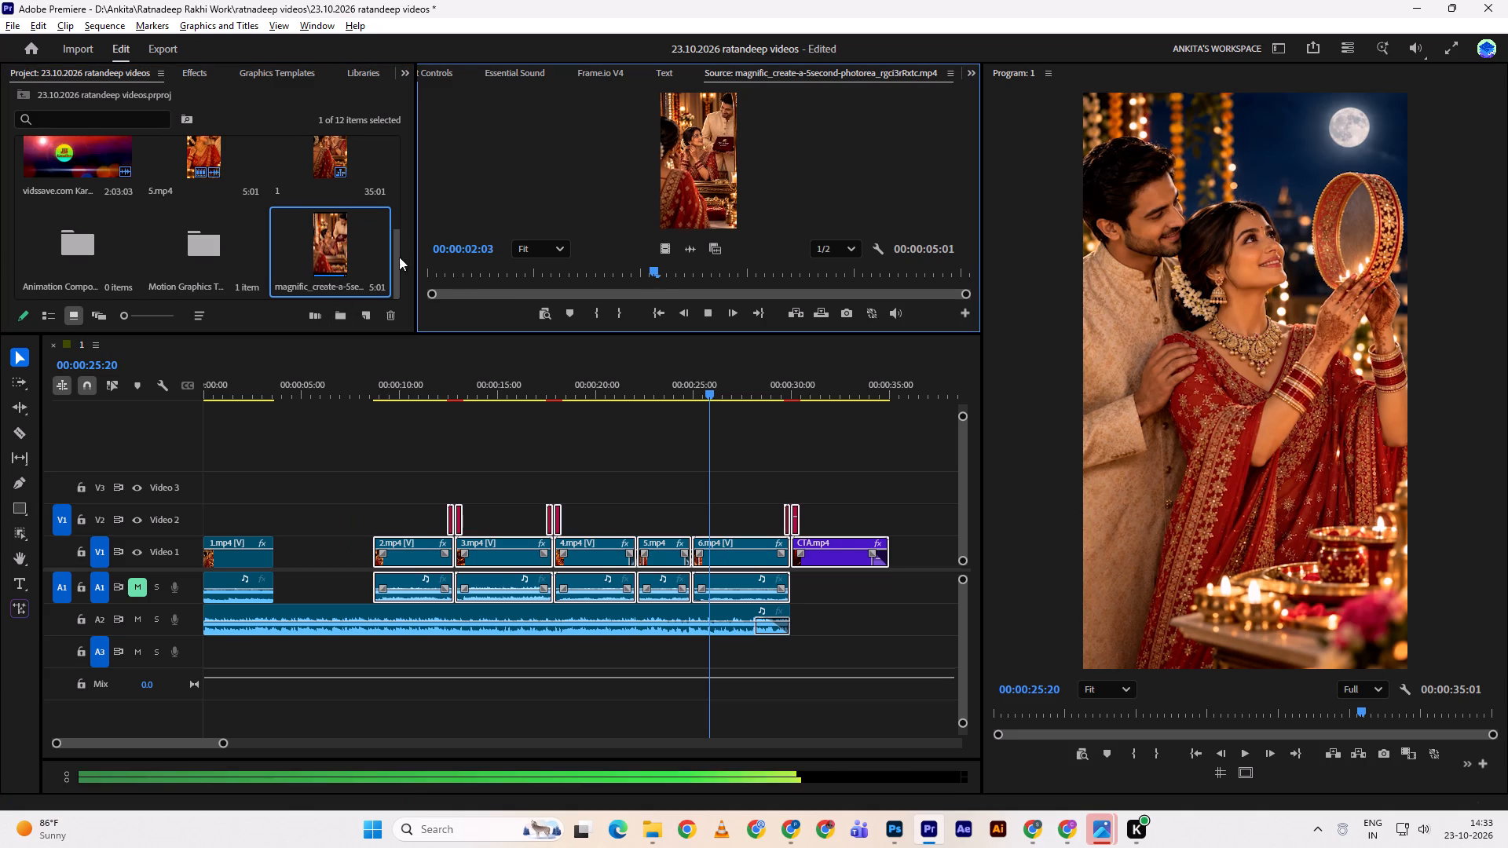
drag(565, 277, 442, 283)
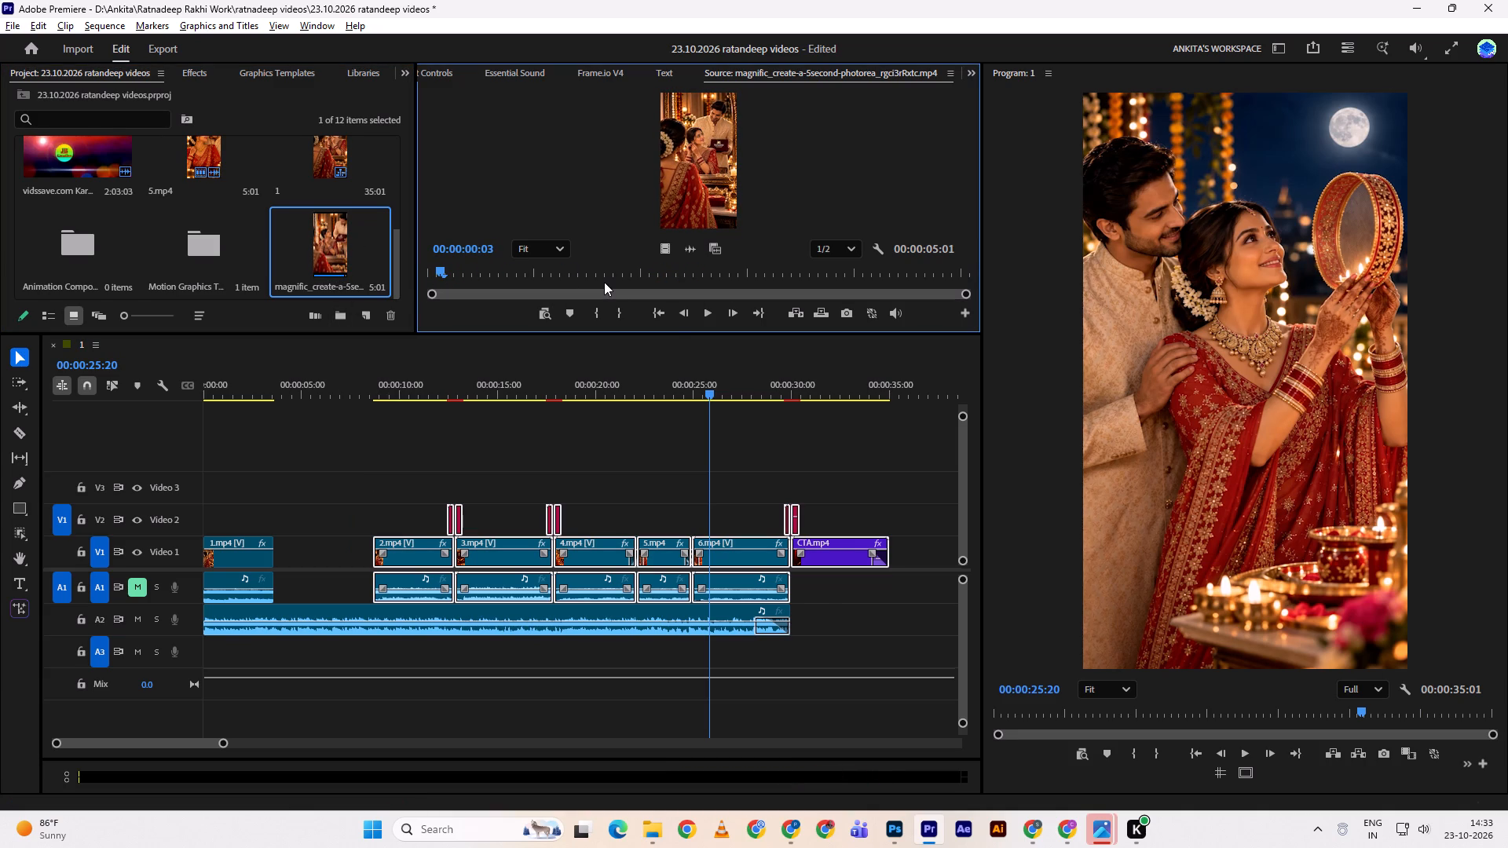
key(i)
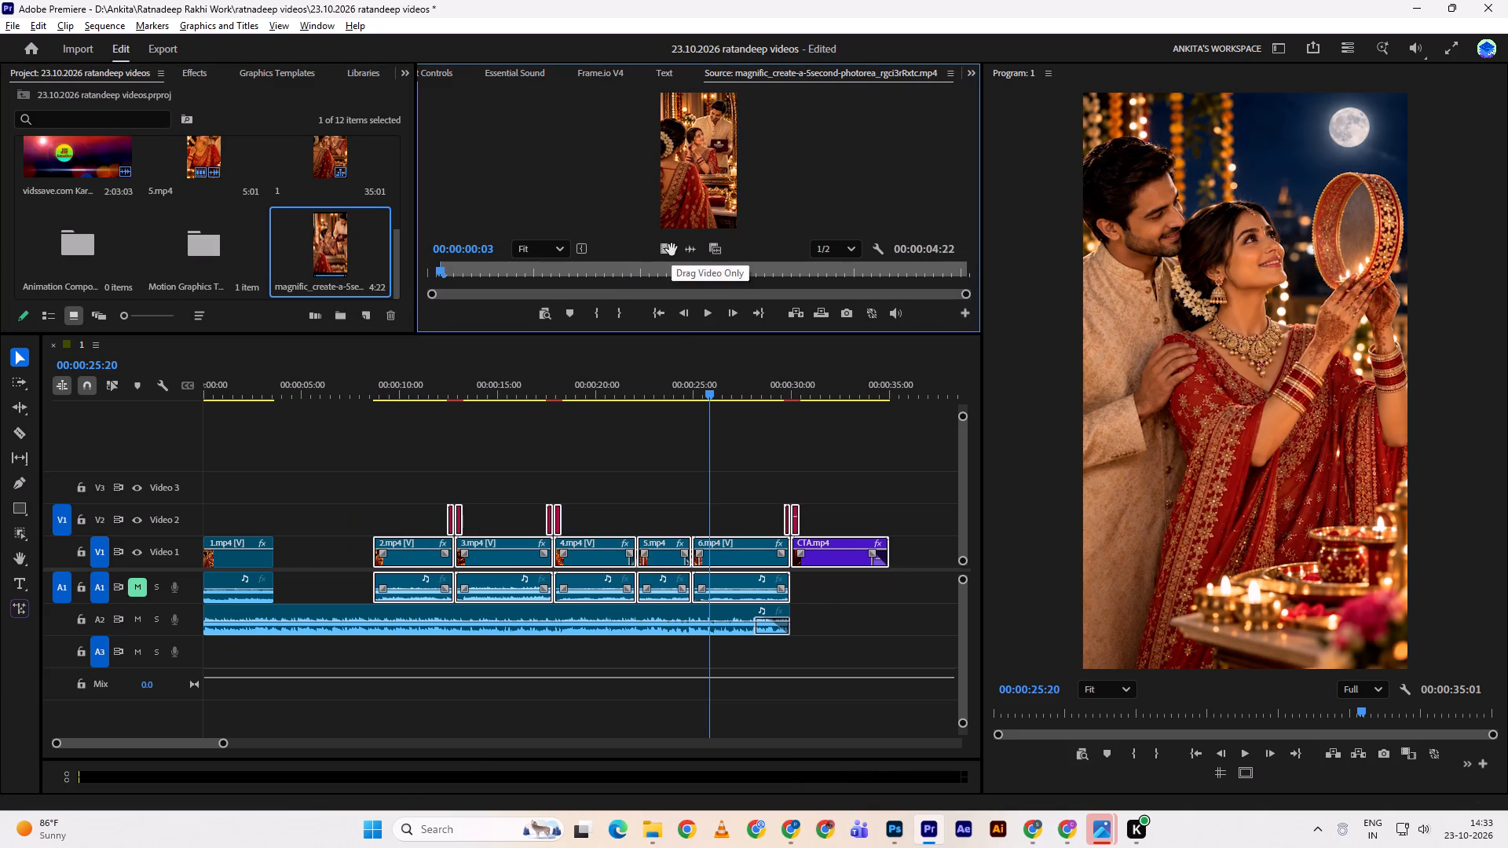
drag(672, 250, 273, 542)
click(406, 561)
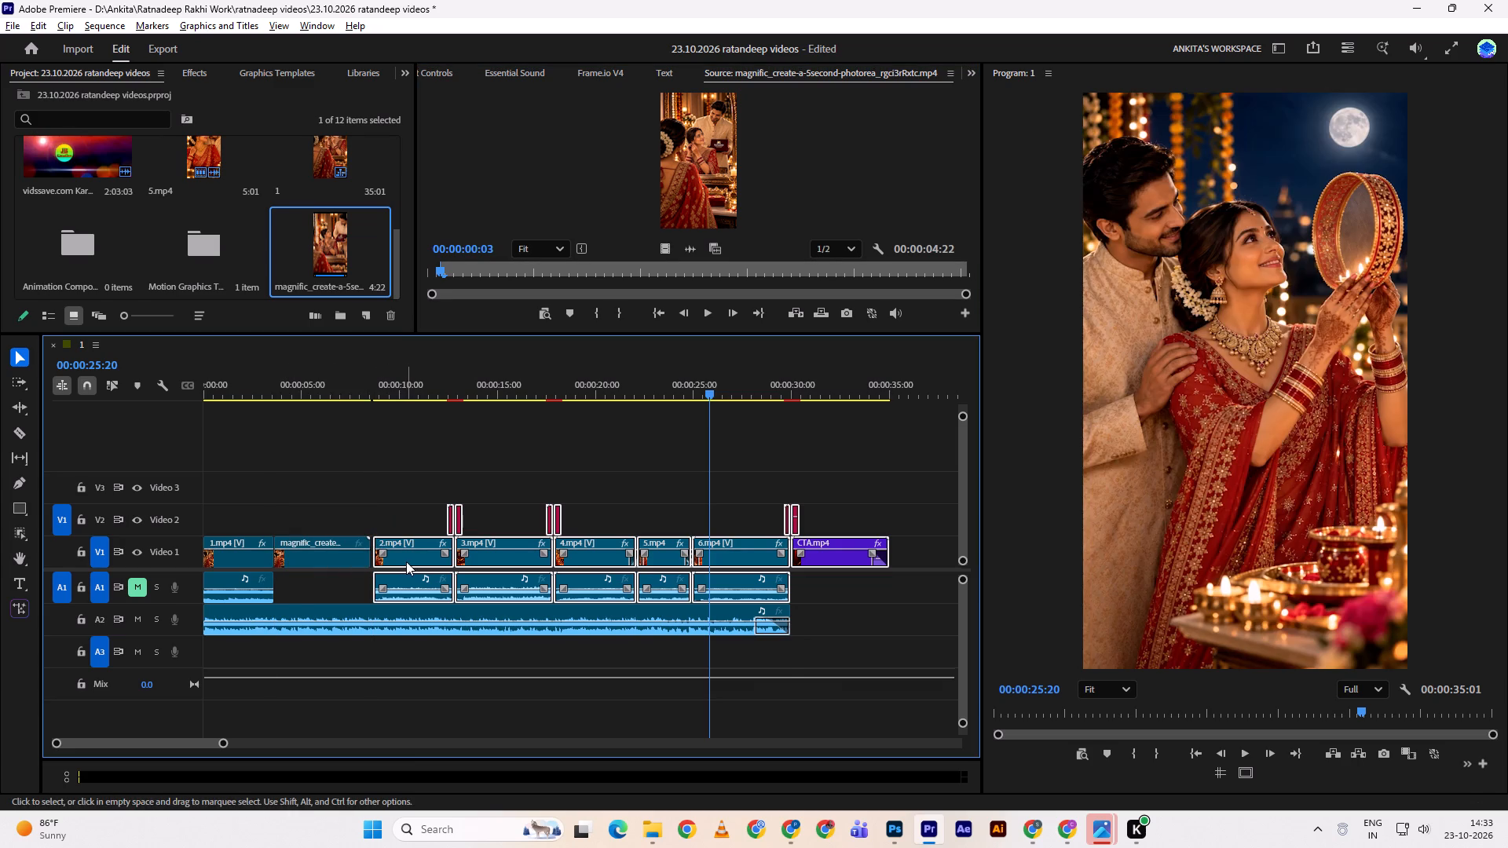
Play the cut out of 1.mp4, and fit the inserted Magnific clip on Video 1 to the frame.
drag(285, 386, 253, 392)
click(334, 444)
key(space)
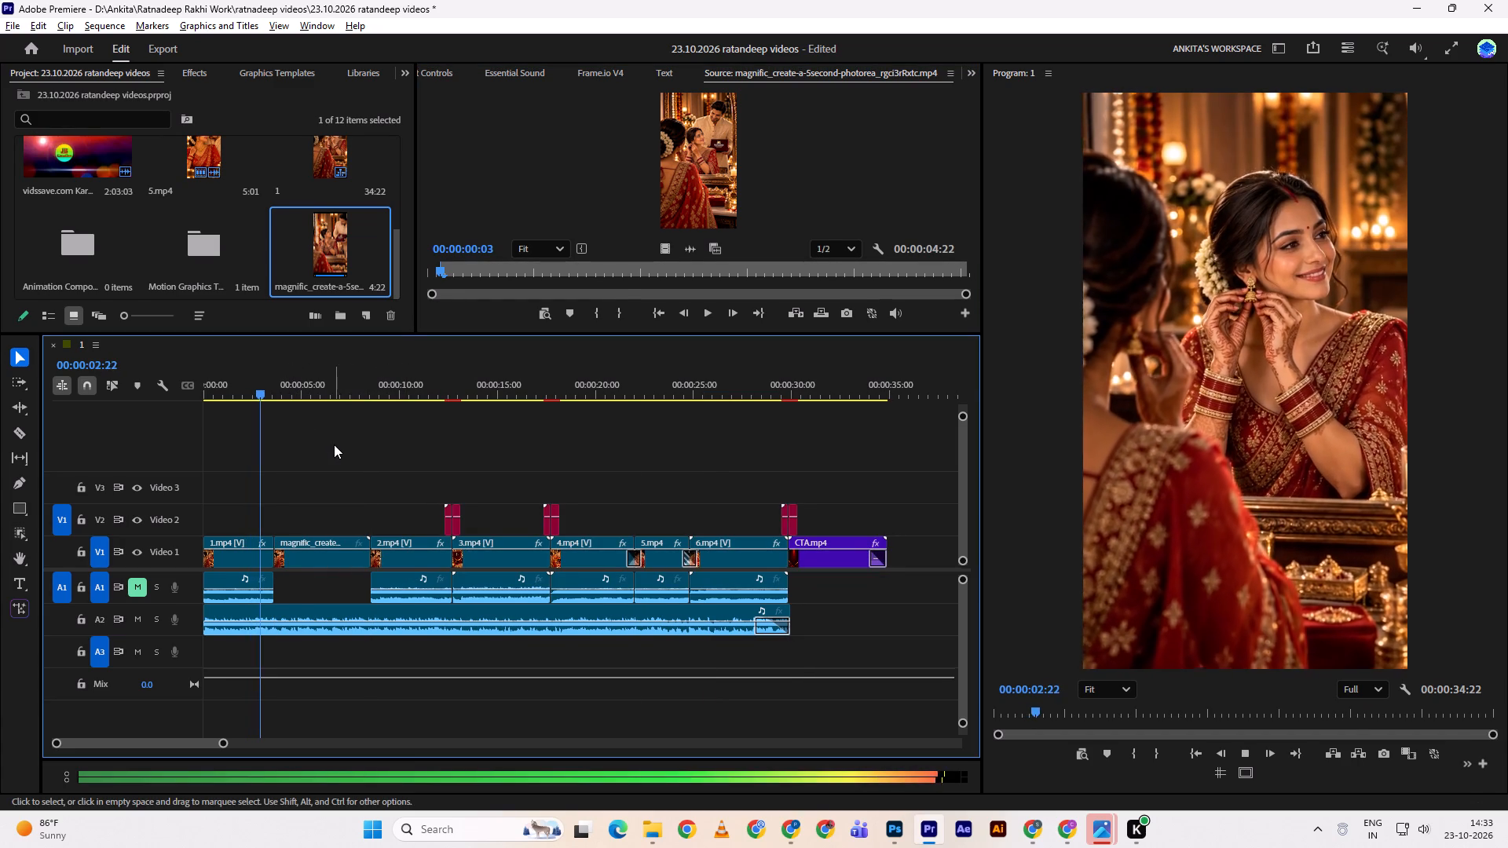
key(space)
drag(344, 470, 326, 569)
key(f)
Play the inserted Magnific clip and review how it follows the end of 1.mp4.
click(273, 391)
key(space)
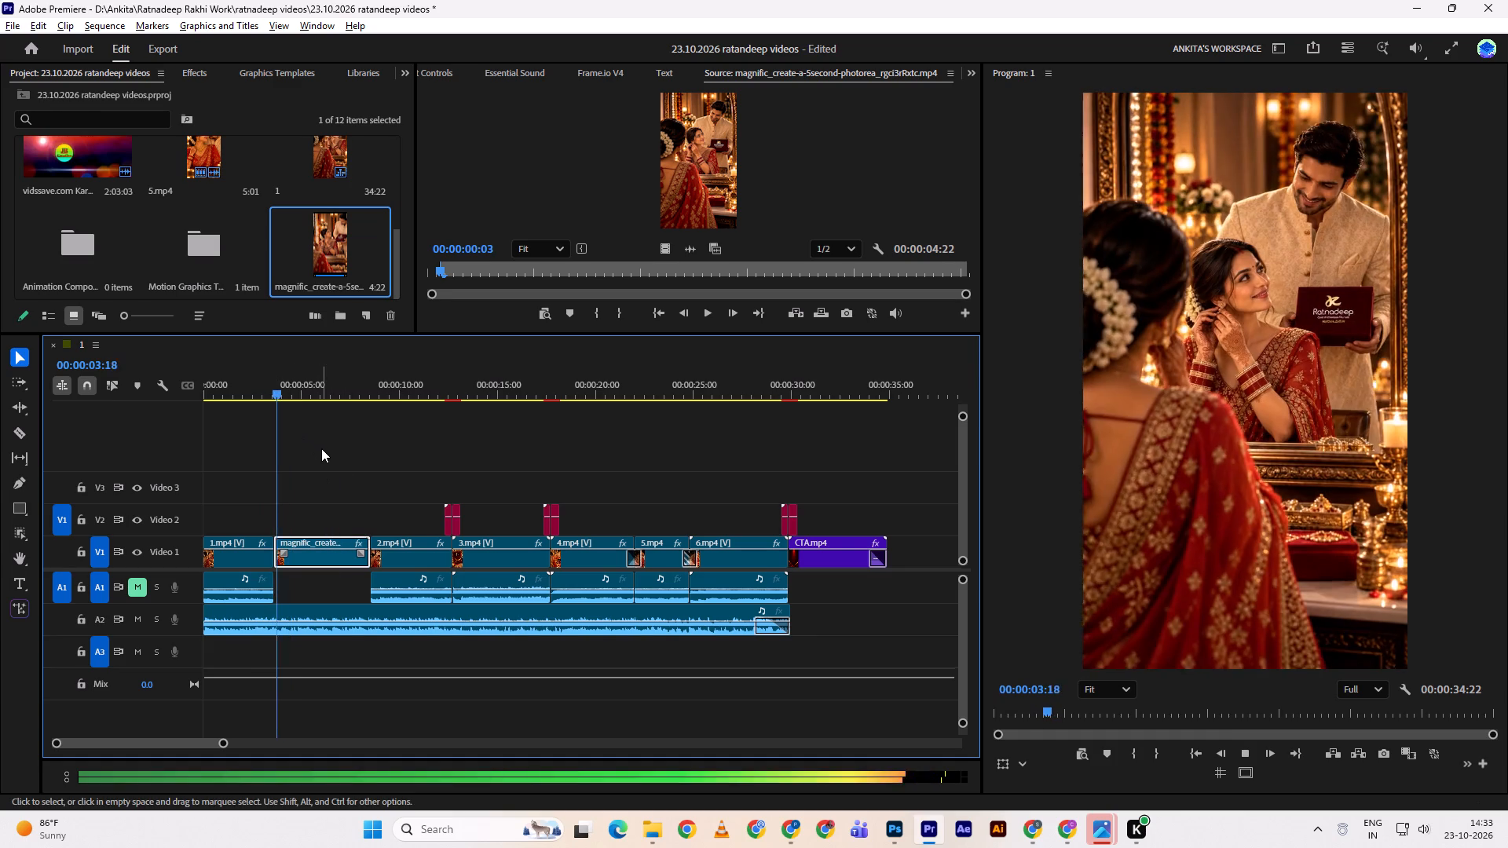
drag(297, 375, 273, 385)
key(space)
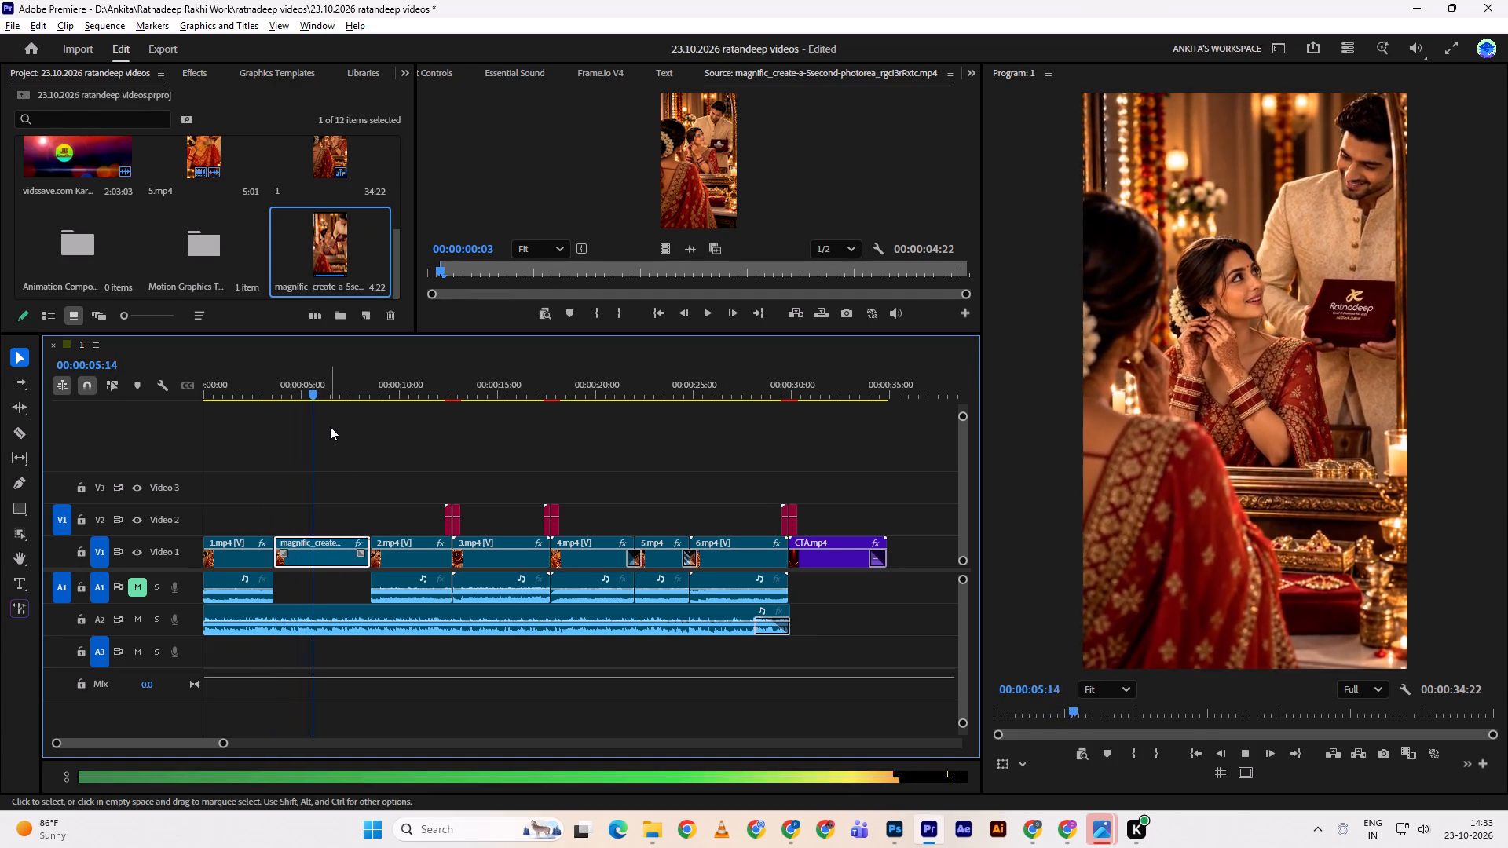
key(space)
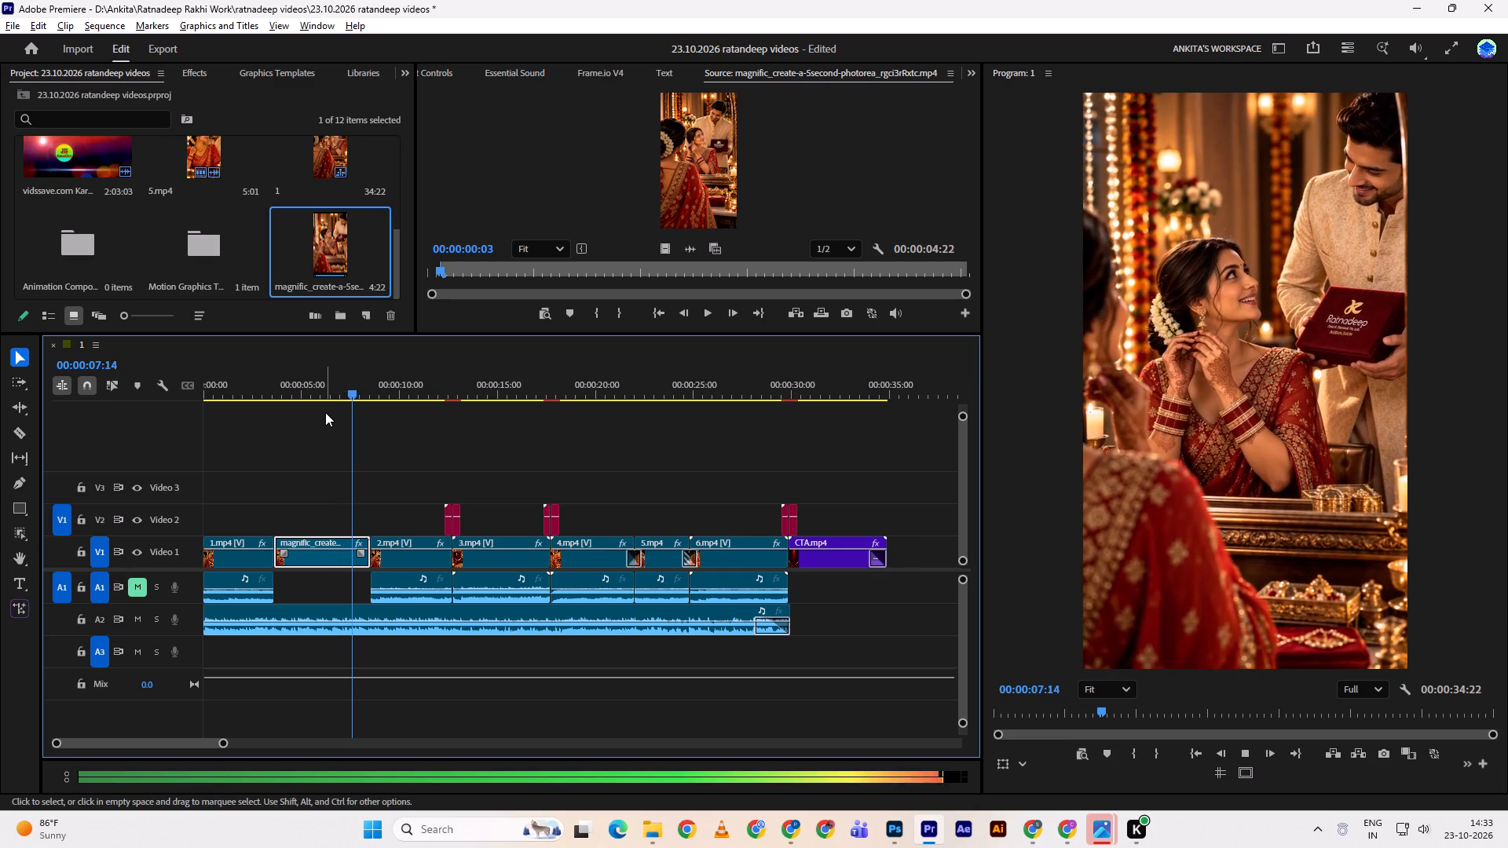
drag(334, 388, 314, 386)
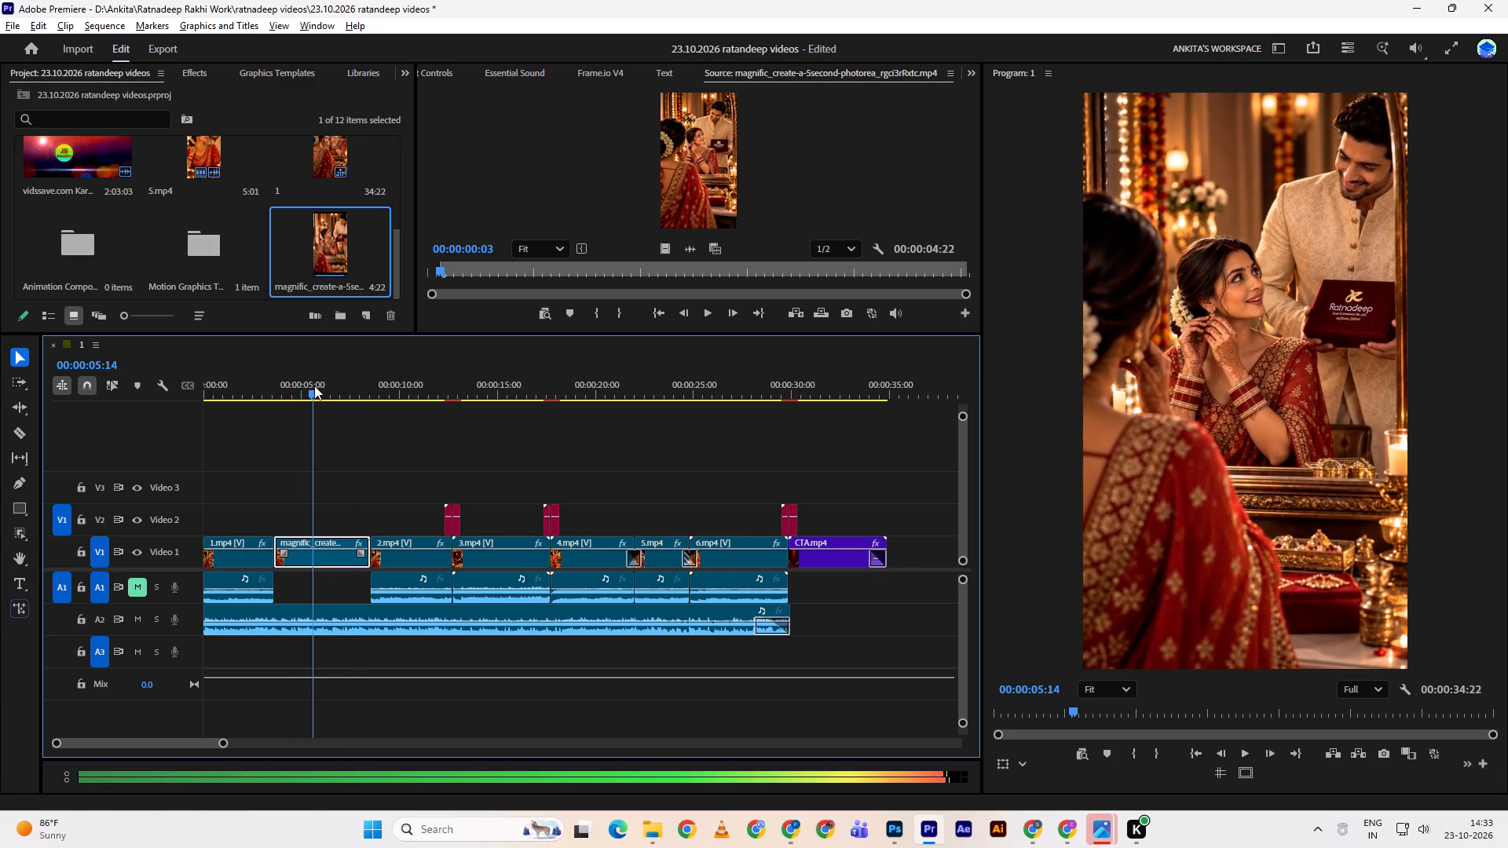
drag(314, 386, 312, 384)
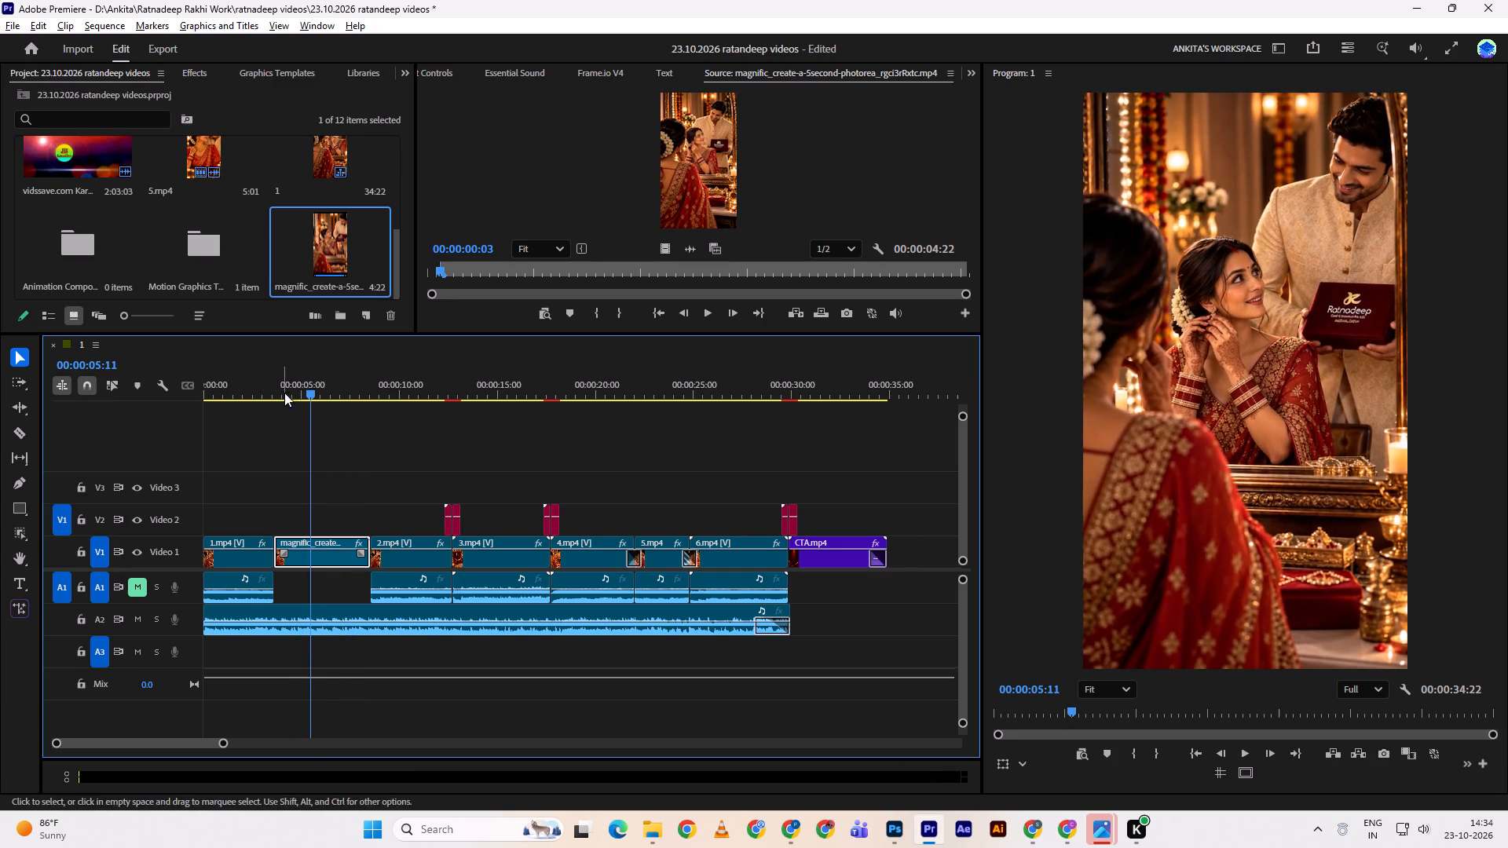
drag(284, 389, 265, 396)
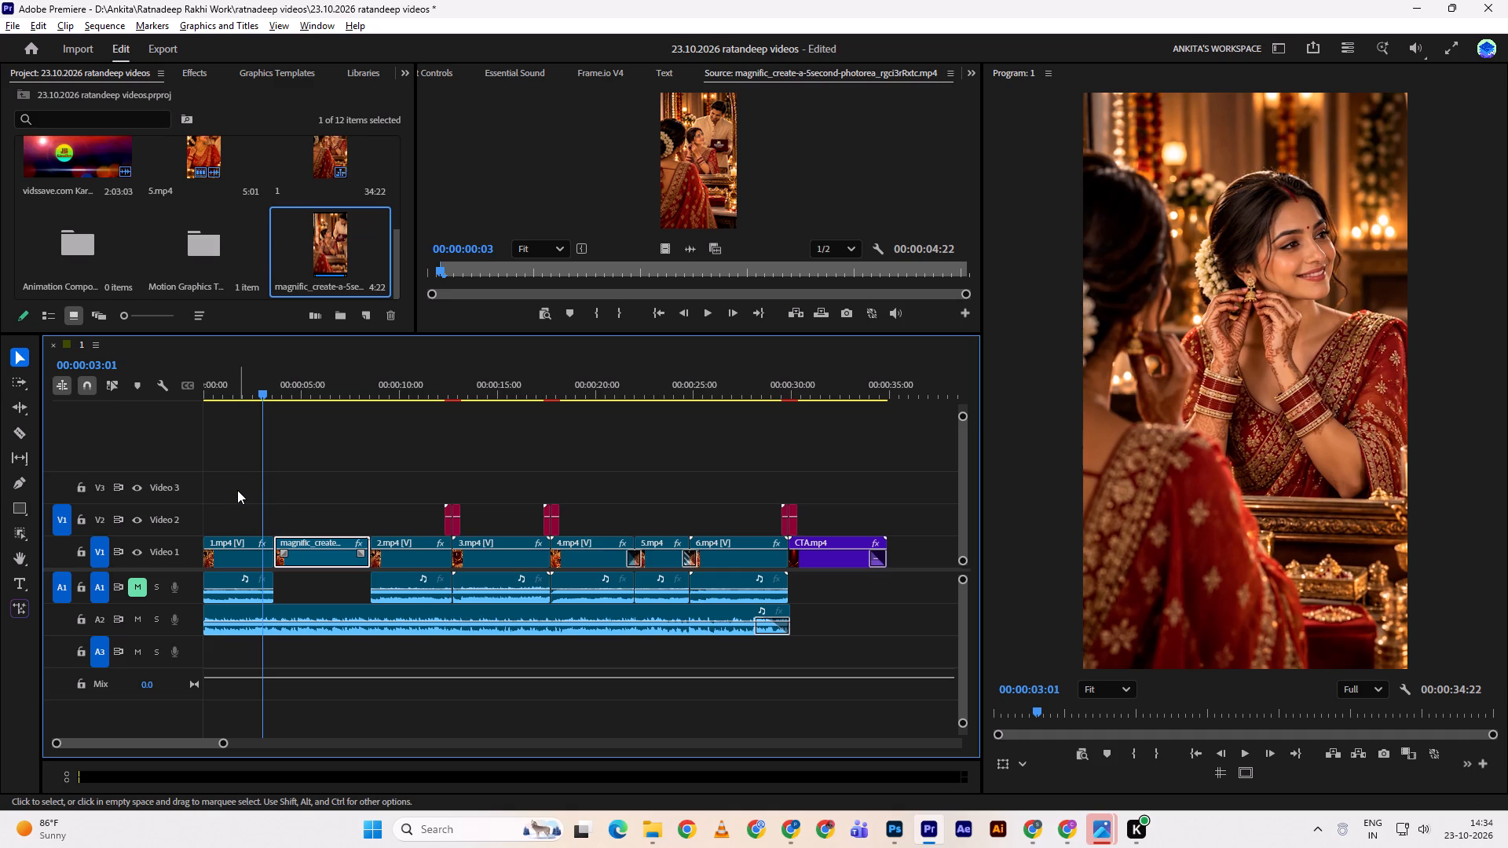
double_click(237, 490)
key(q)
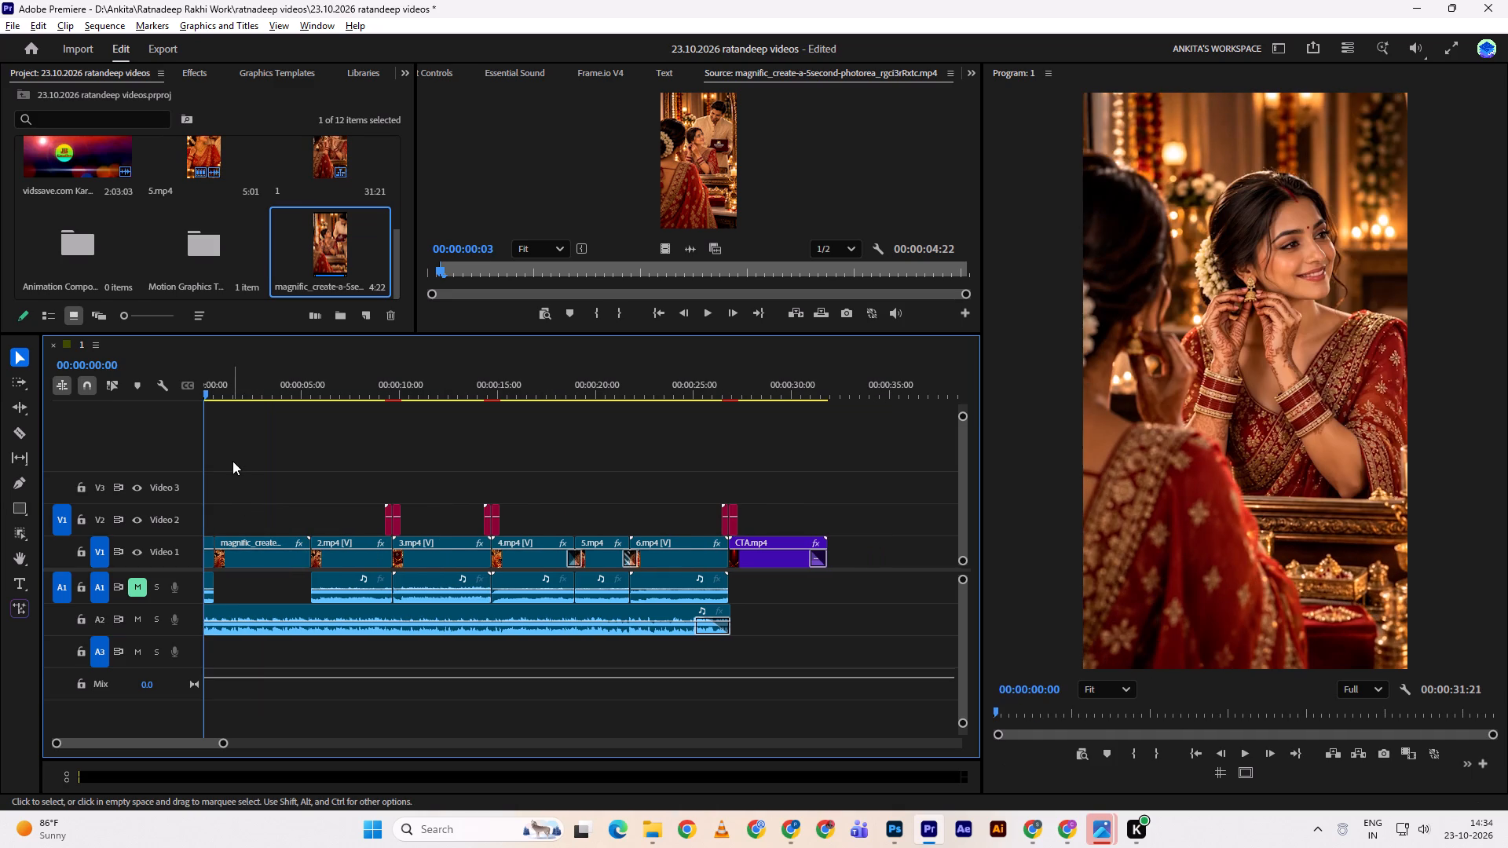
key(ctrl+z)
Delete 1.mp4 with its Audio 1 part, close the gap before the Magnific clip without moving the music, and play the new opening.
drag(247, 499, 232, 599)
click(232, 599)
key(d)
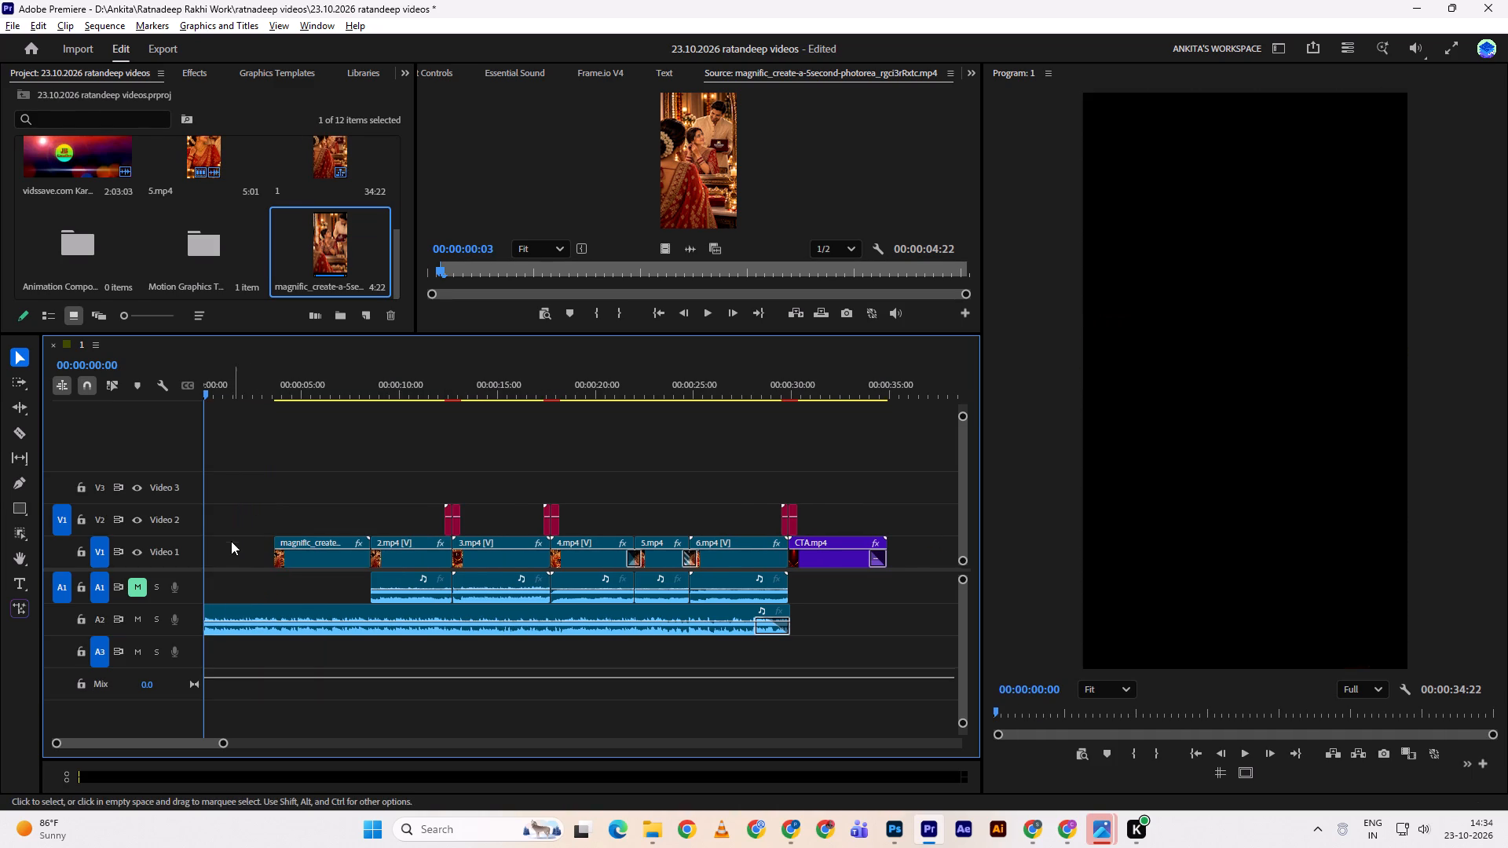
click(245, 561)
key(d)
key(space)
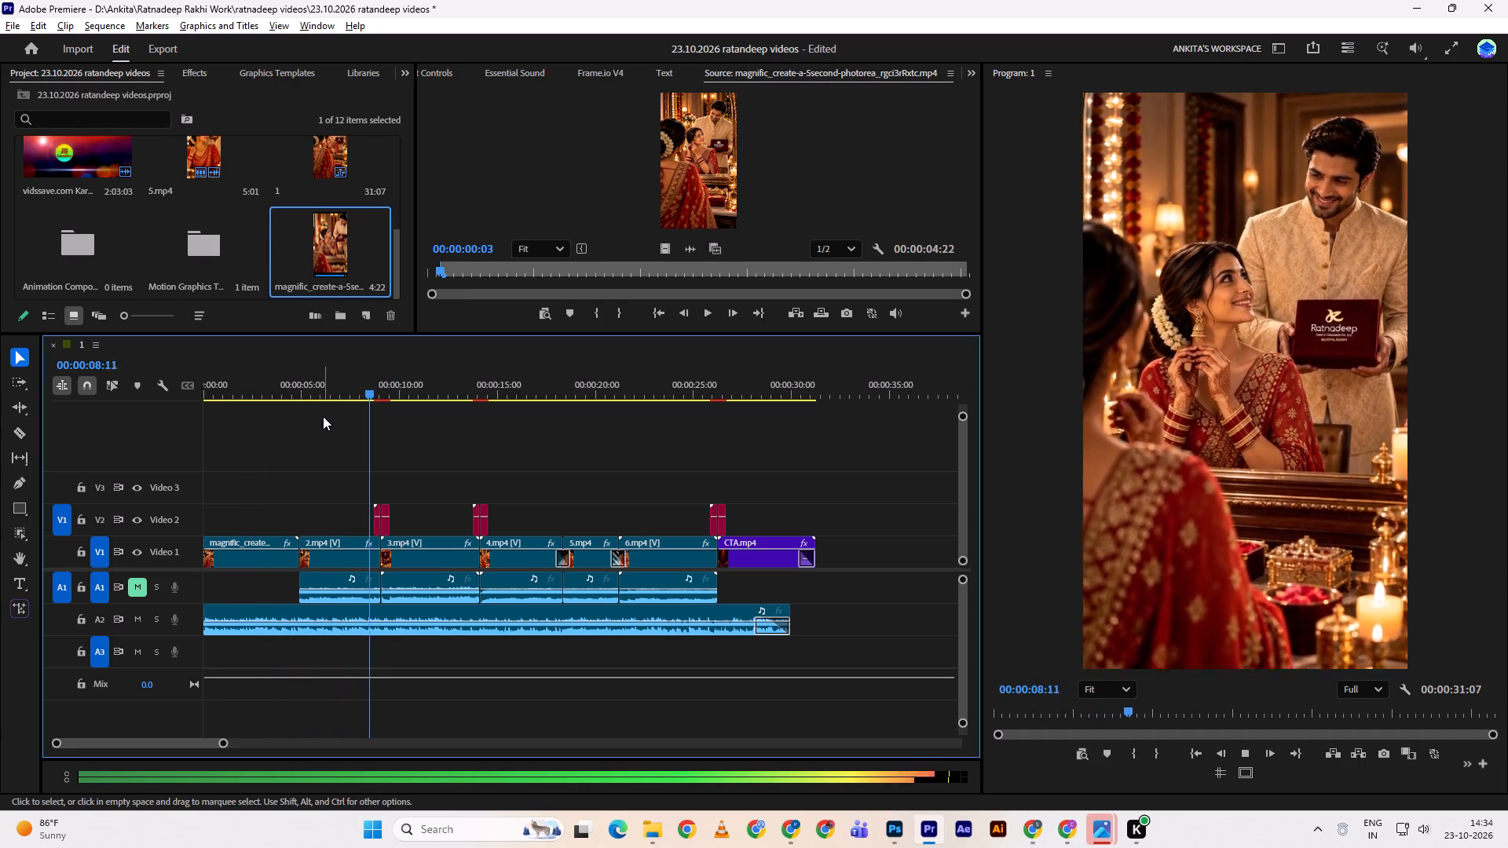
drag(323, 387, 269, 382)
key(space)
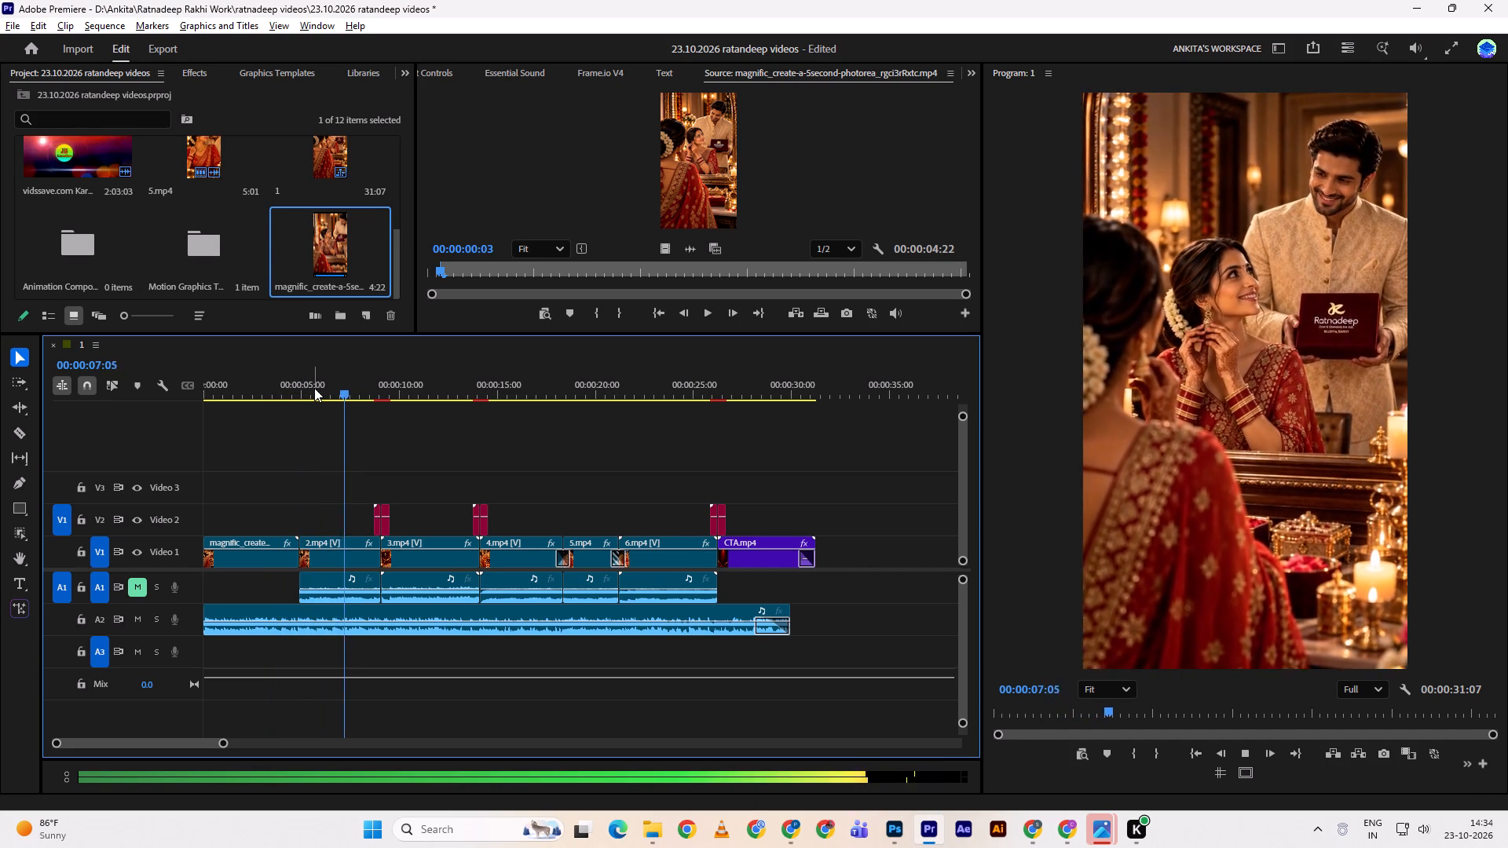
drag(315, 388, 229, 374)
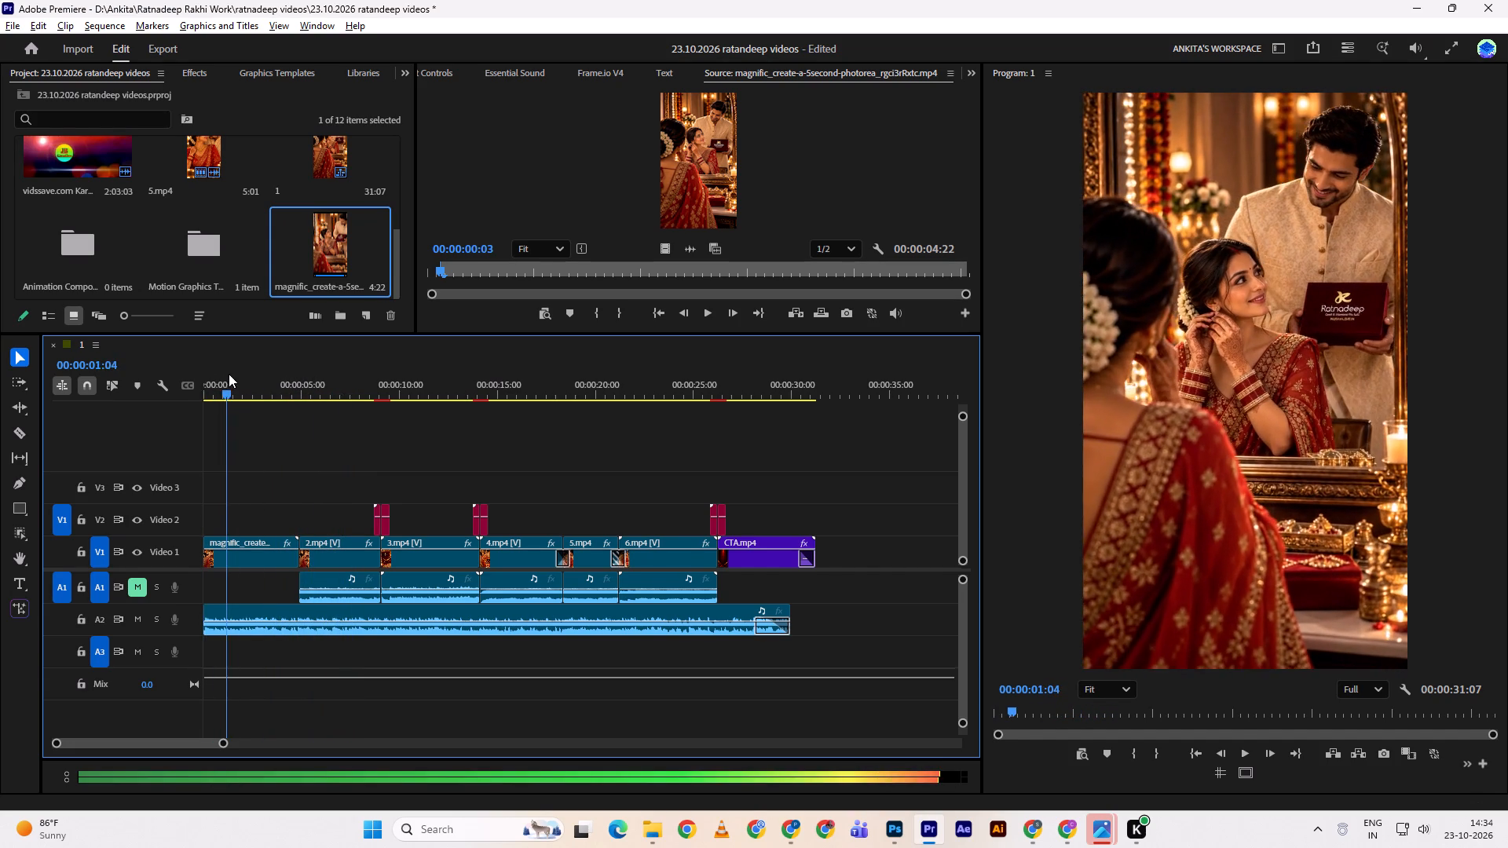
drag(229, 374, 188, 375)
Move the Magnific clip aside to Video 3 and shift 2.mp4's video and audio to the start of the sequence.
drag(258, 556, 315, 487)
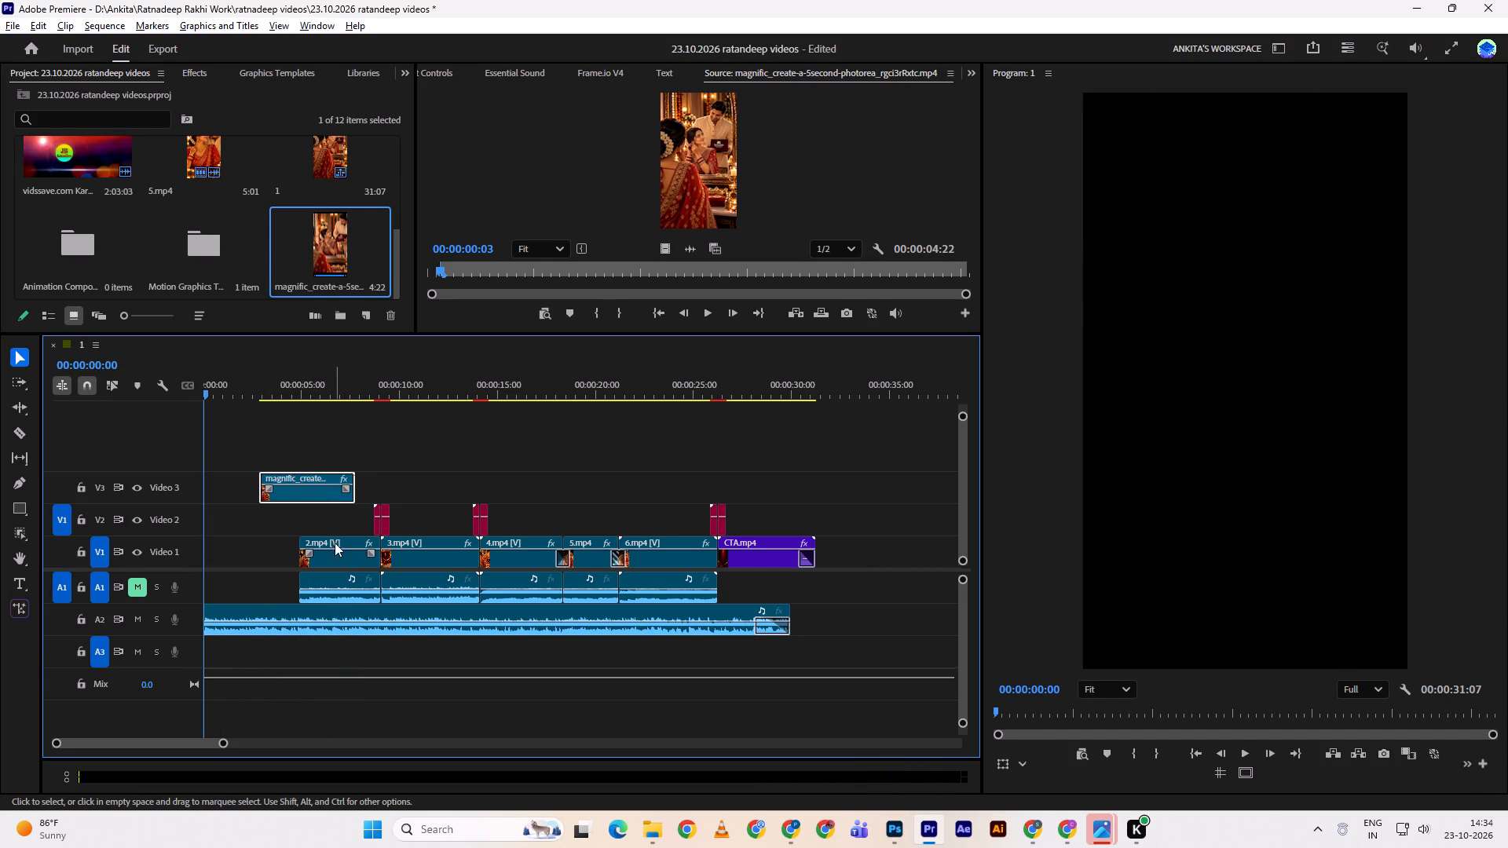
drag(346, 564, 253, 550)
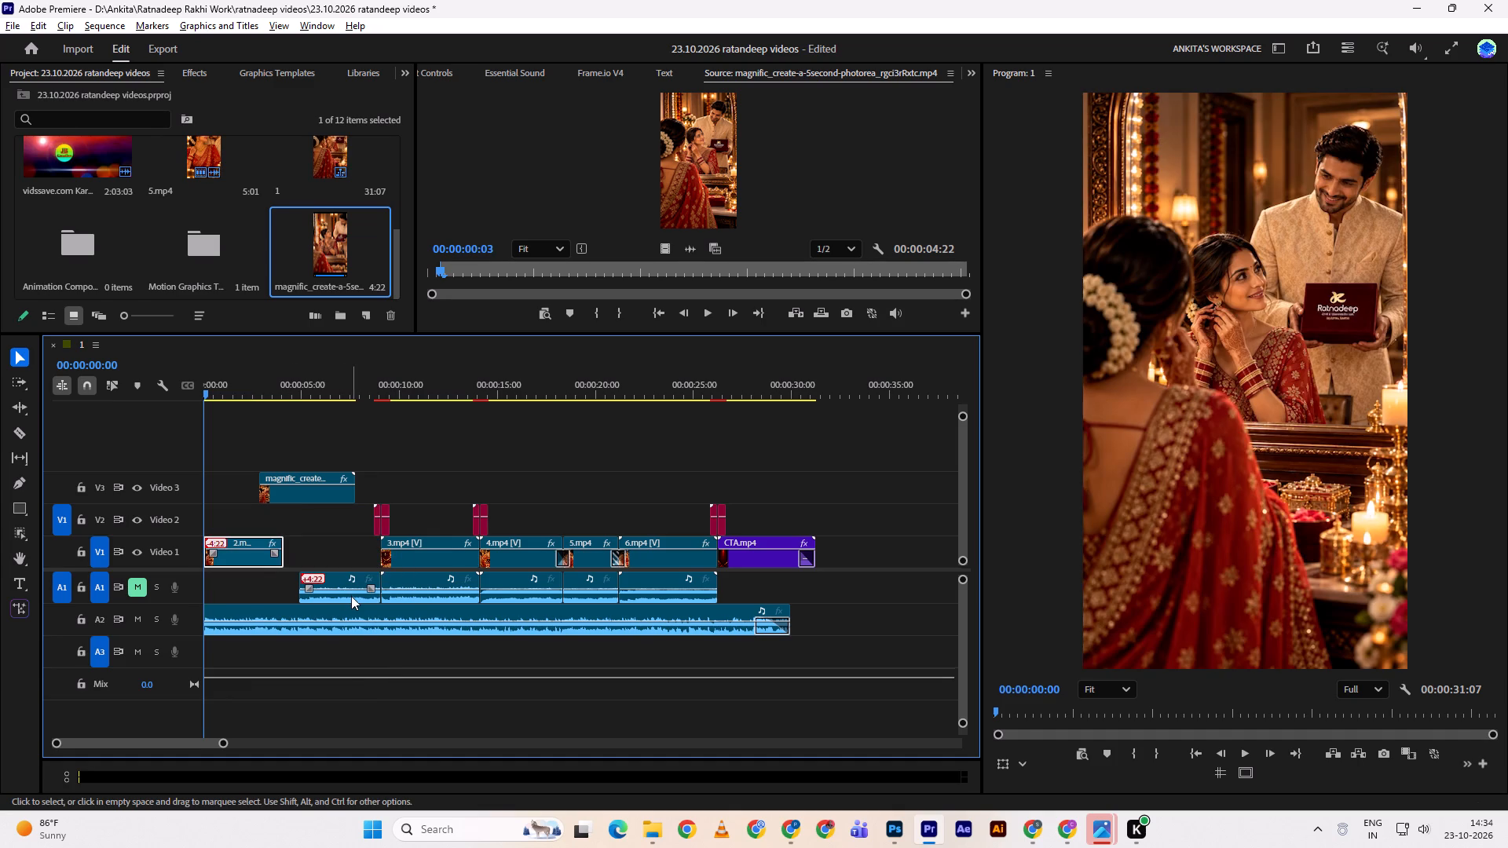
drag(351, 596, 248, 589)
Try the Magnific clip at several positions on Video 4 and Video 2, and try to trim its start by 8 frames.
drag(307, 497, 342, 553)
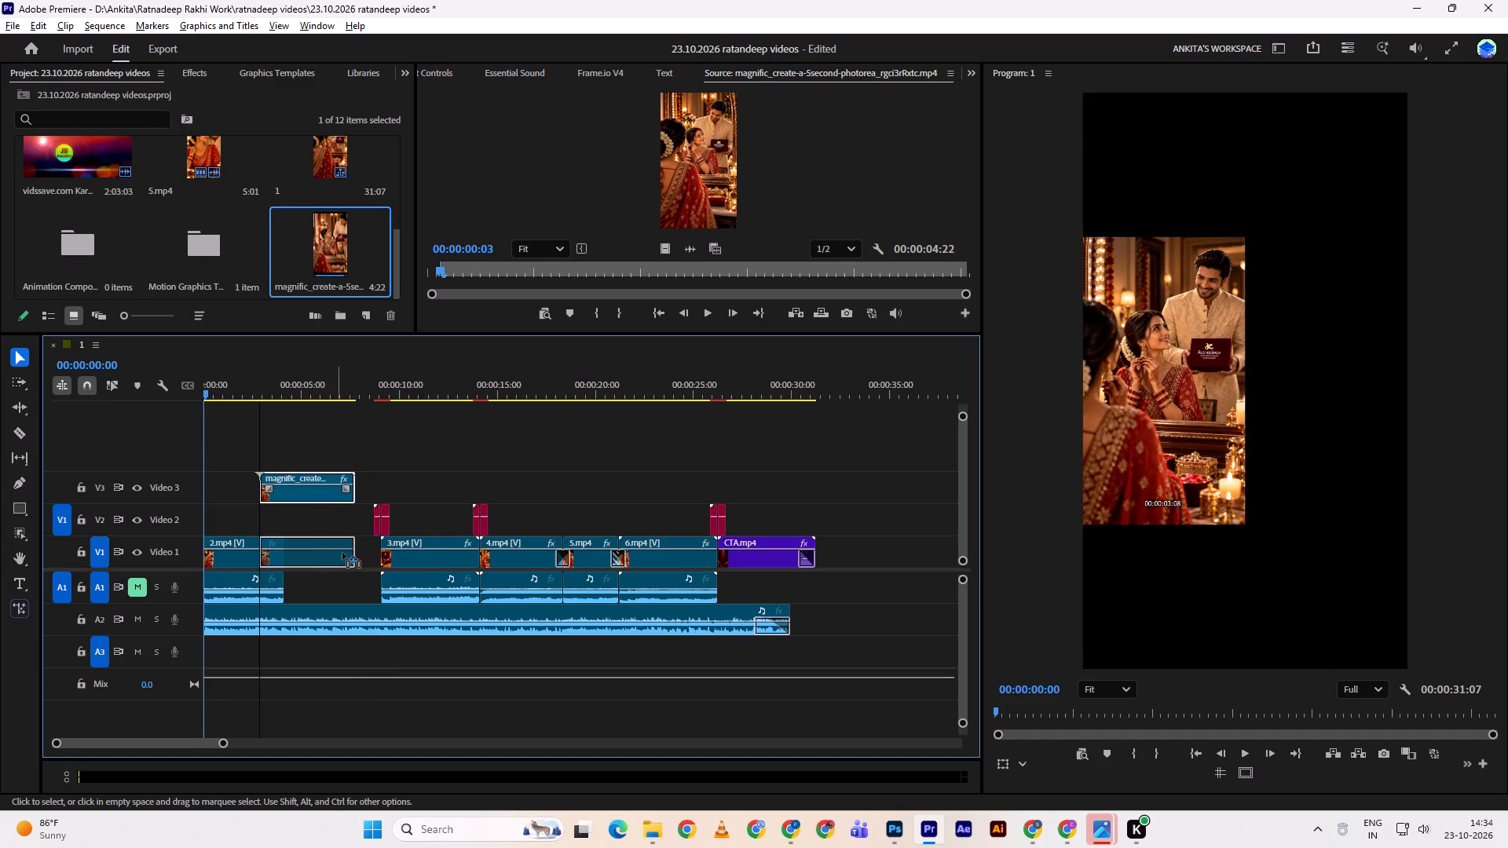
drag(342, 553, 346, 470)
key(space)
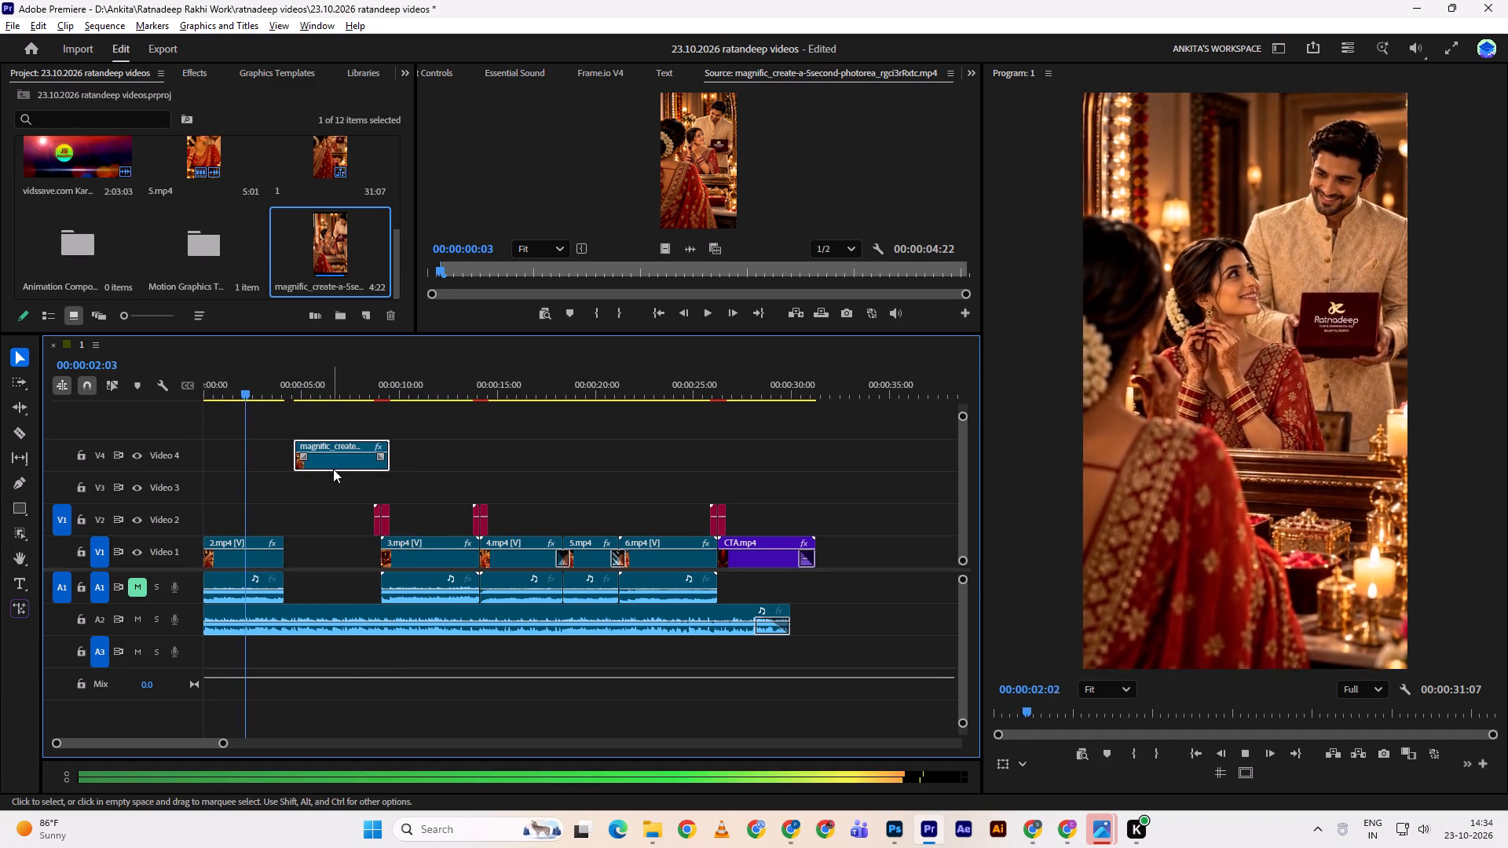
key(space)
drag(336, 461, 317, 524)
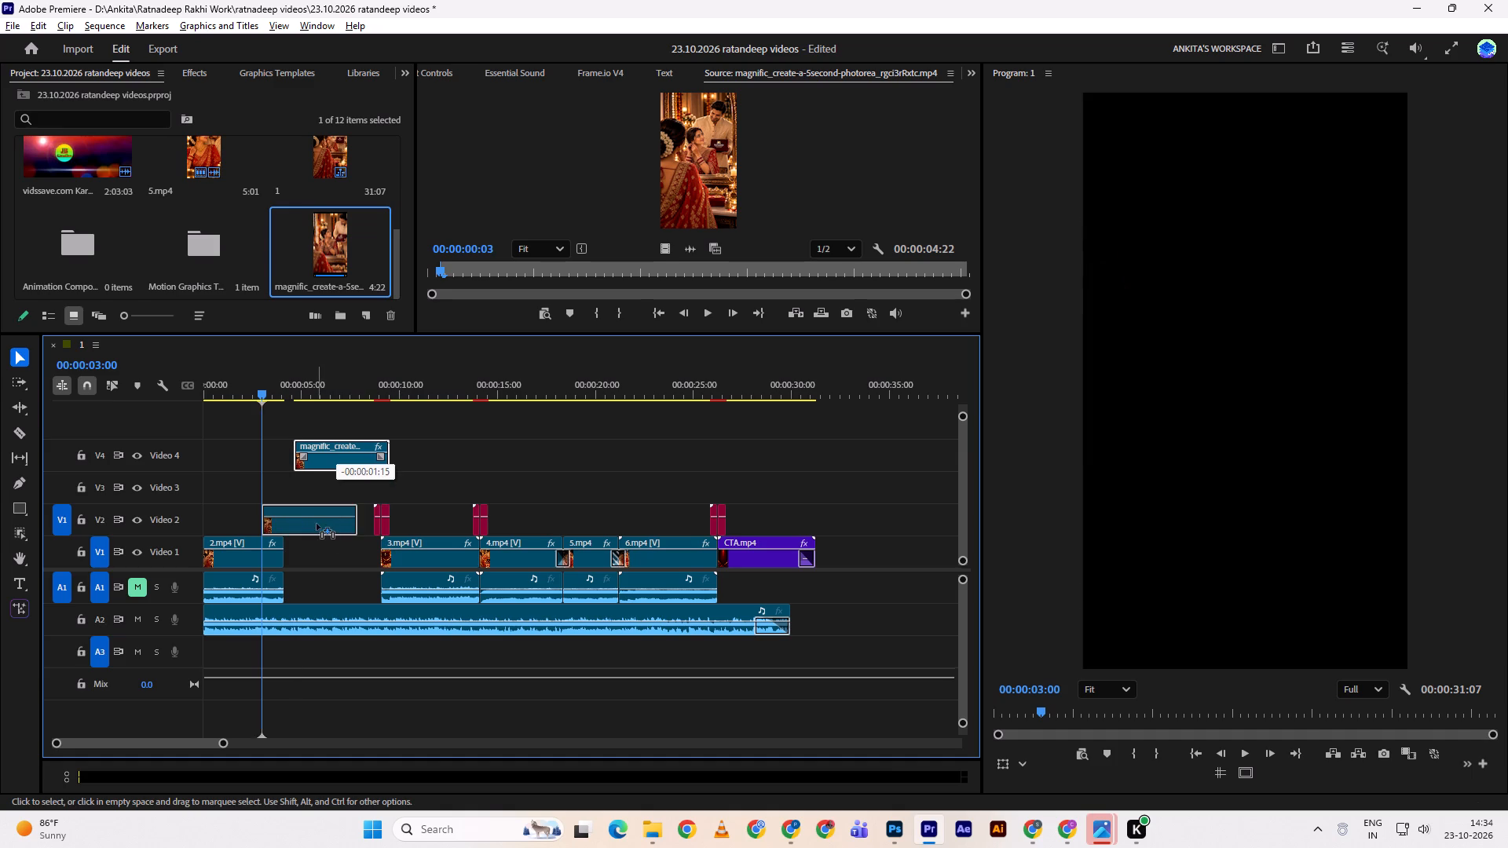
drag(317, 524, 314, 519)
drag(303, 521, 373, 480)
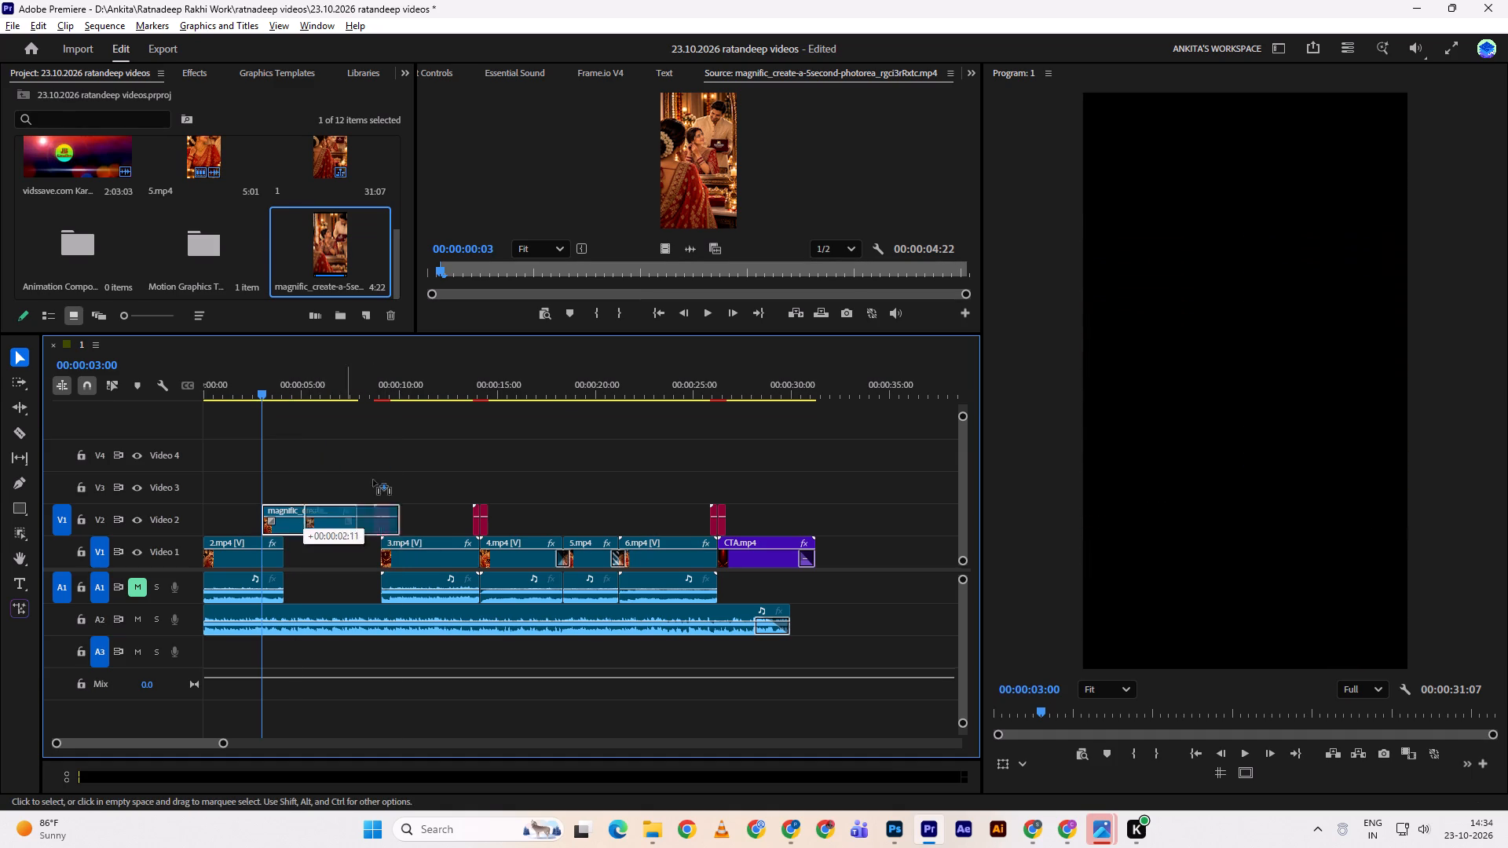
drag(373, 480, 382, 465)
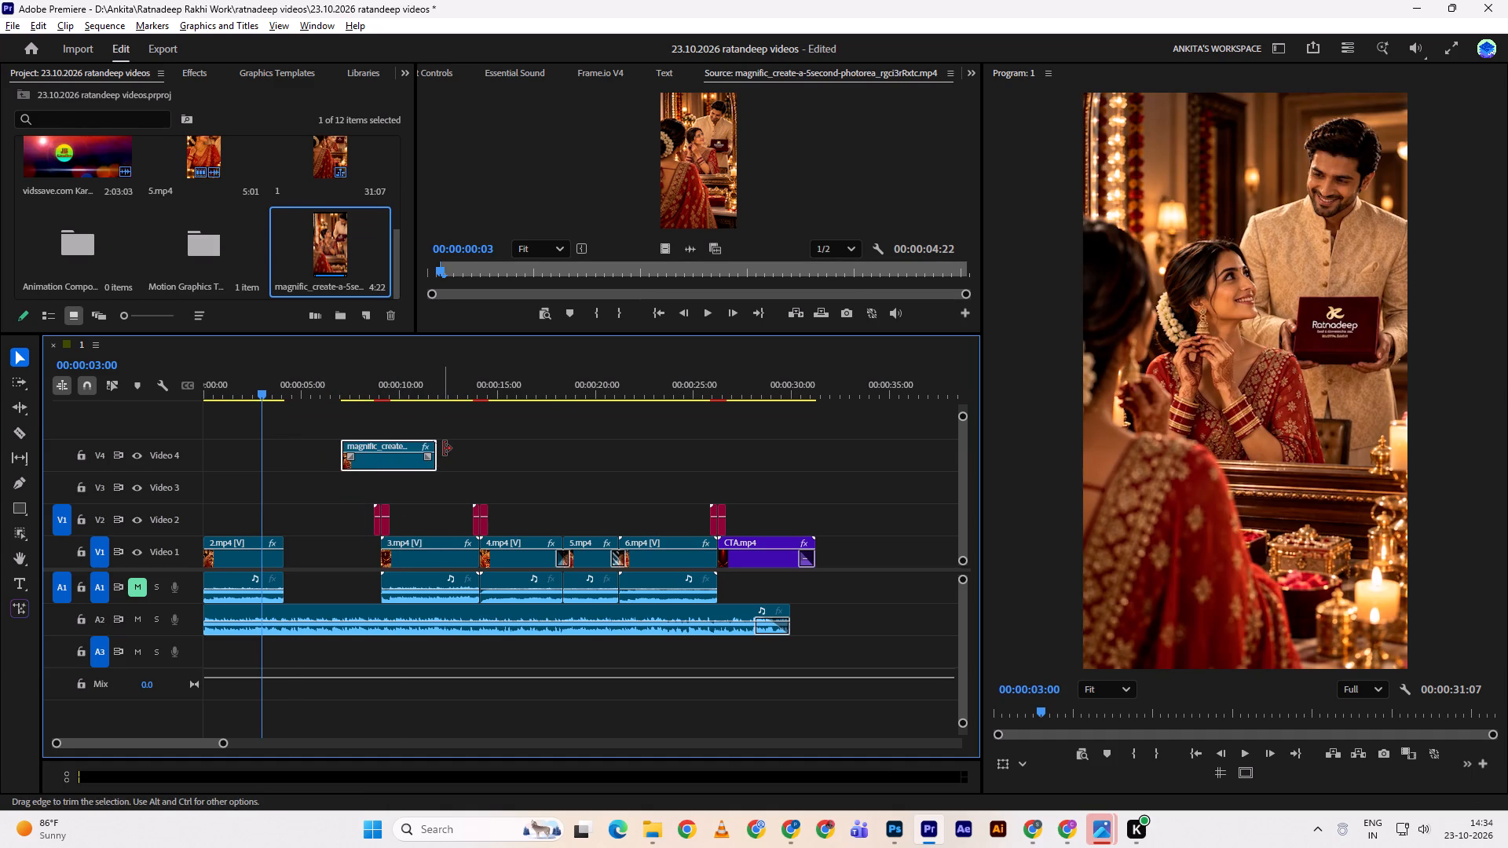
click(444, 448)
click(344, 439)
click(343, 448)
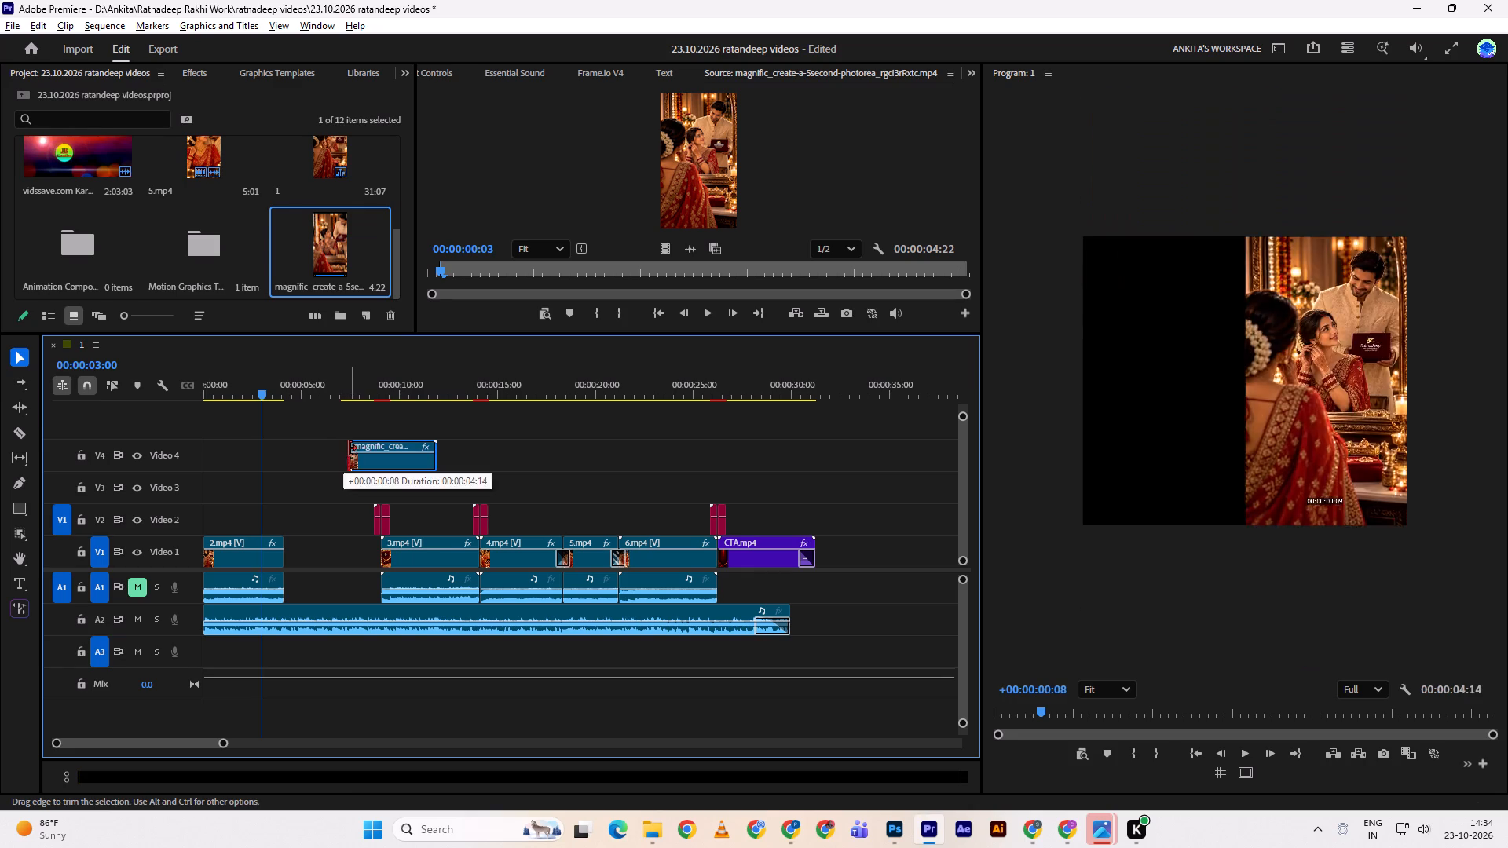
Place the Magnific clip on Video 1 directly after 2.mp4.
drag(366, 459, 310, 546)
drag(295, 543, 281, 537)
Play into the Magnific clip, trim off its start up to 00:00:05:06, and slide it back against the end of 2.mp4.
key(space)
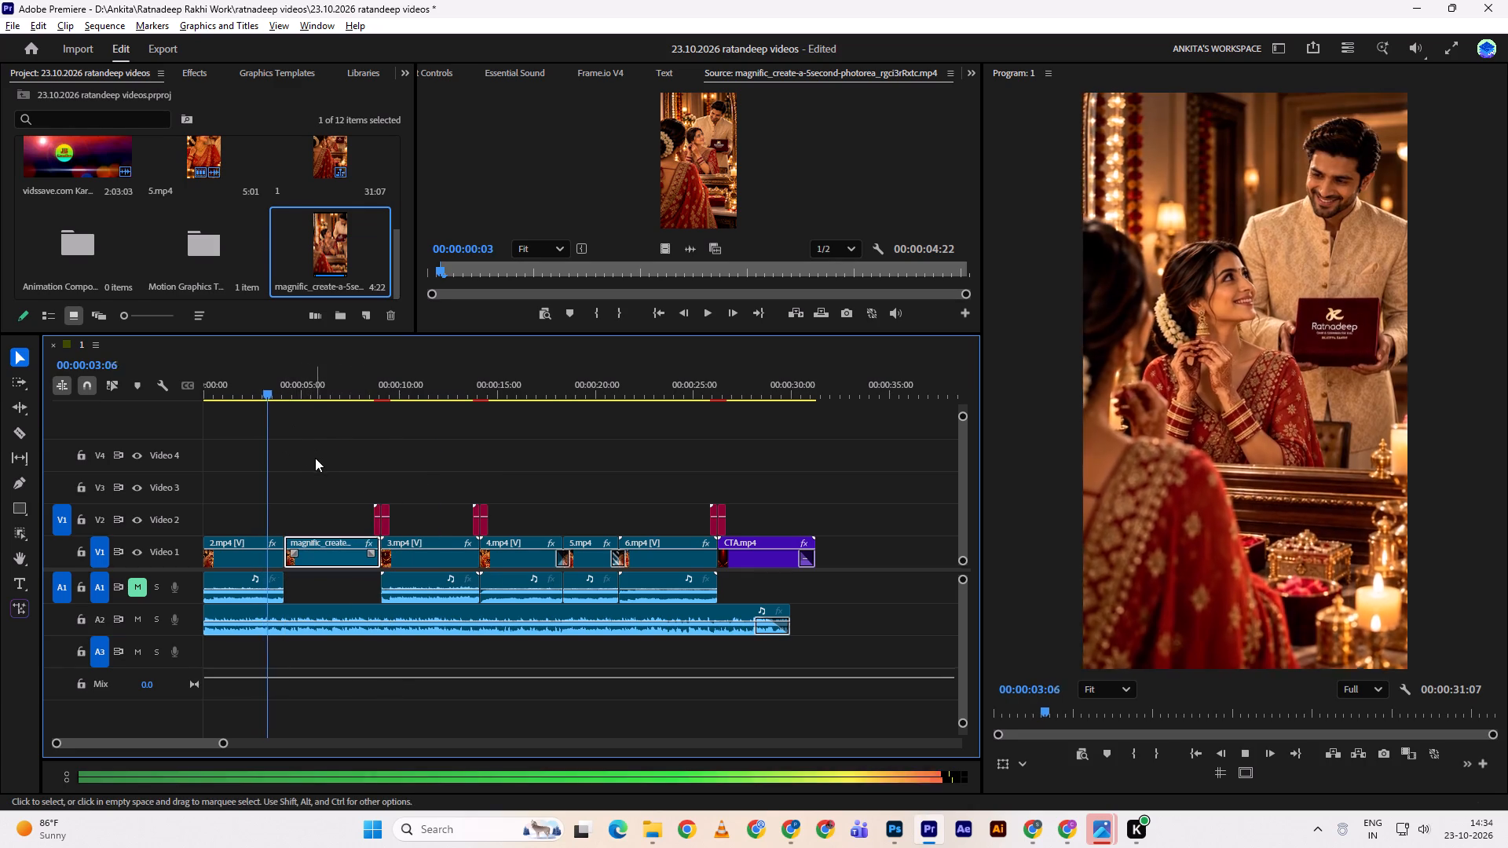
key(space)
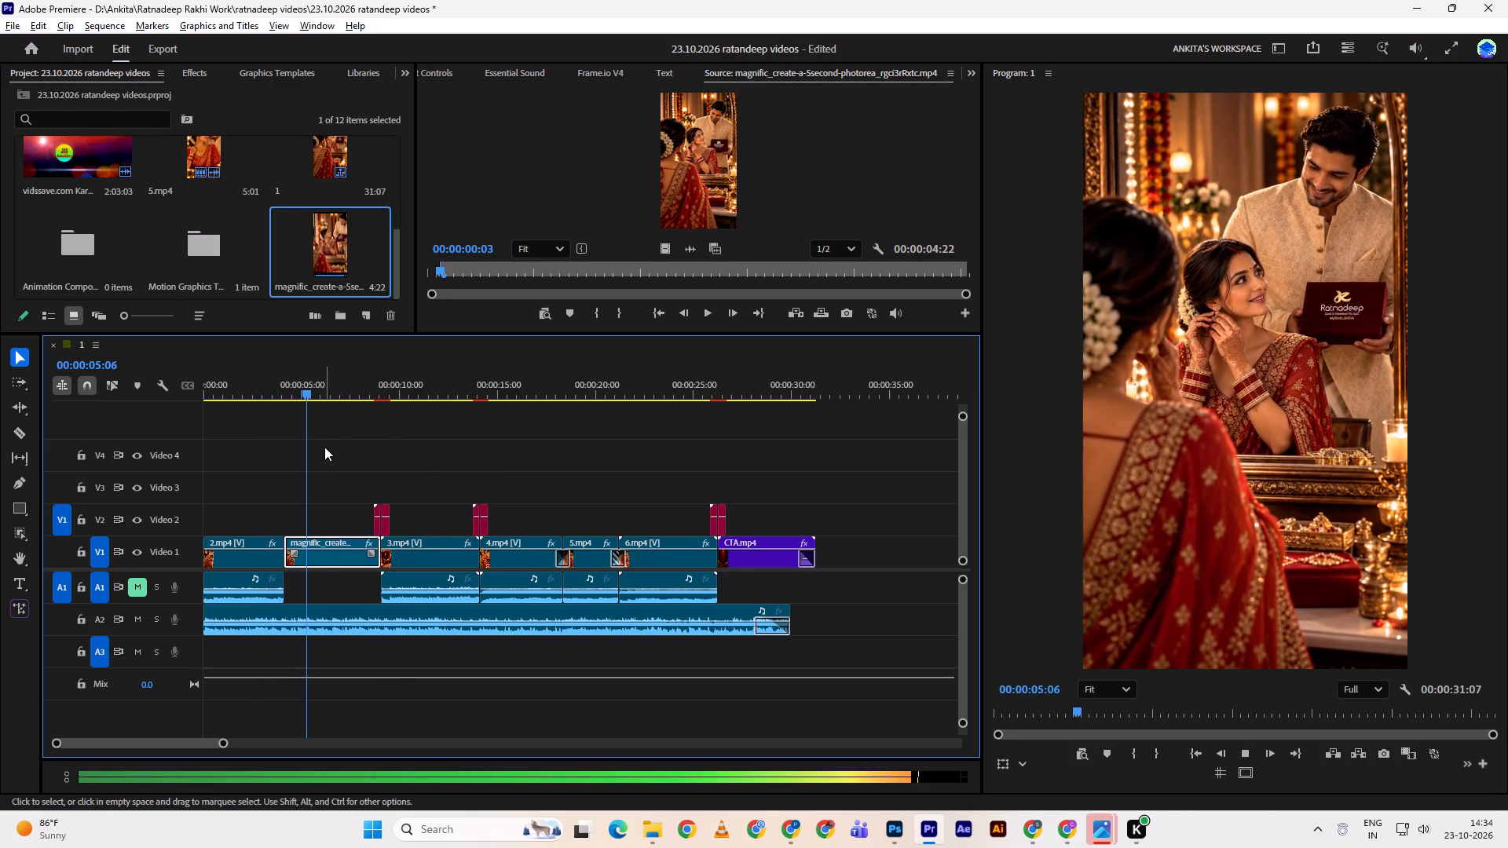
drag(292, 543, 308, 543)
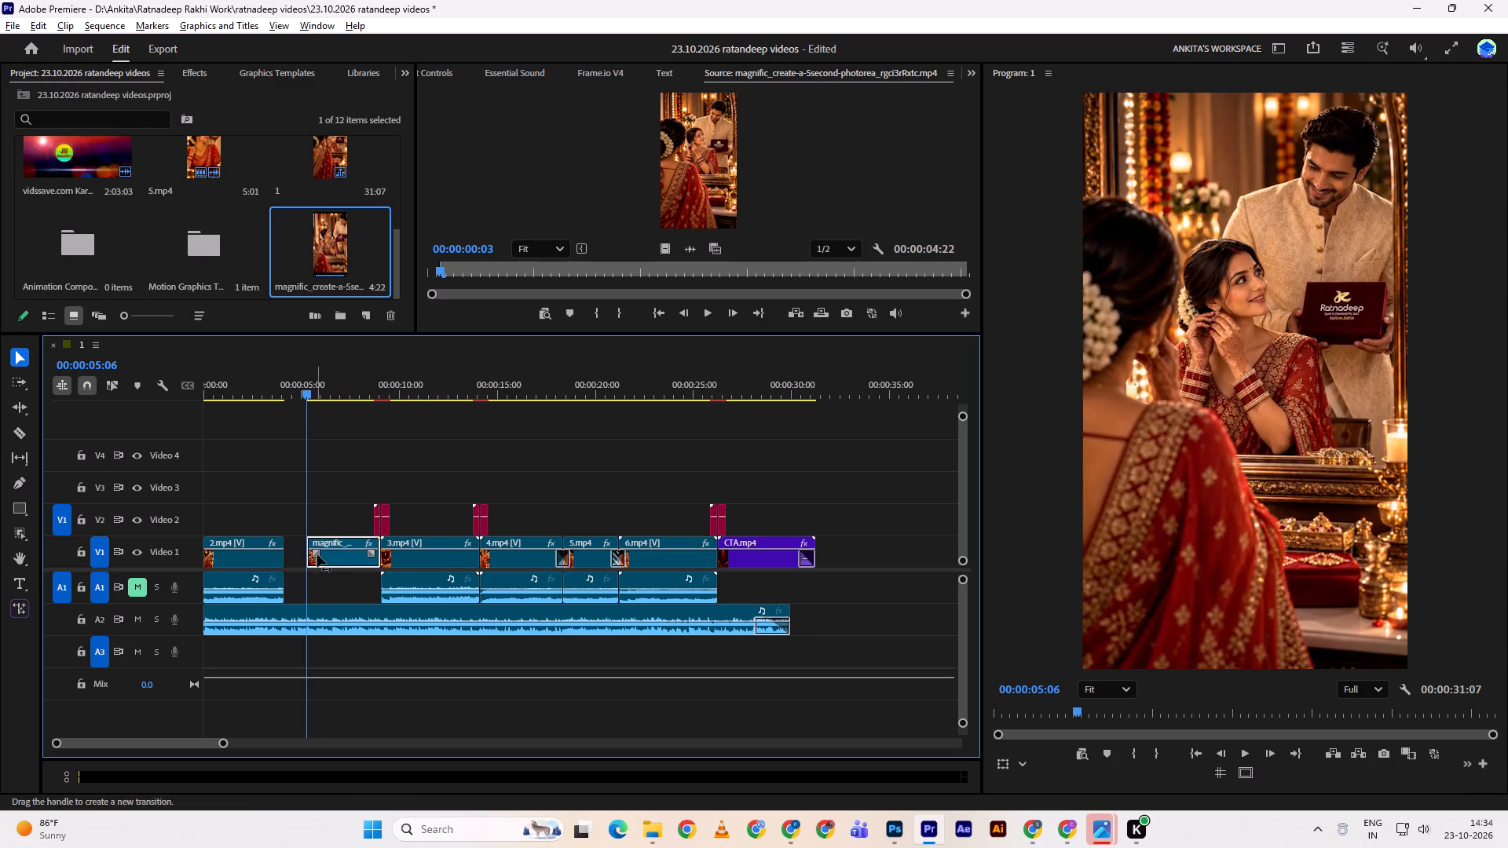
drag(324, 563, 306, 561)
drag(364, 546, 372, 546)
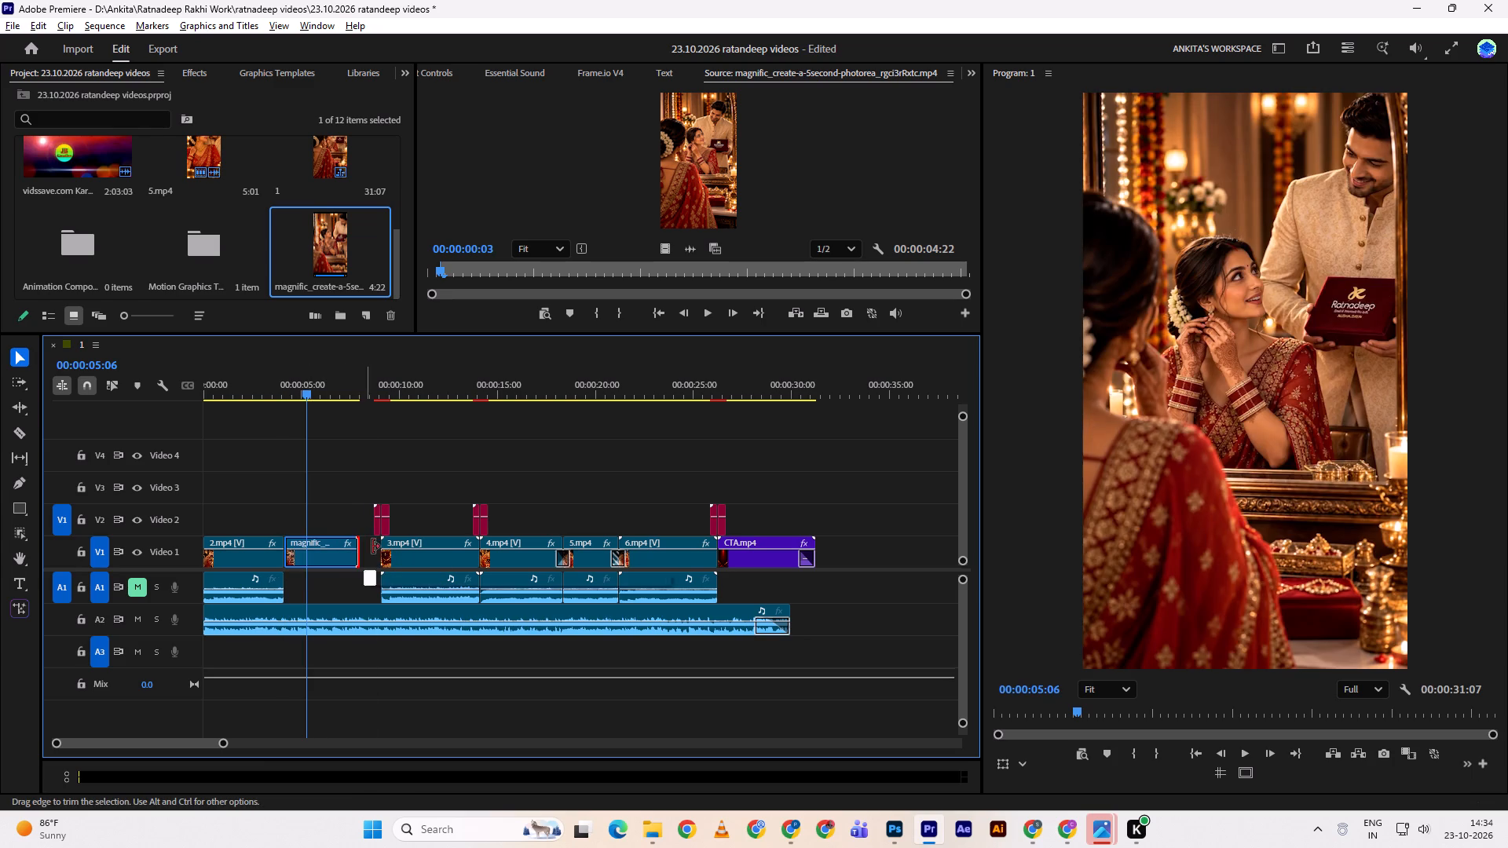
drag(372, 546, 389, 548)
Play the trimmed Magnific clip, close the gap before 3.mp4 without moving the music, and replay the cut into 3.mp4.
key(space)
drag(290, 382, 264, 376)
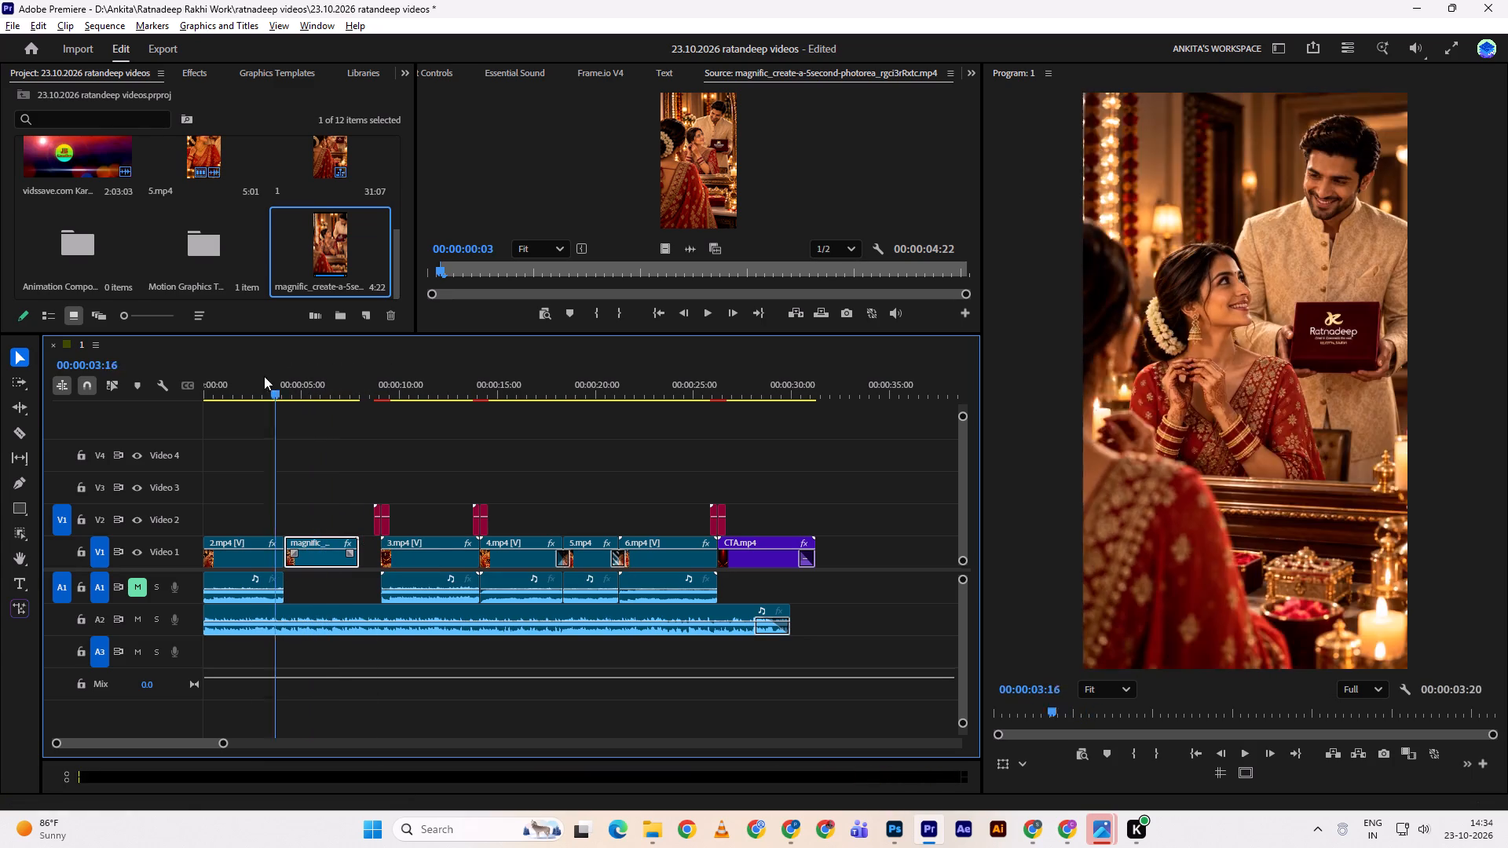
drag(264, 376, 243, 380)
key(space)
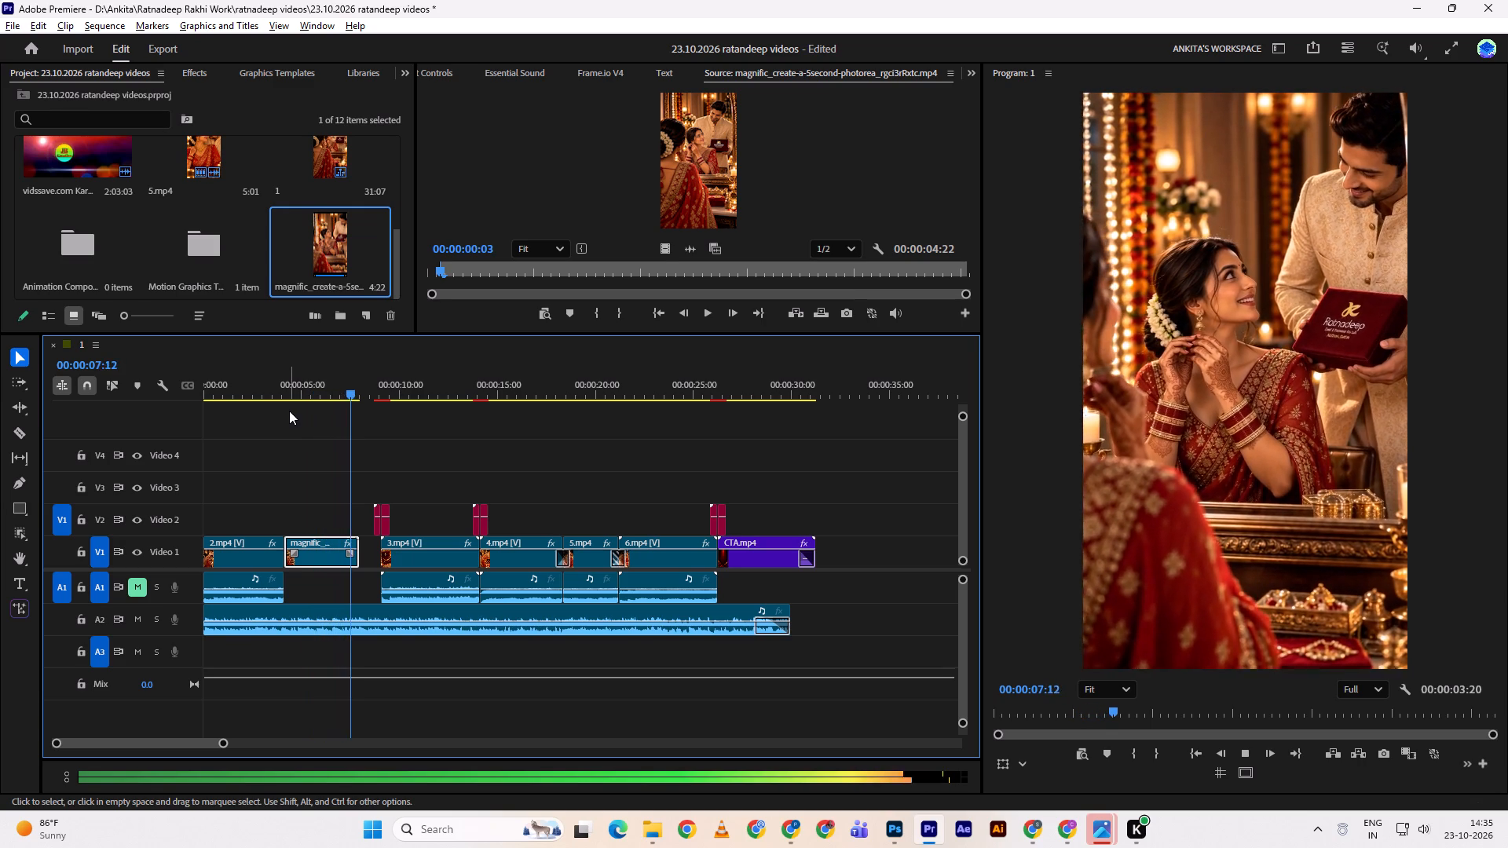
key(space)
click(368, 557)
key(d)
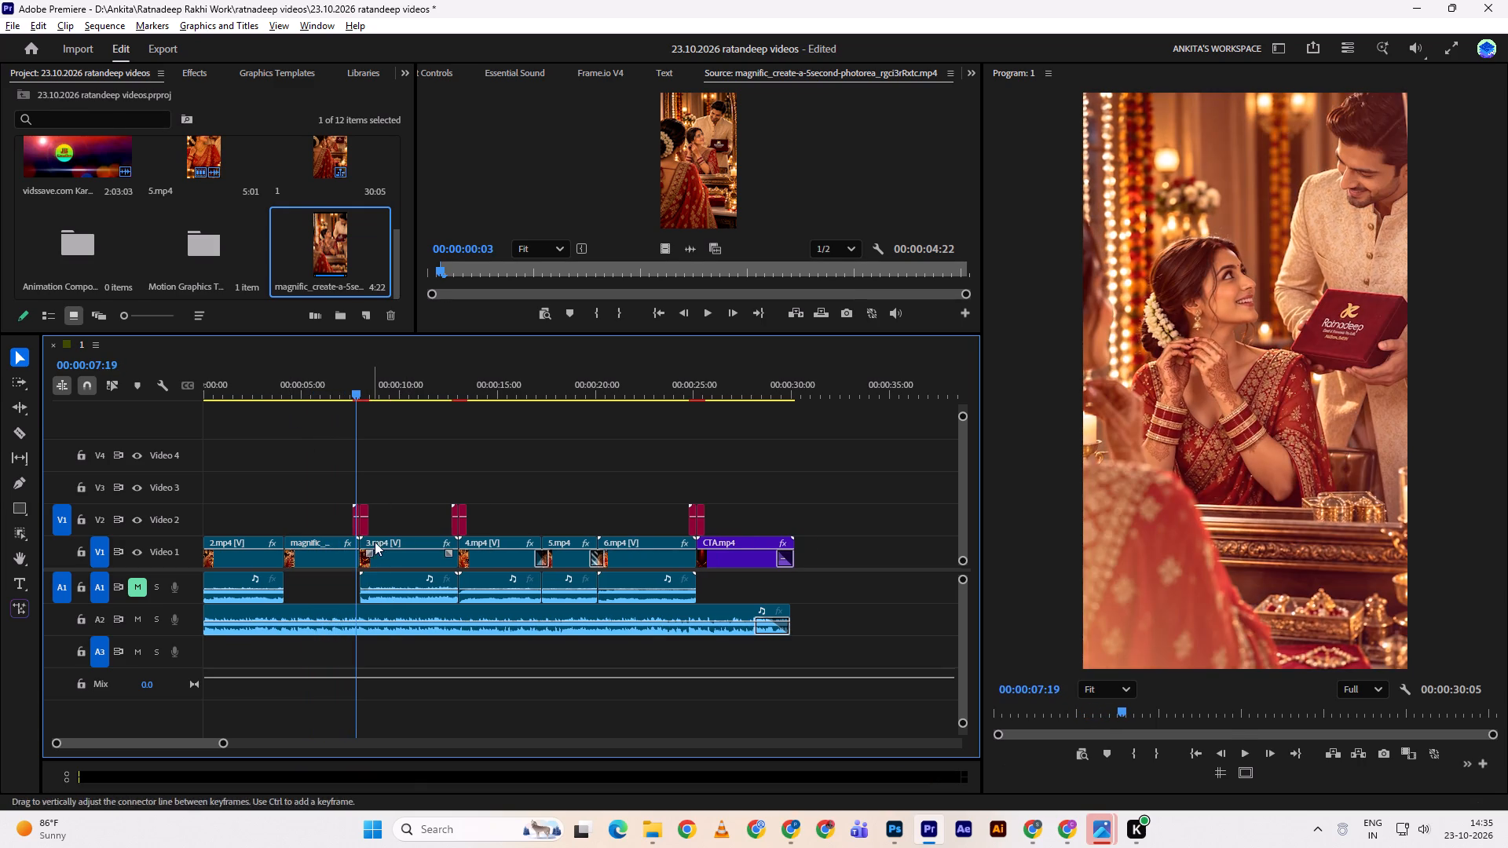
key(space)
drag(370, 381, 350, 385)
key(space)
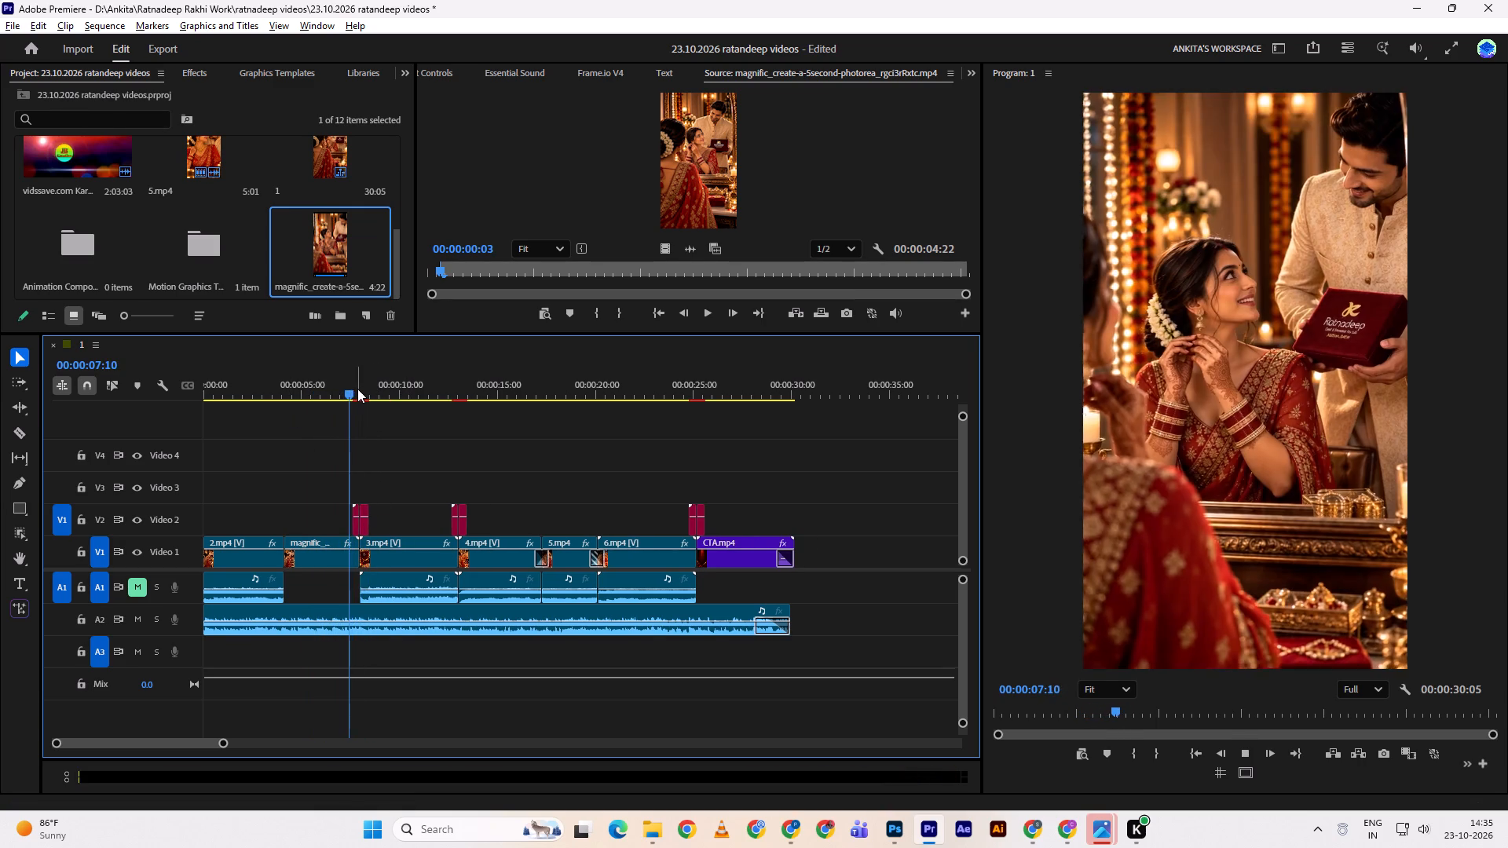
drag(369, 381, 317, 385)
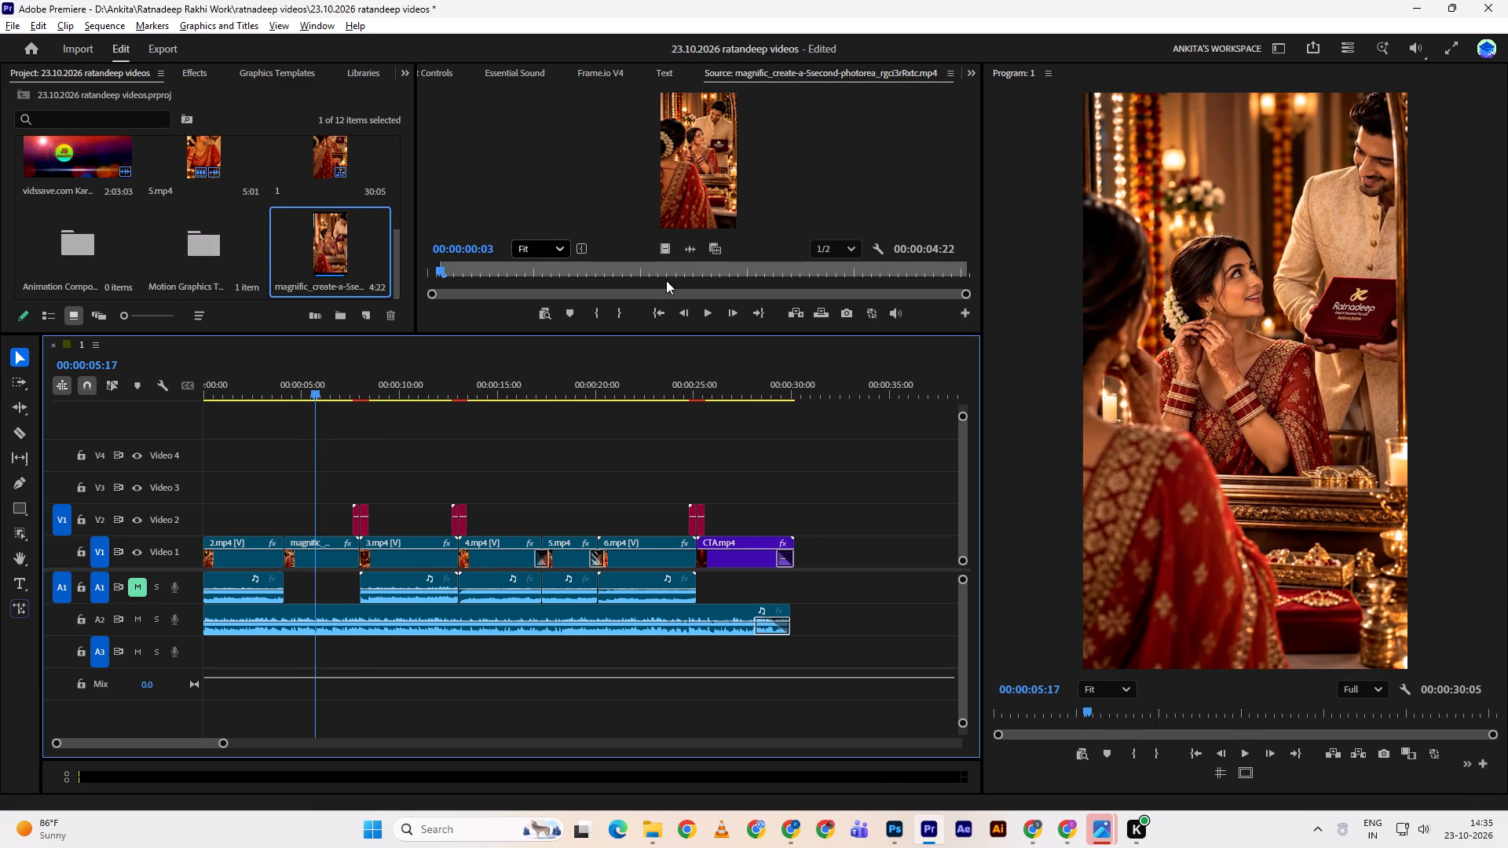
Place only the Magnific source's audio on Audio 1 after 2.mp4, and trim its end to the cut into 3.mp4.
drag(685, 253, 291, 590)
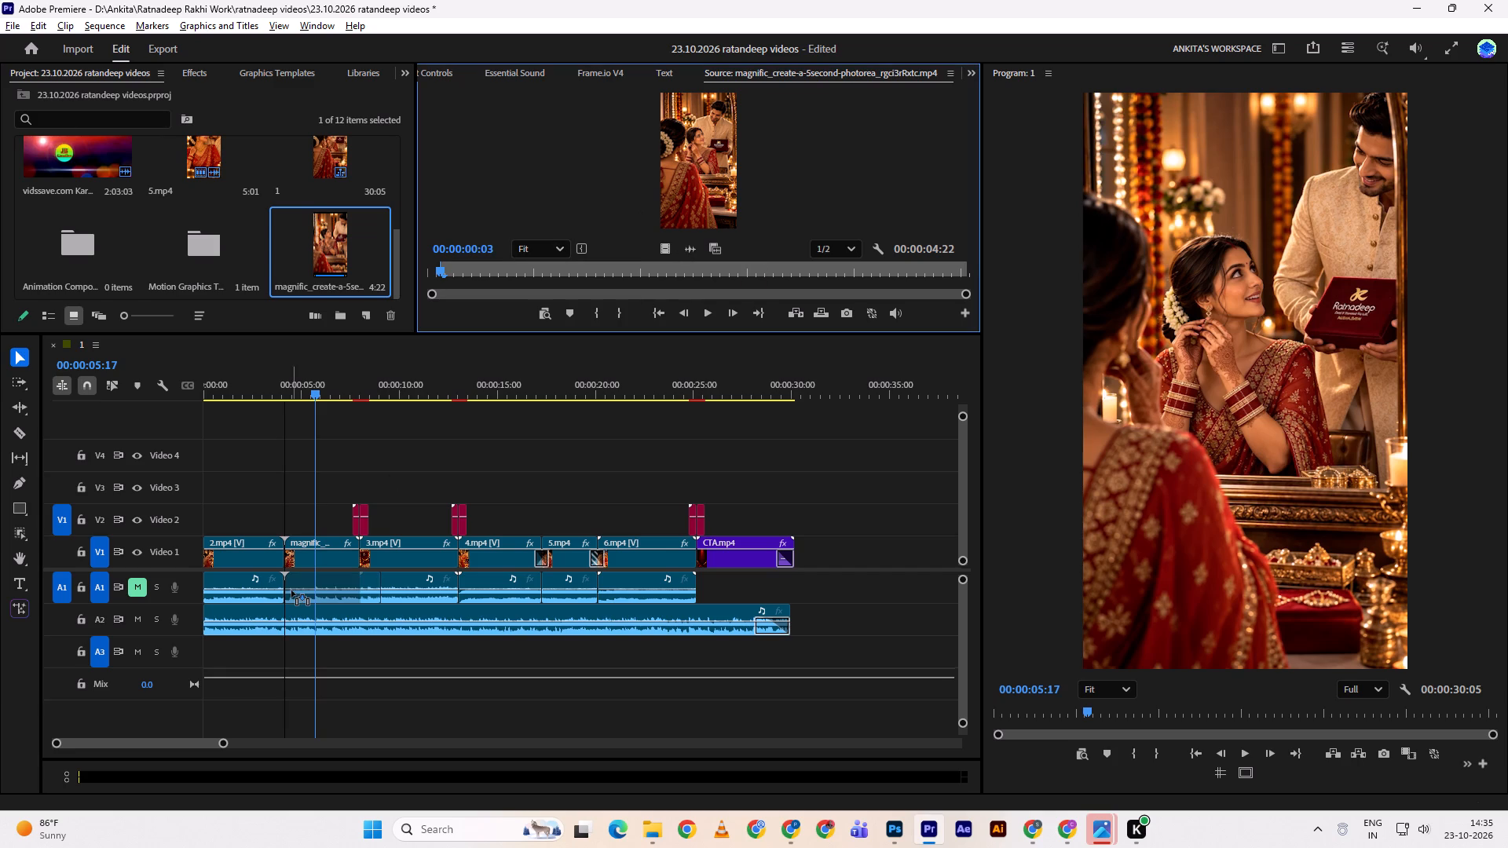
drag(291, 590, 289, 589)
drag(380, 583, 355, 582)
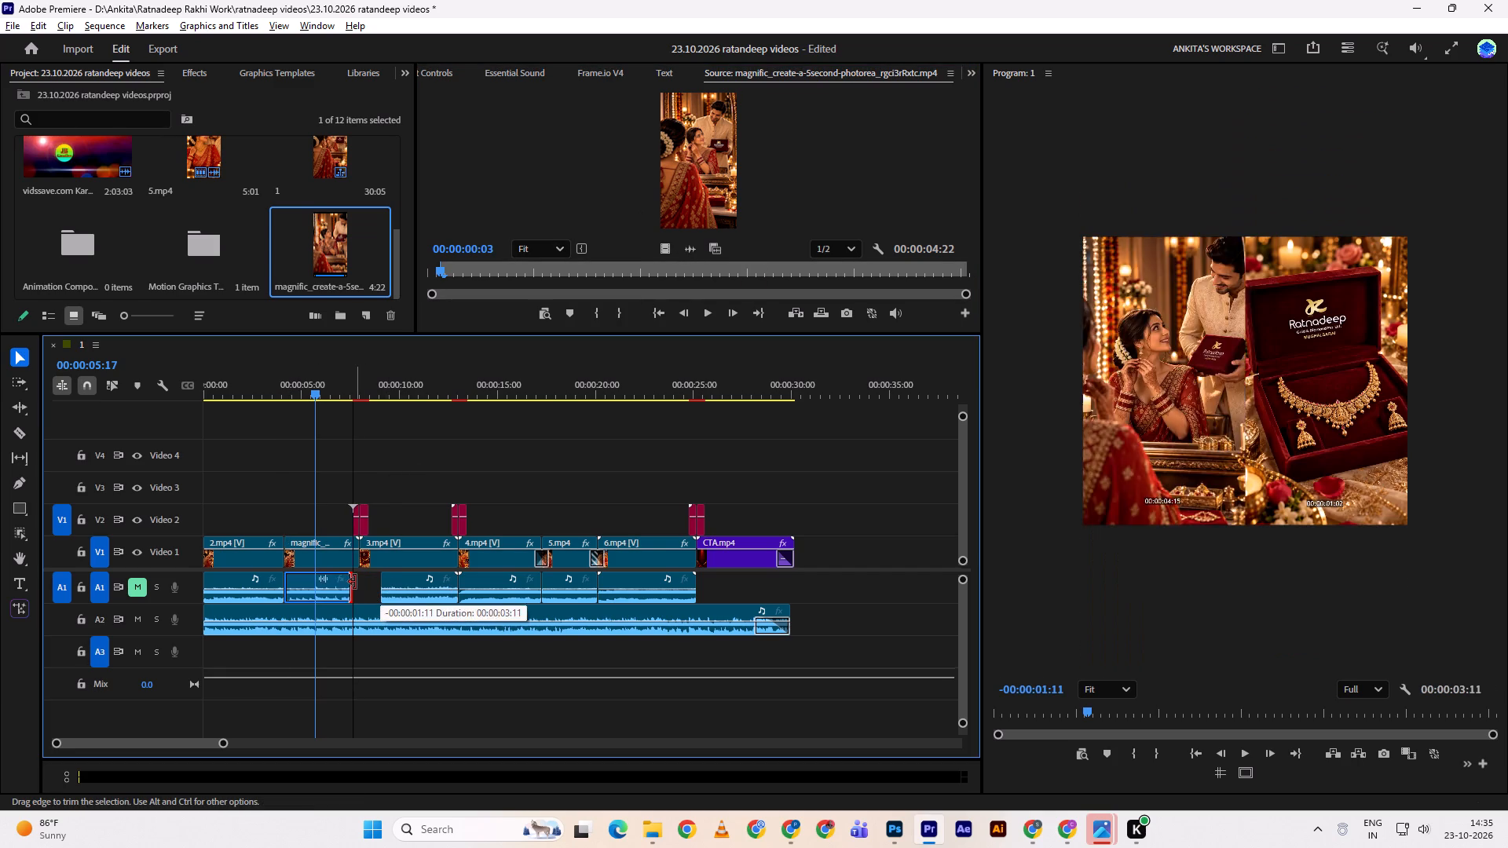
drag(355, 582, 358, 582)
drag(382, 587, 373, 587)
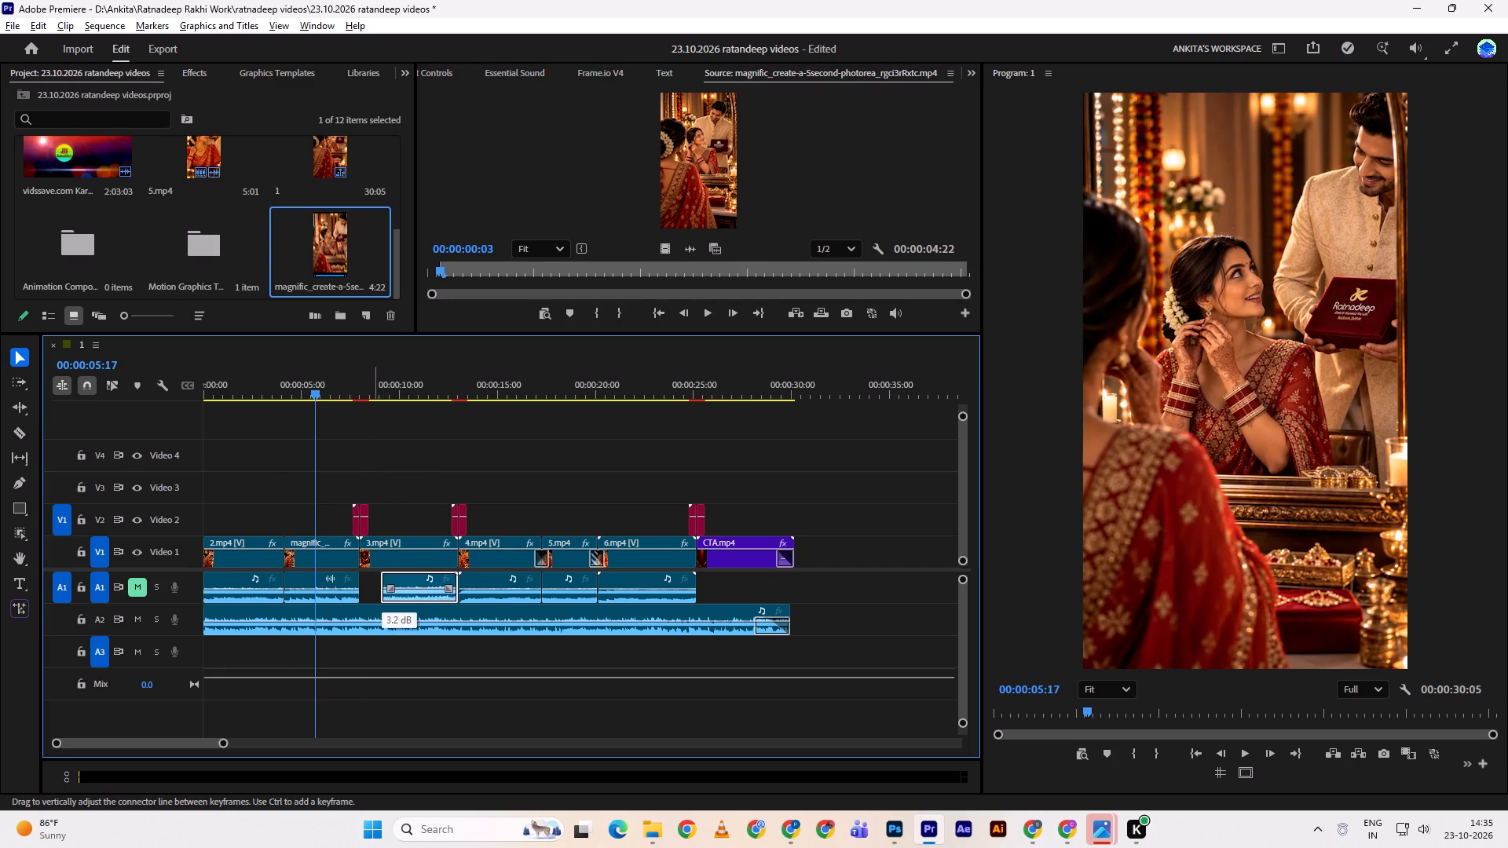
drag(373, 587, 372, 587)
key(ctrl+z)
Extend the start of 3.mp4's audio on Audio 1 back to the end of the Magnific audio.
drag(384, 577, 358, 574)
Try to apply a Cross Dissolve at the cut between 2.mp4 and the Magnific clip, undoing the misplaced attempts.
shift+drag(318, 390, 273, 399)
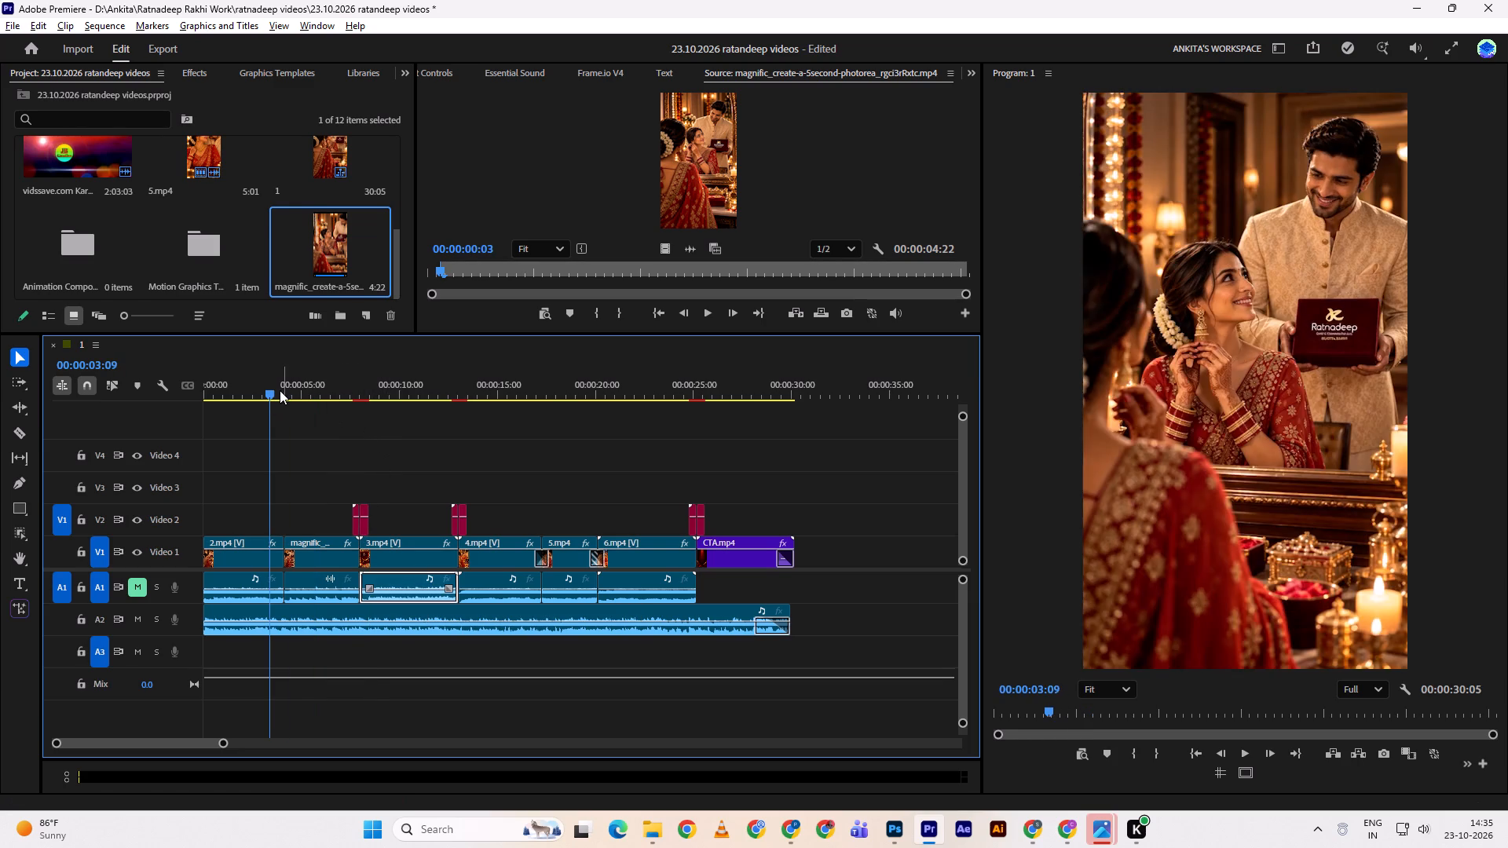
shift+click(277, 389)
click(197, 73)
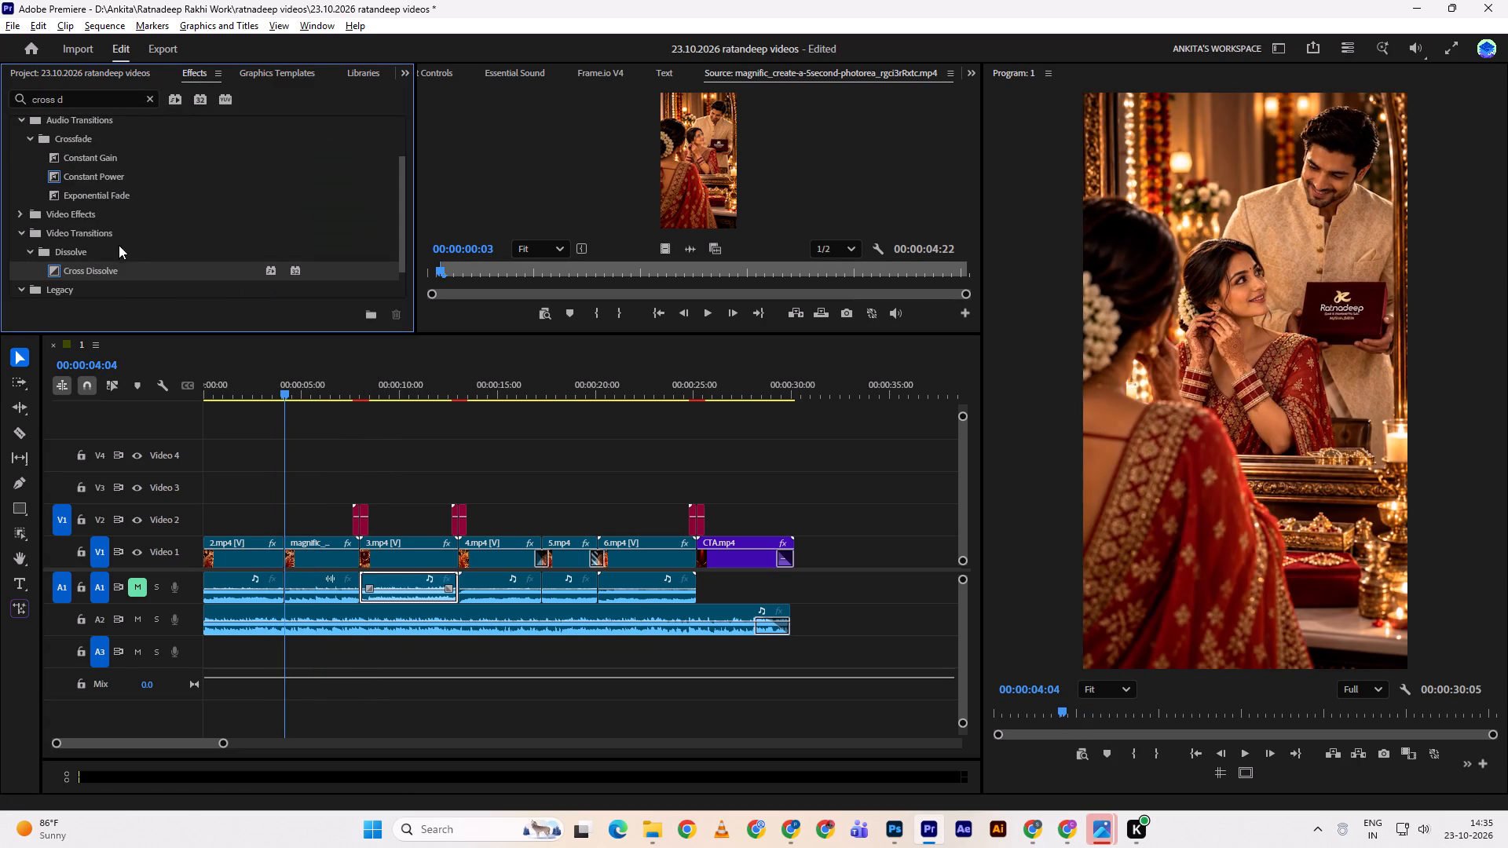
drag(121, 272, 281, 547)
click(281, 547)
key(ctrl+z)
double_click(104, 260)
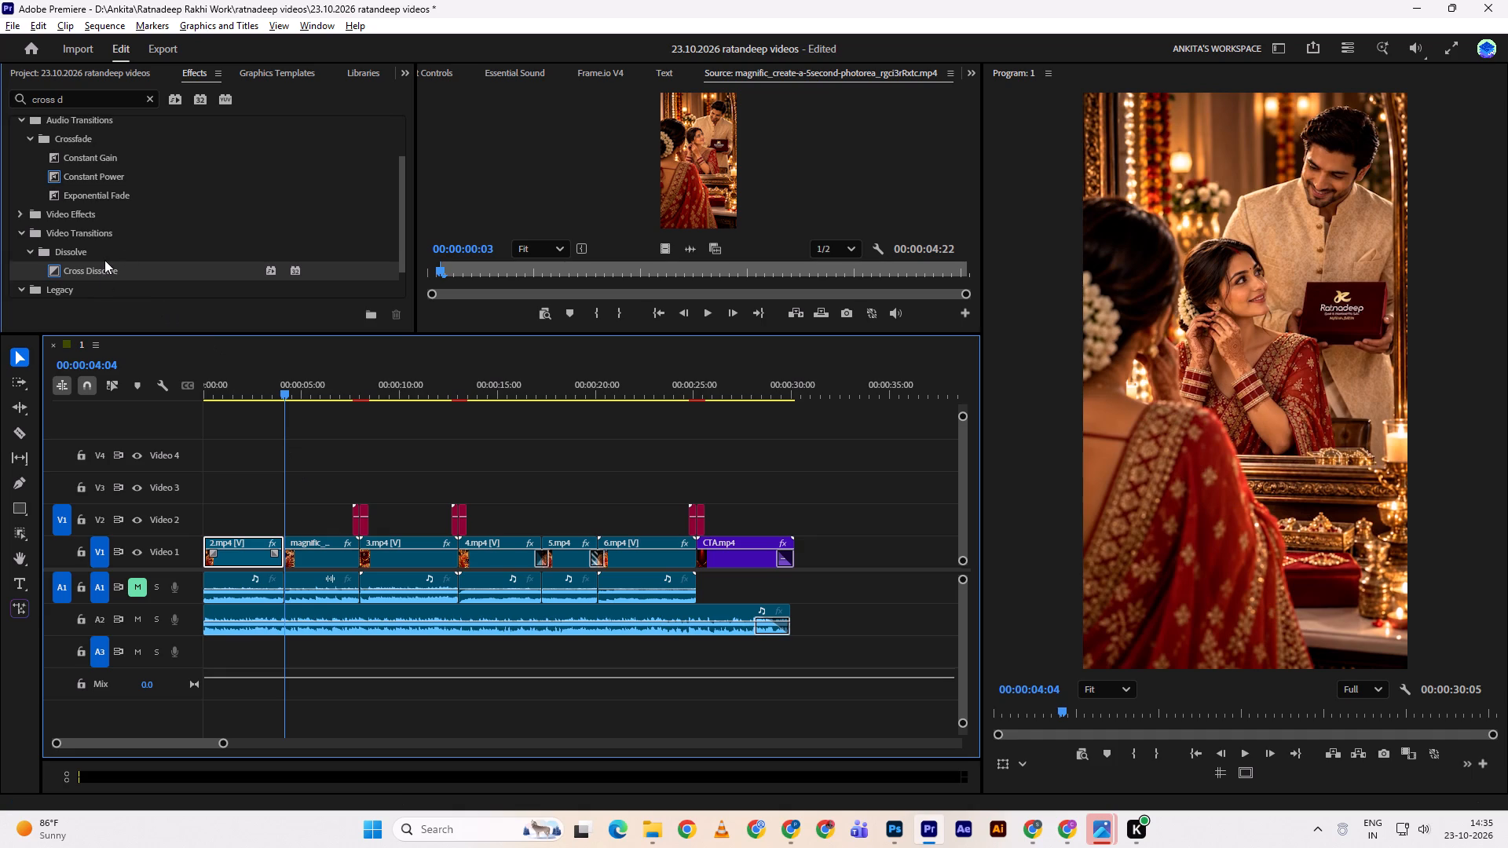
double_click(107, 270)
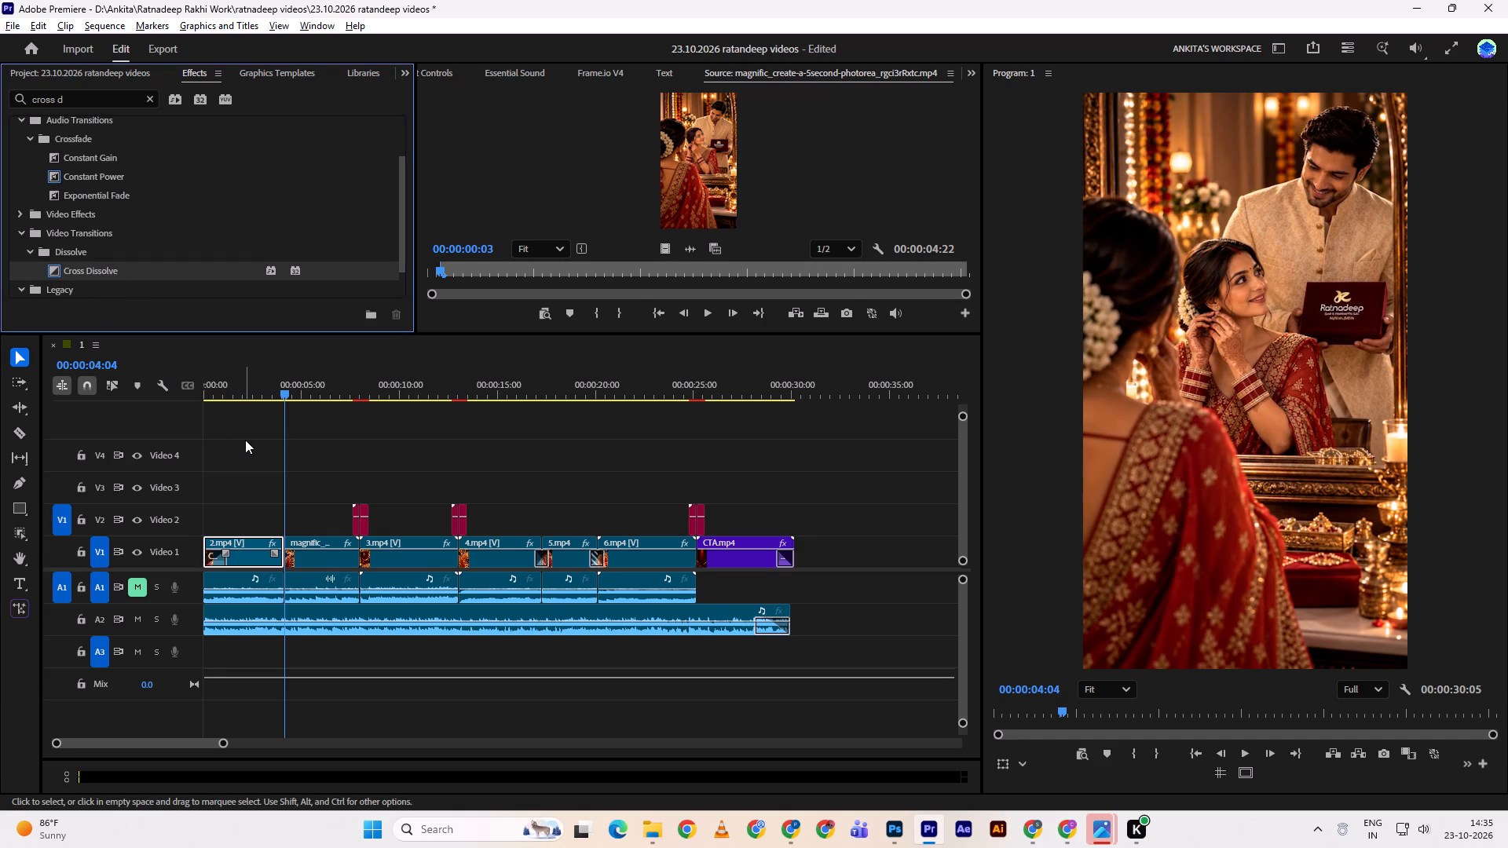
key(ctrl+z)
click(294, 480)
Apply a Cross Dissolve centred on the cut between 2.mp4 and the Magnific clip on Video 1.
double_click(172, 269)
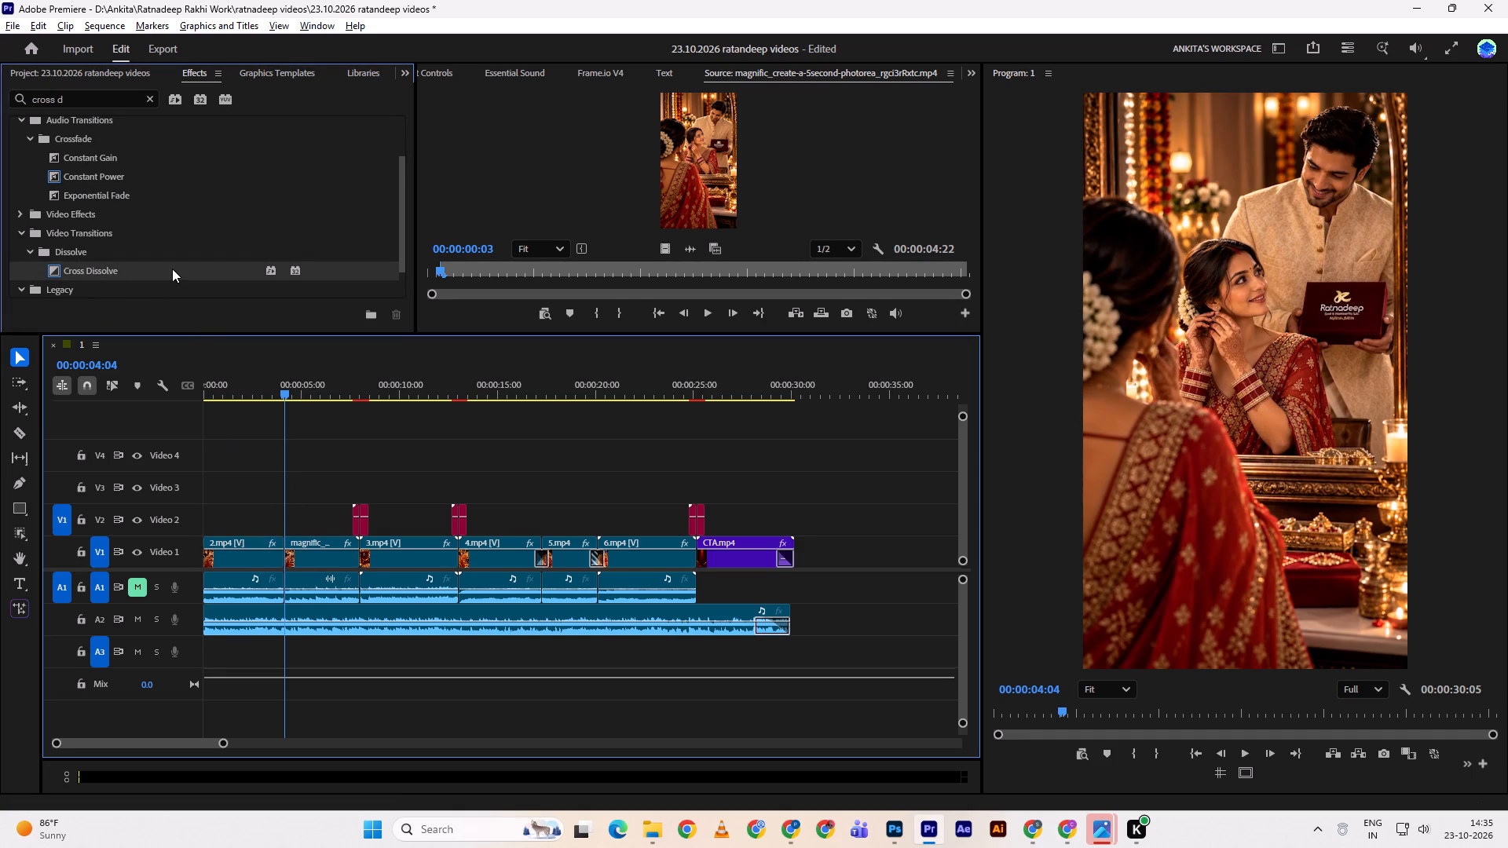
click(283, 563)
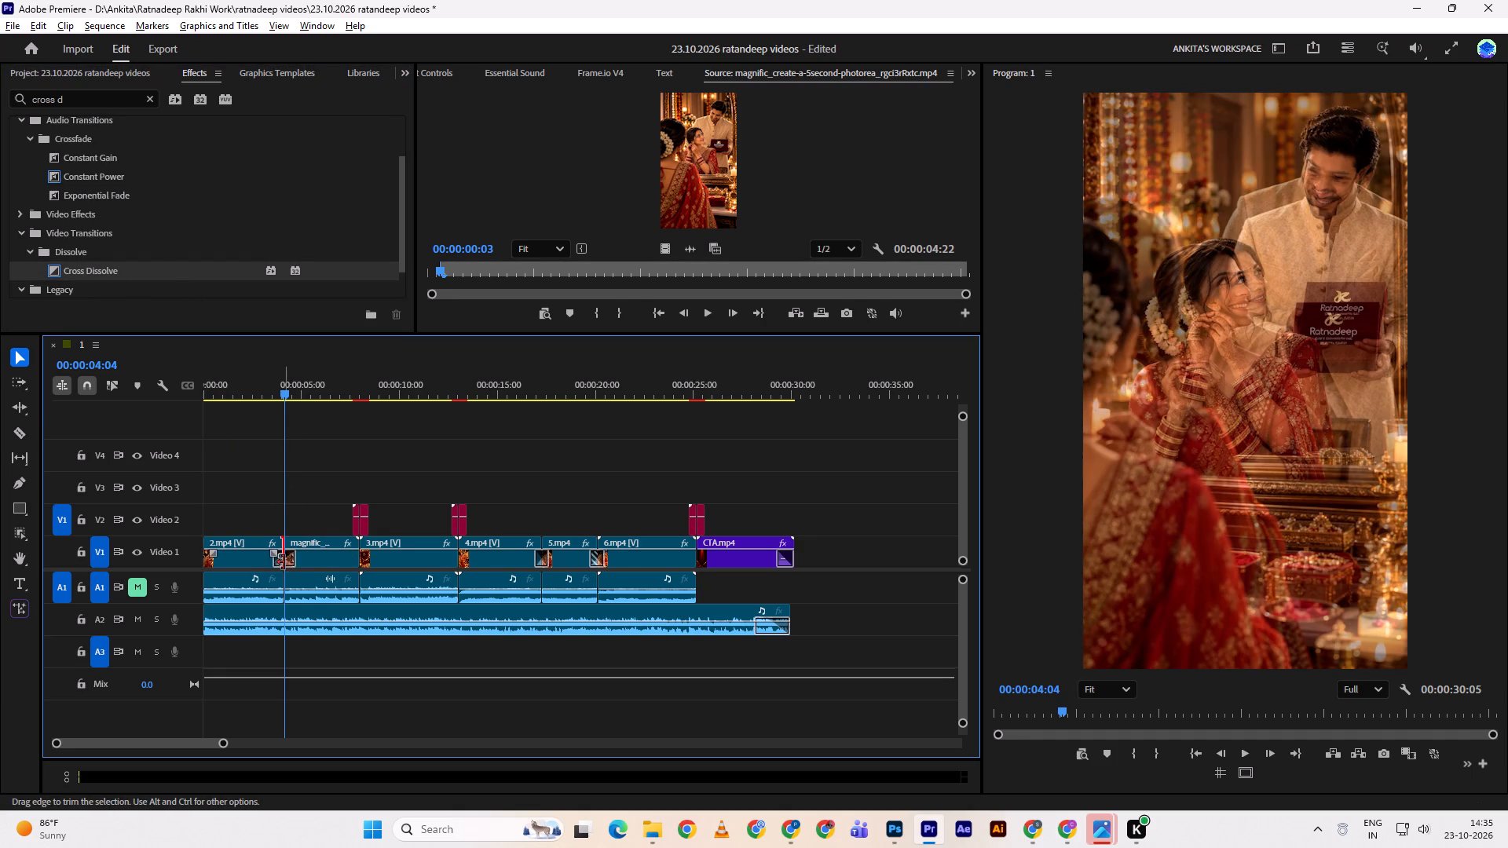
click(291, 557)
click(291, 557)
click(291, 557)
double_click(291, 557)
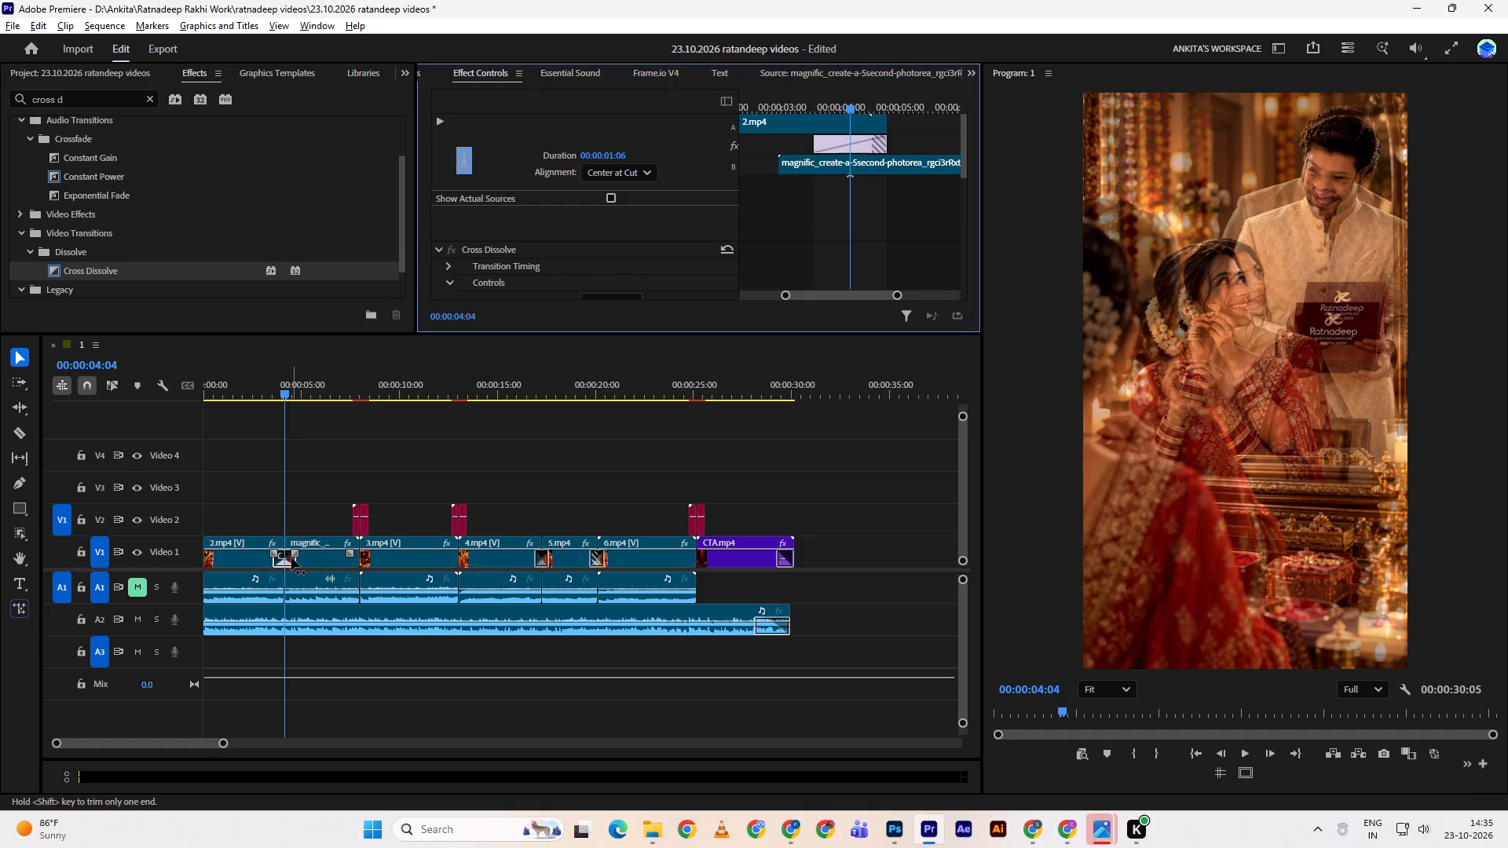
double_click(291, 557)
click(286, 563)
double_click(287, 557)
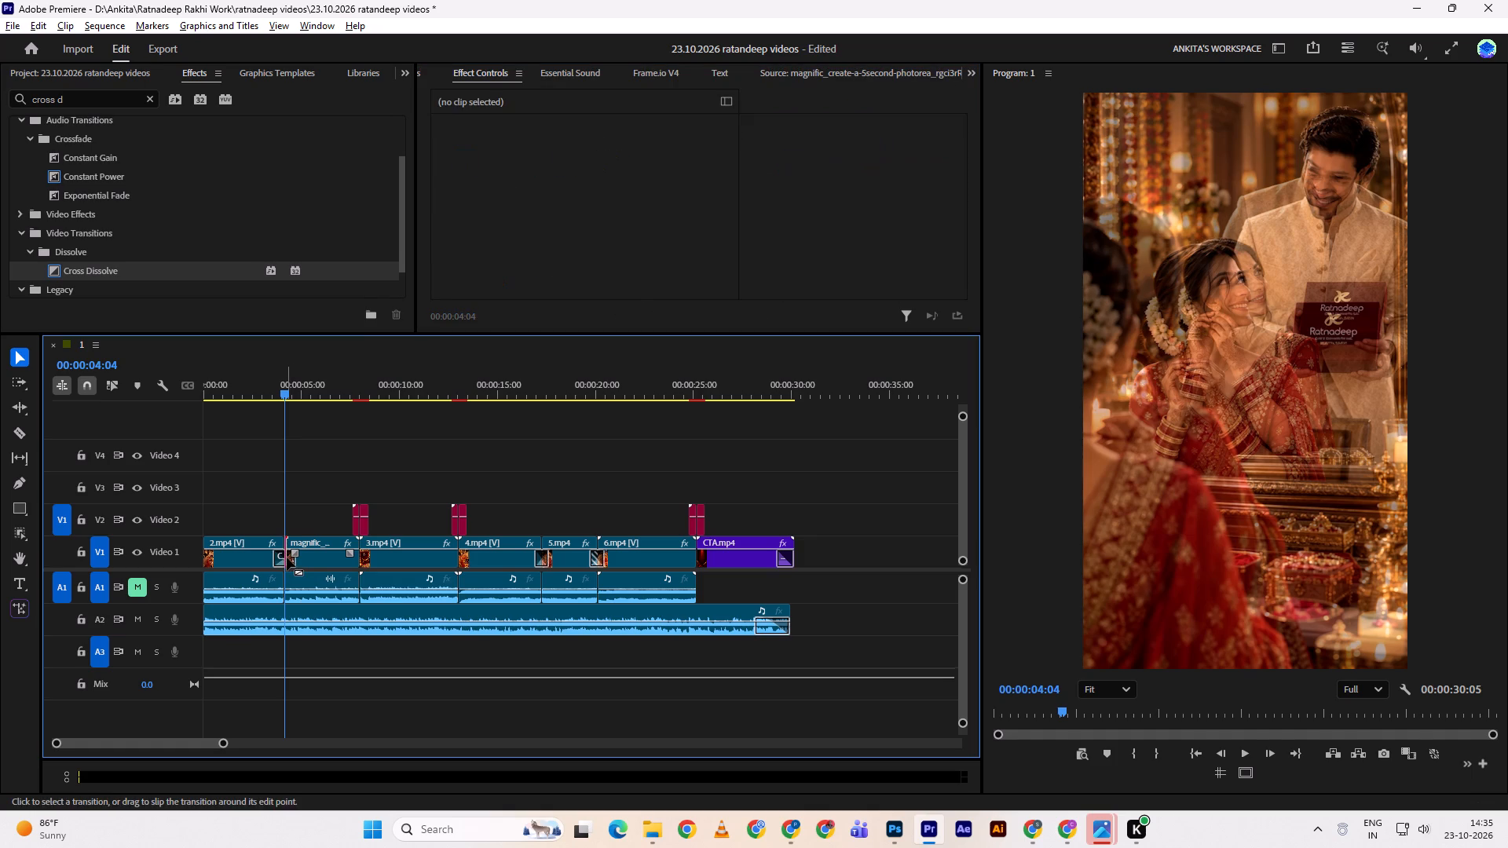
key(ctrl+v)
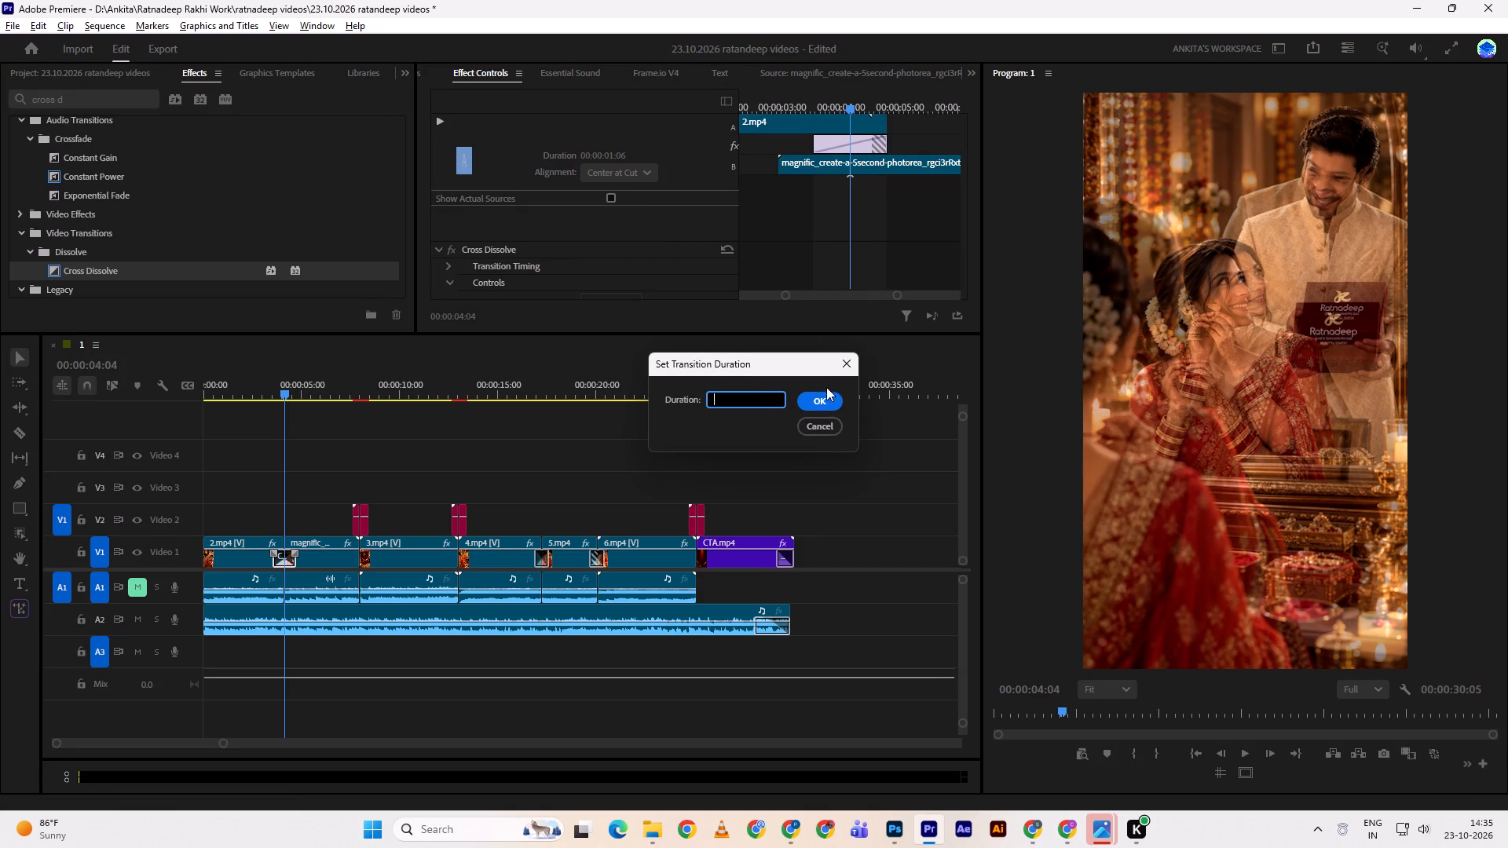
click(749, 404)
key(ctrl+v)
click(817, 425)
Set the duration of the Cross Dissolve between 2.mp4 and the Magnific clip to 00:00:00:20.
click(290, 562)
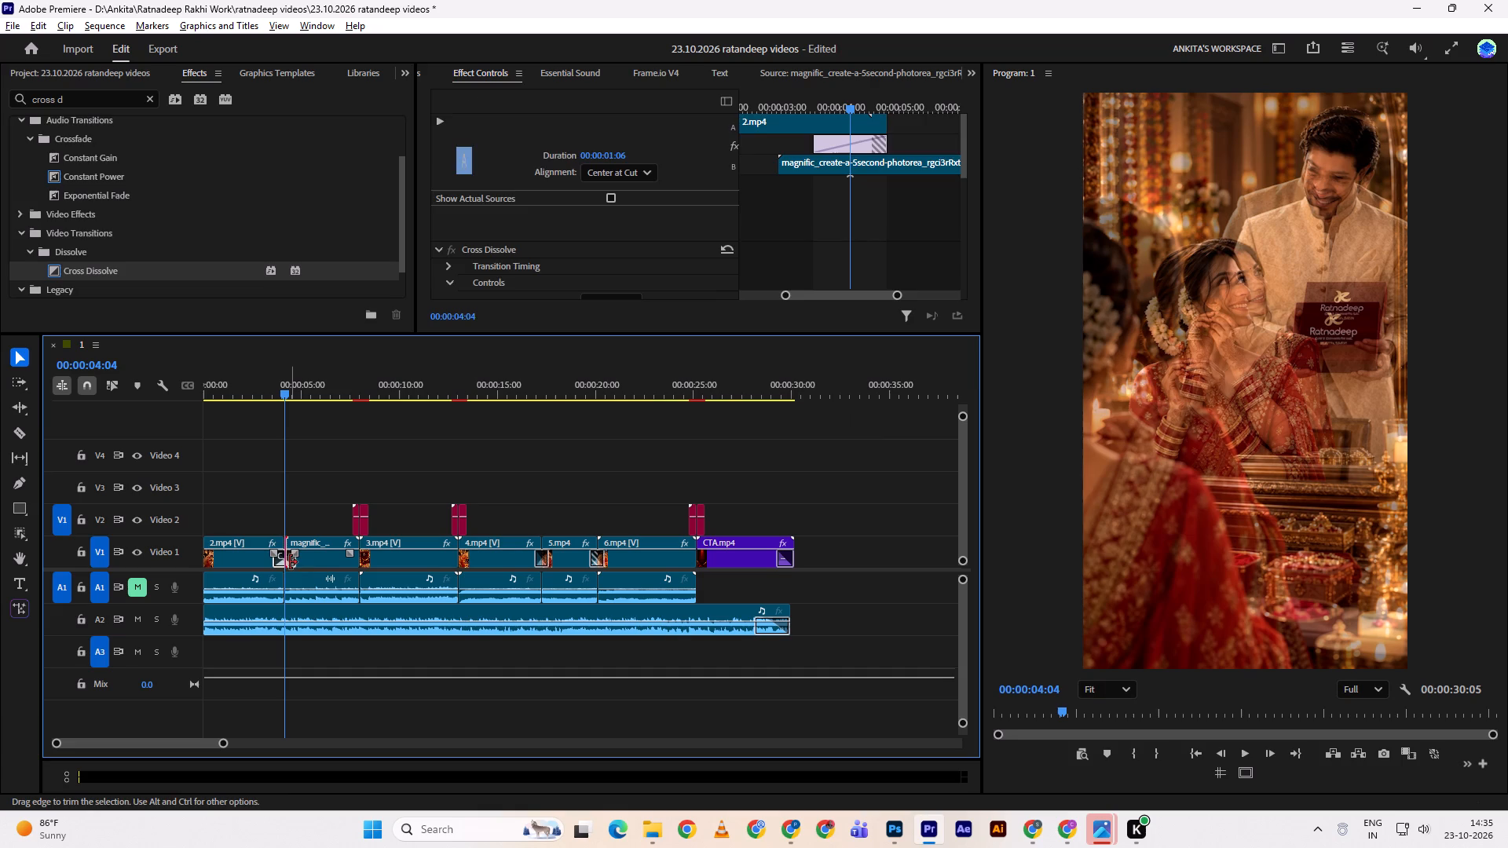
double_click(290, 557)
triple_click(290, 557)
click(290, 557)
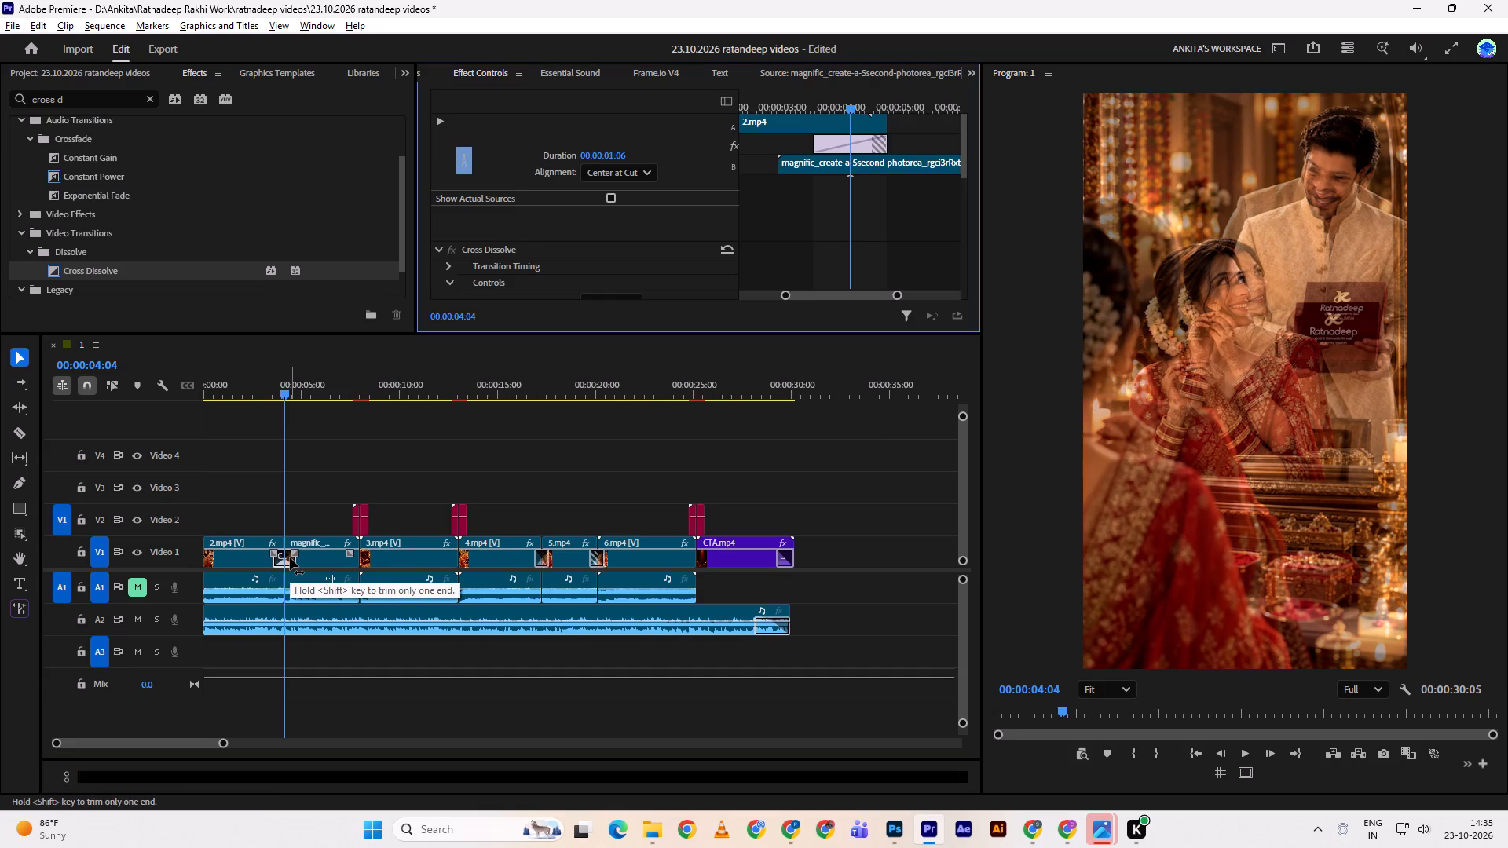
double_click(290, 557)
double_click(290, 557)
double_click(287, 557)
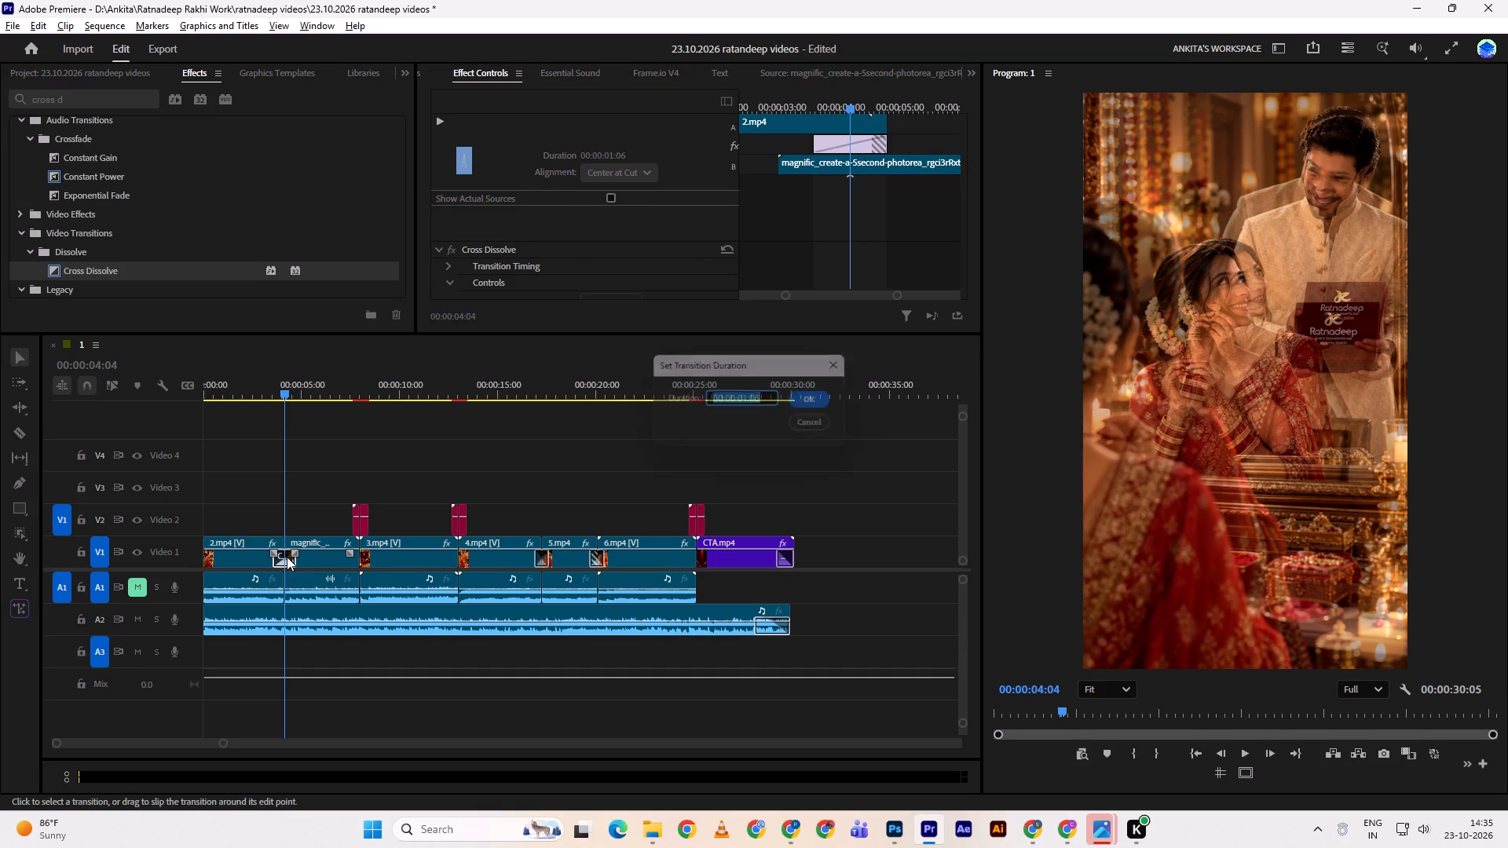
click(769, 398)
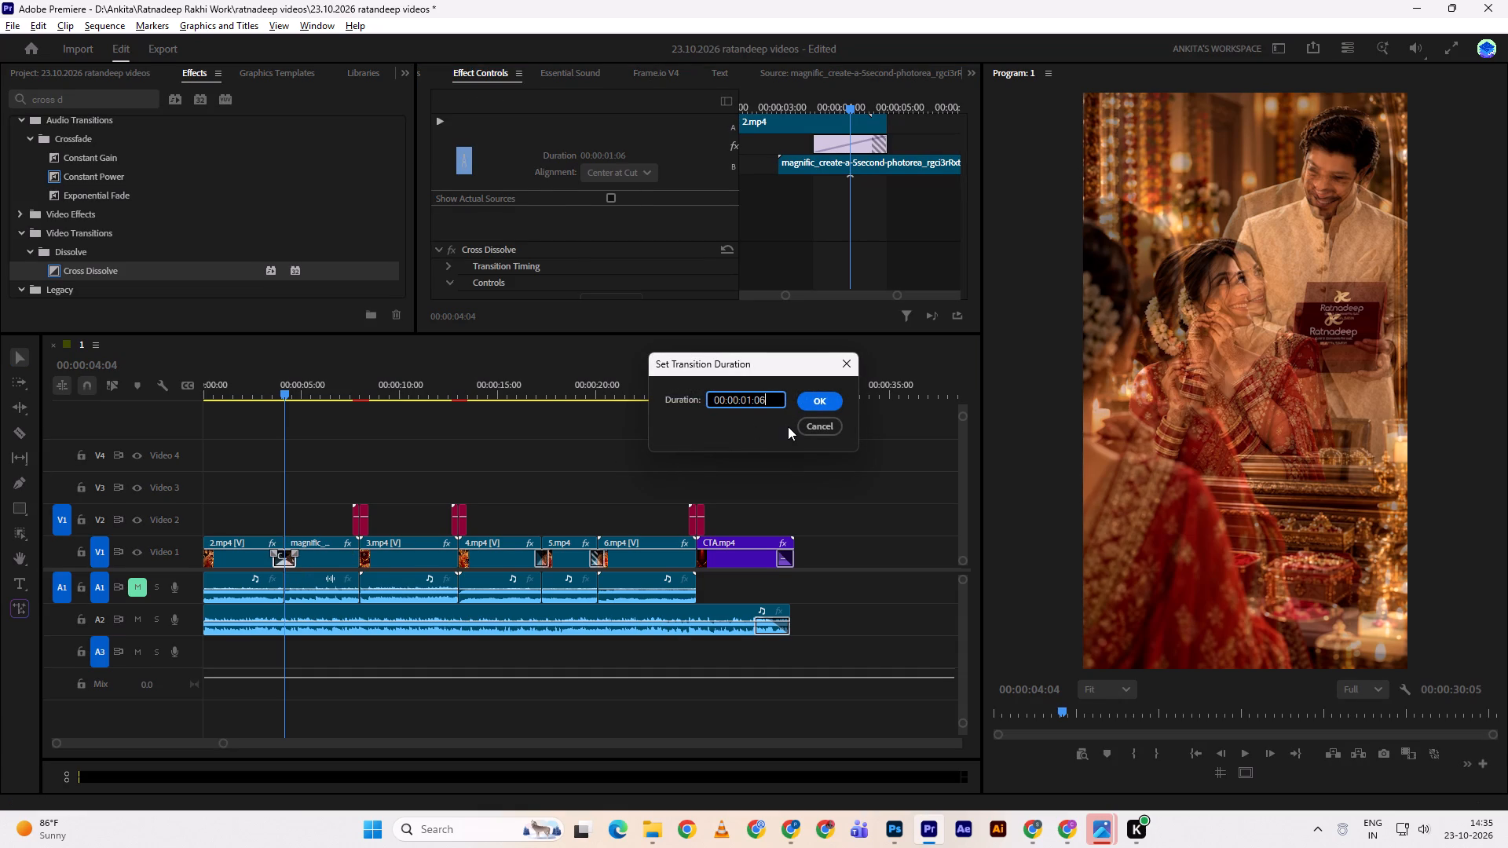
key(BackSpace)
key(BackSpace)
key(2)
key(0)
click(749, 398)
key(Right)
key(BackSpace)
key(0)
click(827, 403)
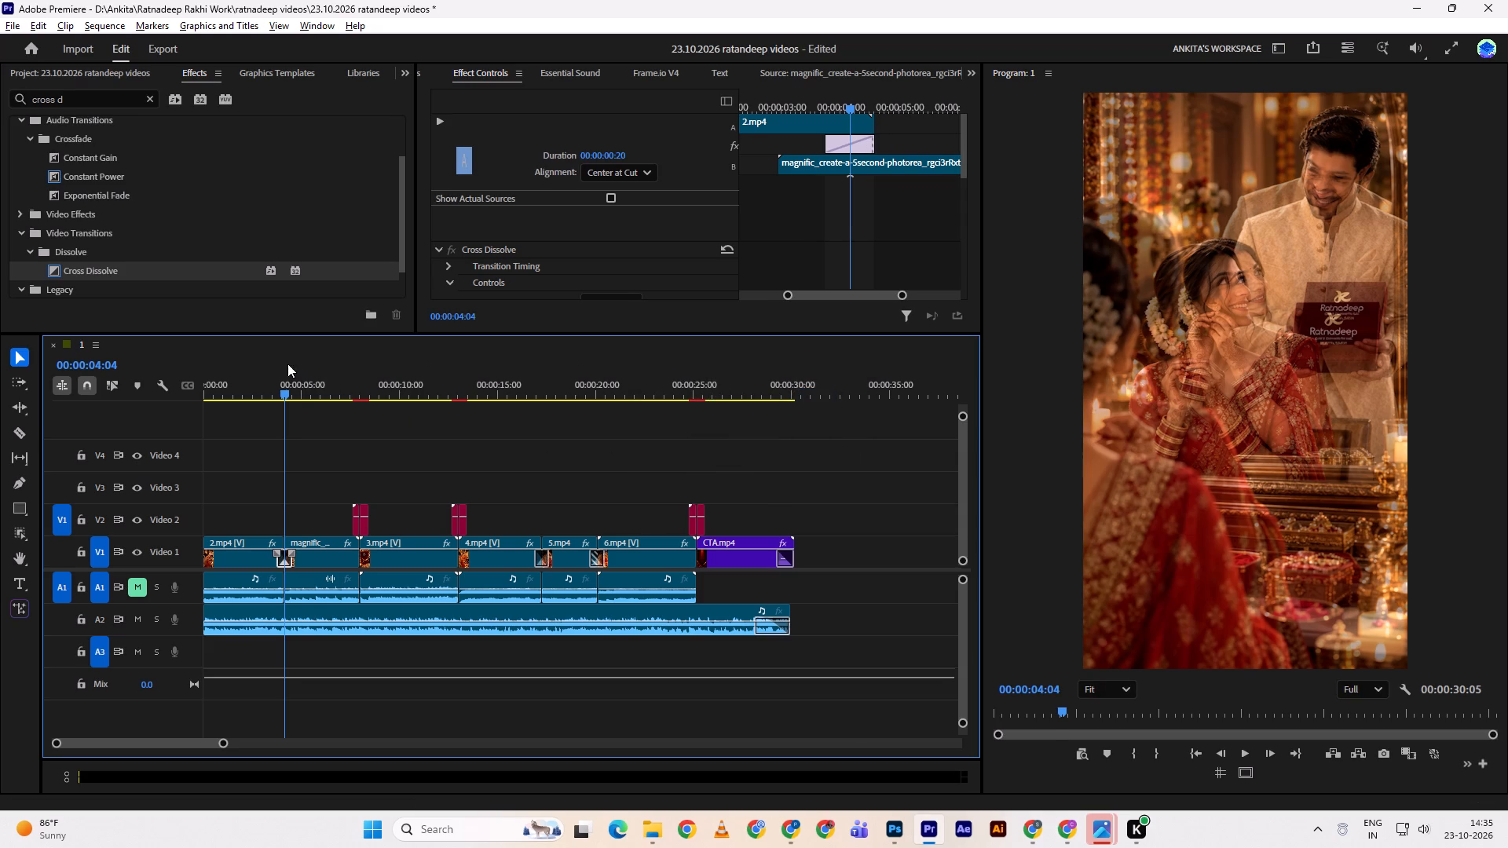
Extend the end of the music clip on Audio 2 to the end of CTA.mp4 on Video 1.
drag(286, 369, 269, 377)
key(space)
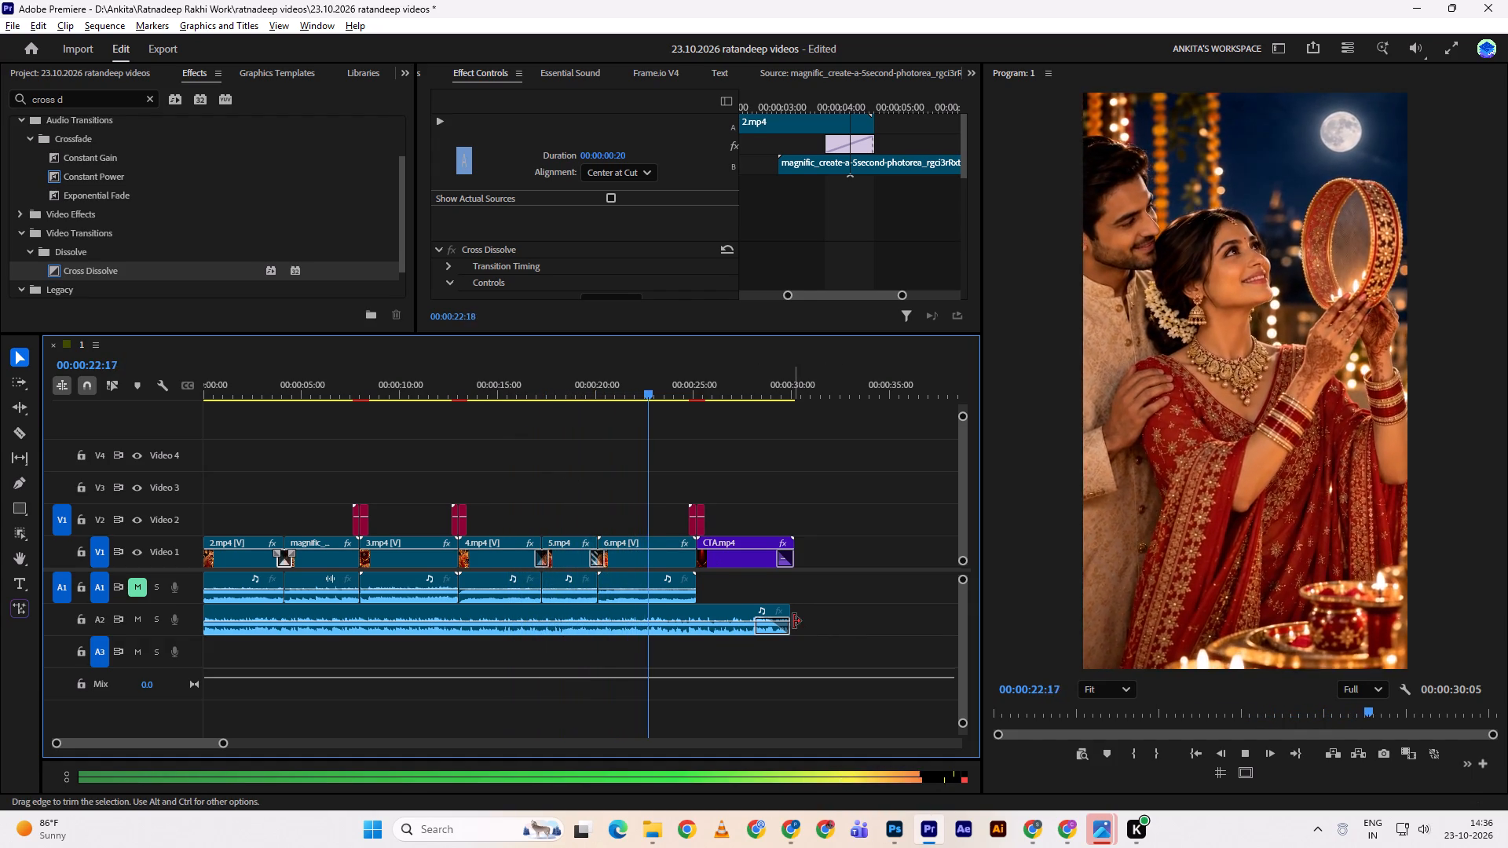
drag(793, 621, 802, 621)
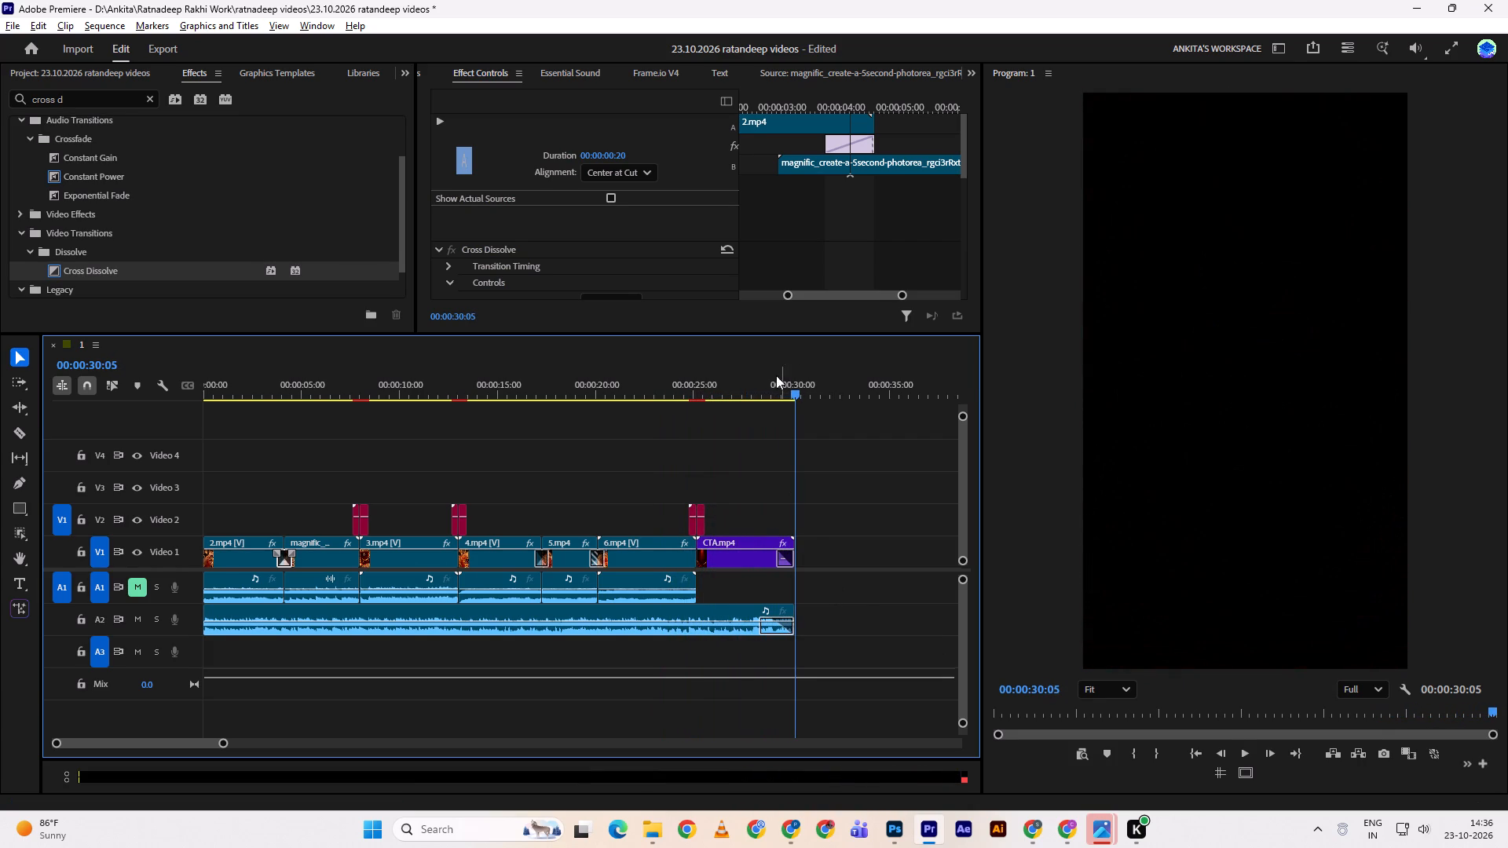
Trim the start of 2.mp4's video and audio to 00:00:00:06 and close the gap at the sequence start.
drag(774, 364, 393, 395)
drag(375, 385, 176, 403)
key(space)
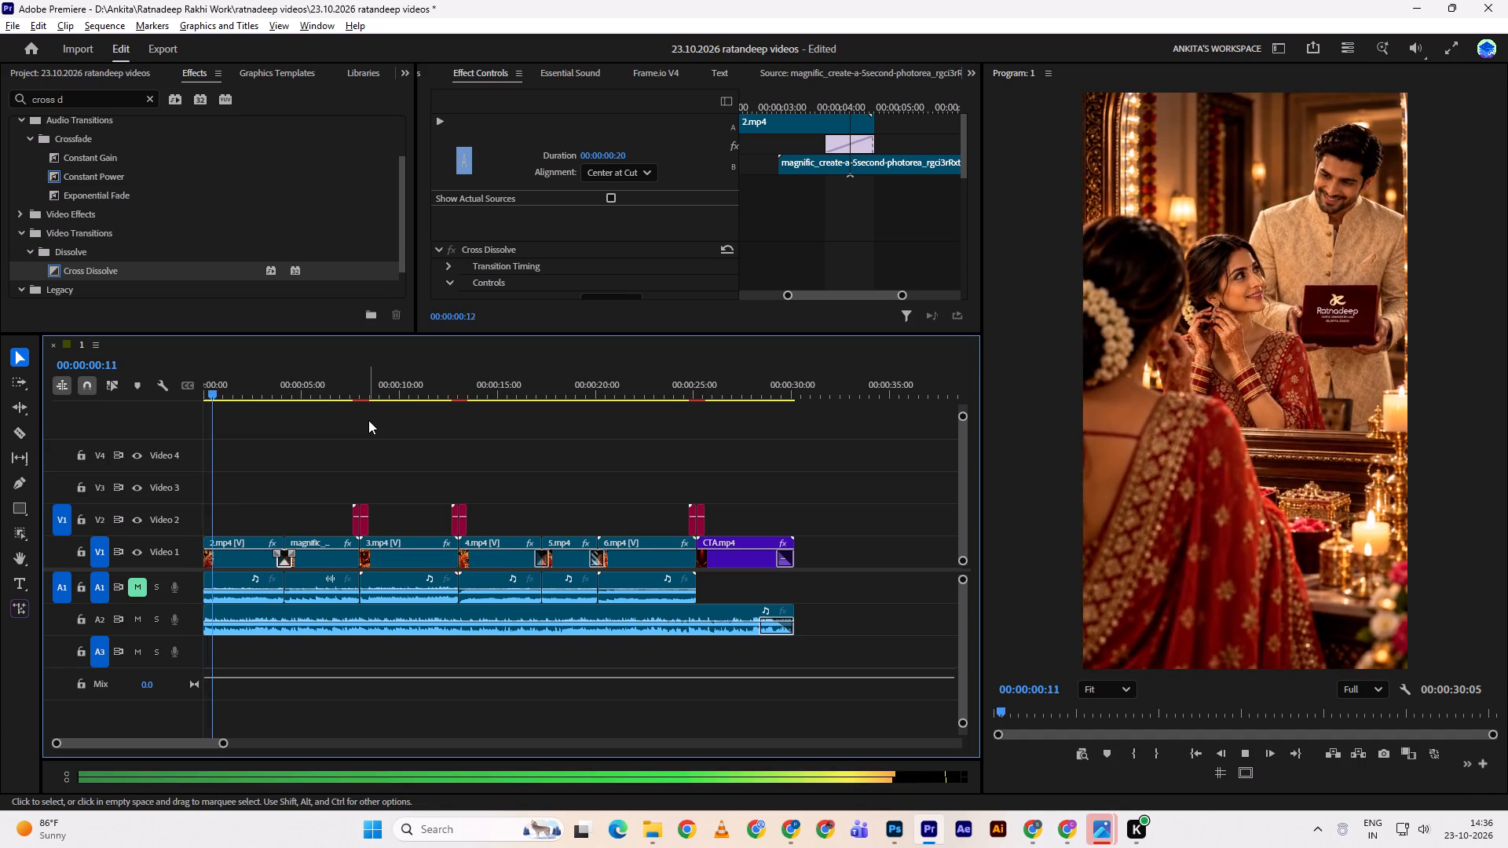
key(space)
drag(233, 389, 203, 392)
key(space)
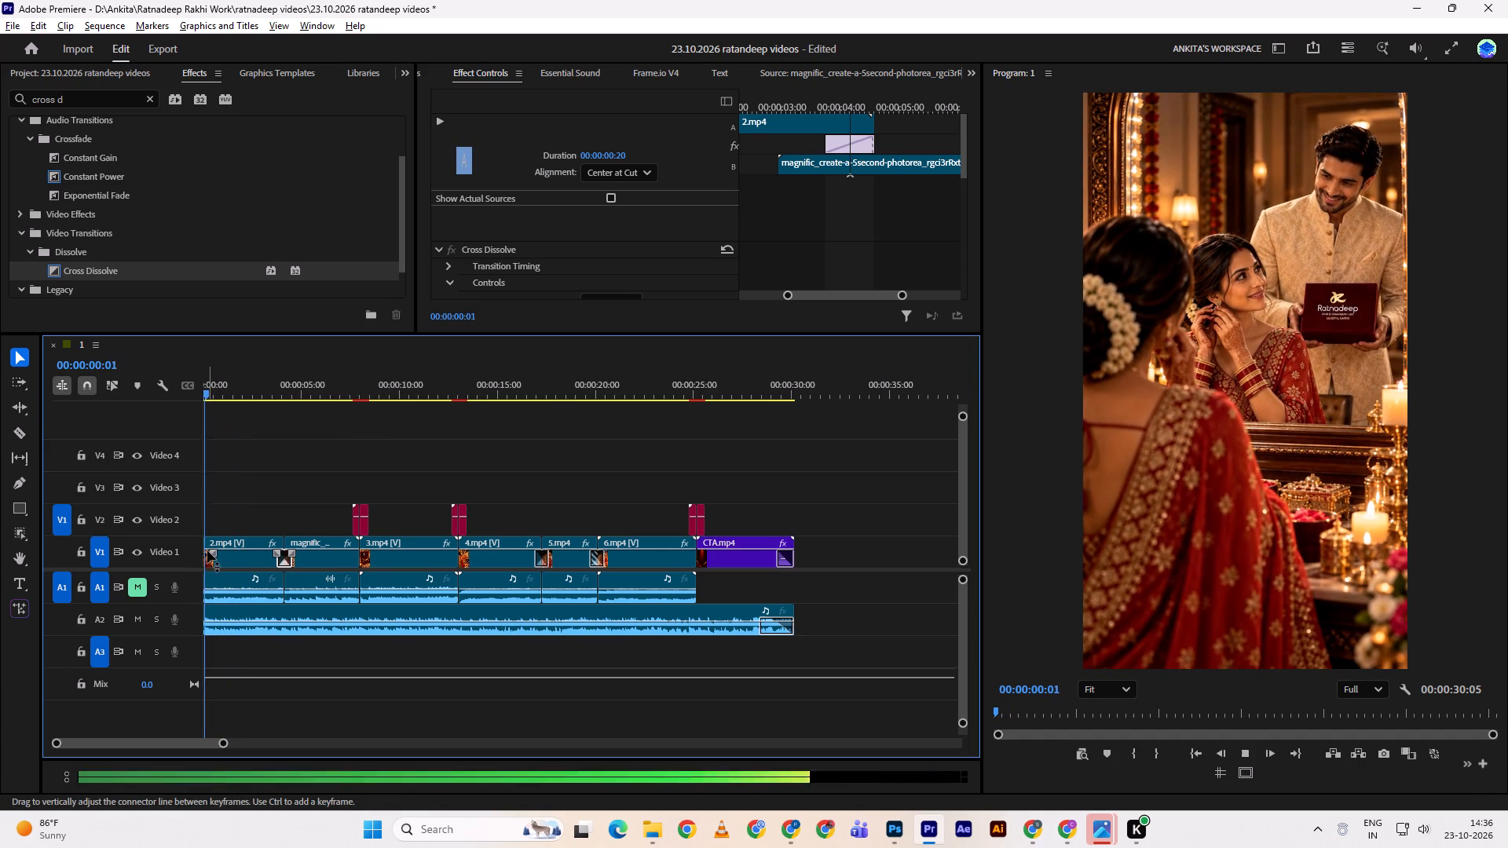
key(space)
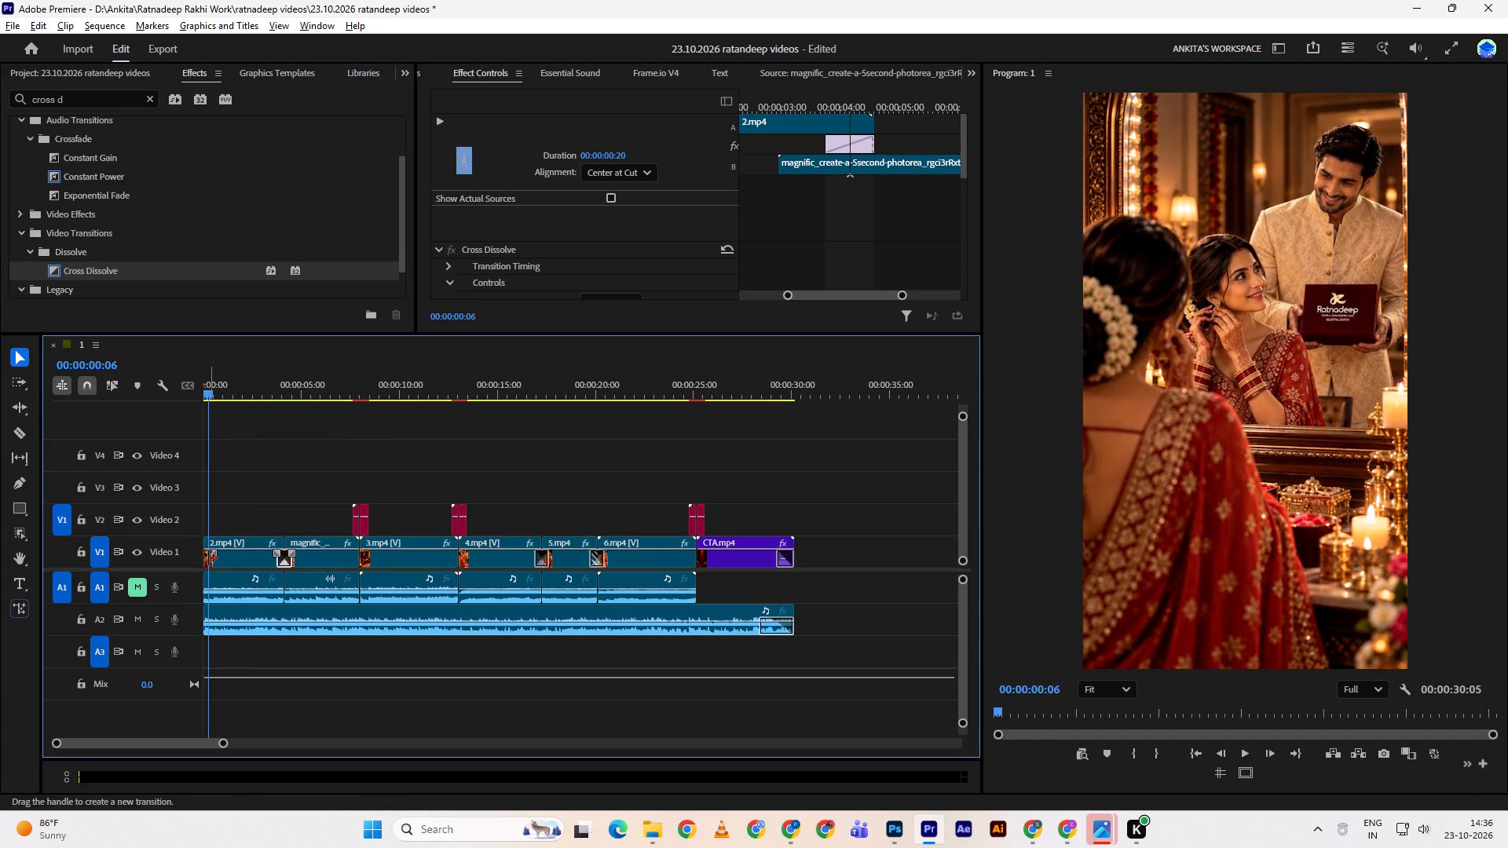
click(209, 558)
click(207, 579)
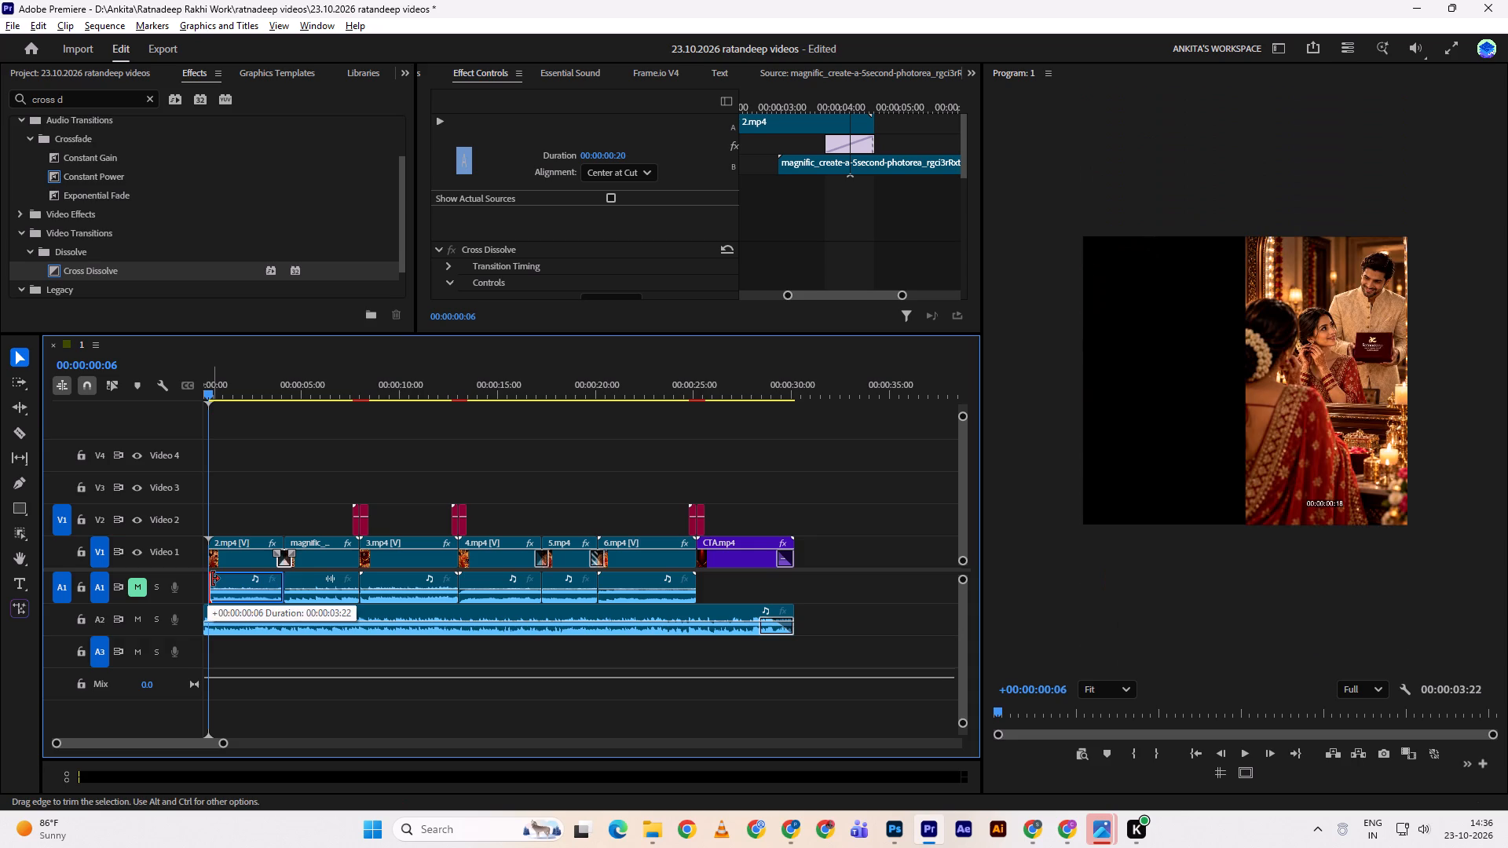
alt+scroll(206, 560, up, 10)
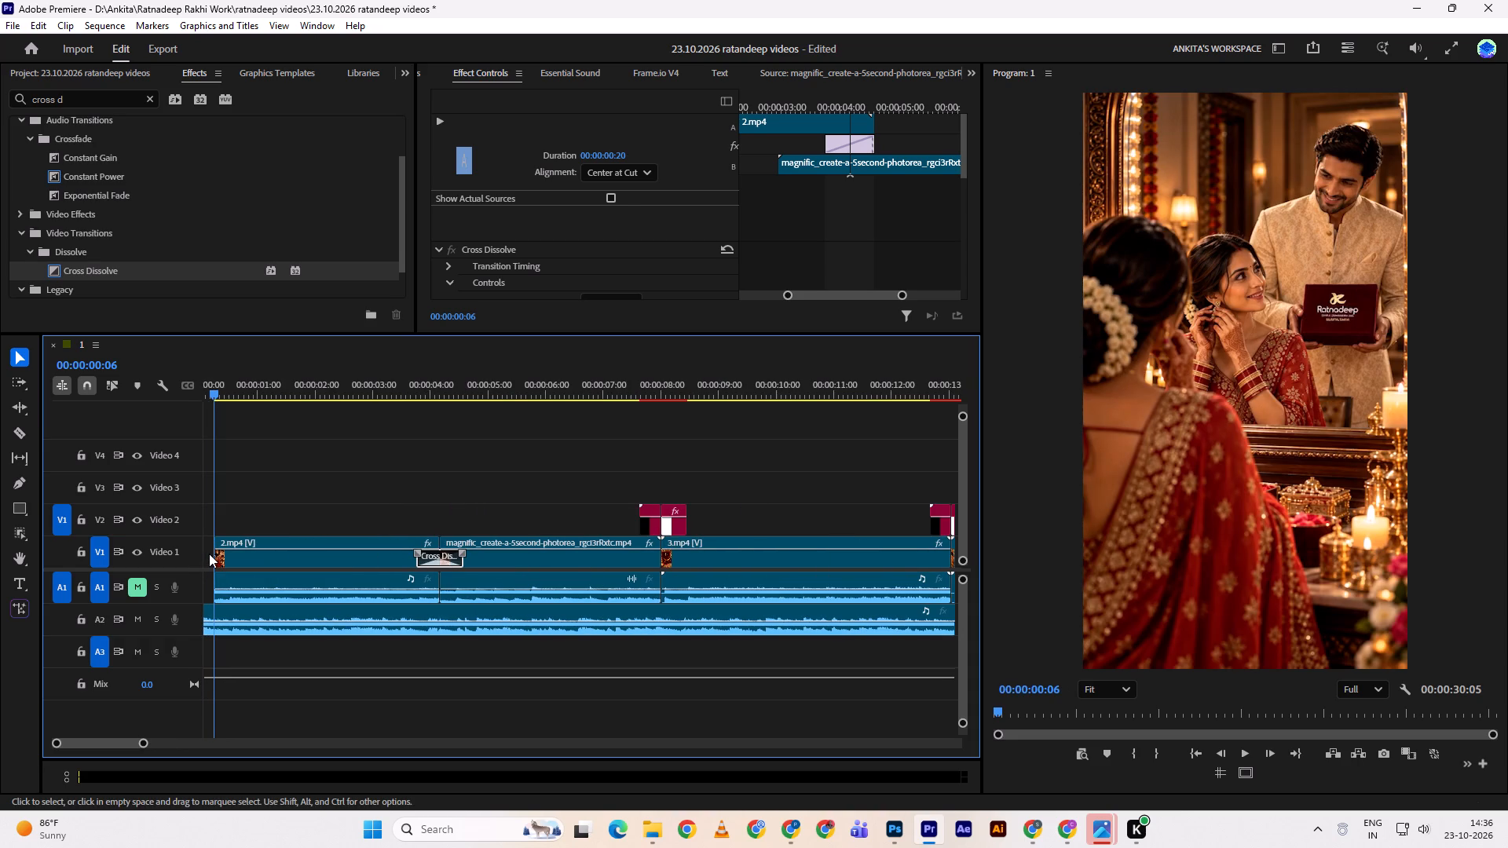
click(209, 554)
key(d)
alt+scroll(222, 503, down, 5)
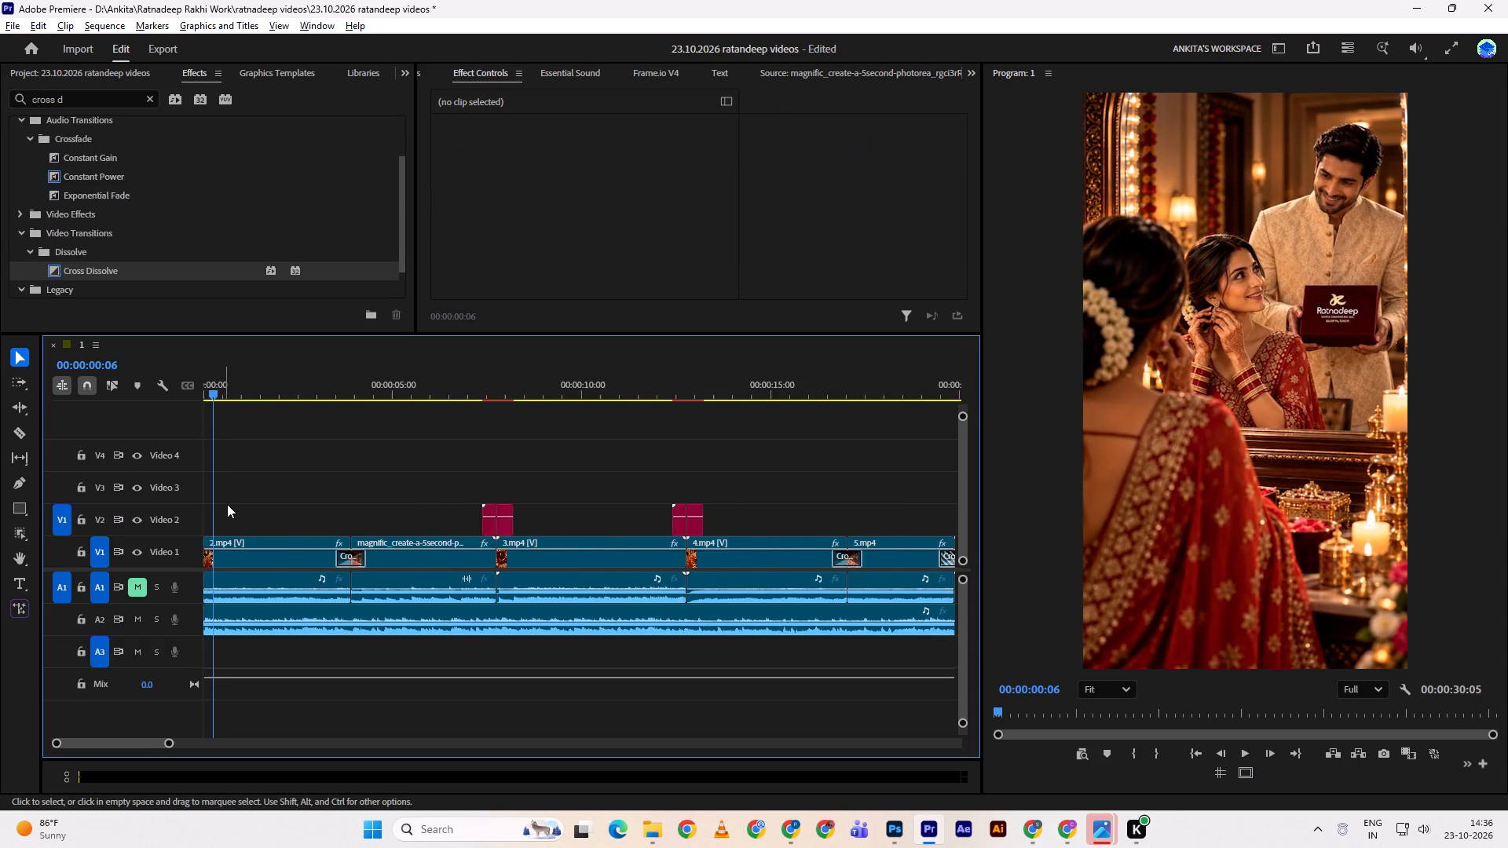
Trim the end of 2.mp4's video and audio back to 00:00:03:05 and close the gap before the Magnific clip.
alt+scroll(227, 504, down, 2)
drag(212, 390, 191, 390)
alt+scroll(269, 463, down, 4)
key(space)
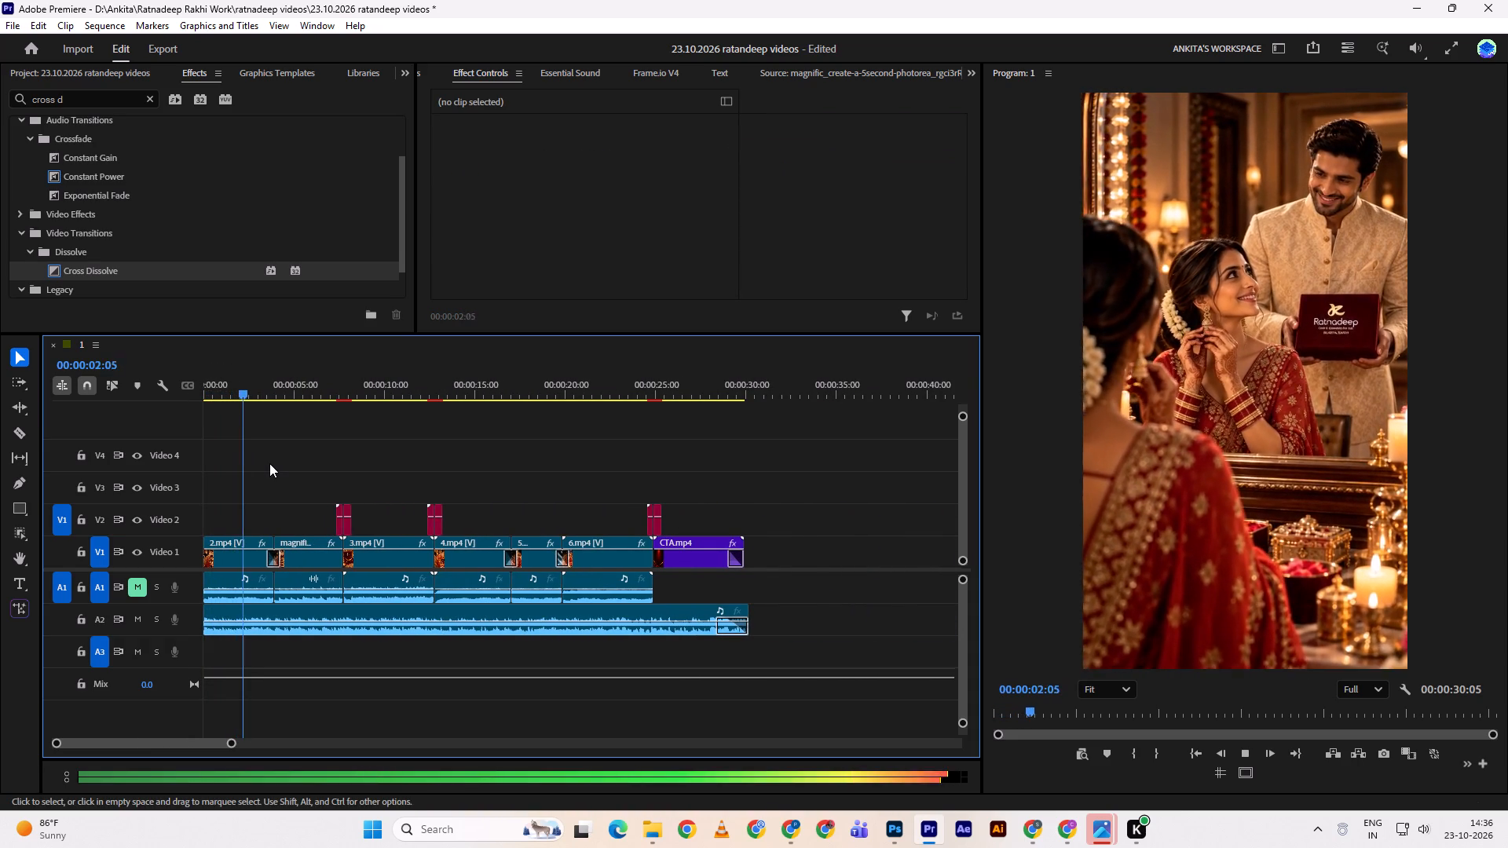
key(space)
key(space)
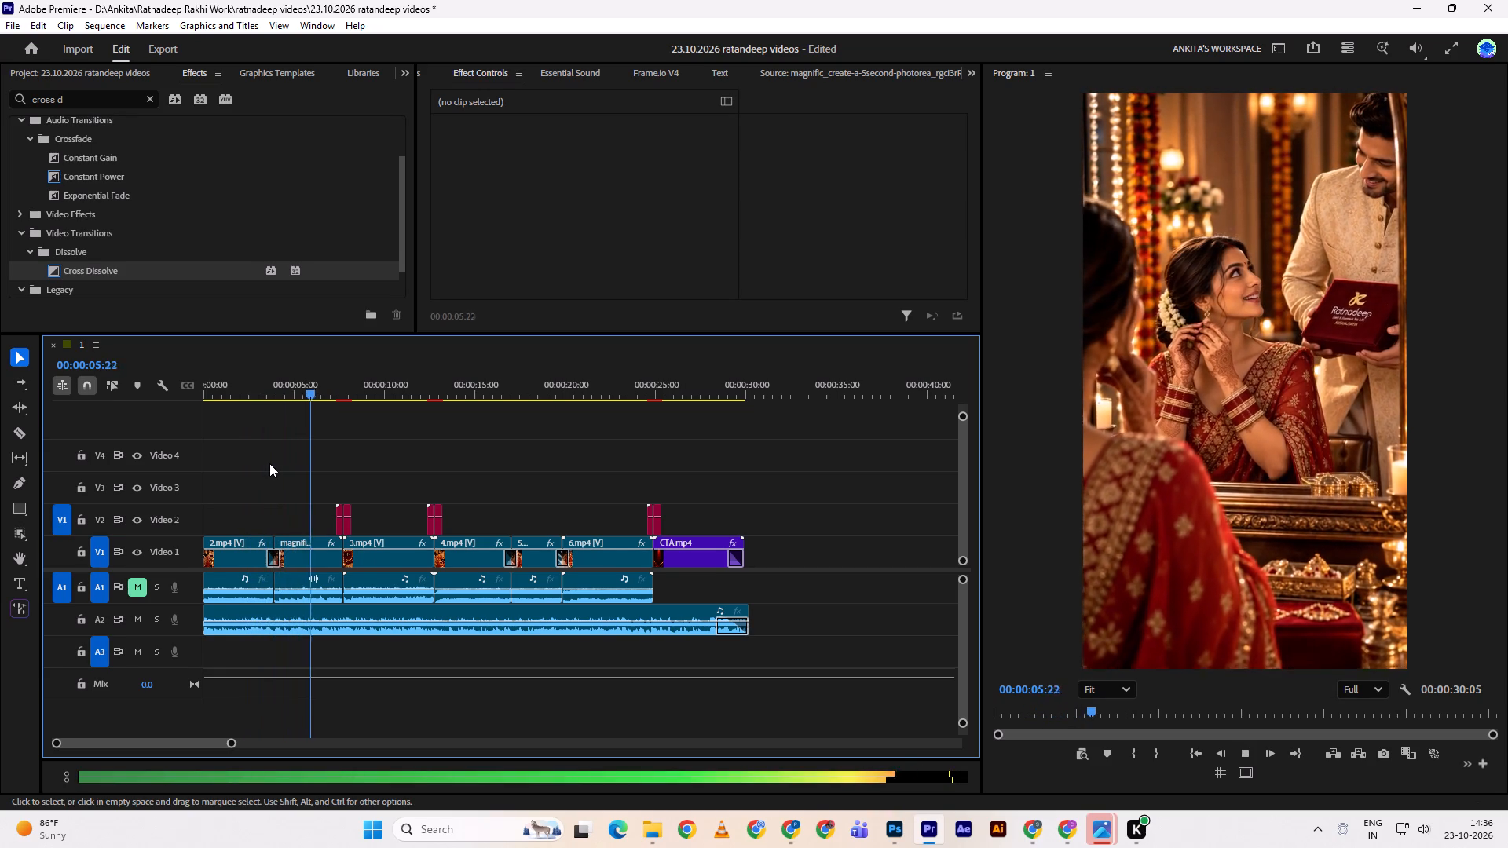
drag(289, 388, 264, 383)
key(space)
drag(270, 382, 263, 382)
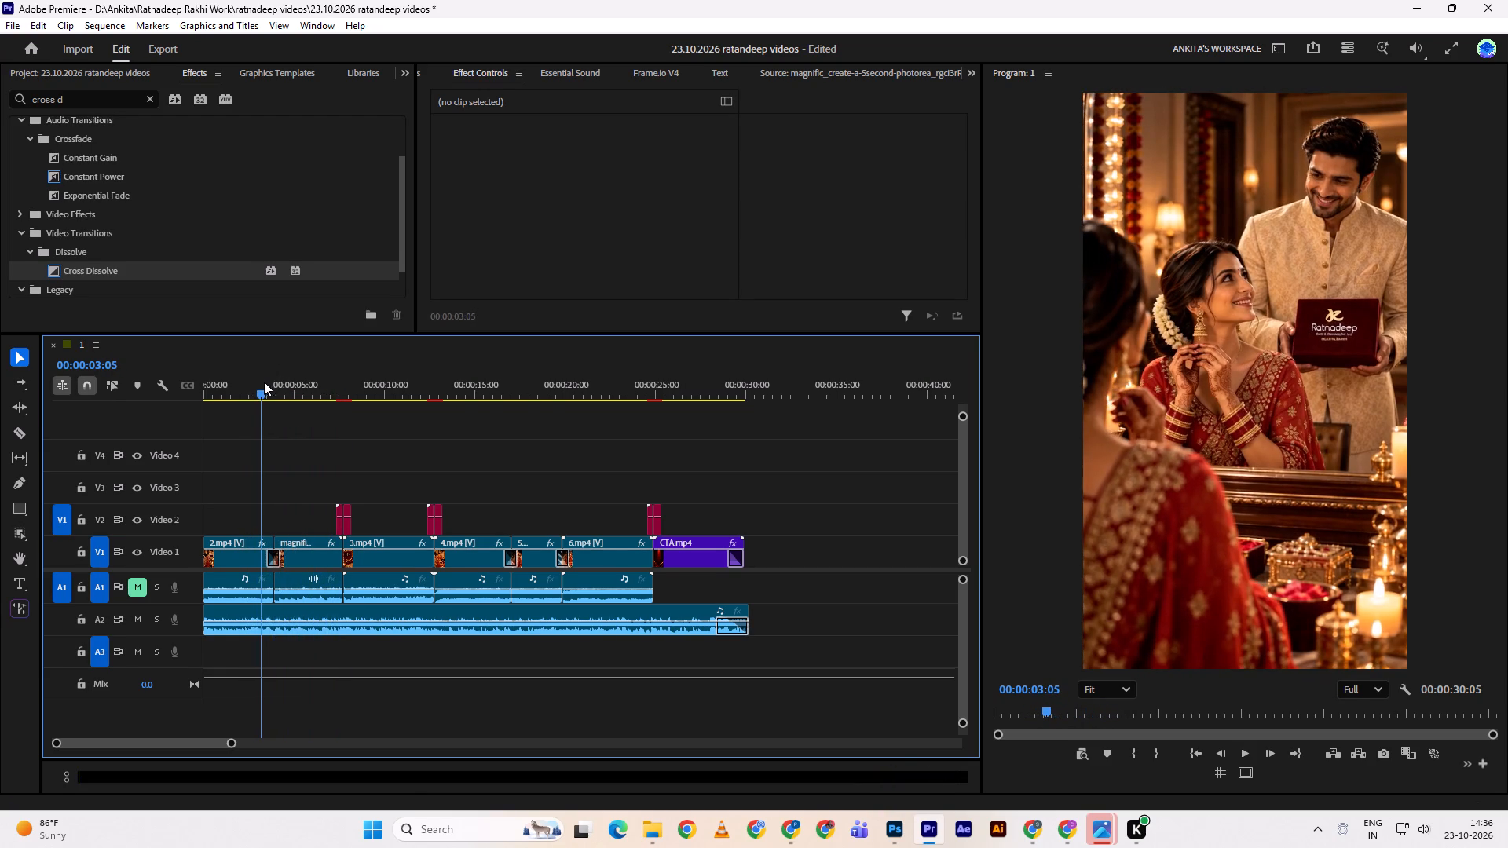
alt+scroll(234, 553, up, 9)
drag(320, 537, 306, 535)
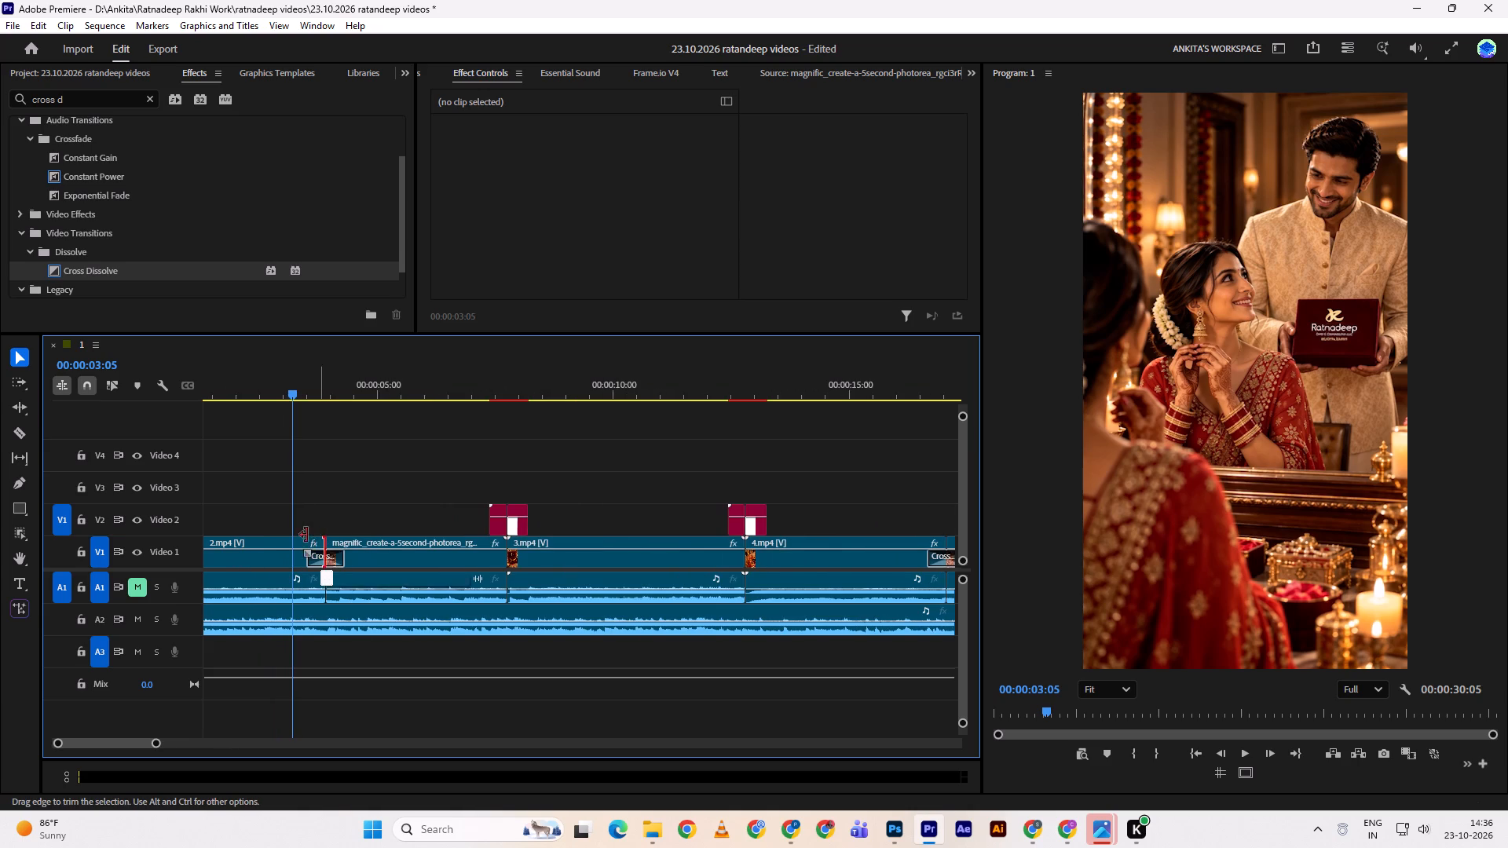
drag(306, 535, 291, 534)
drag(322, 580, 291, 572)
click(309, 555)
key(d)
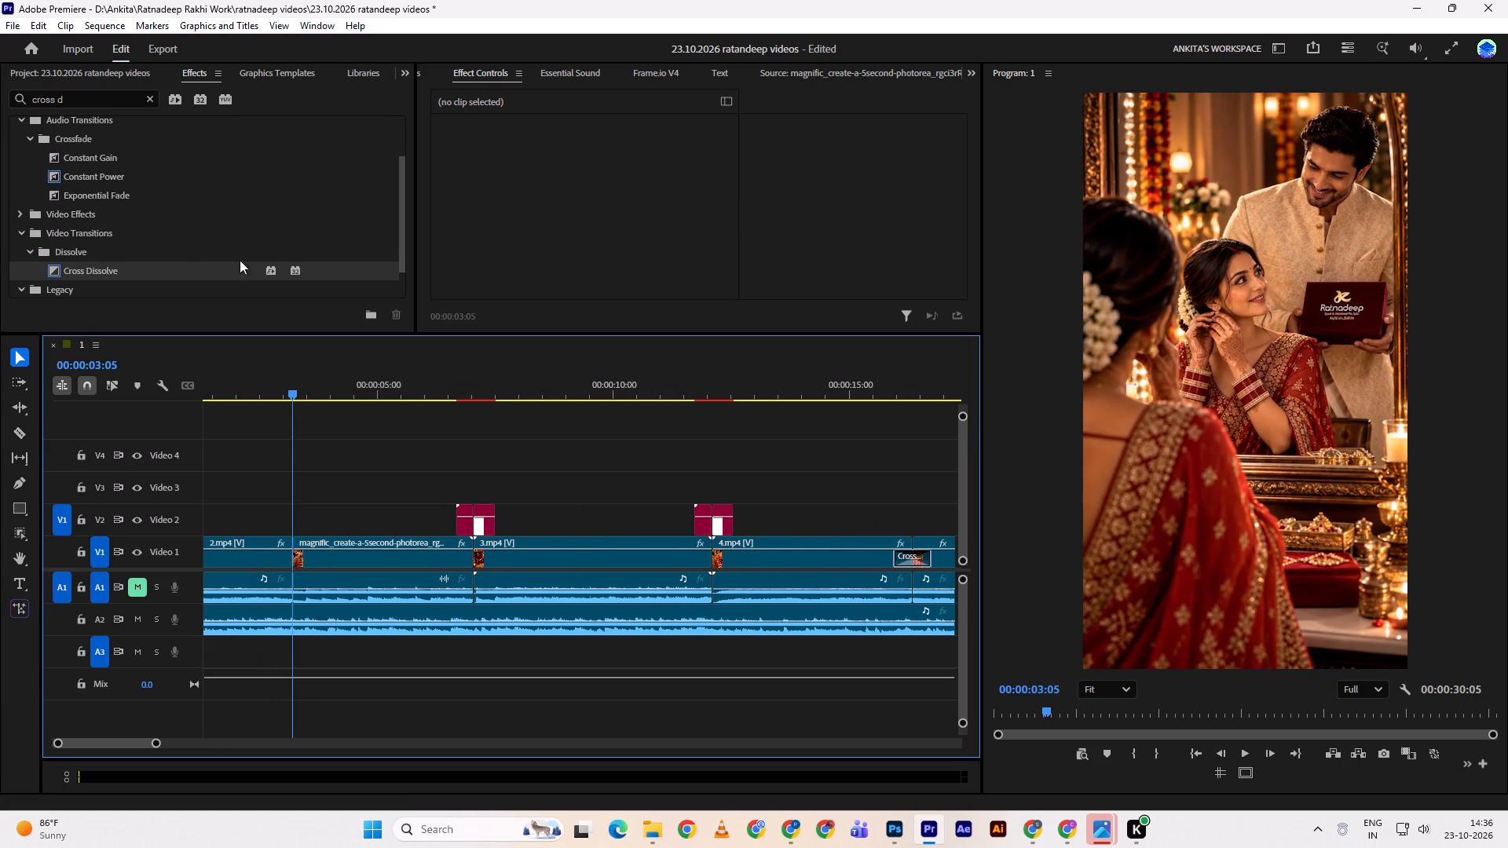
Apply a Cross Dissolve at the shortened cut between 2.mp4 and the Magnific clip on Video 1.
double_click(179, 270)
Play the reel from the start into the CTA ending to review the new dissolve and overall pacing.
alt+scroll(309, 465, down, 7)
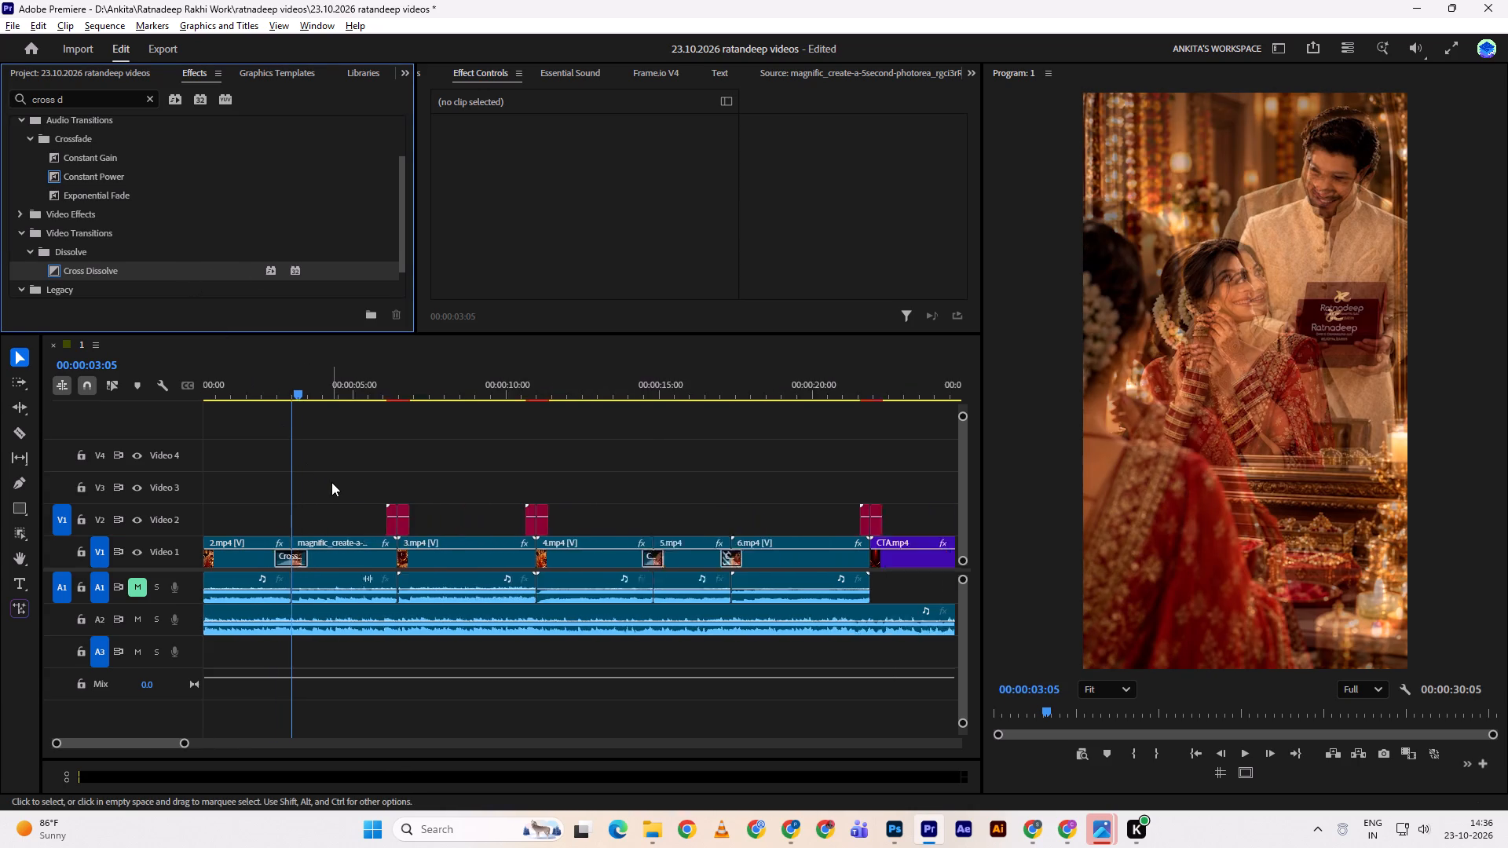
alt+scroll(331, 482, down, 2)
drag(262, 394, 232, 401)
key(space)
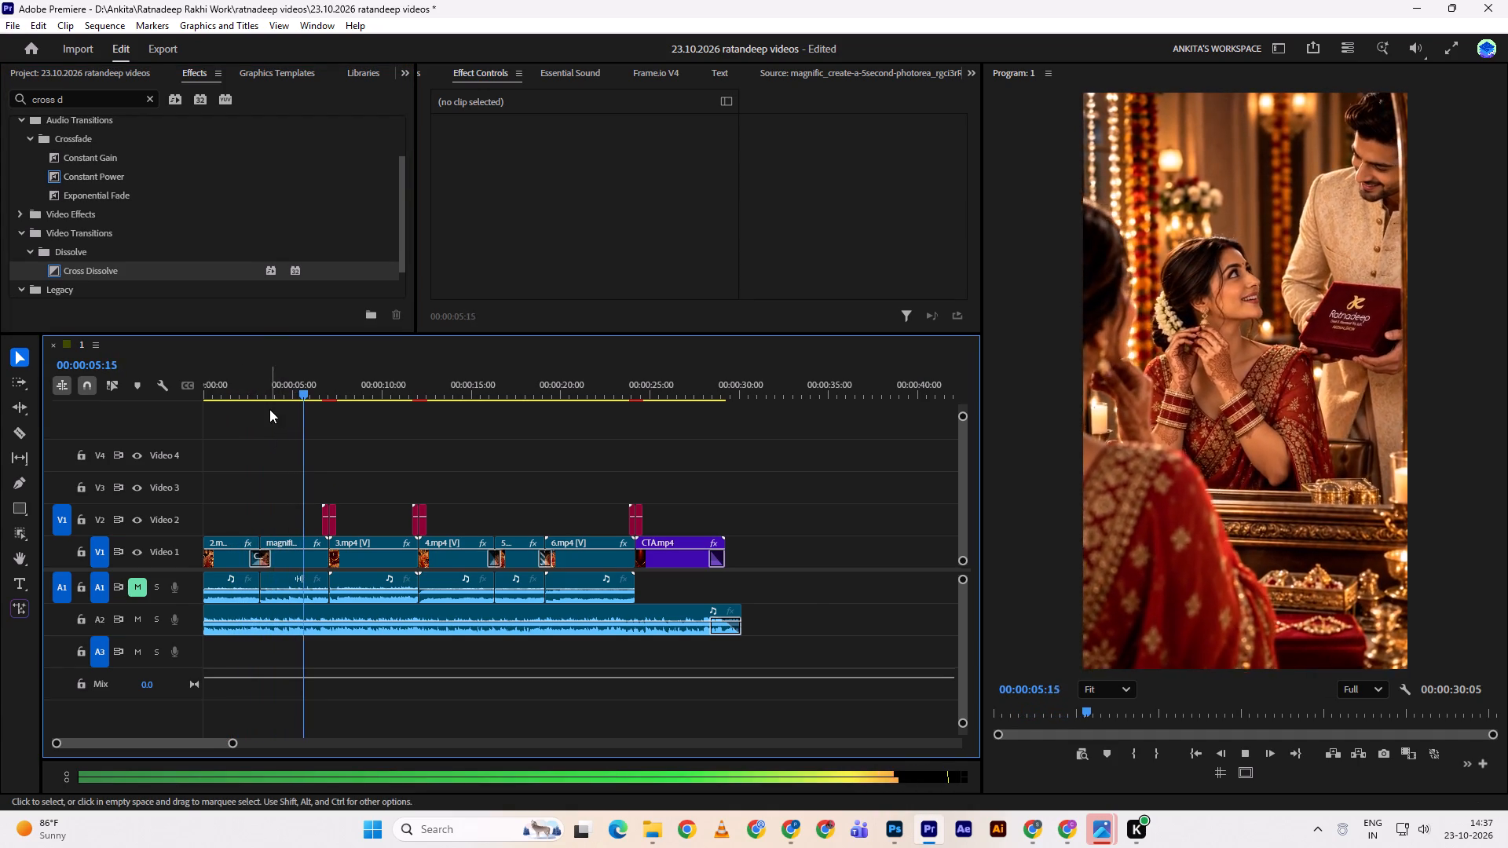
drag(249, 389, 202, 396)
key(space)
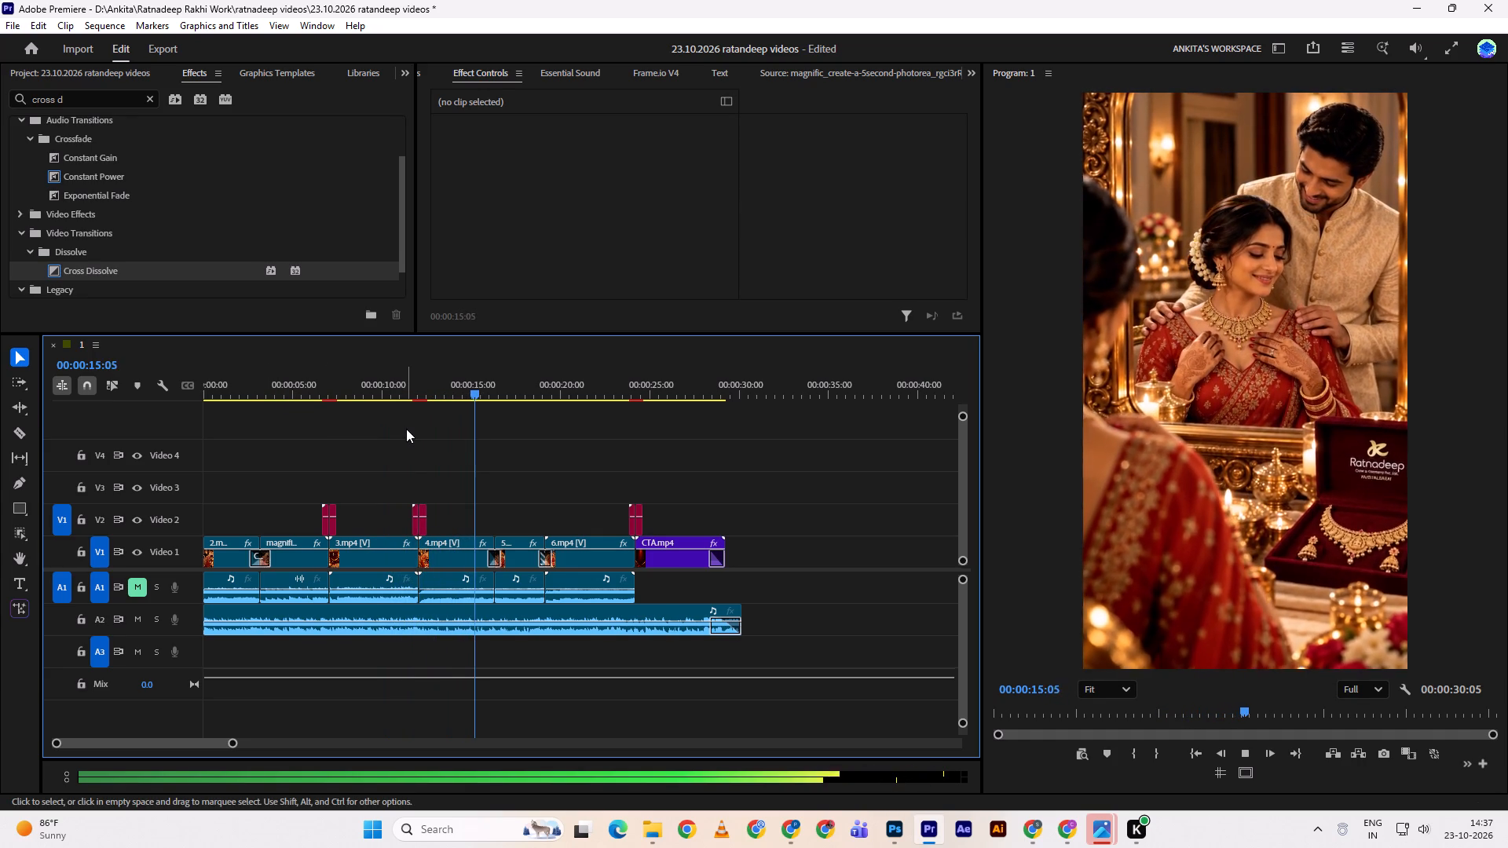
key(space)
key(space)
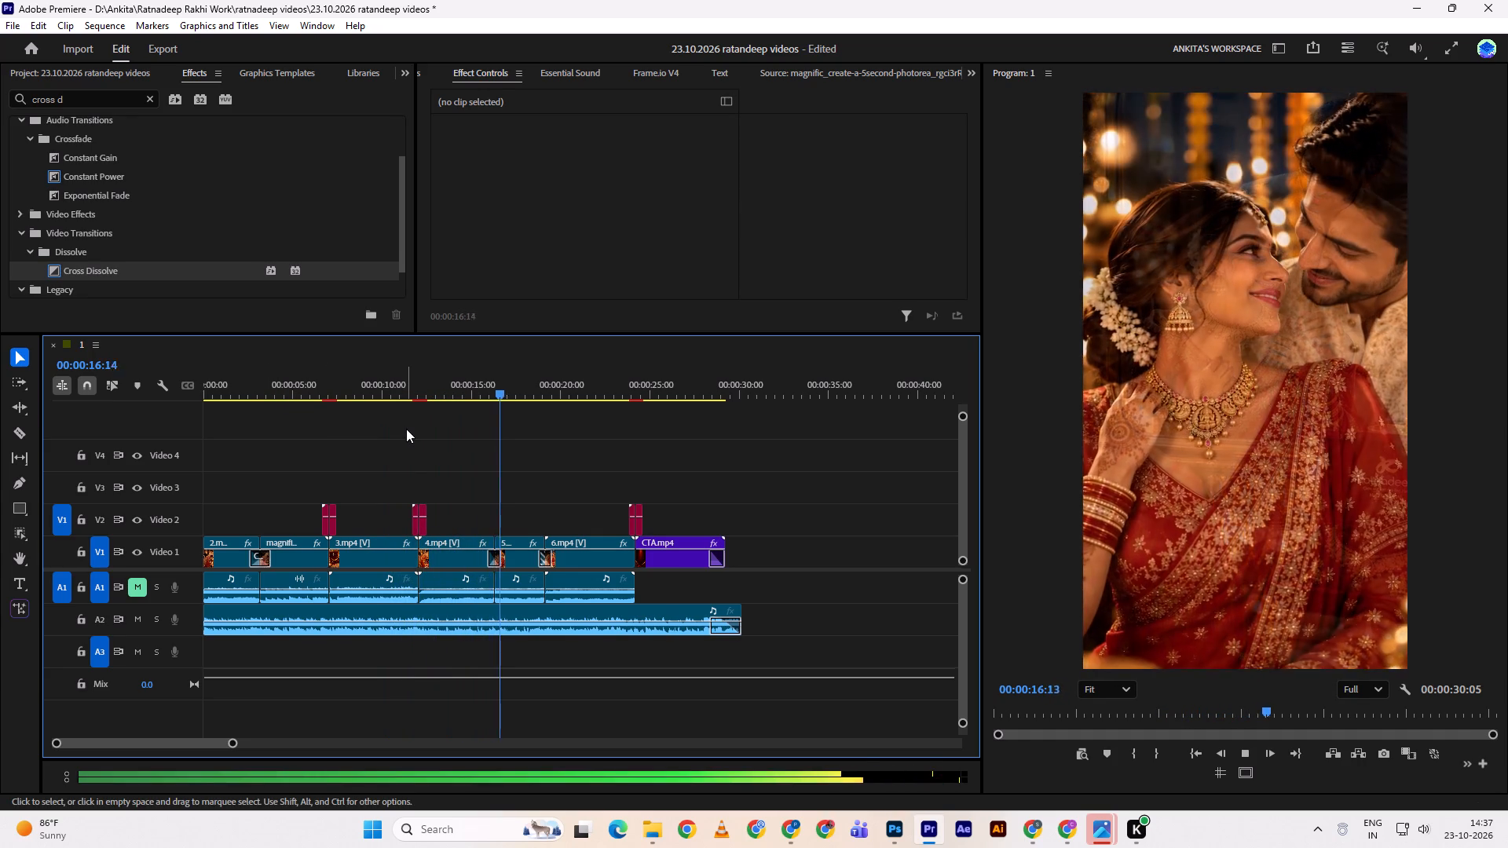
key(space)
key(space)
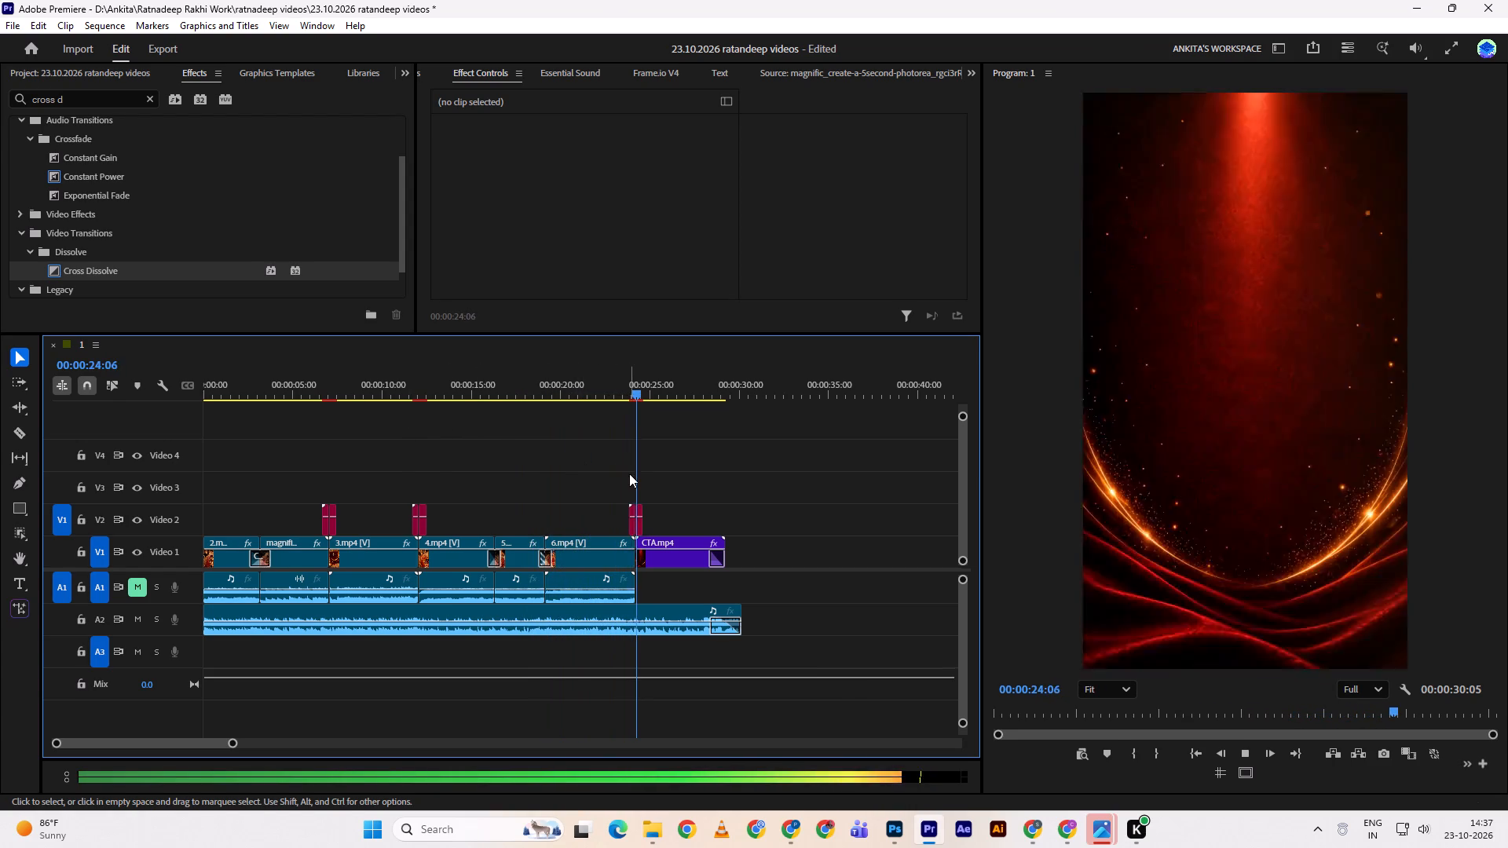
key(space)
key(alt+Tab)
key(alt+Tab)
key(alt+Tab)
key(alt+Tab)
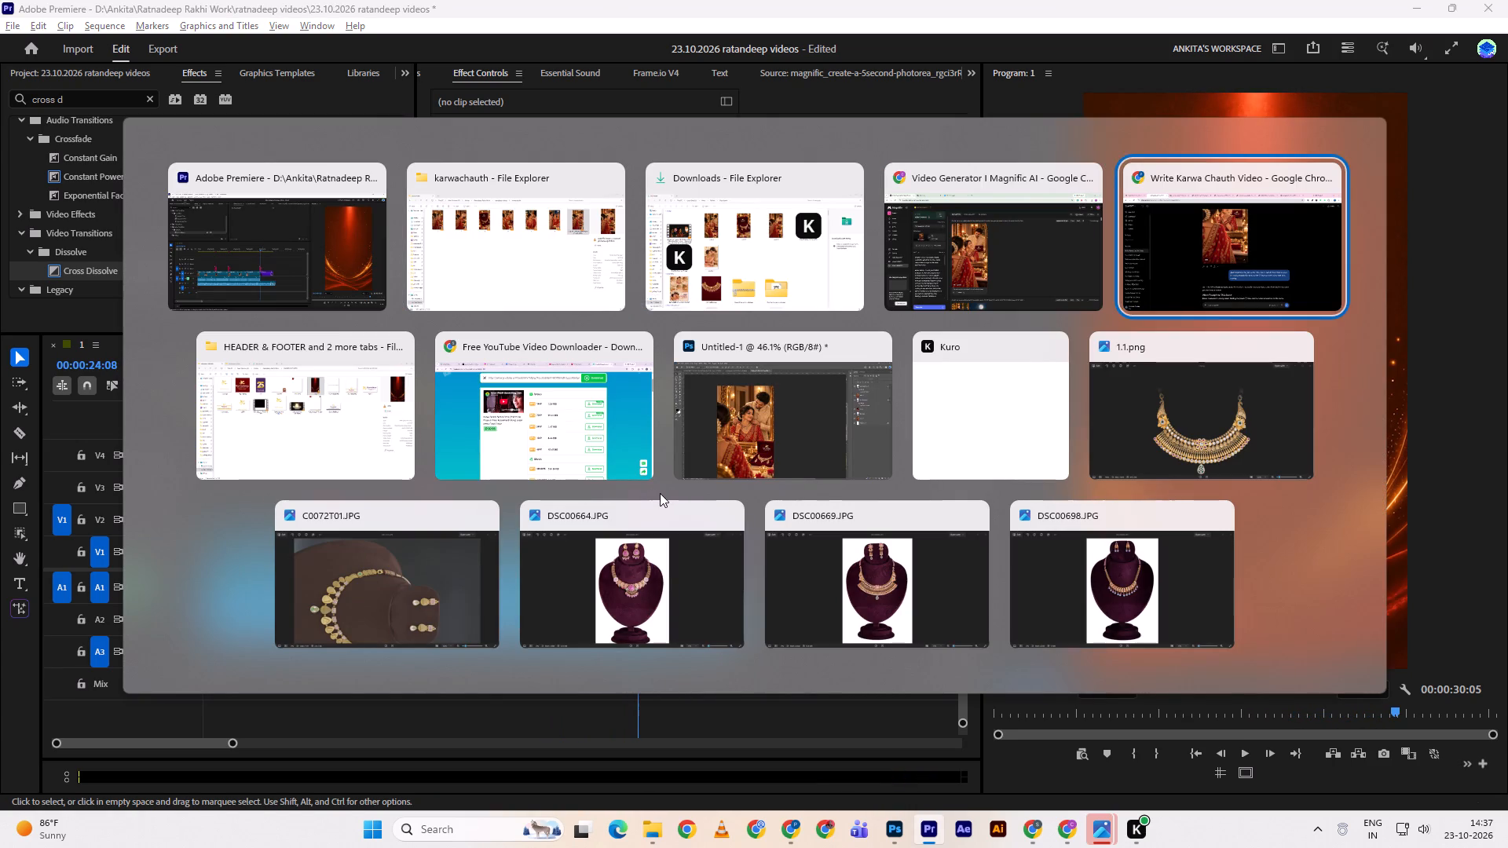
key(alt+Tab)
key(alt+Tab)
key(alt+Tab)
key(alt+Tab)
key(alt+Tab)
key(alt+Tab)
key(alt+Tab)
key(alt+Tab)
key(alt+Tab)
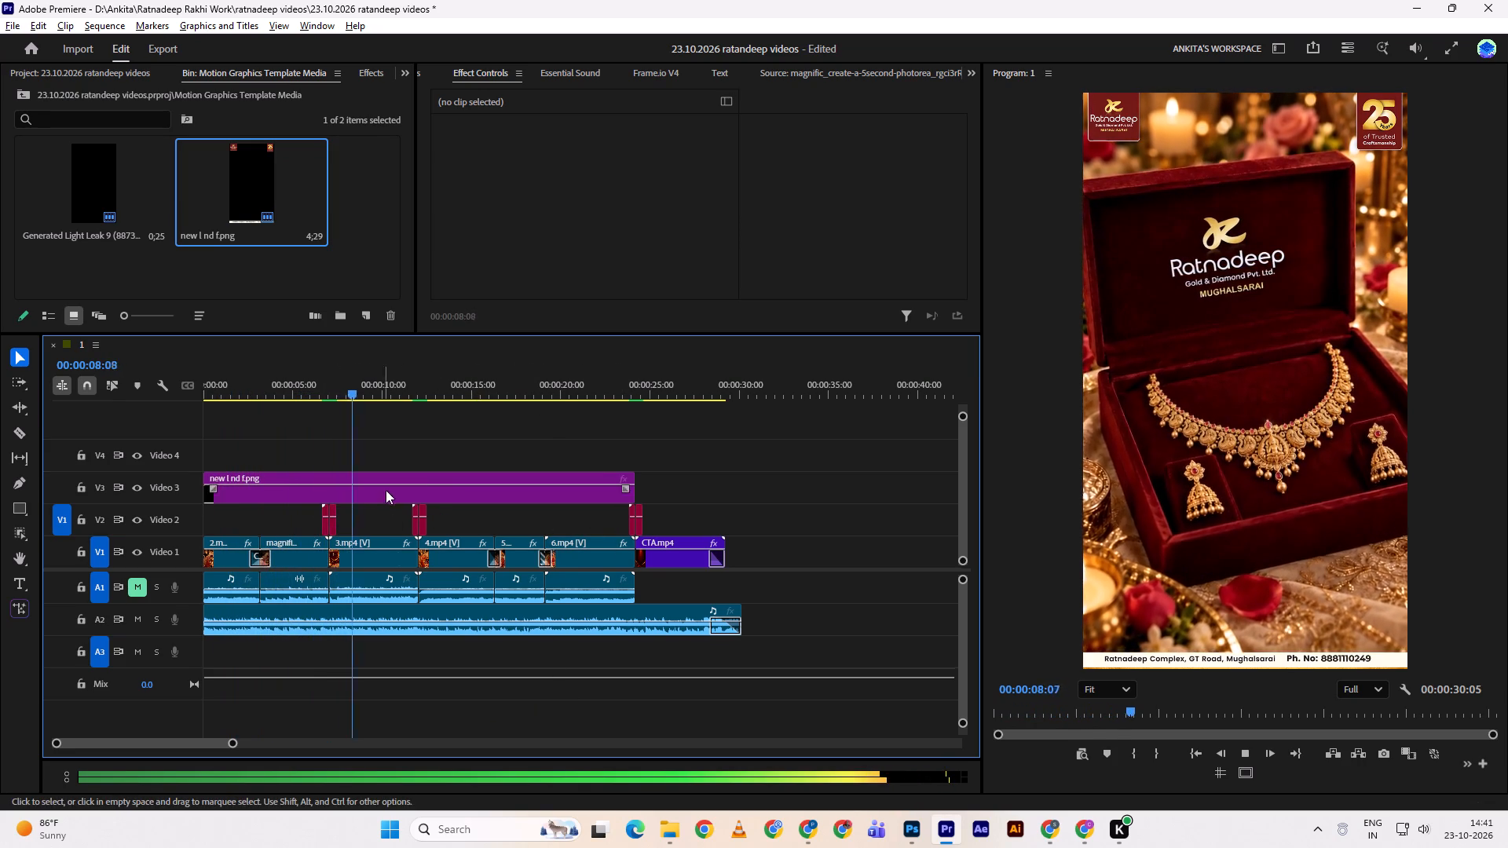
Trim the first clip, its A1 audio and the Video 3 overlay to start at 00:00:00:20, then close the opening gap.
drag(262, 384, 225, 389)
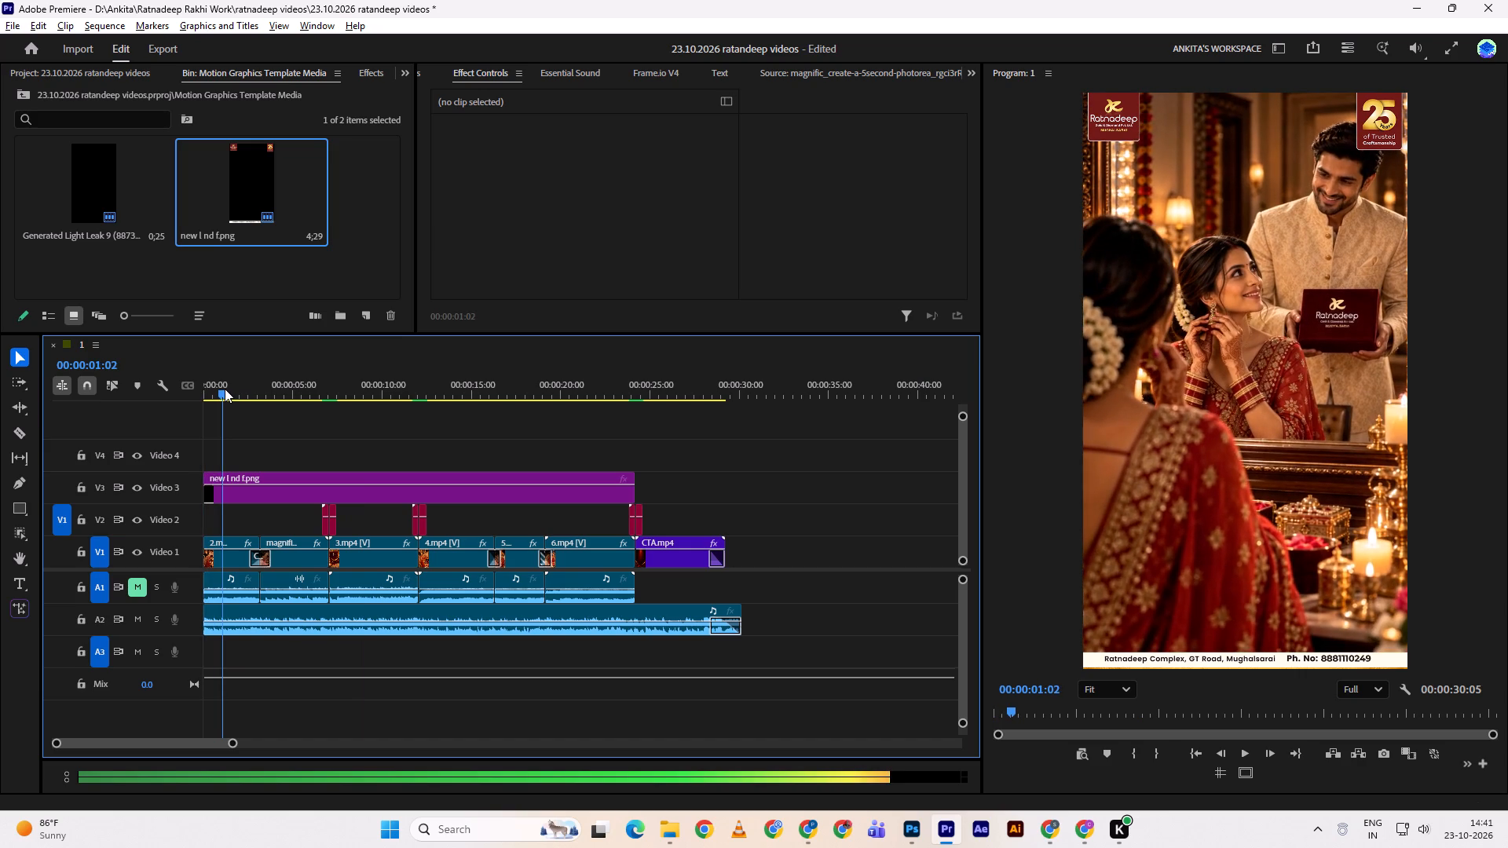
drag(225, 389, 220, 388)
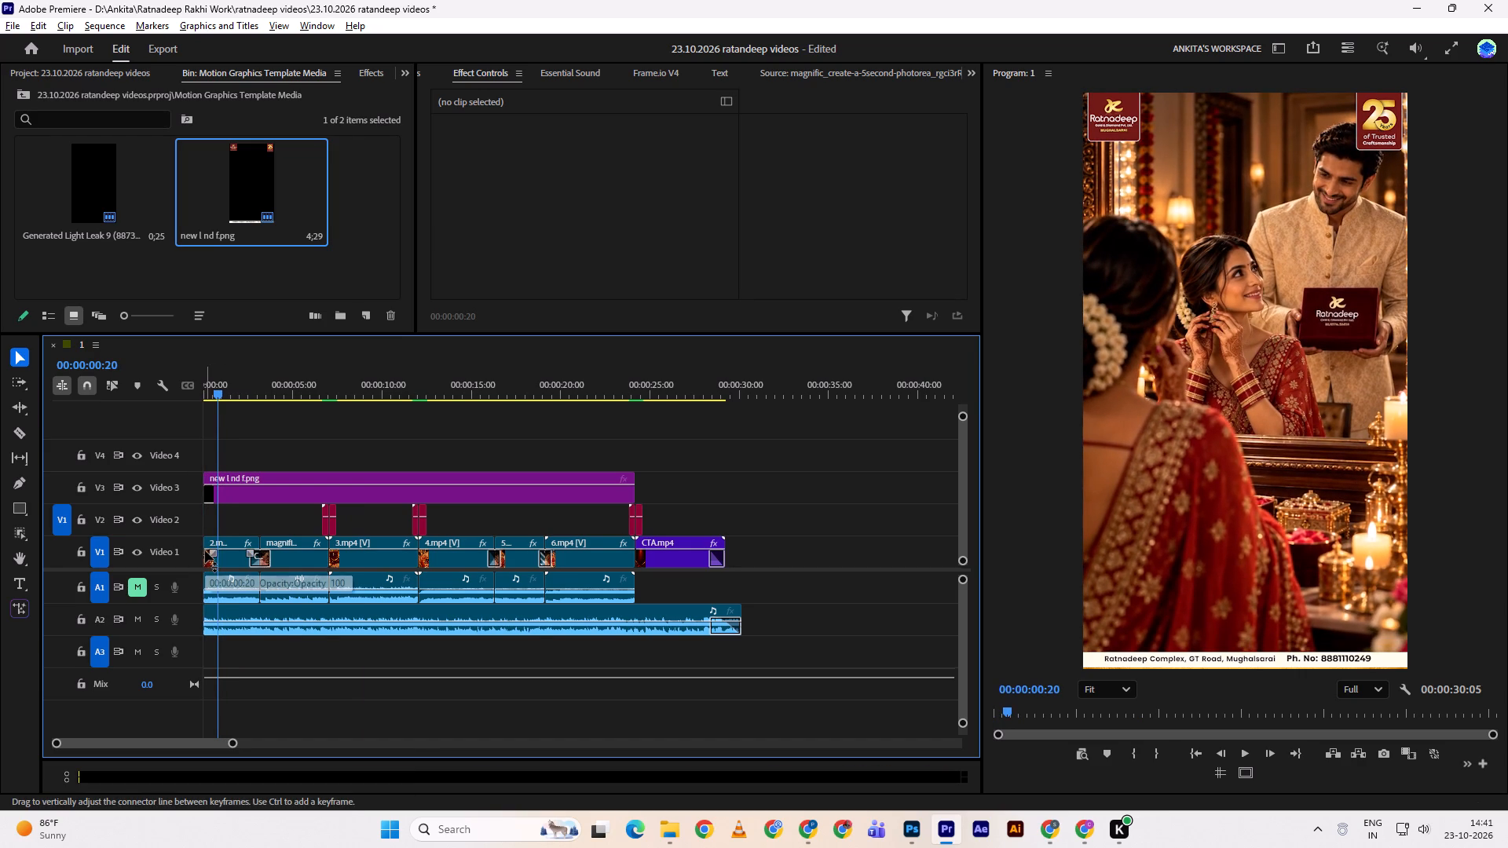
drag(207, 544, 216, 543)
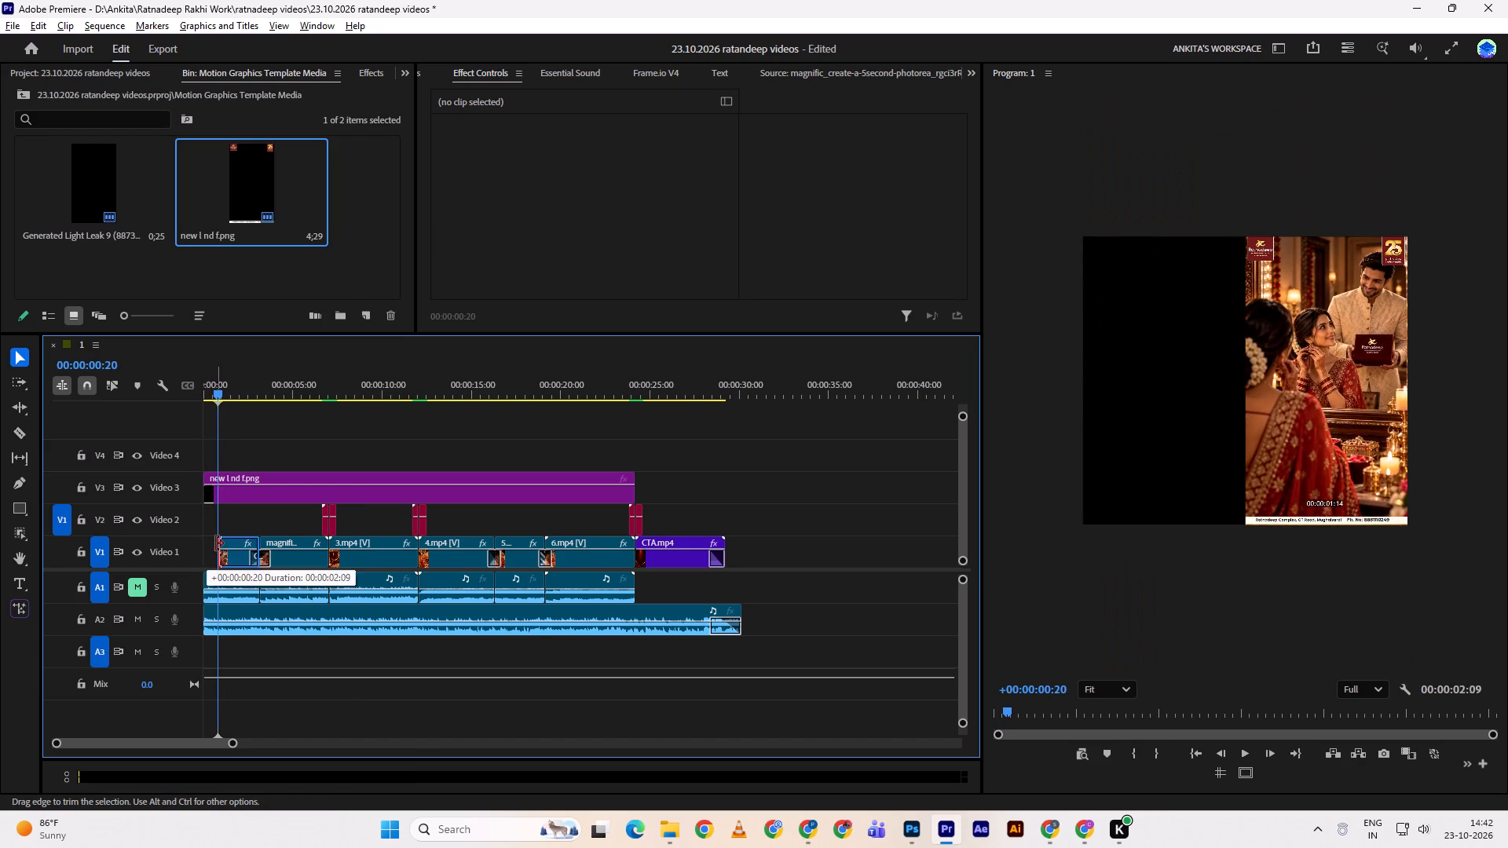
drag(216, 543, 218, 543)
drag(207, 578, 221, 578)
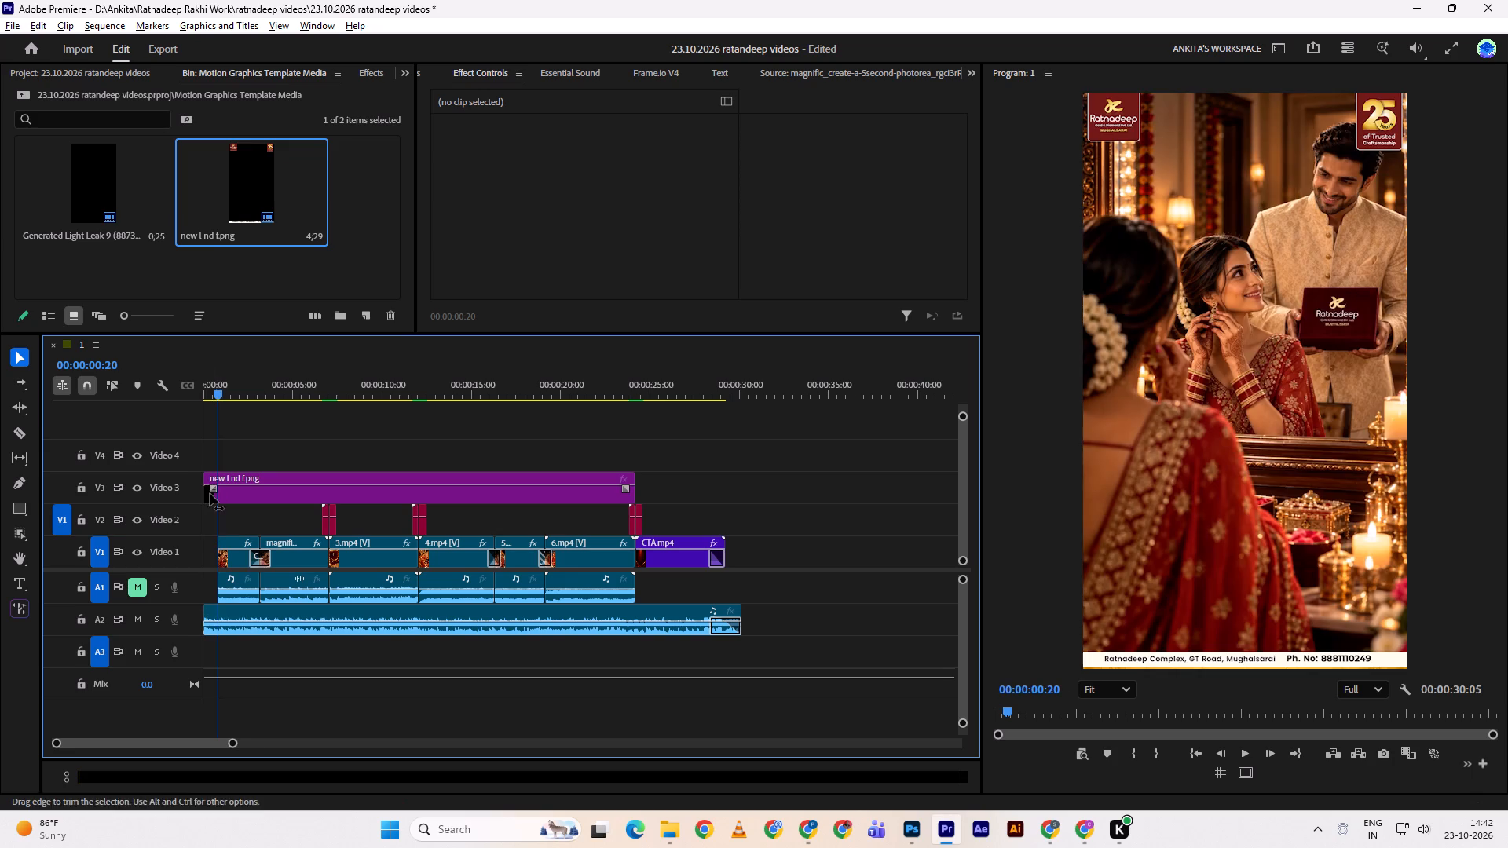
drag(205, 479, 217, 480)
click(212, 543)
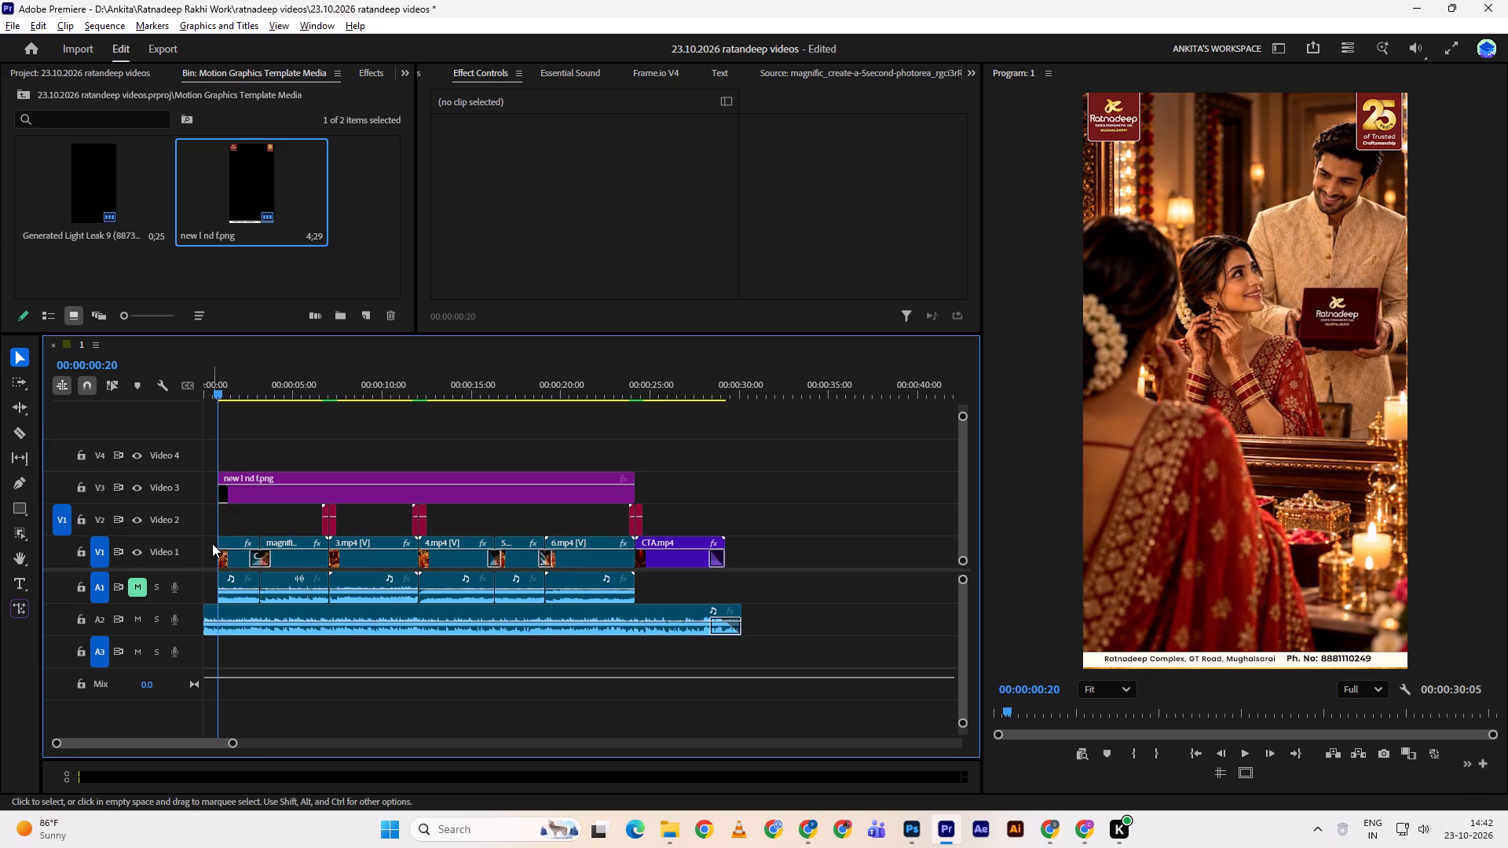
key(d)
Play the trimmed sequence from the beginning to check the scenes and header and footer overlay.
drag(211, 382, 169, 384)
key(space)
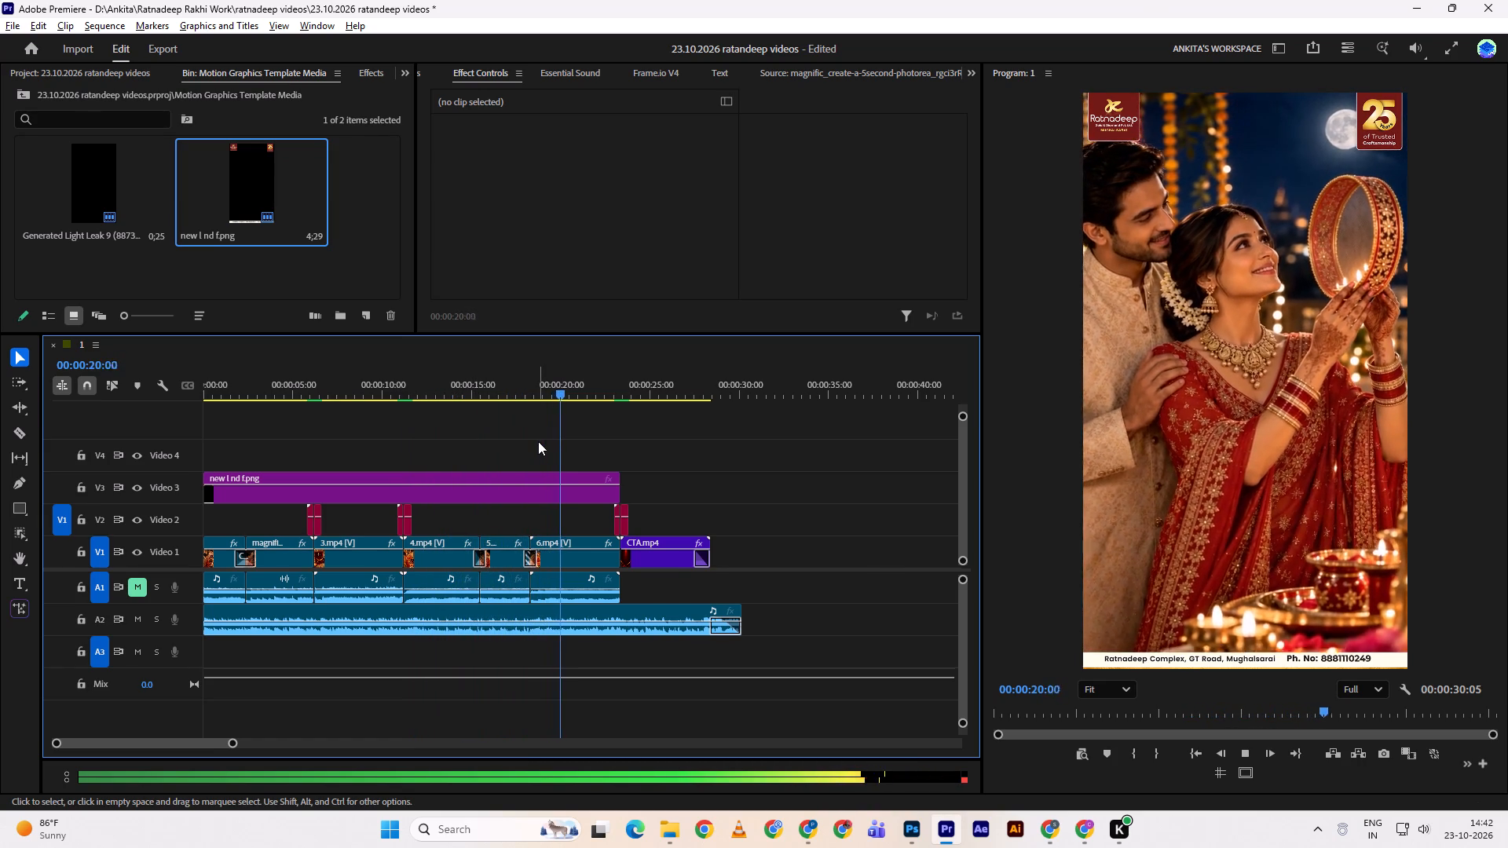
key(space)
scroll(538, 441, up, 2)
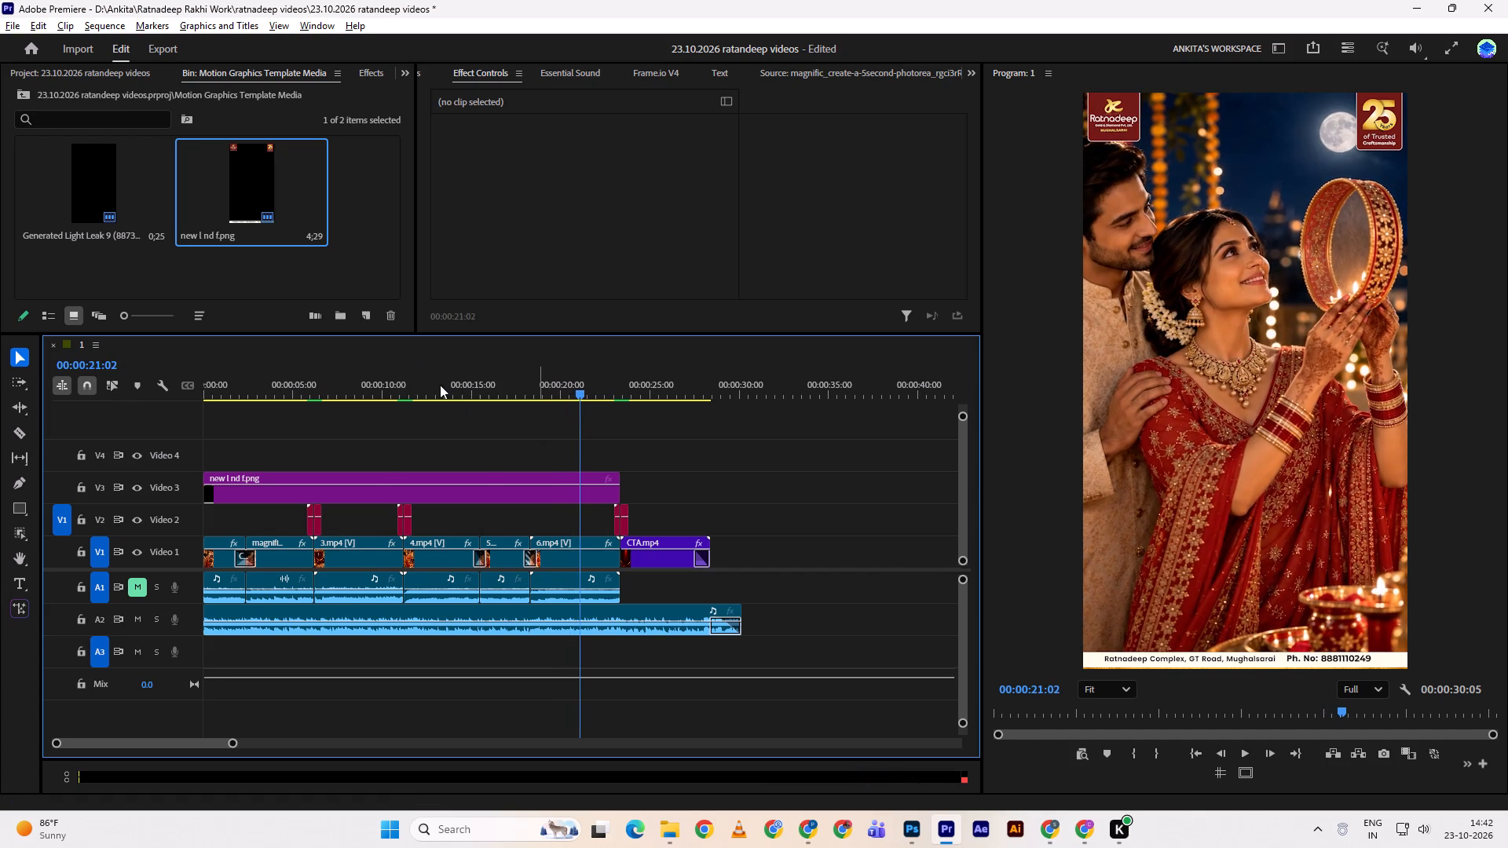
Create a 1080 x 1920, 24 fps adjustment layer and place it at the start of Video 4.
click(358, 309)
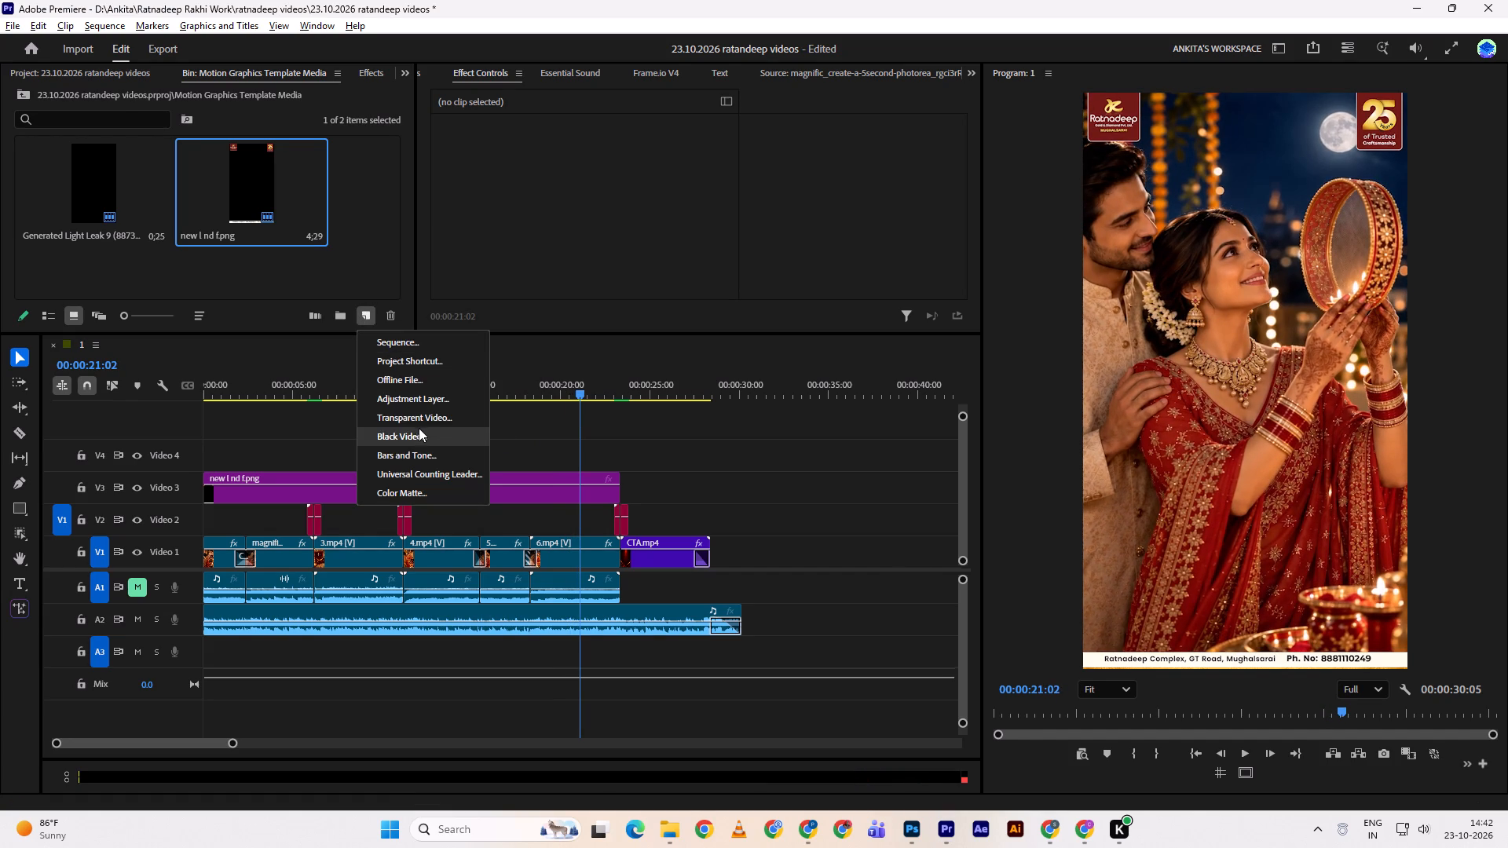
click(451, 403)
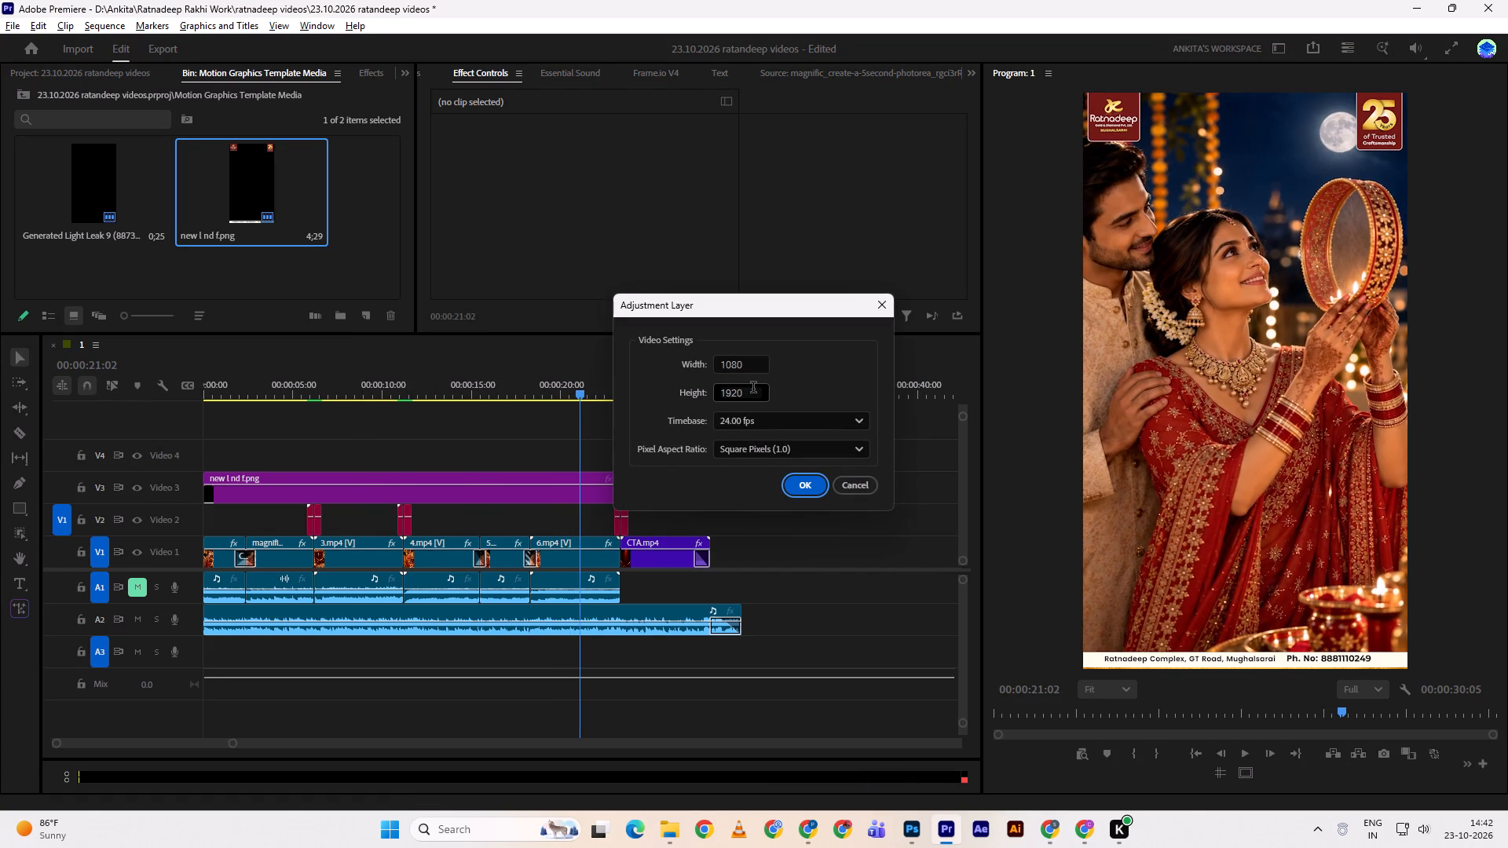
click(790, 477)
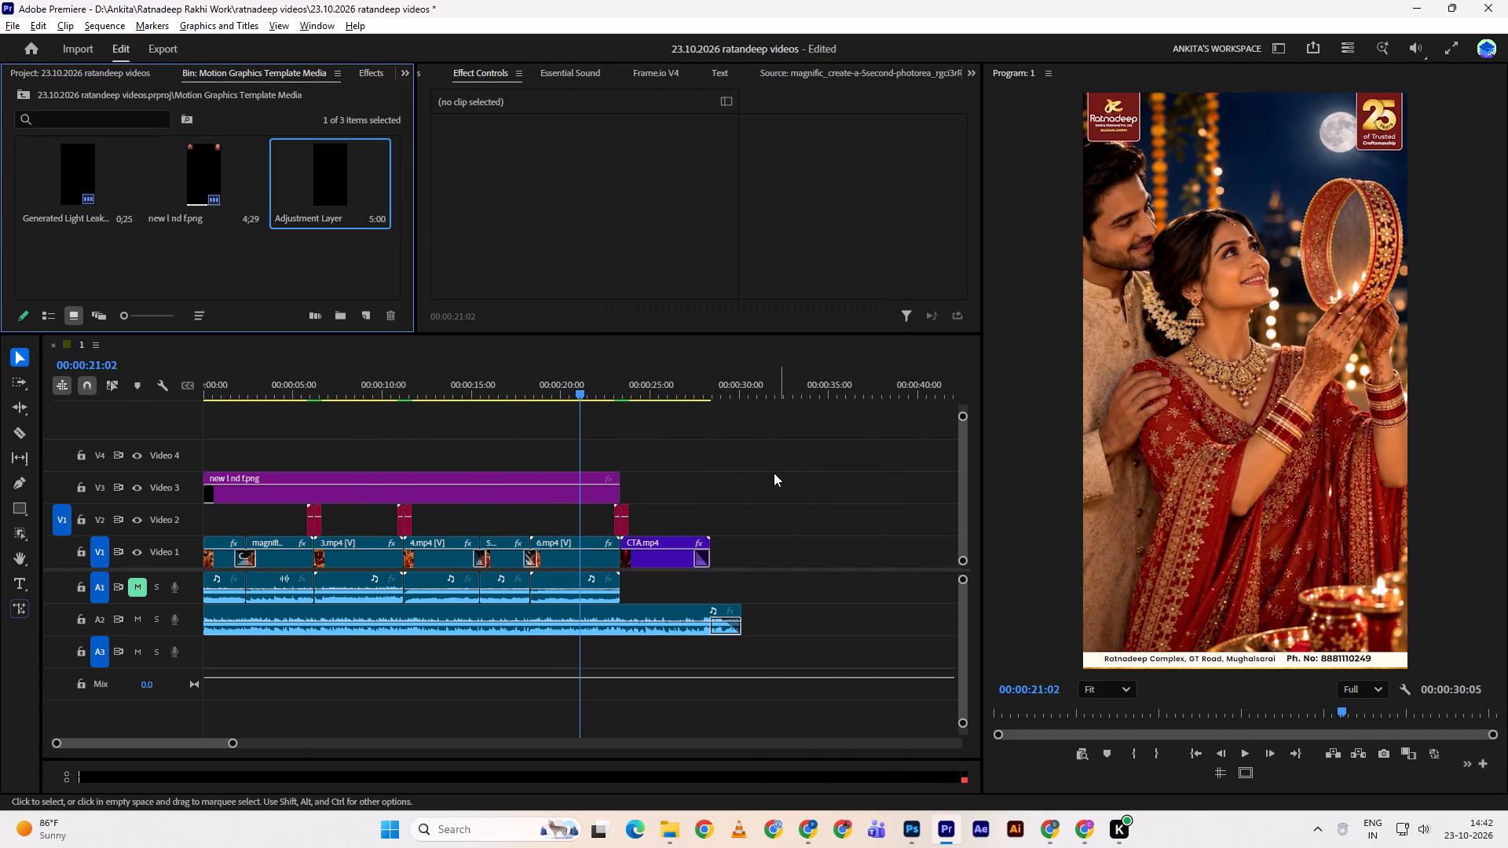
drag(324, 174, 188, 459)
click(243, 459)
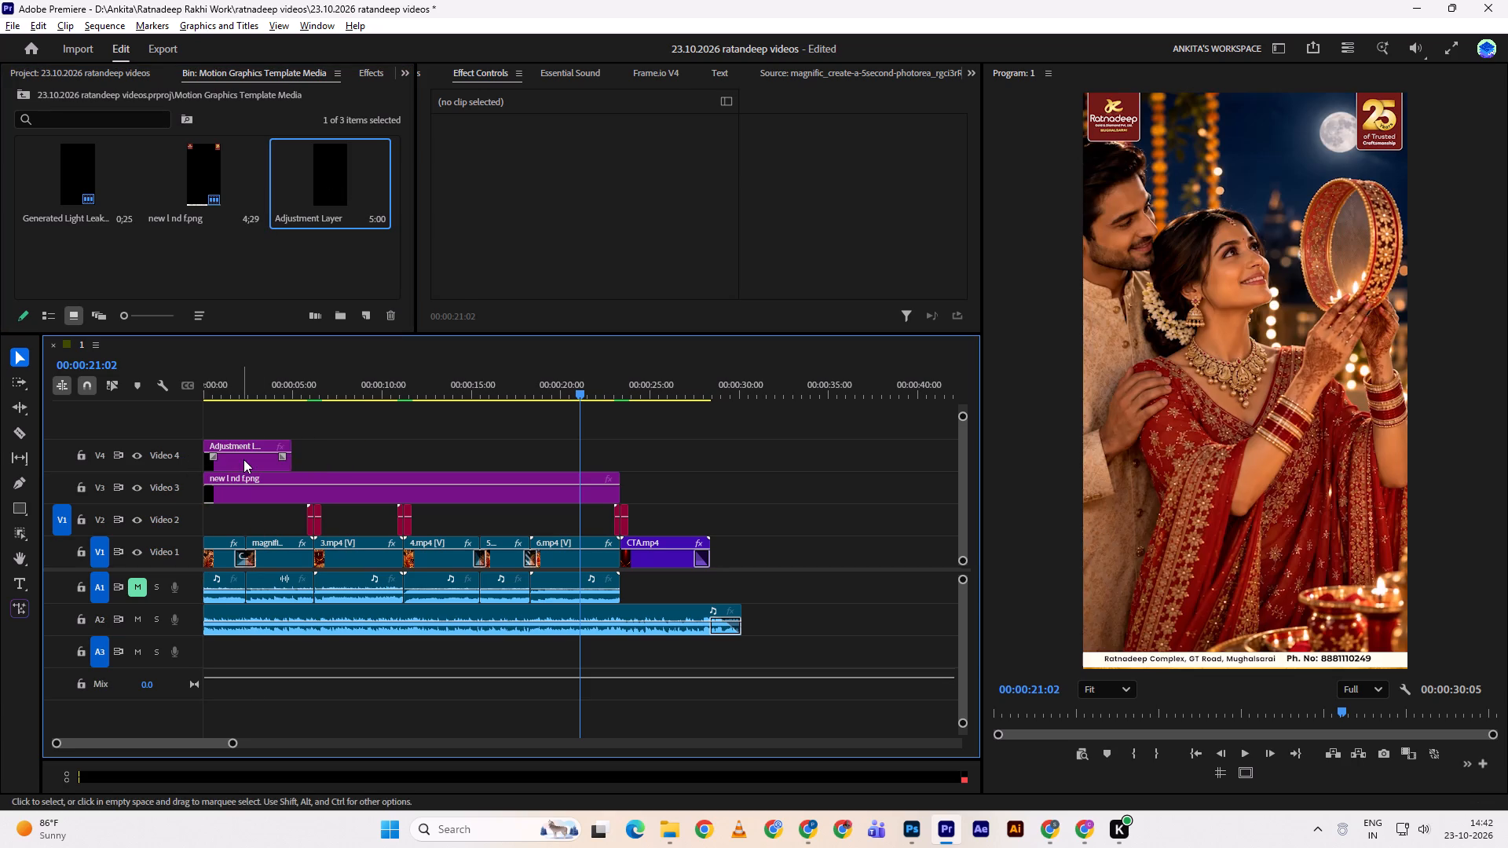
At 00:00:03:08, use Lumetri Color on the magnific source clip to set Temperature to 6.4 and Saturation to 102.3.
drag(392, 381, 285, 401)
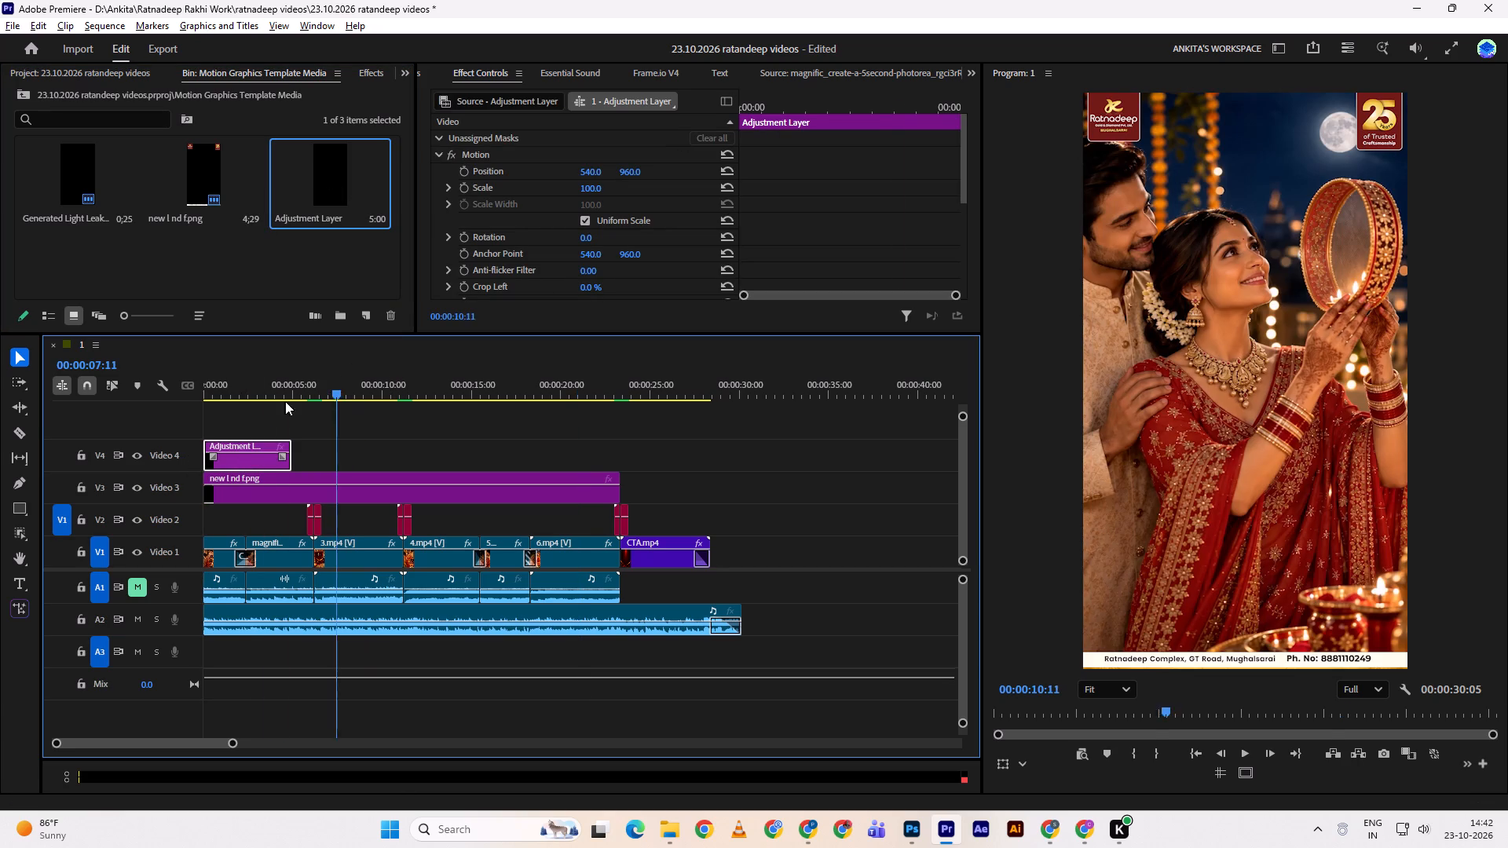
drag(285, 401, 265, 401)
click(552, 63)
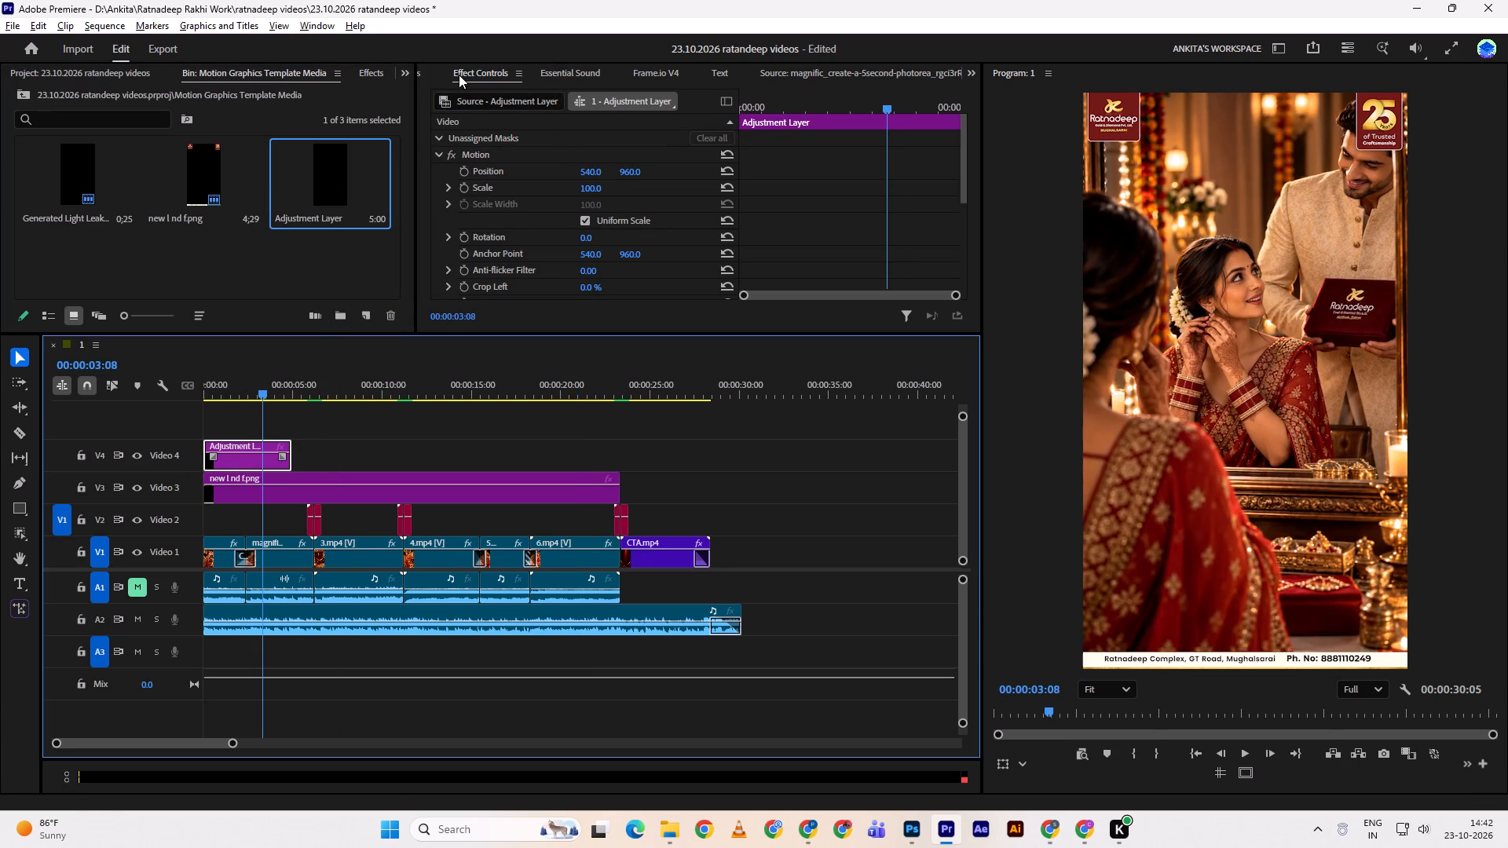
click(435, 75)
click(551, 71)
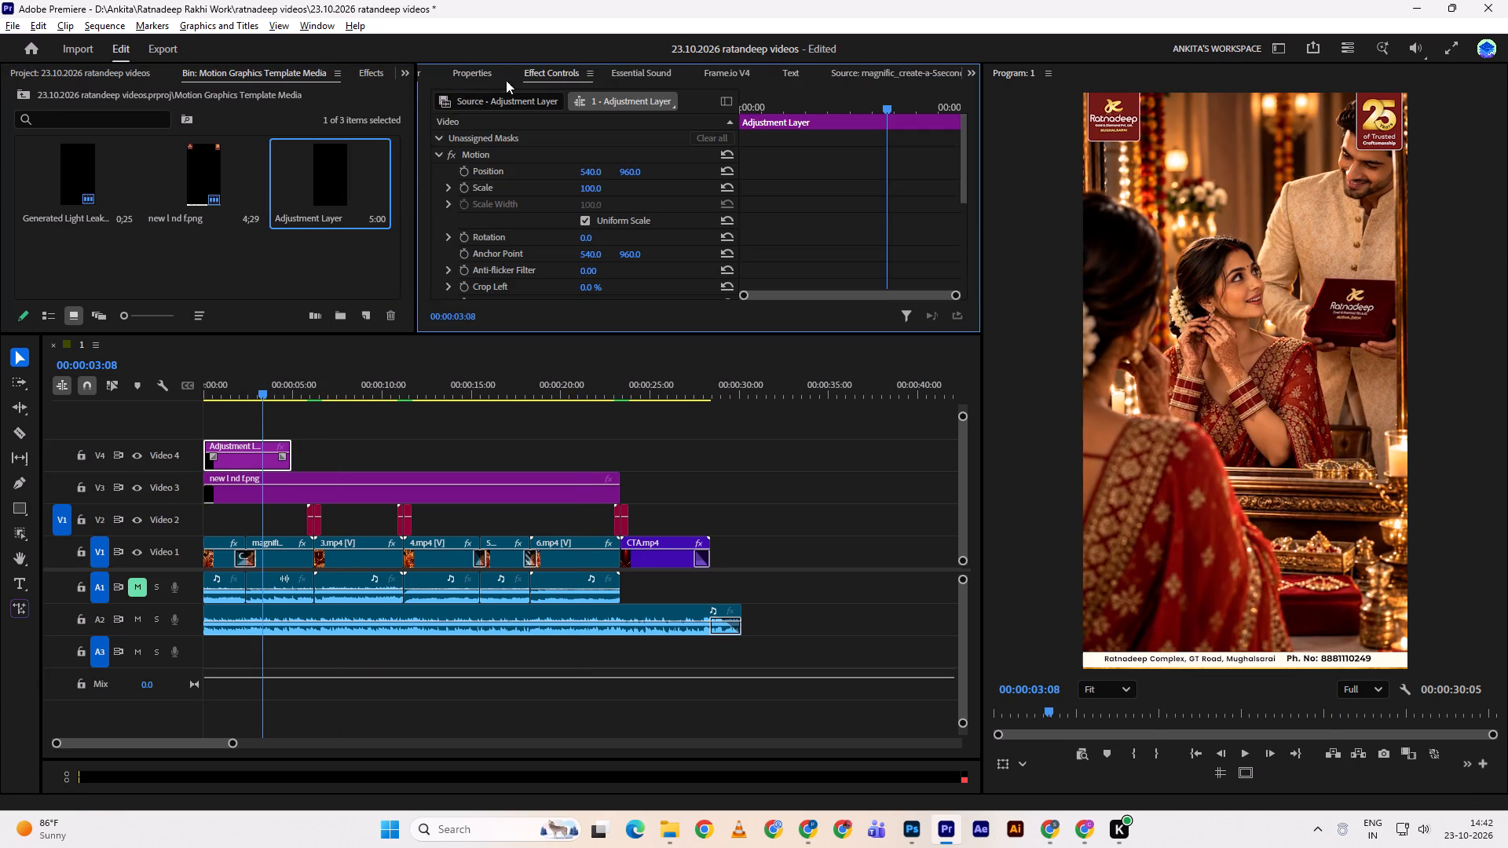
click(431, 72)
click(524, 70)
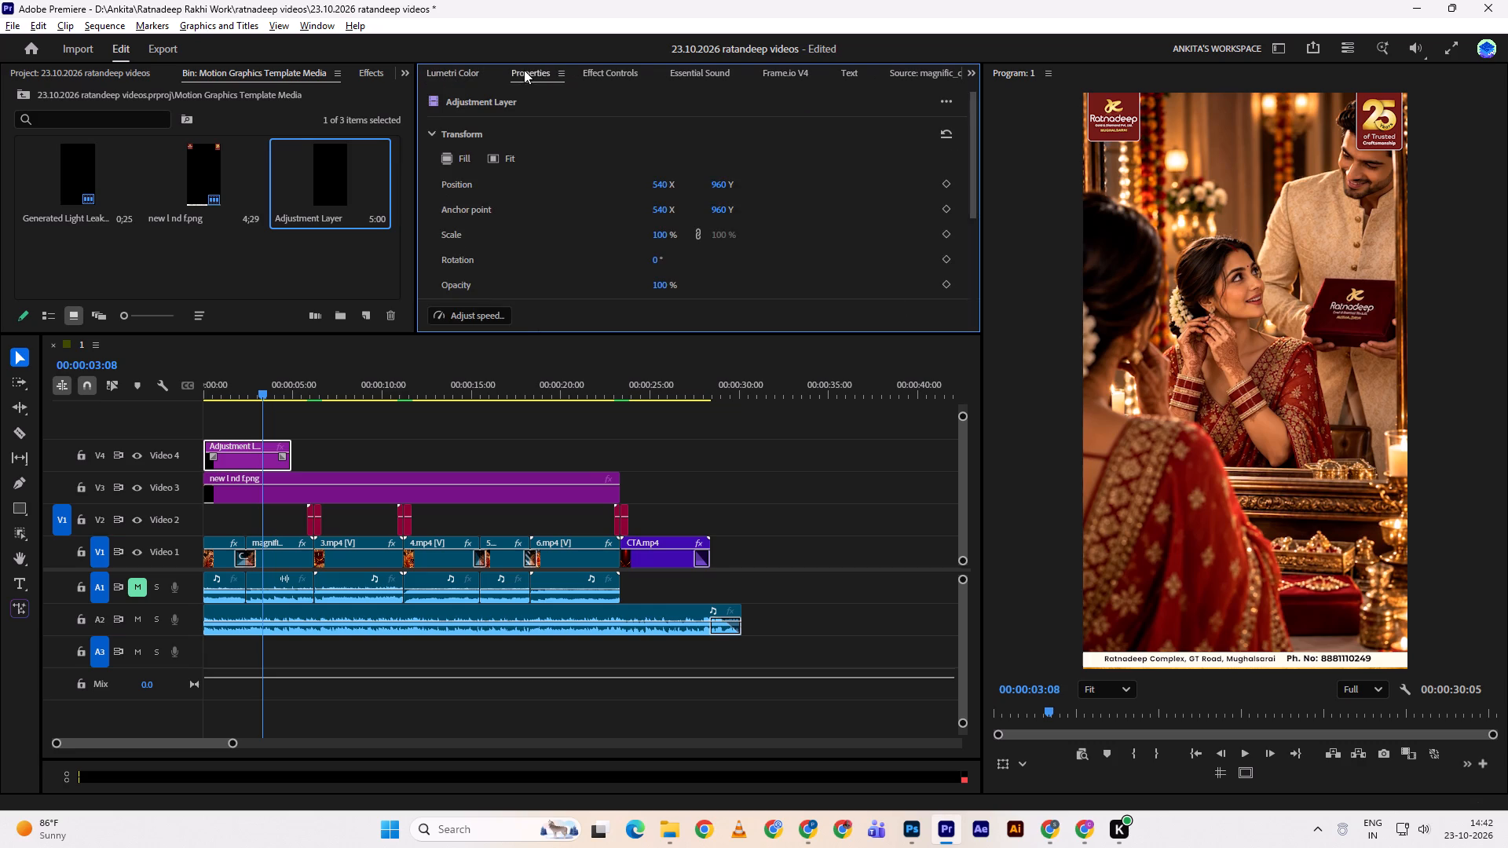
click(625, 79)
click(683, 72)
click(793, 70)
click(833, 67)
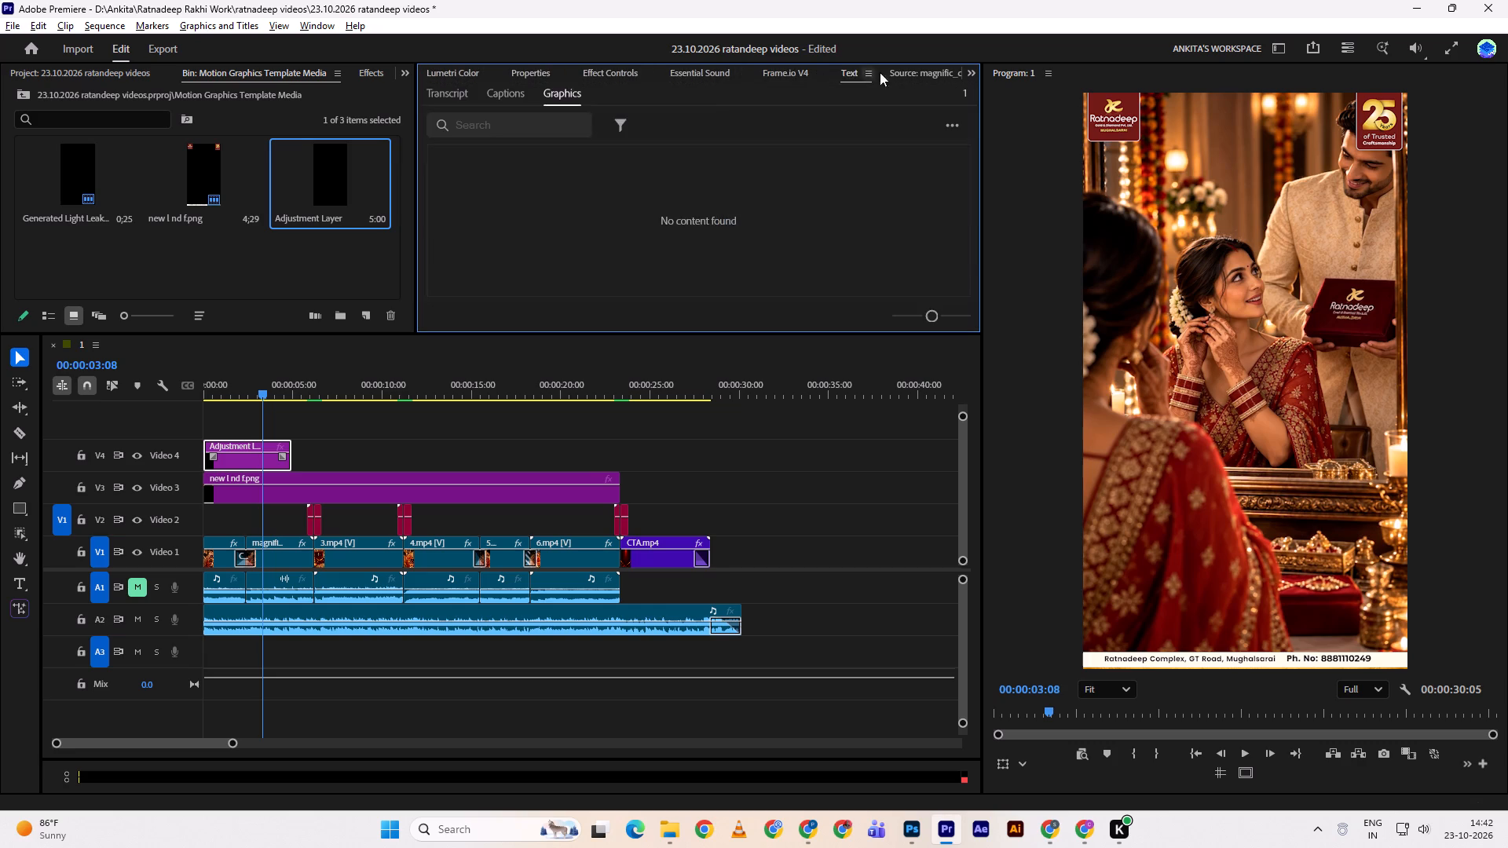
click(919, 72)
scroll(919, 72, down, 1)
scroll(919, 72, up, 8)
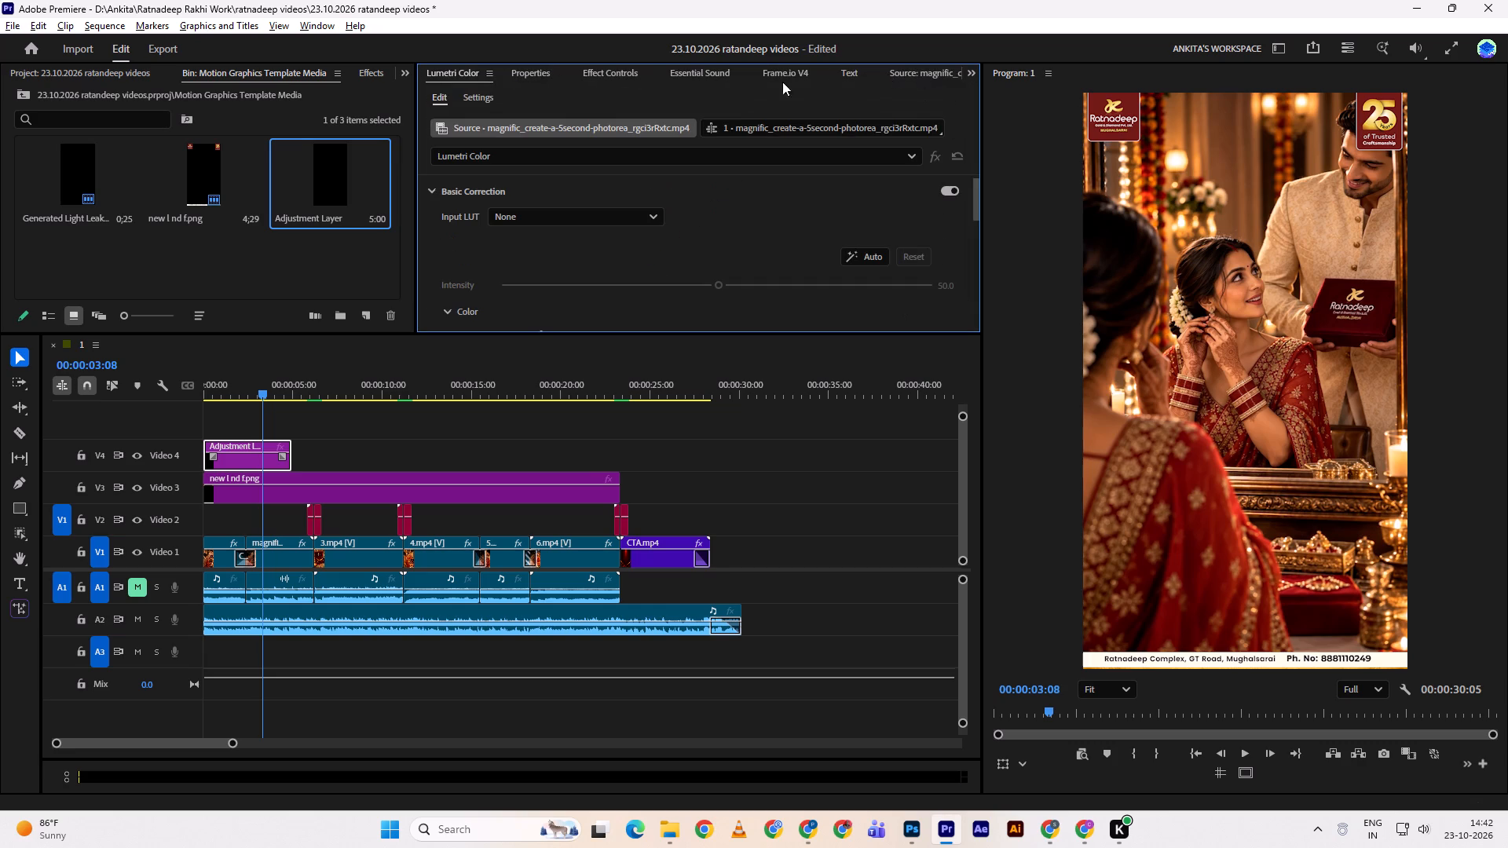
click(558, 78)
click(596, 75)
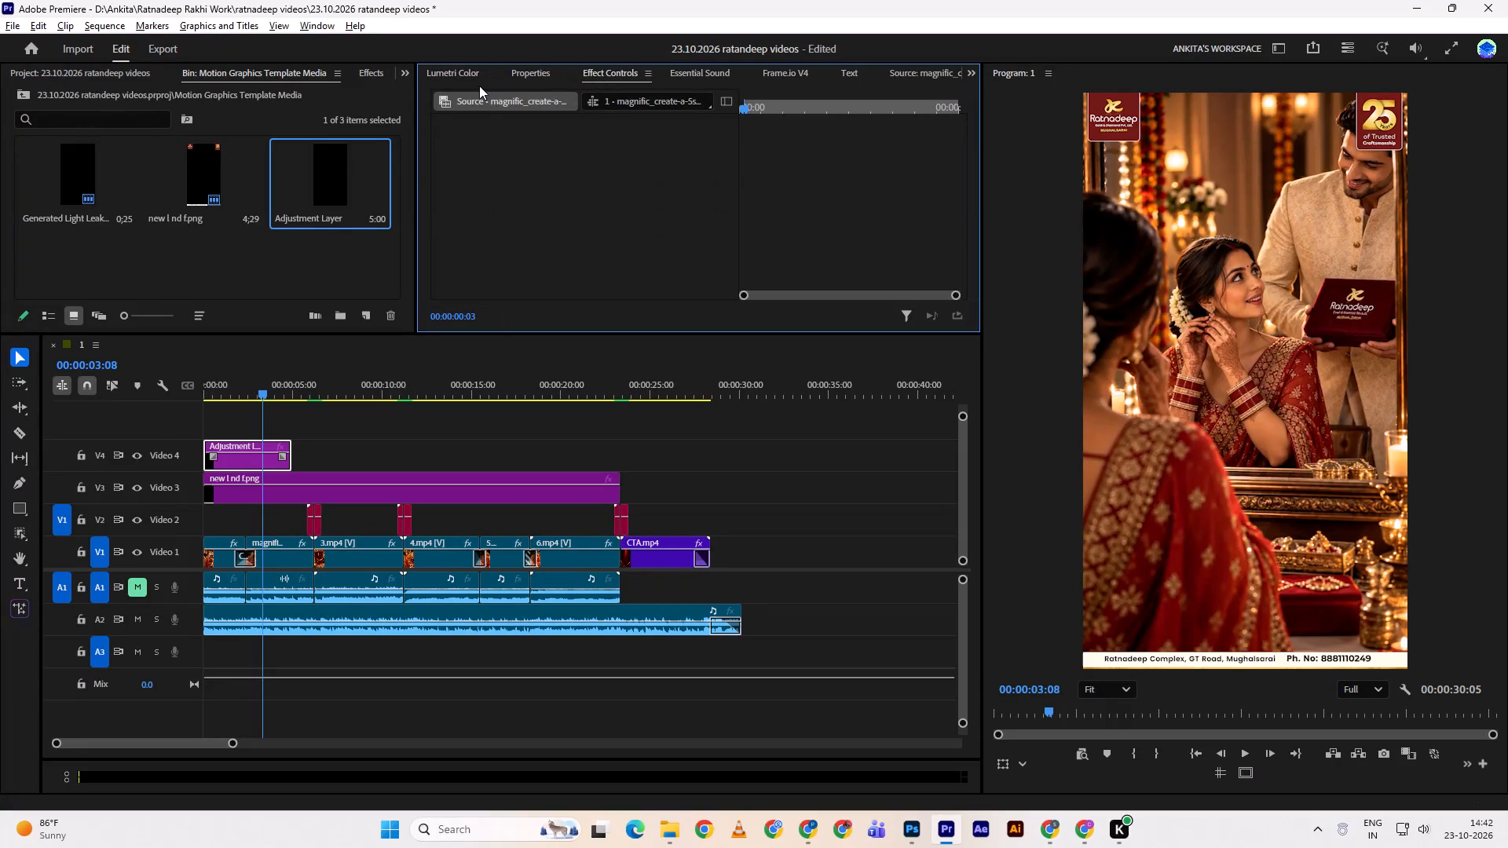
scroll(479, 86, up, 3)
click(473, 79)
scroll(606, 270, down, 4)
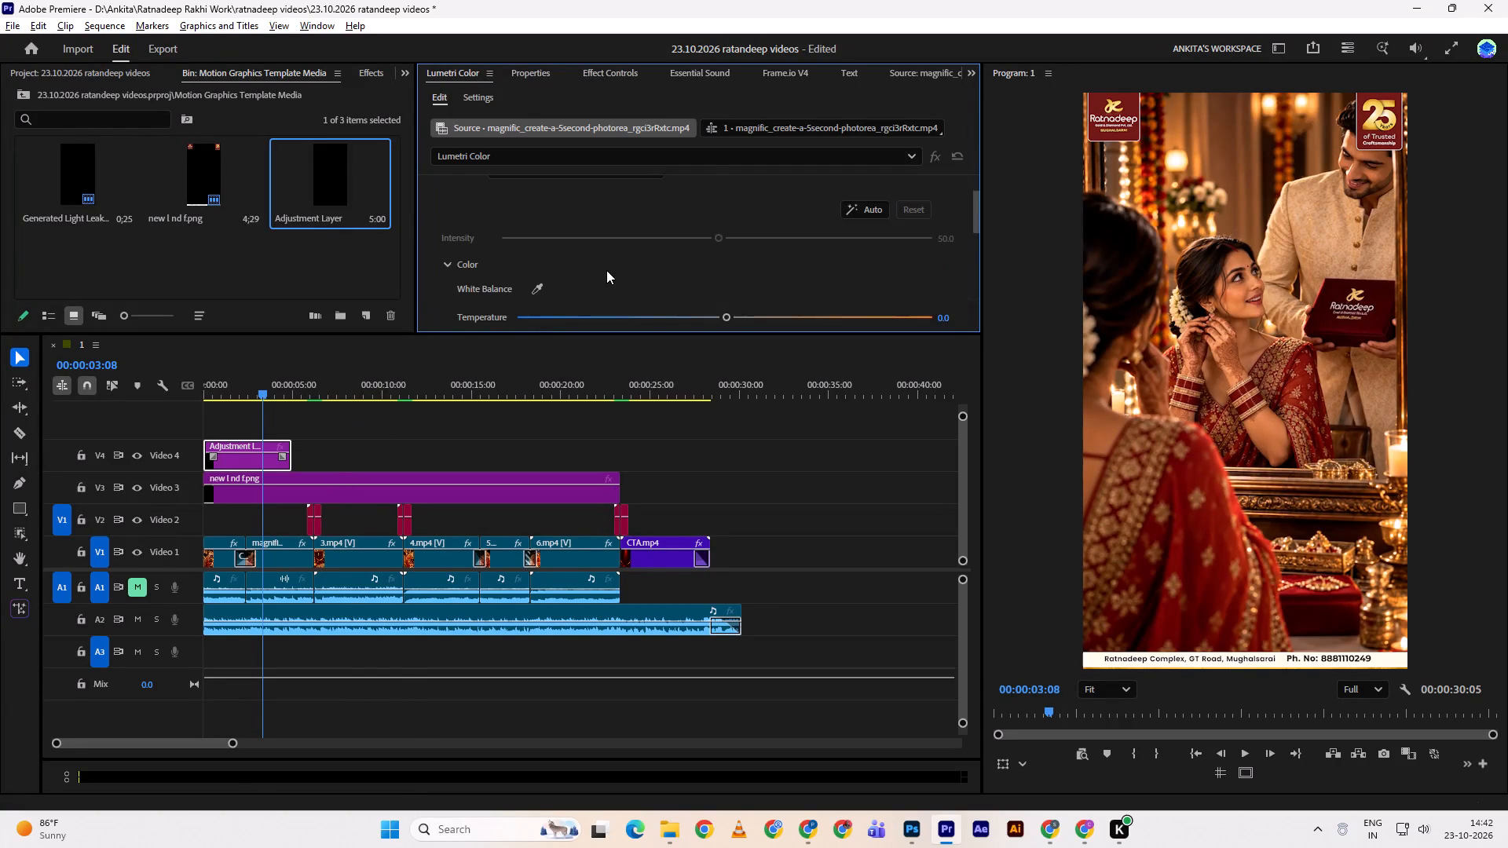
scroll(606, 270, down, 4)
drag(727, 236, 737, 236)
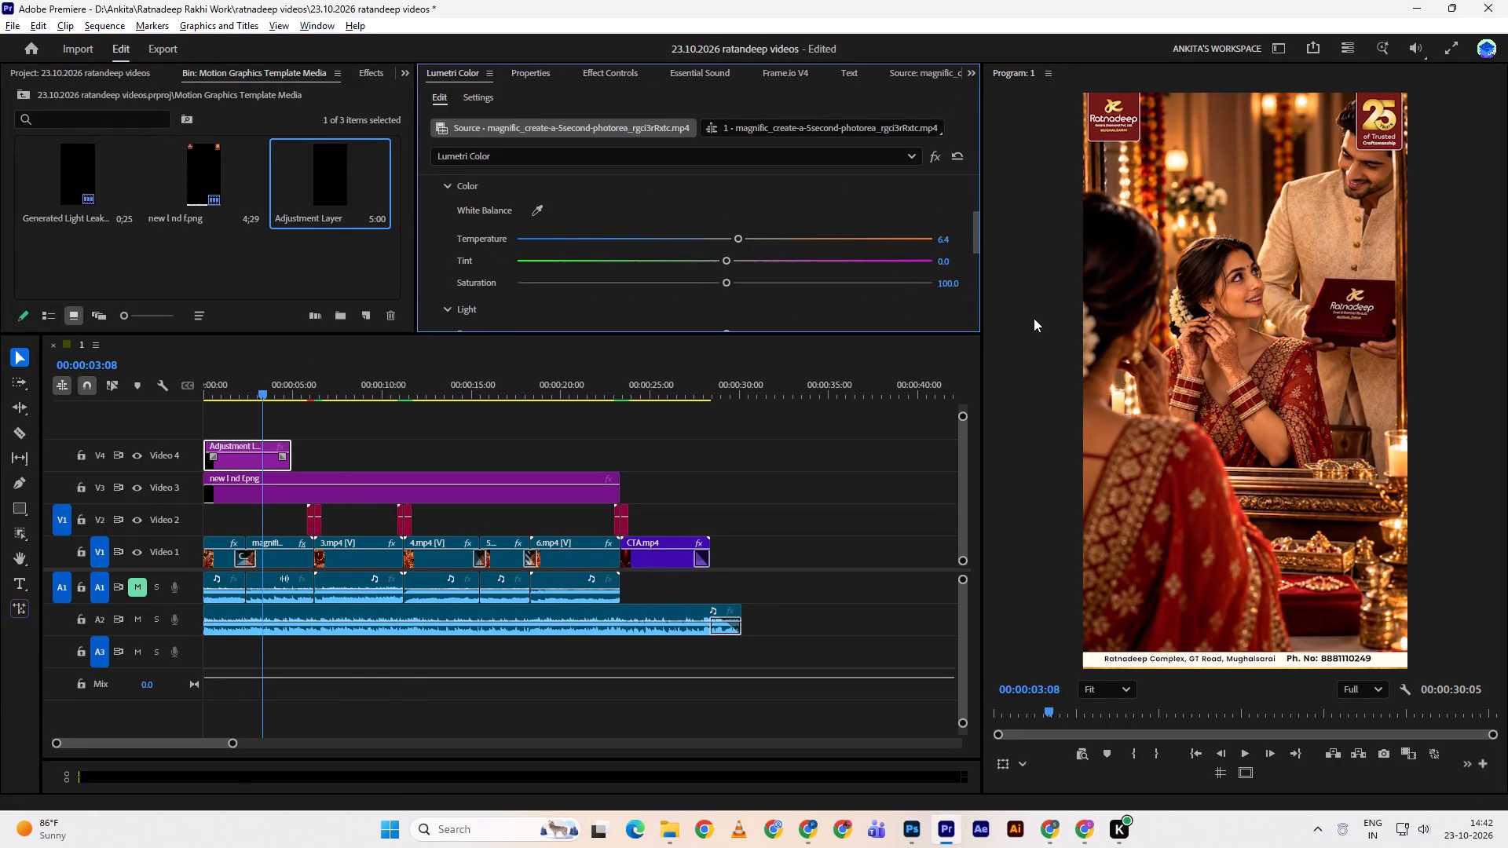
scroll(646, 231, down, 3)
click(724, 234)
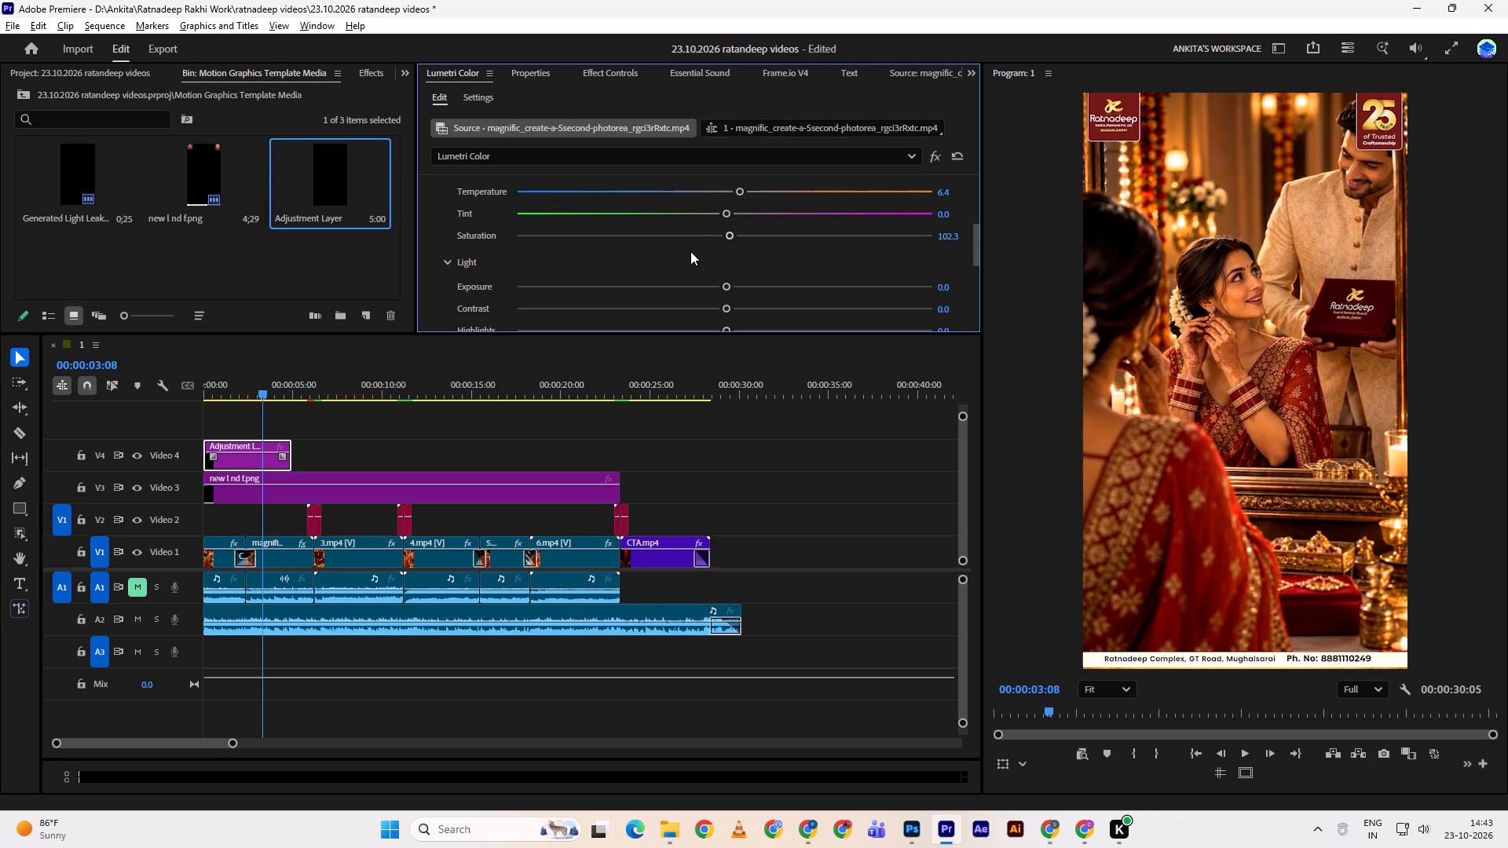
Set the magnific source clip's Lumetri Highlights to 6.4, Blacks to -8.3 and Whites to 12.8, then start playback.
scroll(690, 251, down, 5)
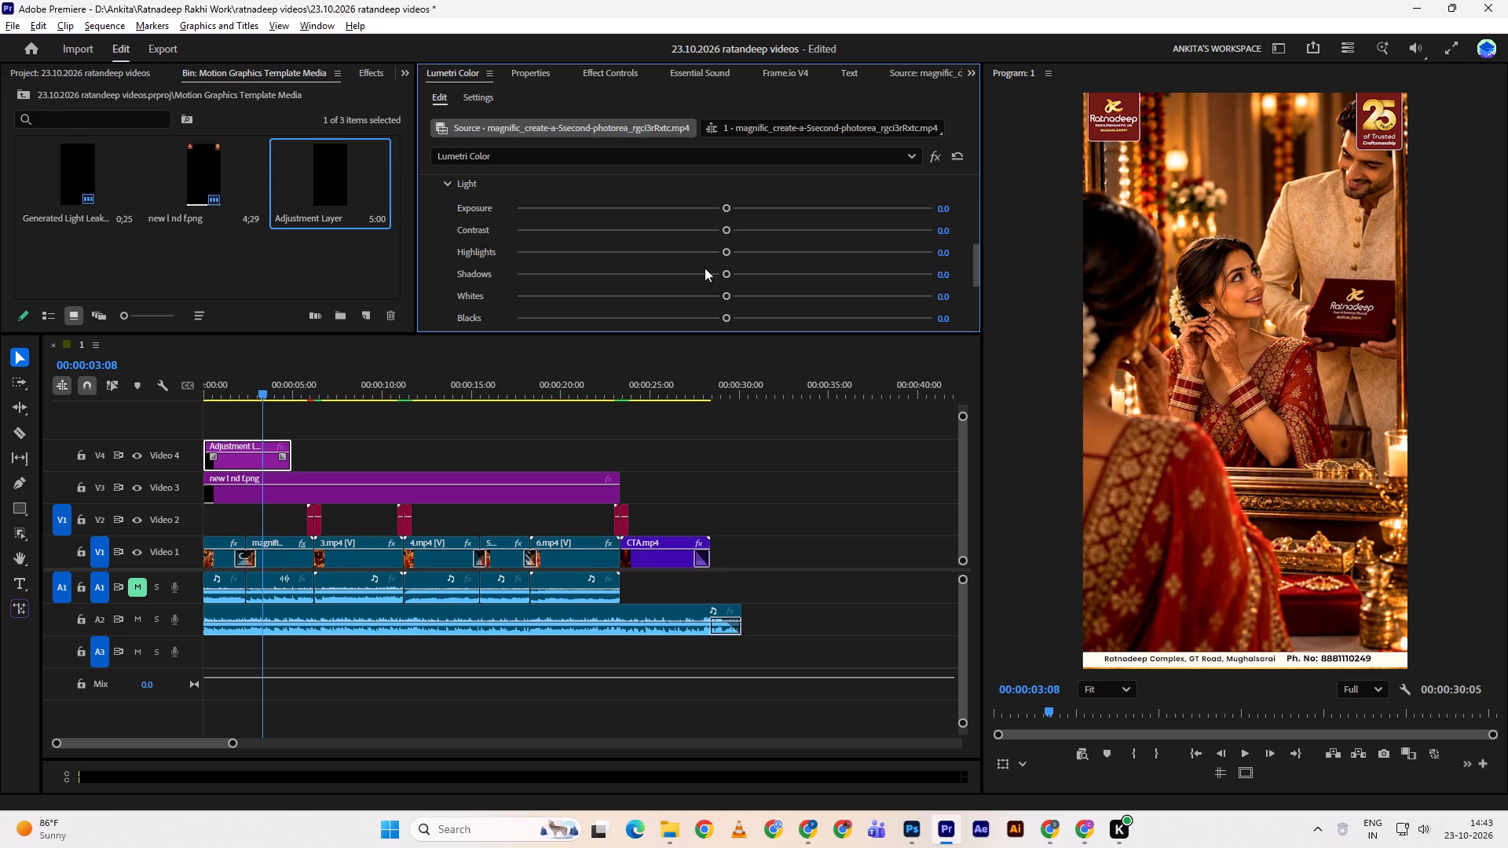
drag(727, 254, 737, 253)
scroll(682, 264, down, 3)
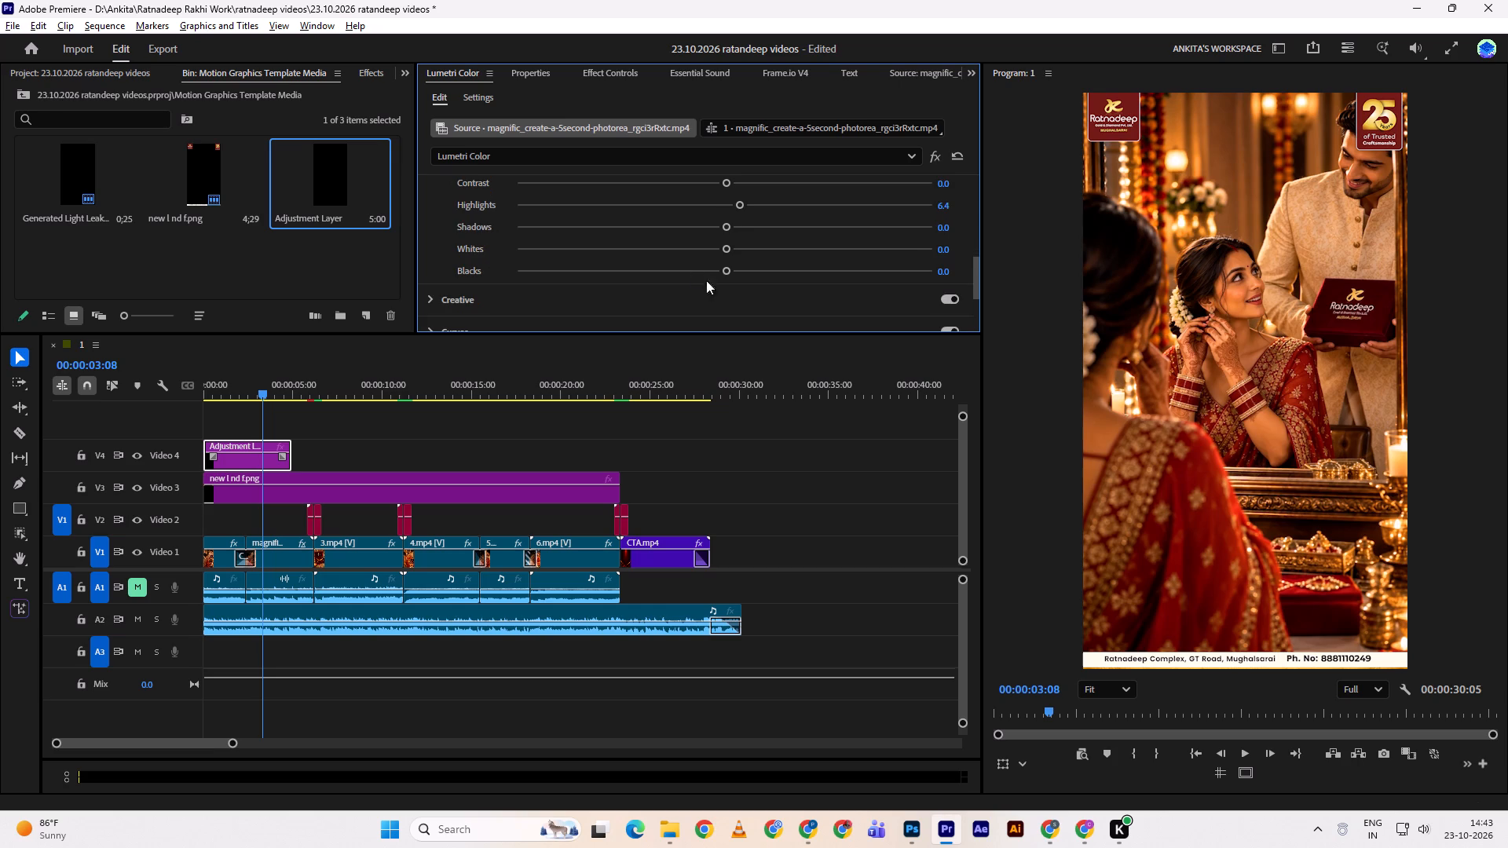
drag(723, 271, 706, 265)
drag(727, 249, 697, 243)
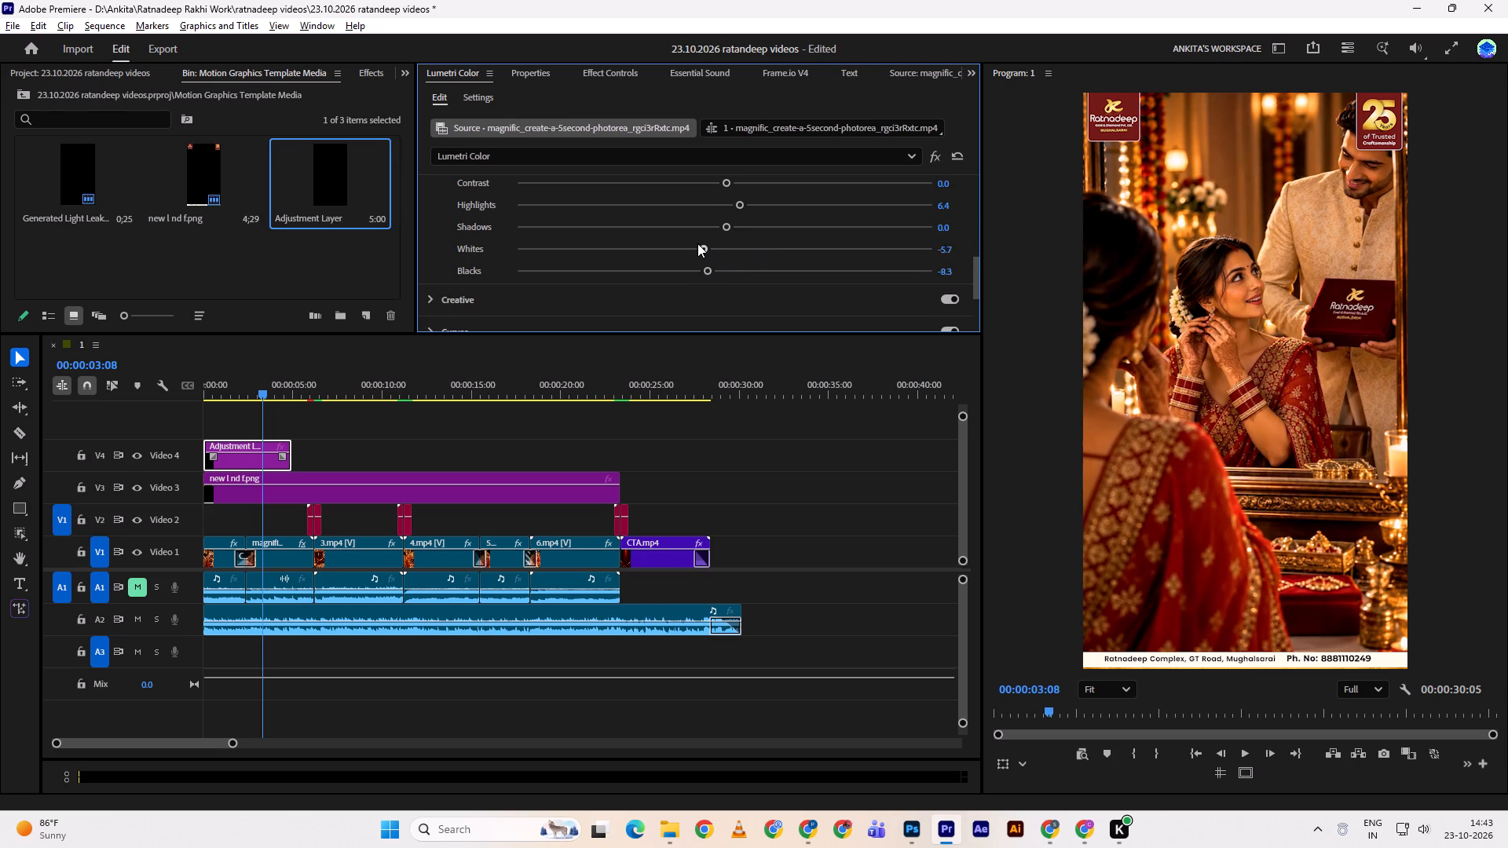
drag(697, 243, 750, 244)
key(space)
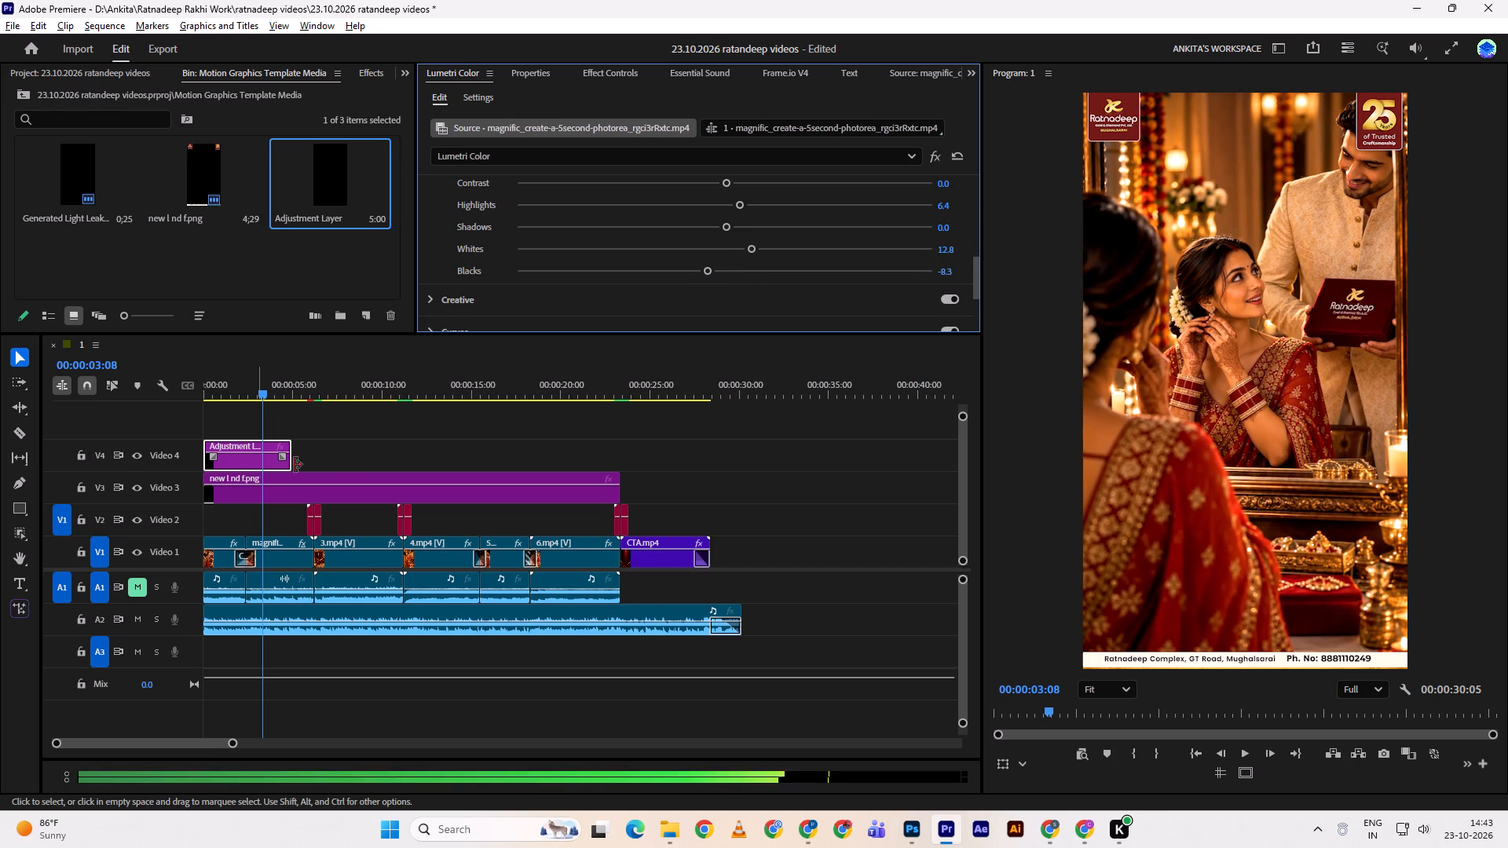
Replay and scrub the opening seconds of the sequence to check the colour-corrected first scenes.
click(300, 433)
drag(265, 385, 224, 390)
key(space)
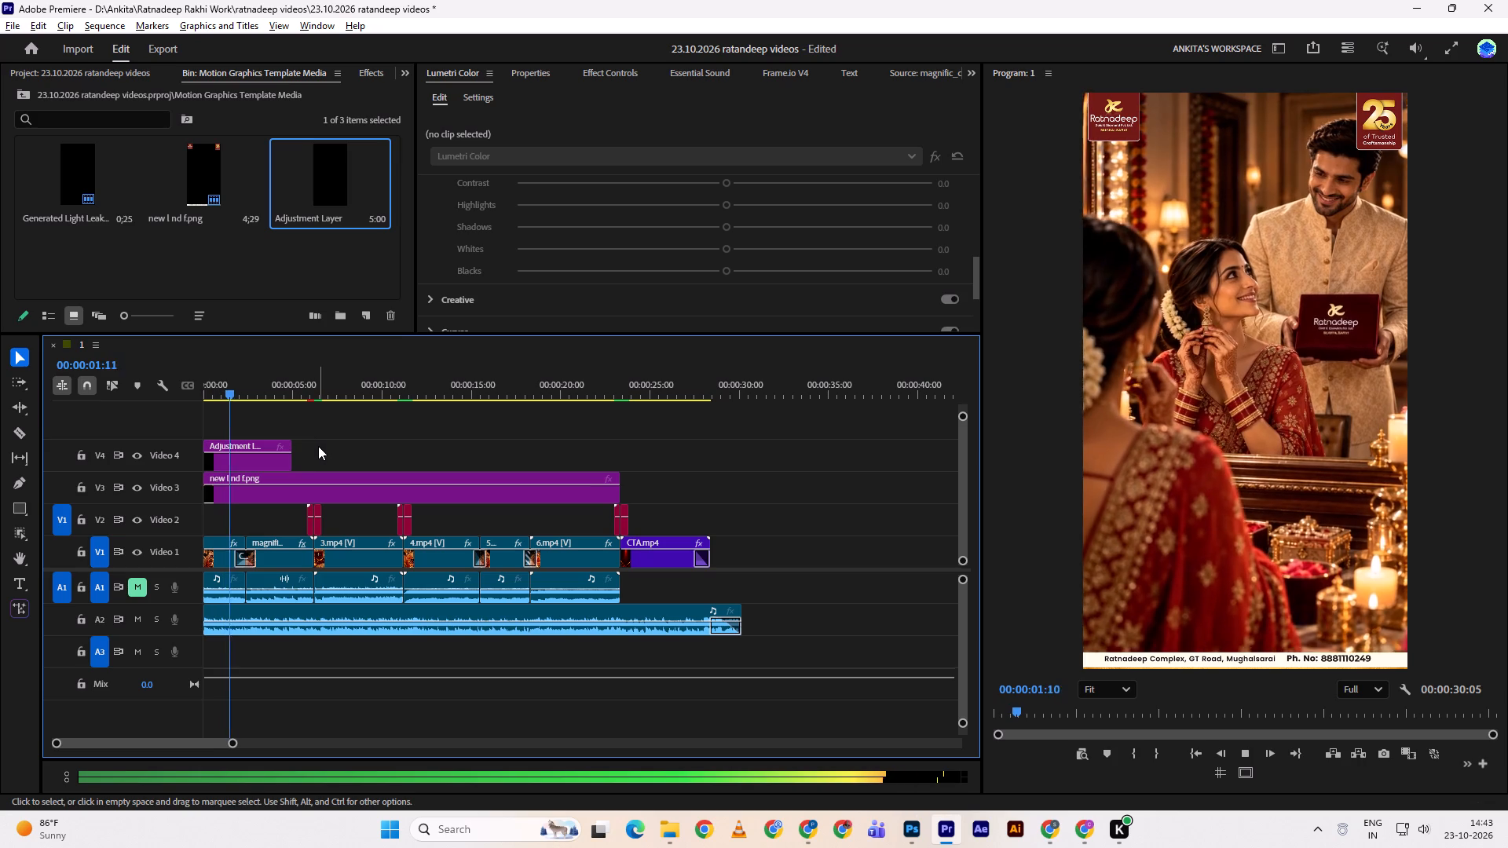
click(235, 464)
key(space)
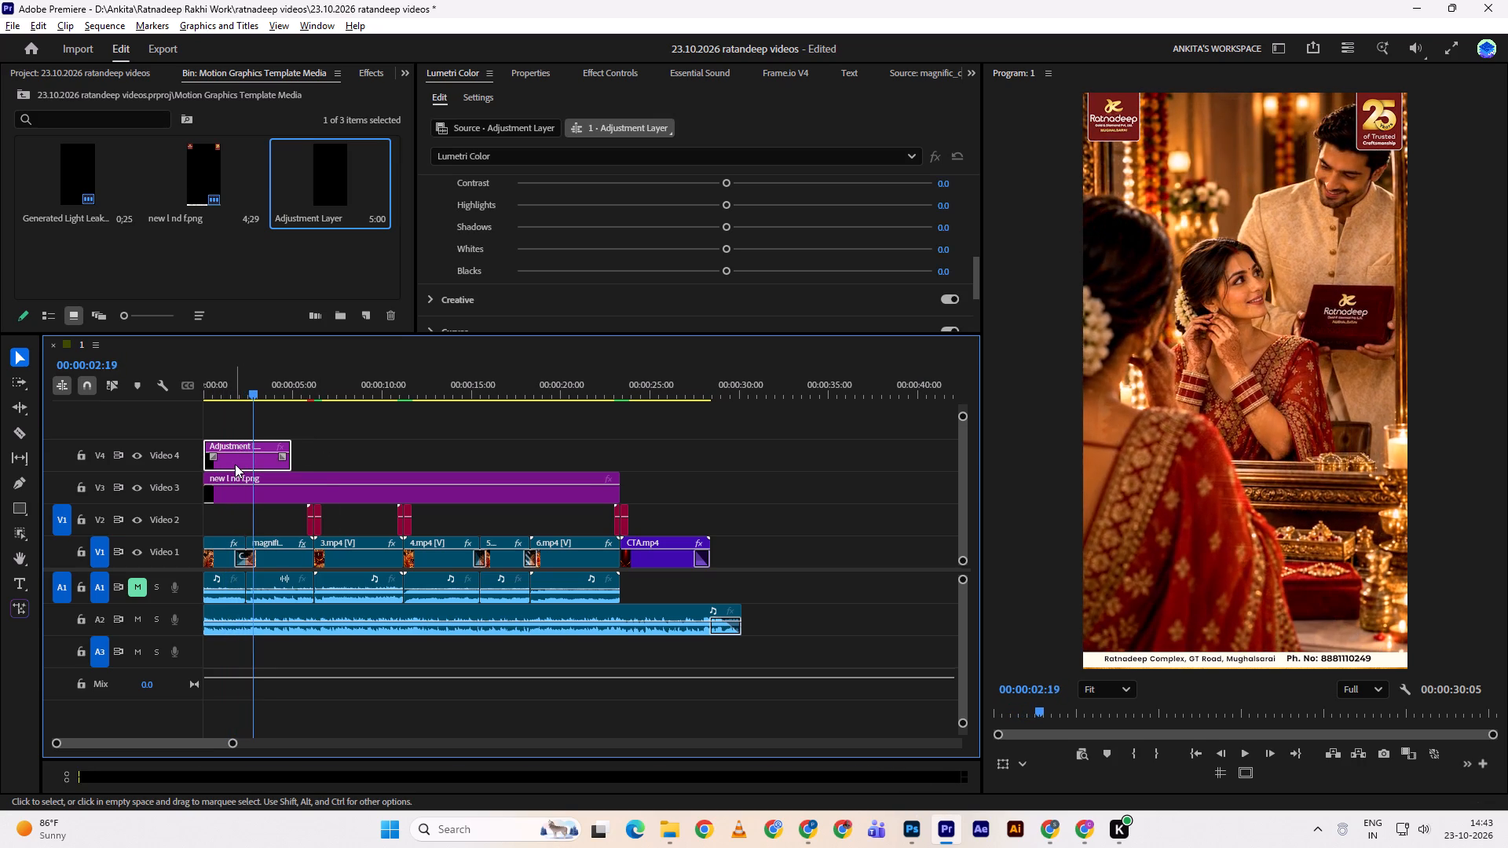
key(space)
drag(239, 403, 196, 397)
drag(237, 386, 191, 374)
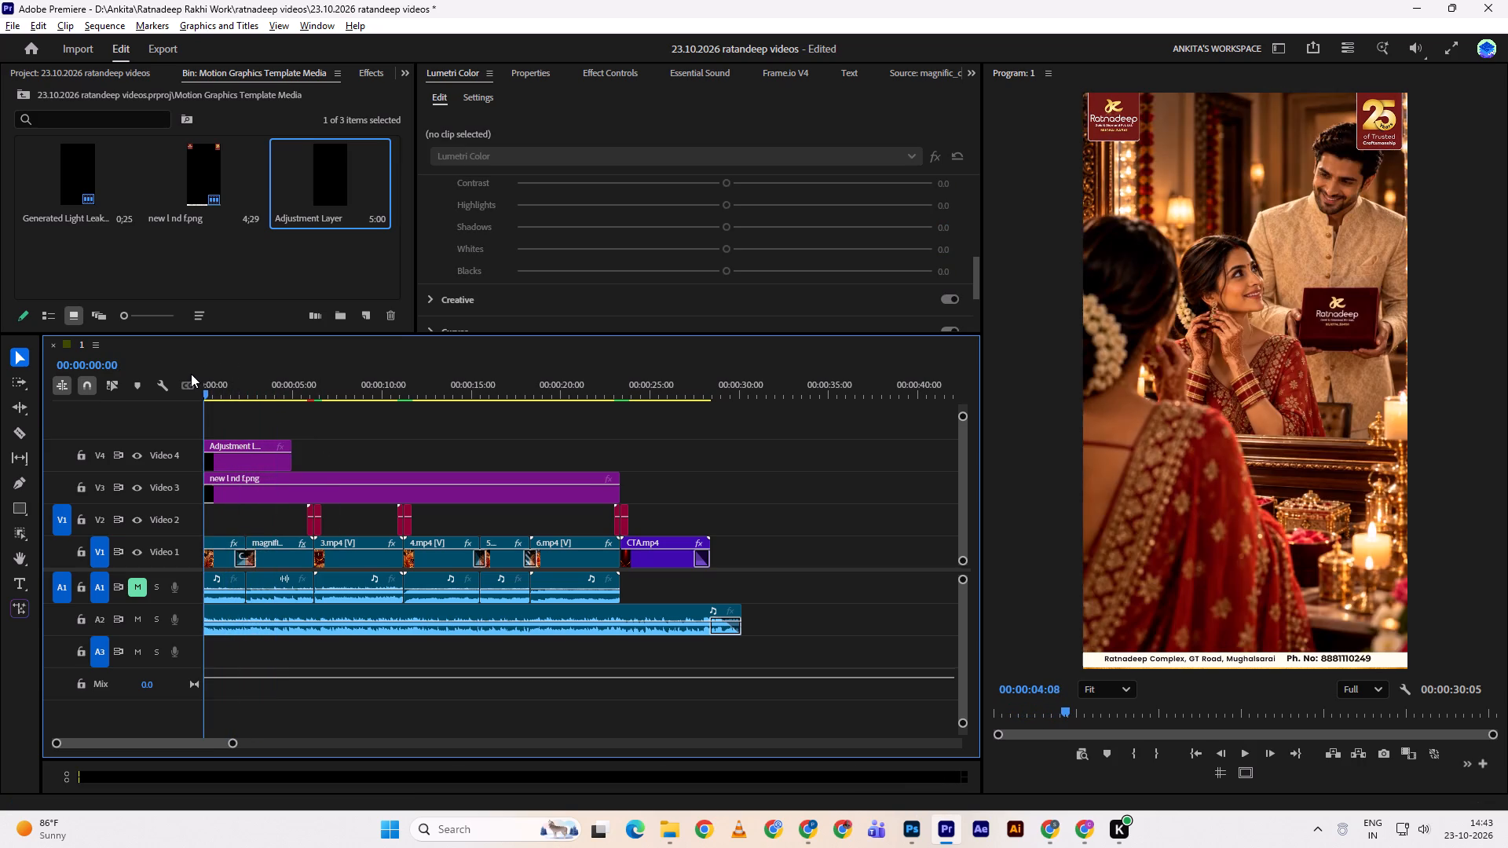
drag(191, 374, 233, 382)
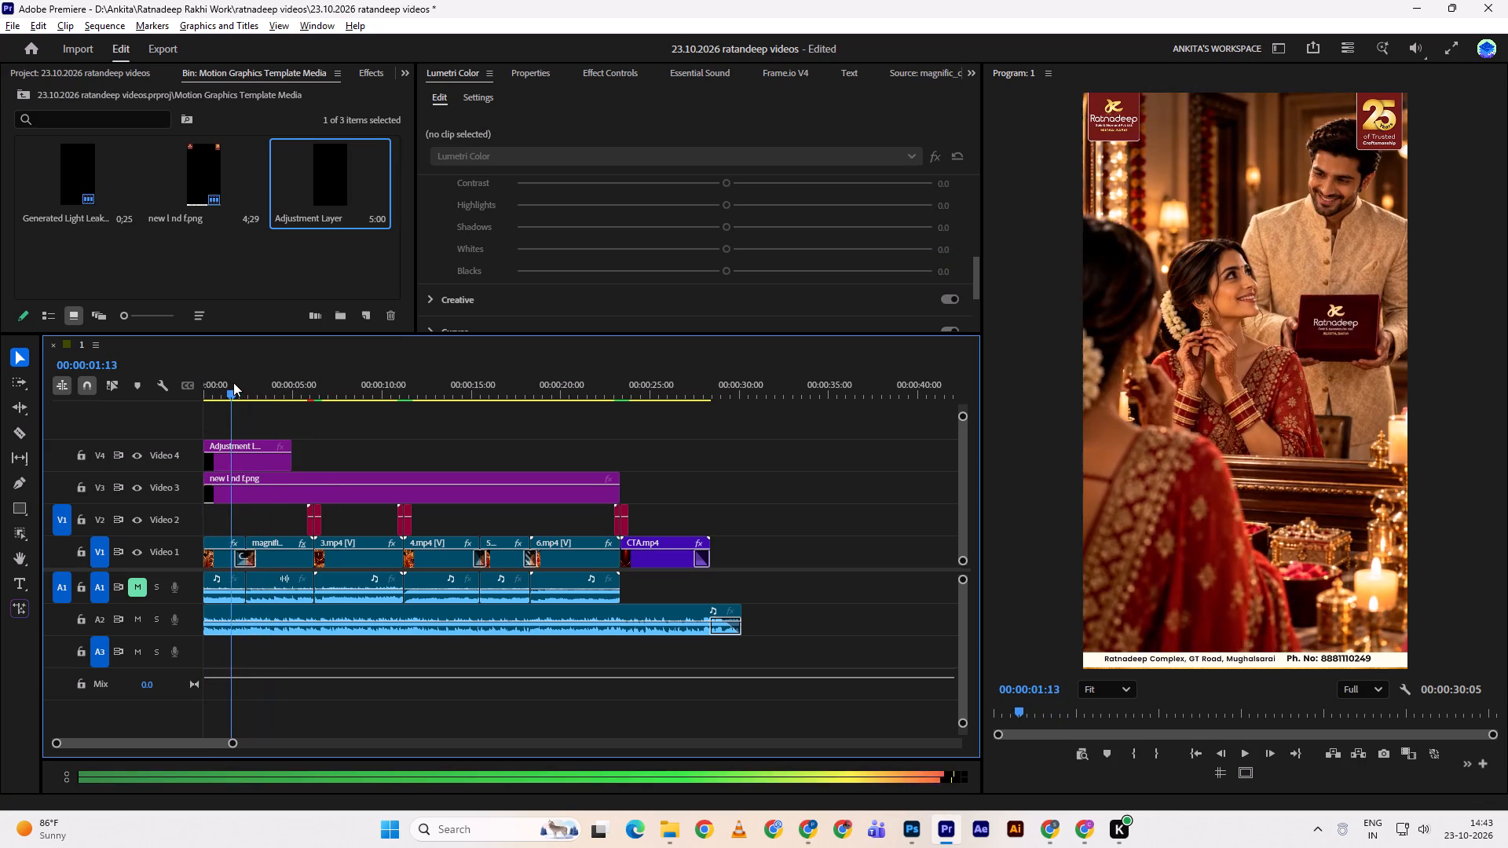
drag(233, 382, 283, 389)
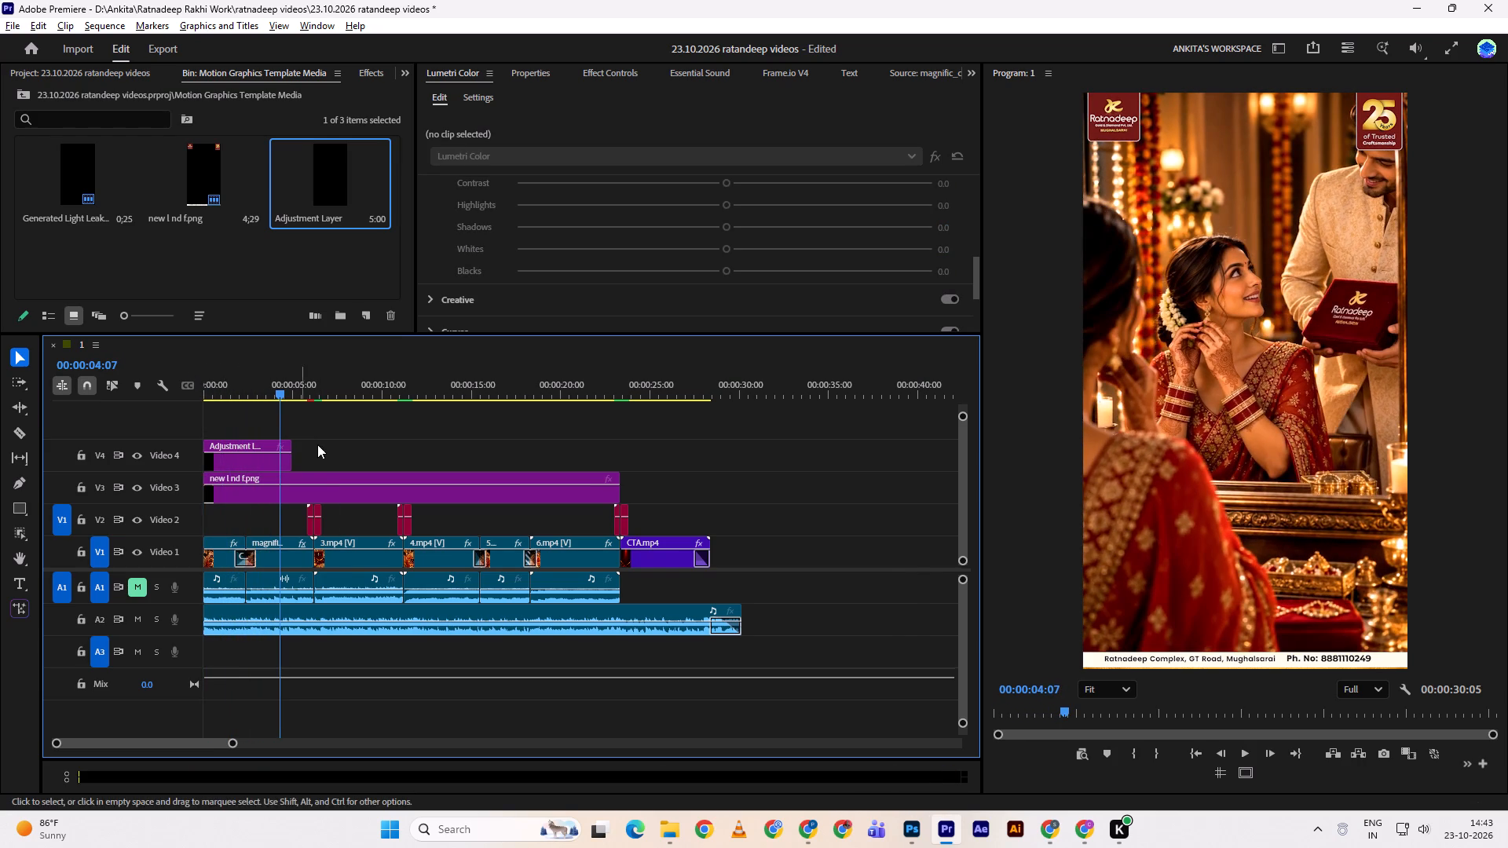
Extend the Video 4 adjustment layer to the end of the header and footer overlay, toggling the track's visibility to compare.
drag(300, 448, 626, 458)
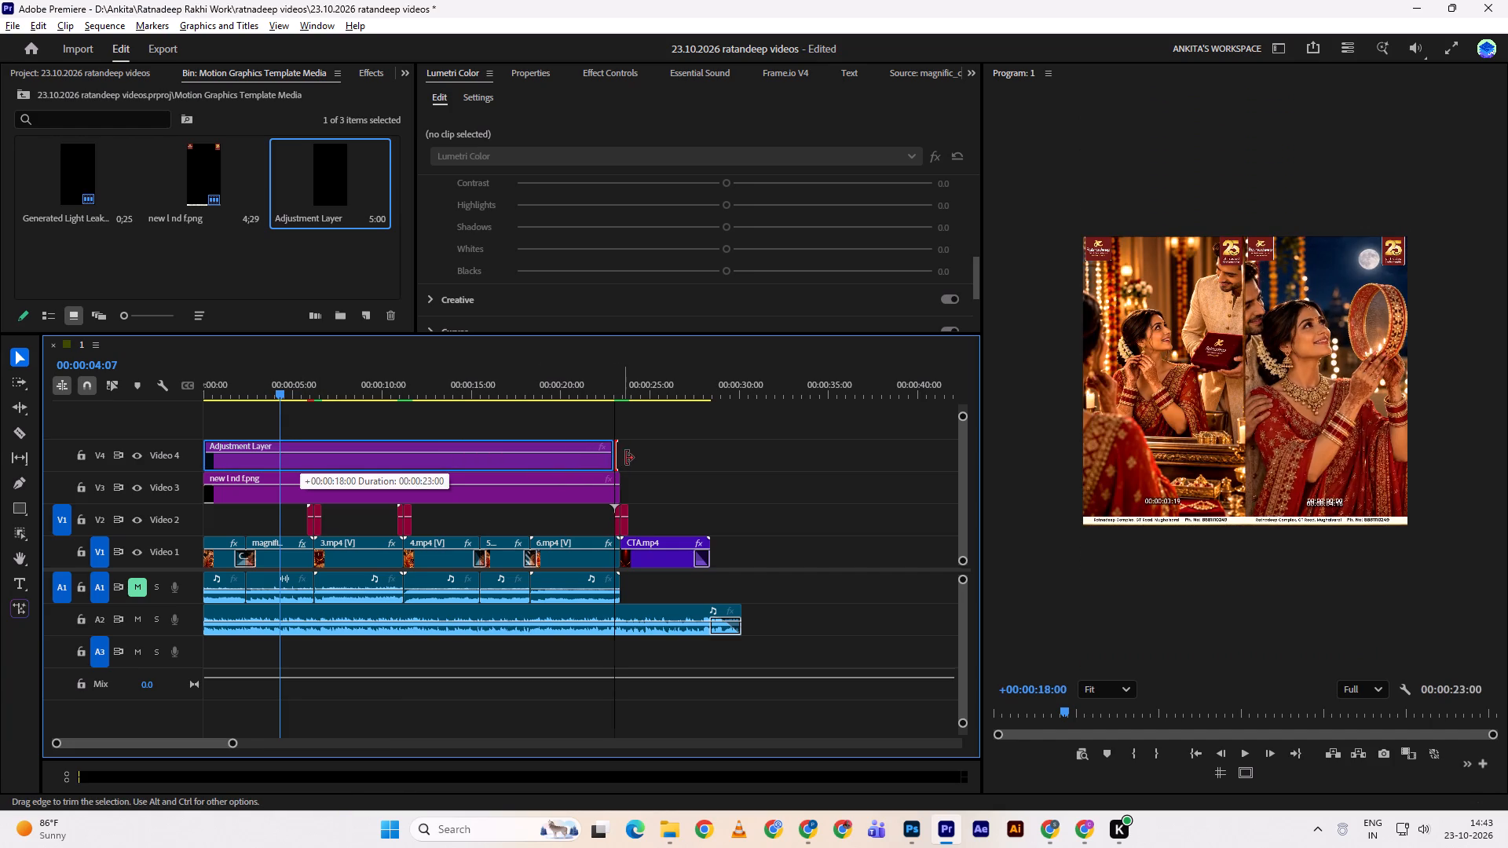
drag(626, 458, 627, 457)
click(137, 451)
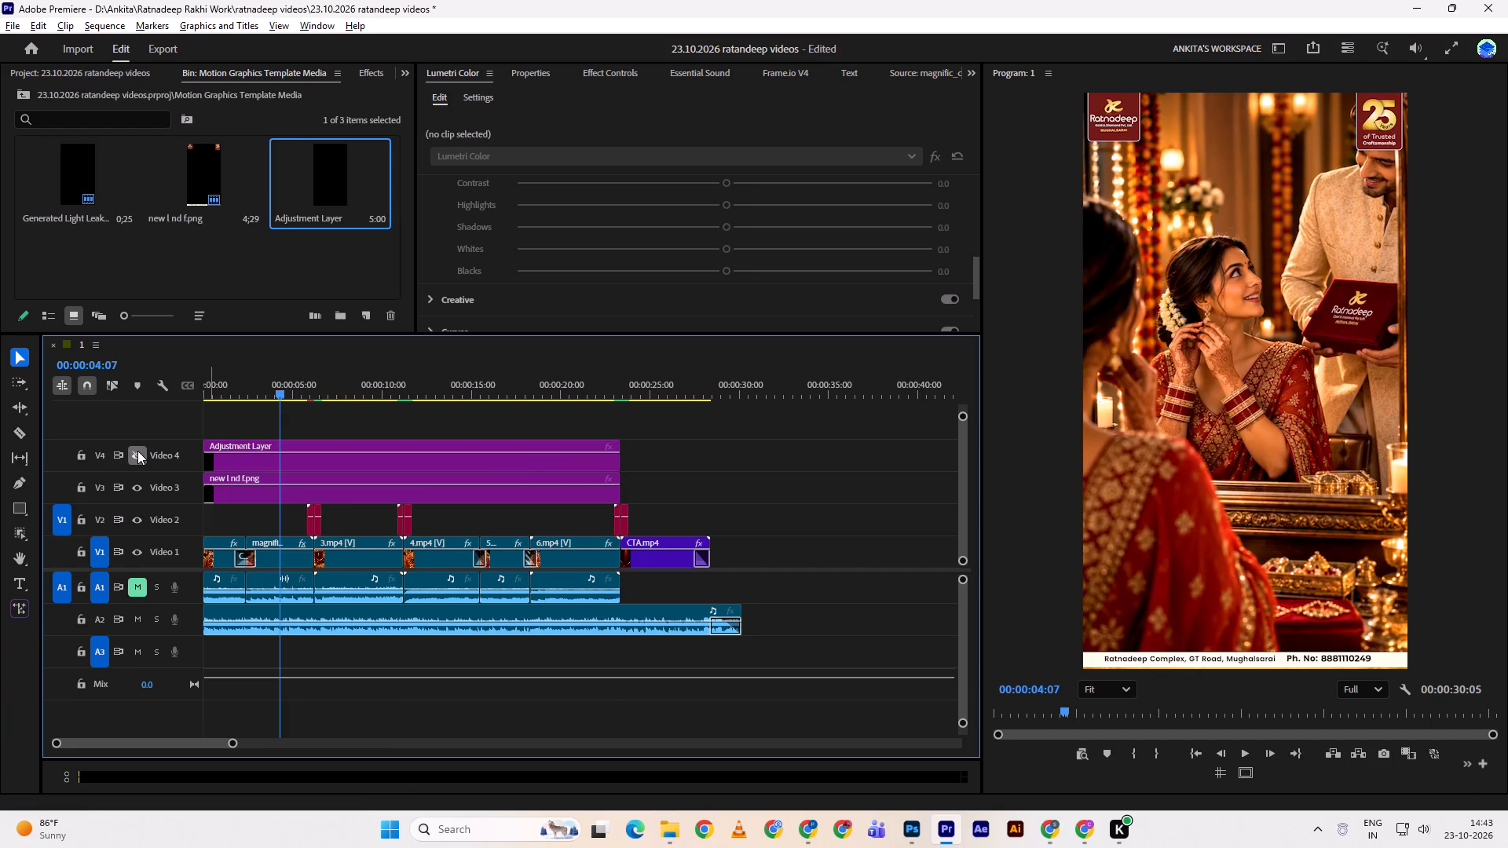
click(137, 451)
click(137, 451)
click(131, 457)
Set the adjustment layer's Lumetri Temperature to 4.5 and Saturation to 104.2.
drag(228, 388, 199, 387)
click(254, 463)
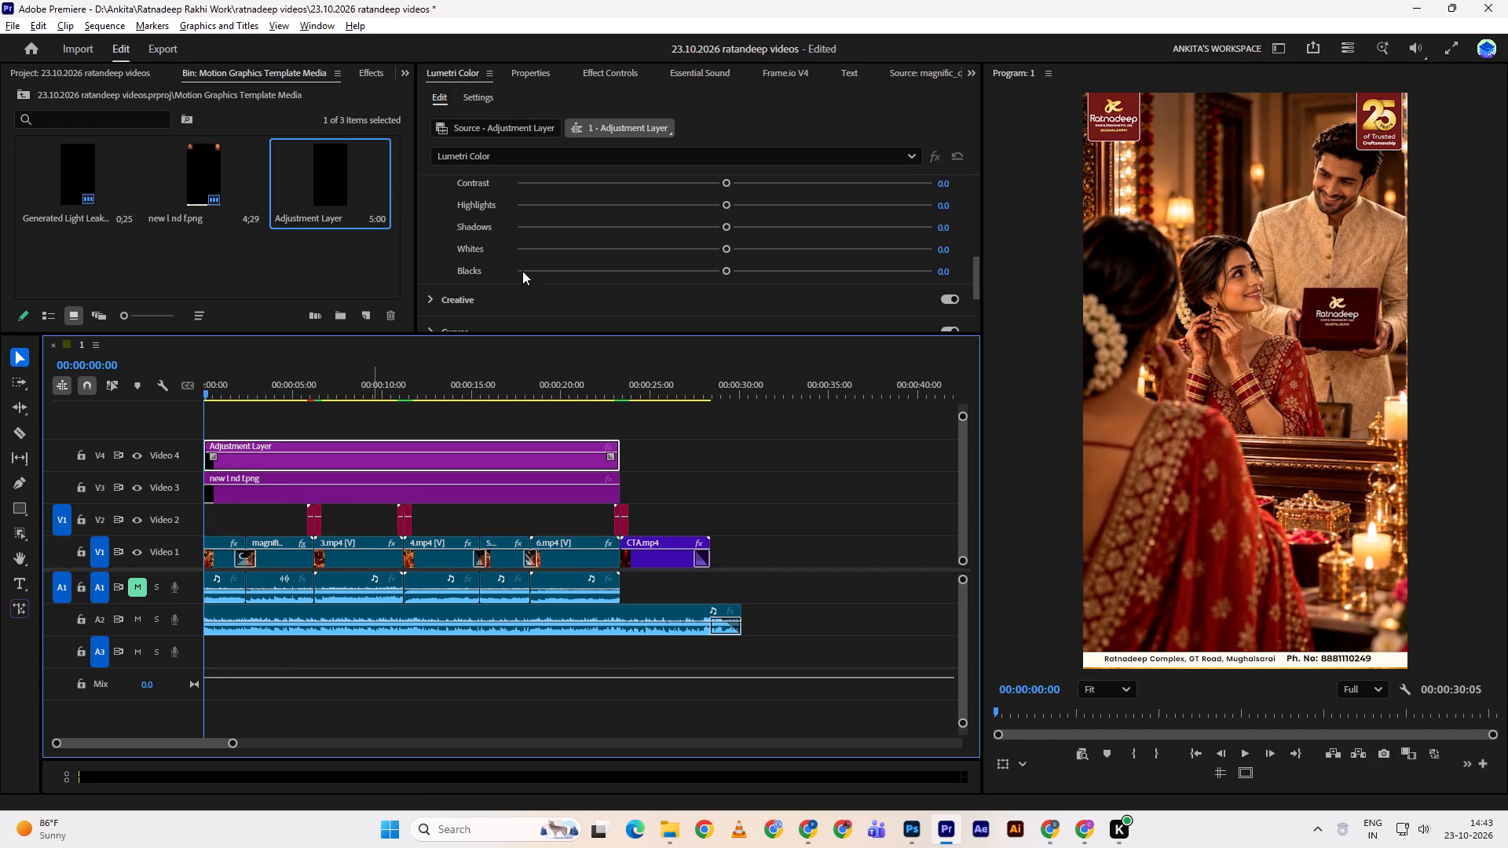
scroll(622, 216, up, 12)
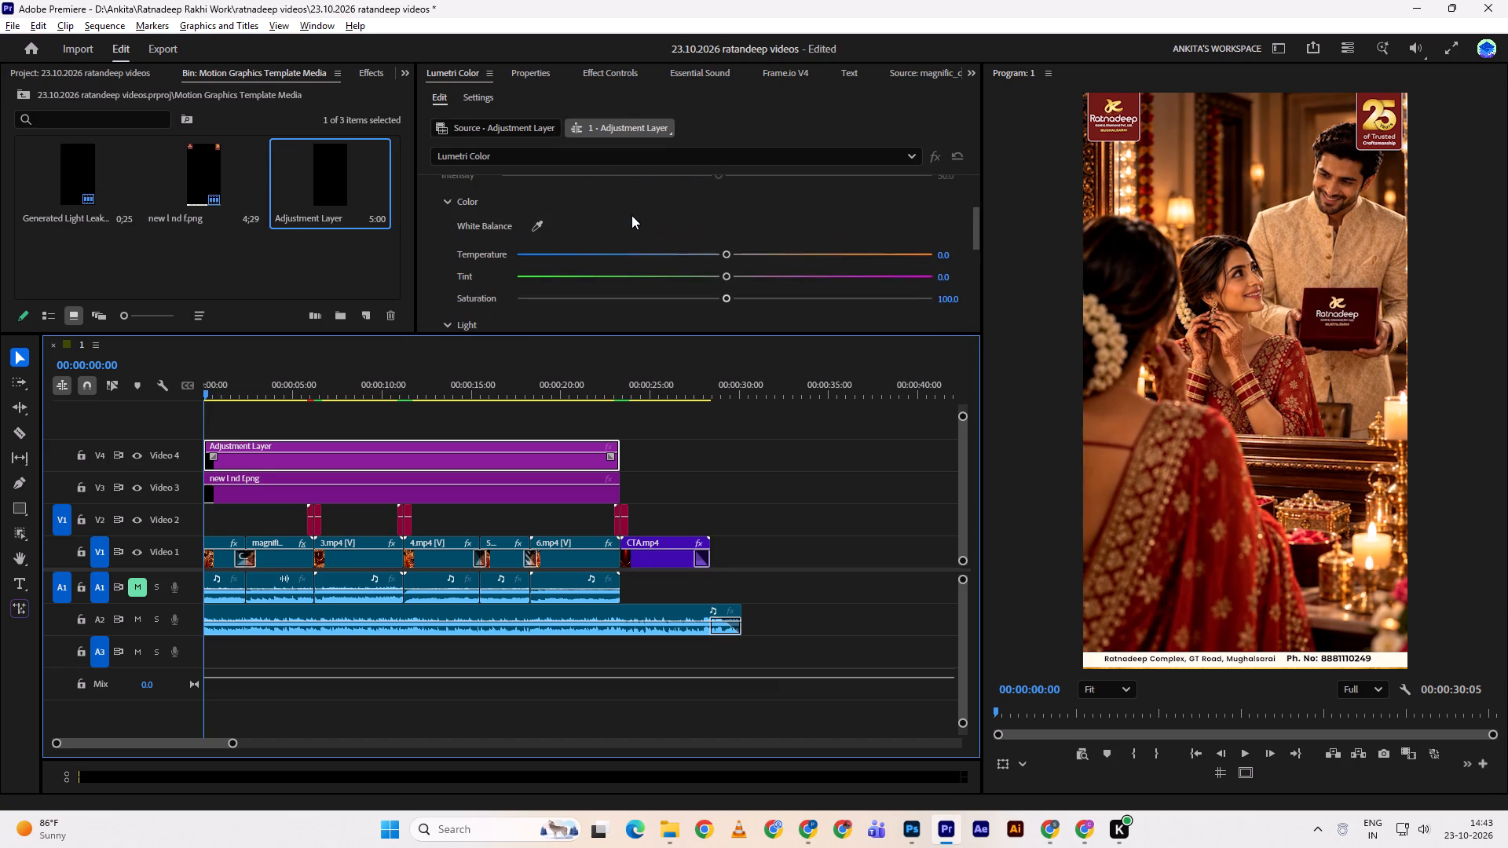
key(space)
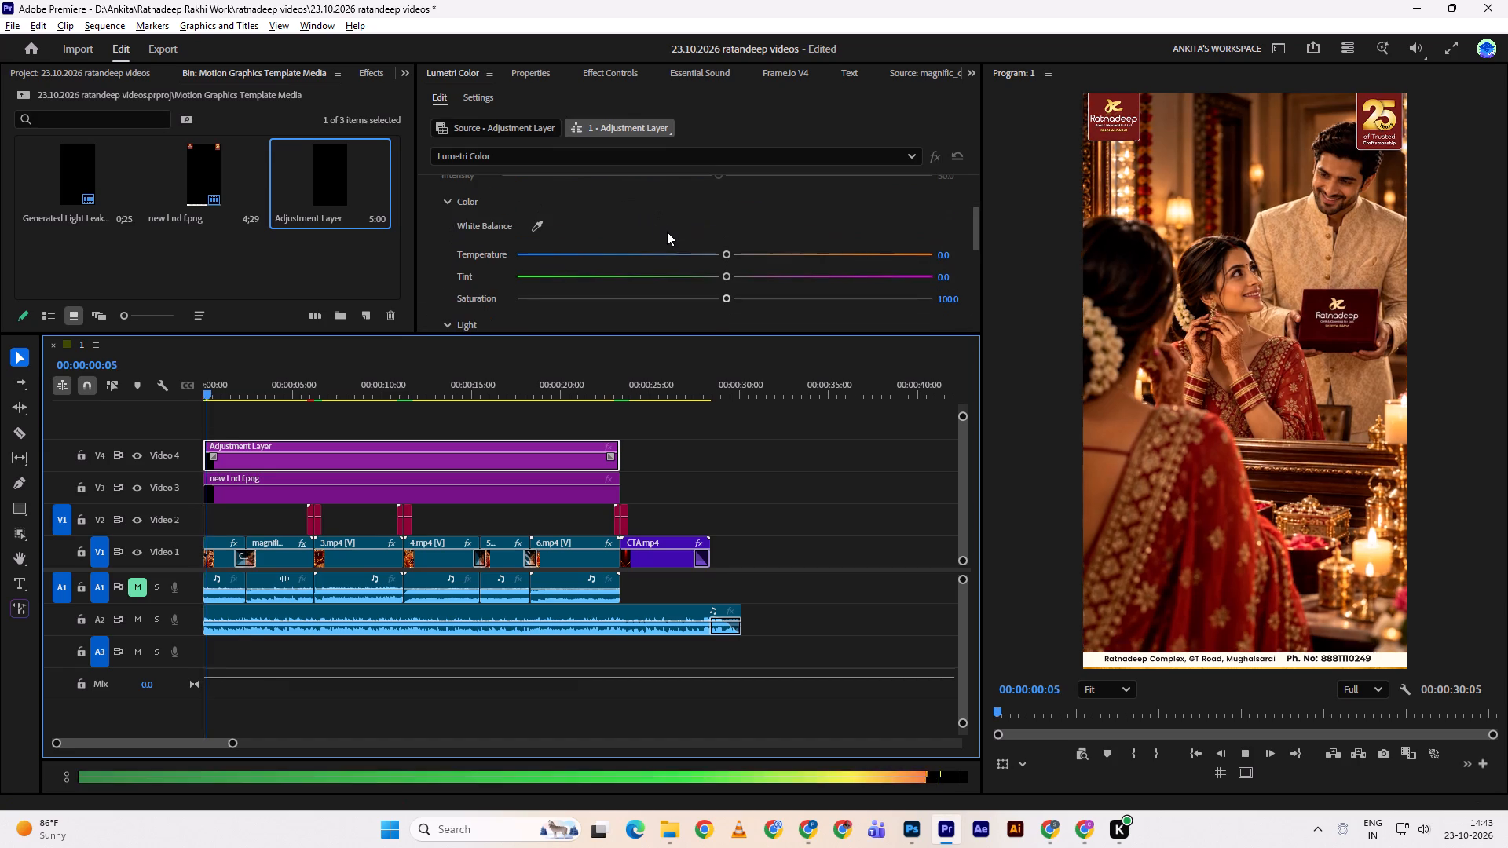
key(space)
drag(724, 256, 731, 254)
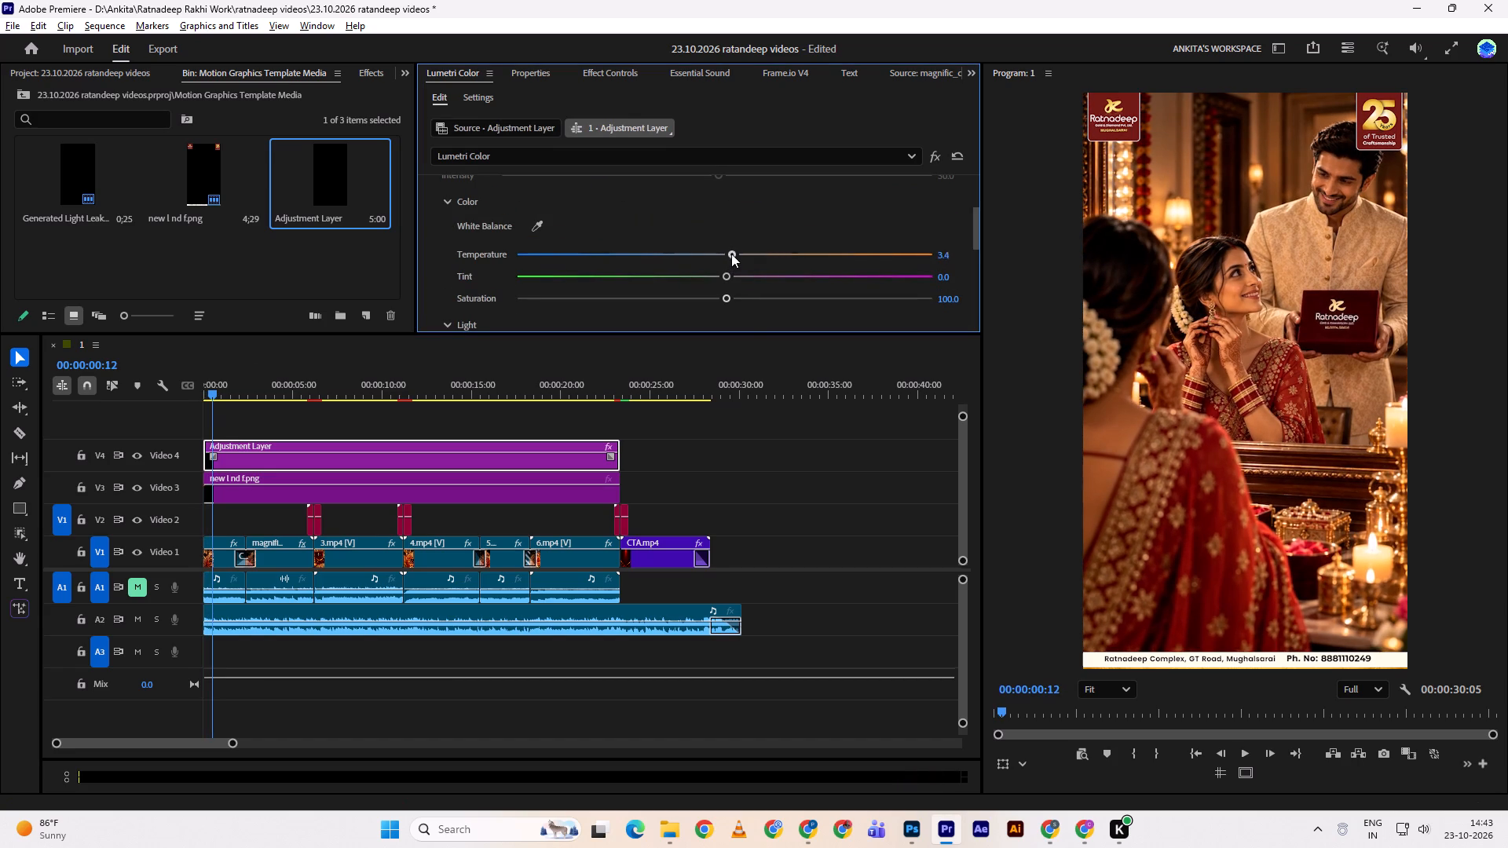
drag(731, 254, 733, 253)
scroll(734, 229, down, 1)
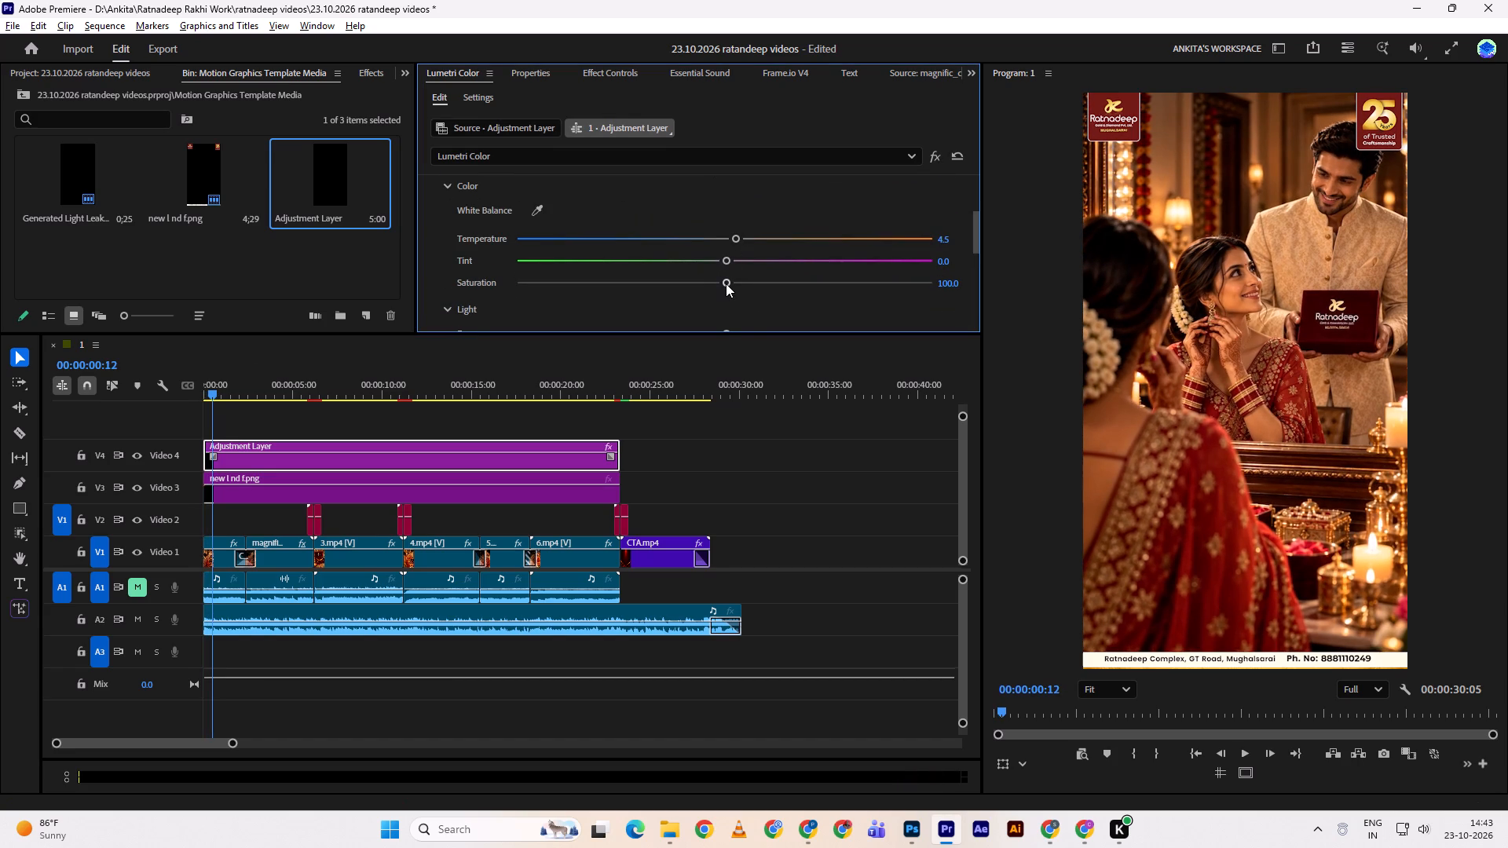
click(726, 283)
scroll(733, 283, down, 4)
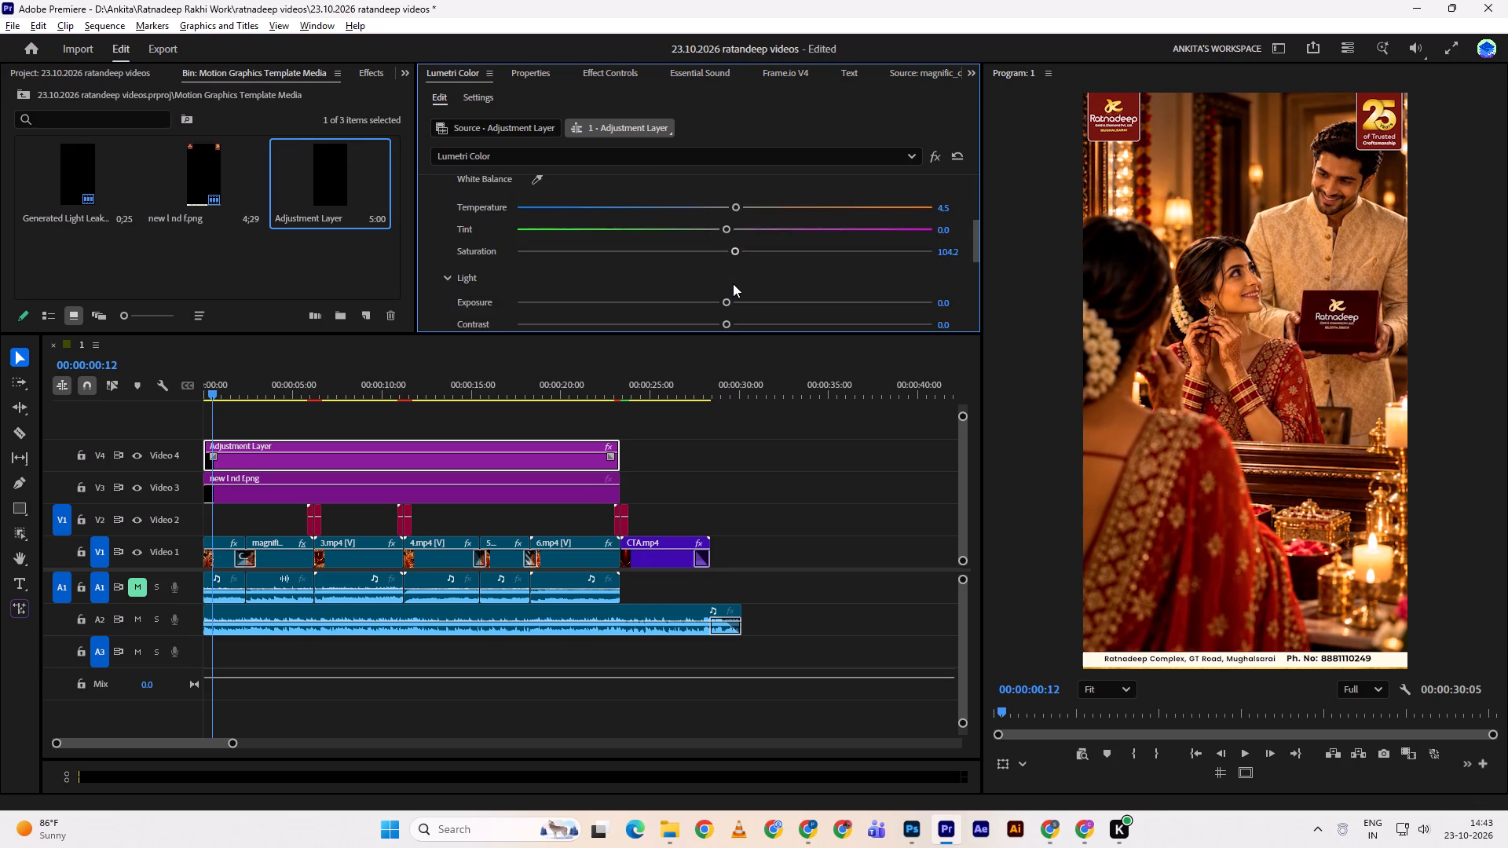
Set the adjustment layer's Lumetri Exposure to 0.2, Blacks to -5.7 and Whites to 9.4.
scroll(733, 282, down, 2)
drag(726, 241, 733, 238)
scroll(732, 238, down, 1)
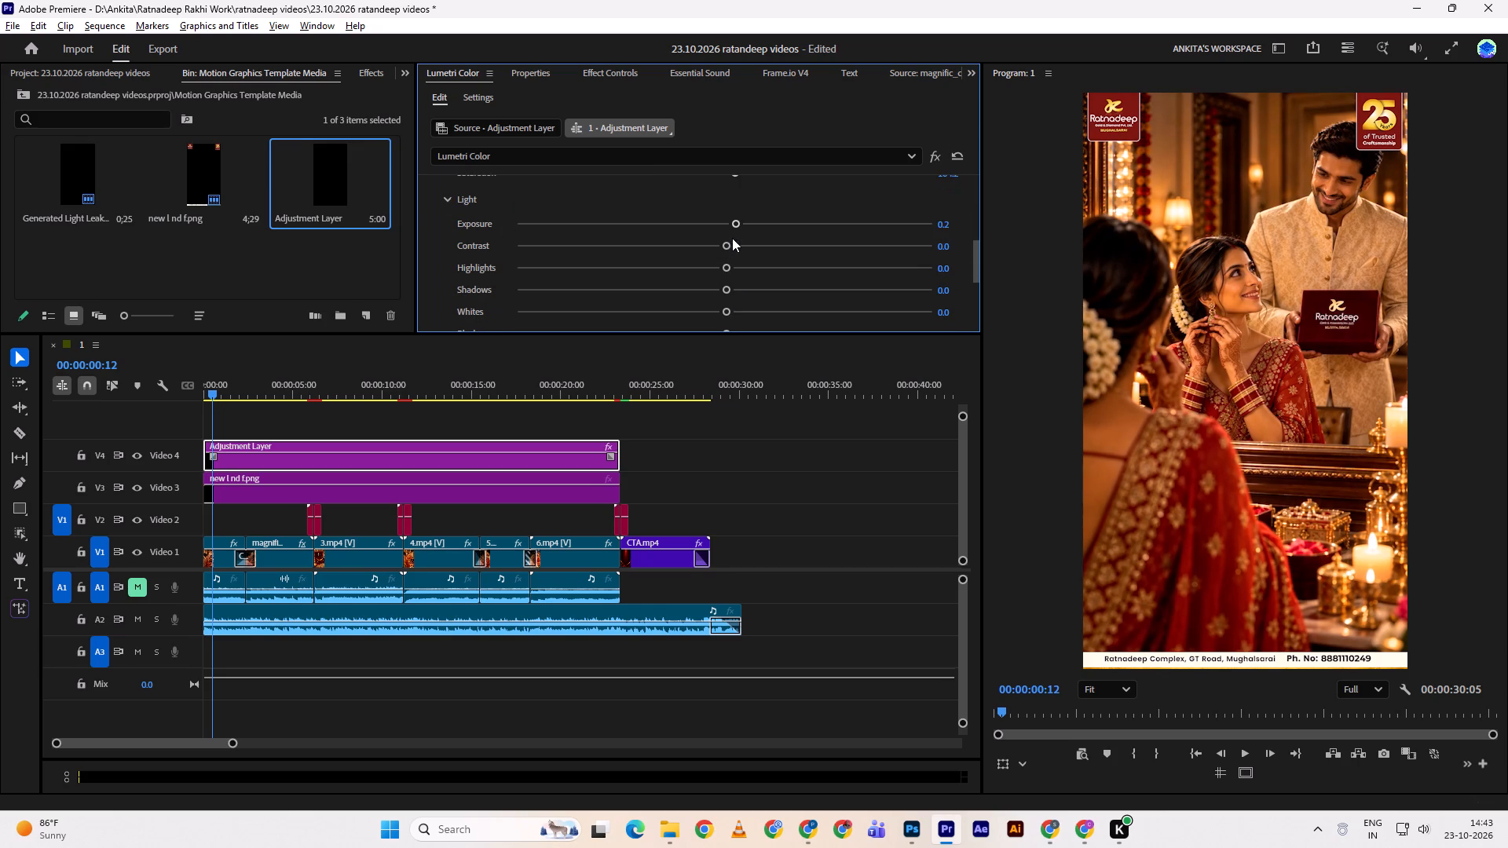
scroll(736, 309, down, 4)
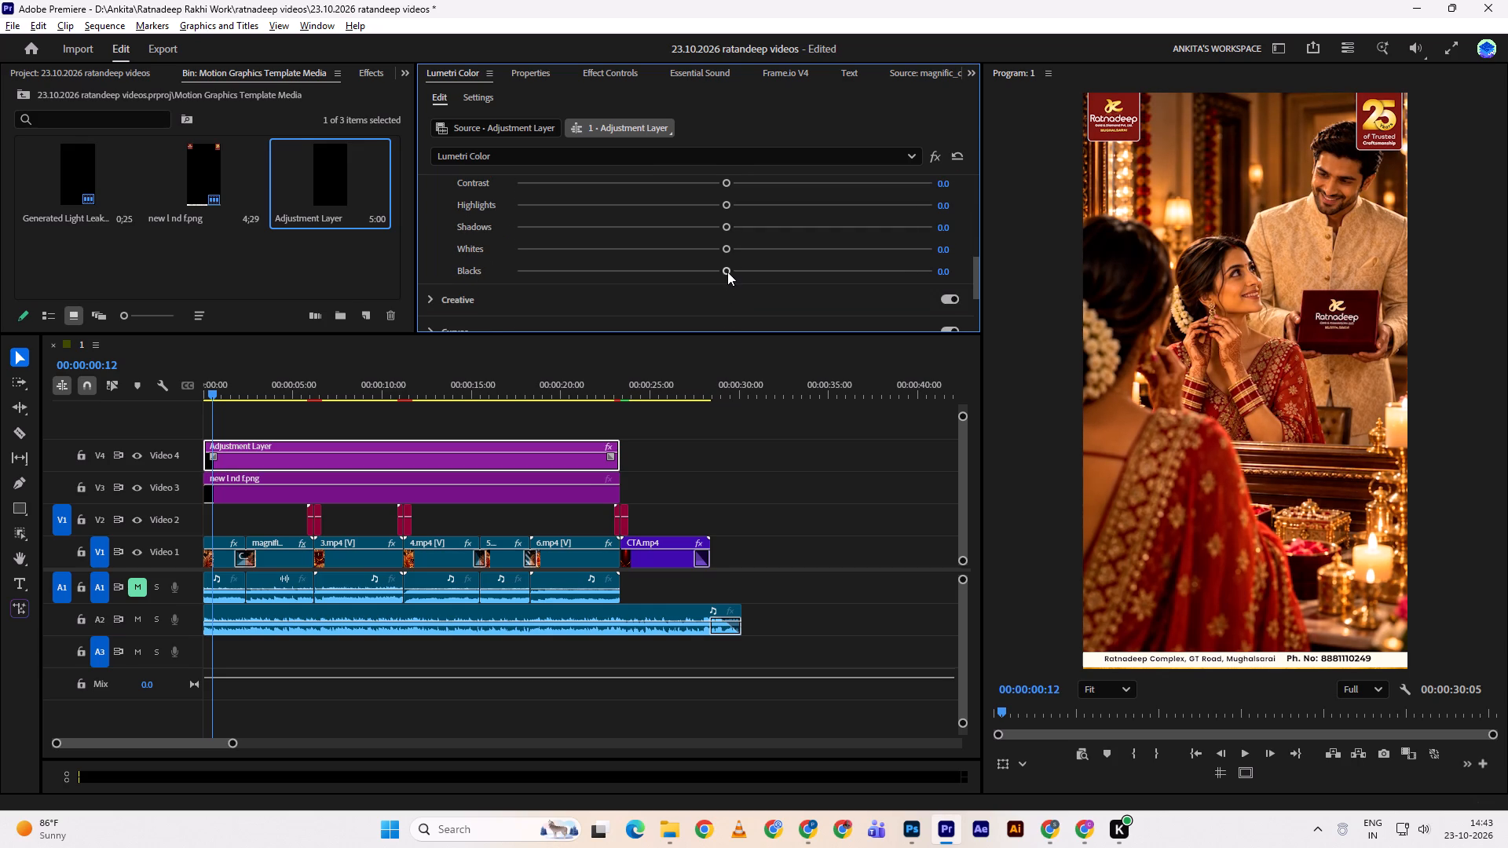
drag(727, 272, 727, 263)
drag(727, 263, 712, 265)
drag(726, 250, 742, 247)
drag(742, 247, 743, 247)
Play the sequence while toggling Video 4's visibility to compare each scene with and without the adjustment layer's grade.
key(space)
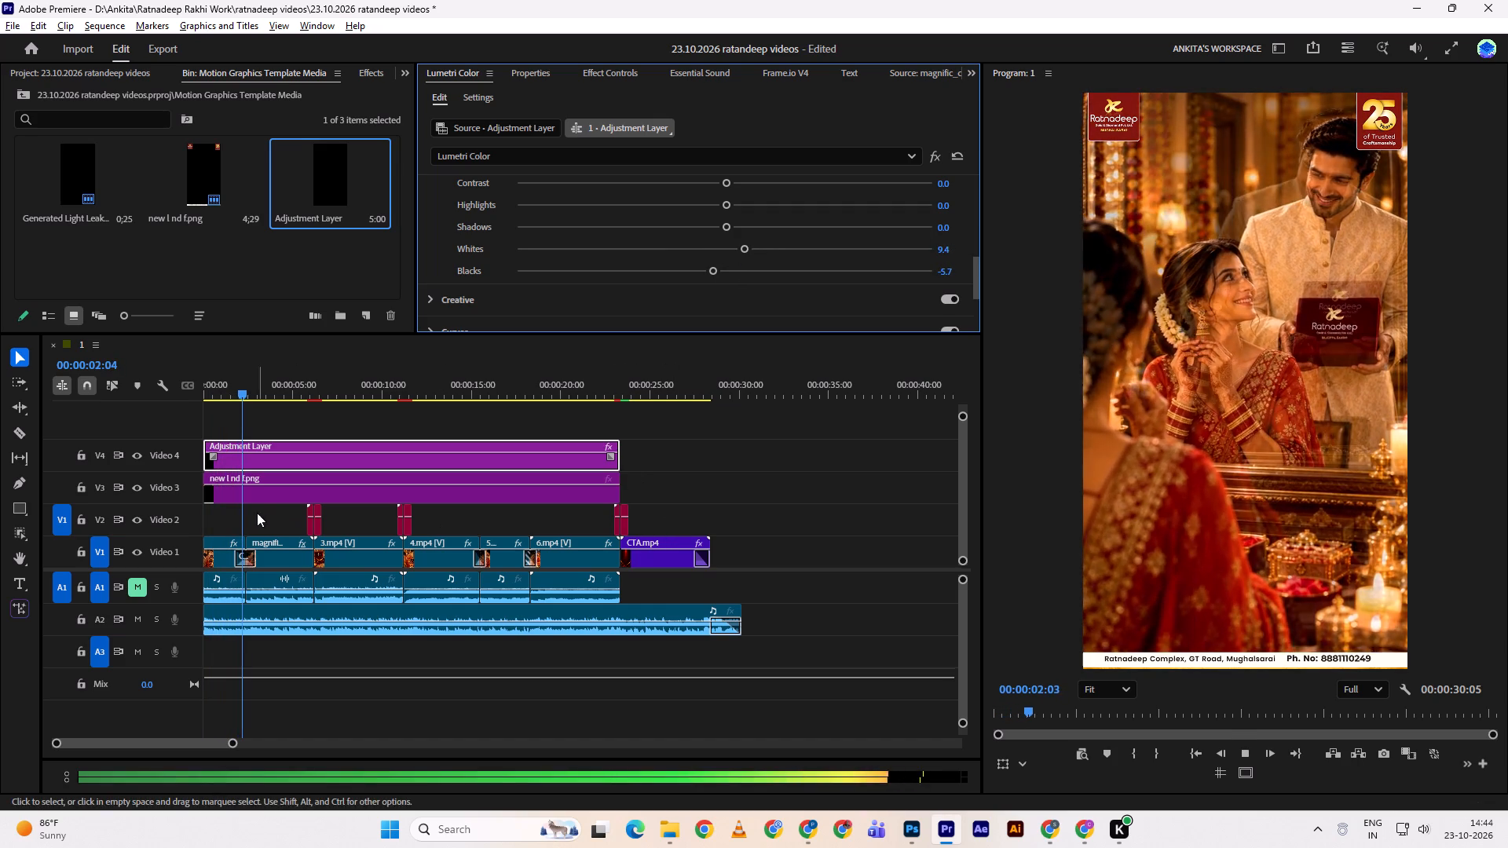
key(space)
click(141, 455)
click(141, 455)
key(space)
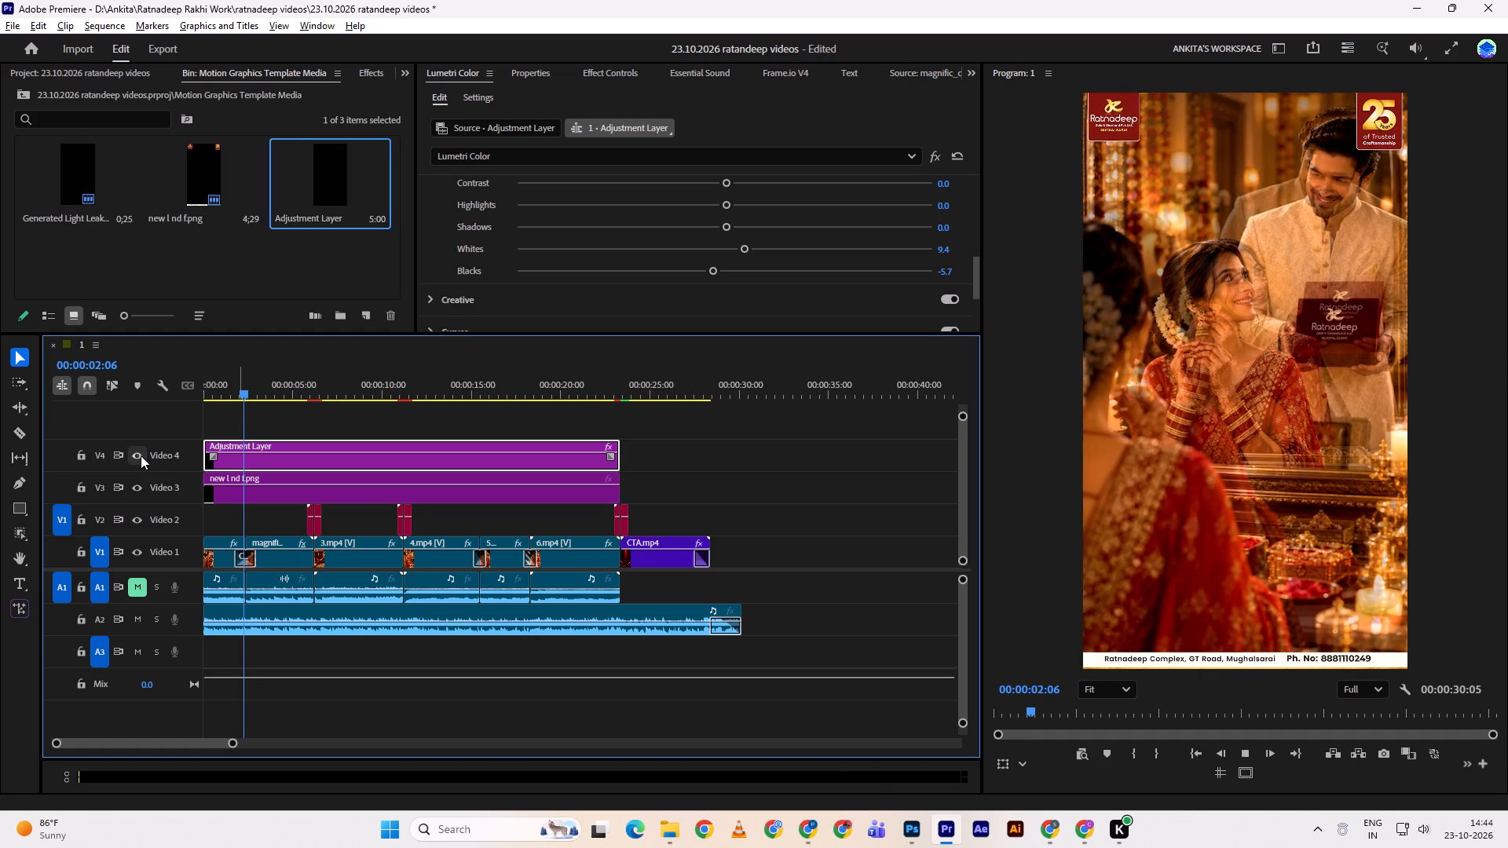
key(space)
click(141, 455)
click(141, 455)
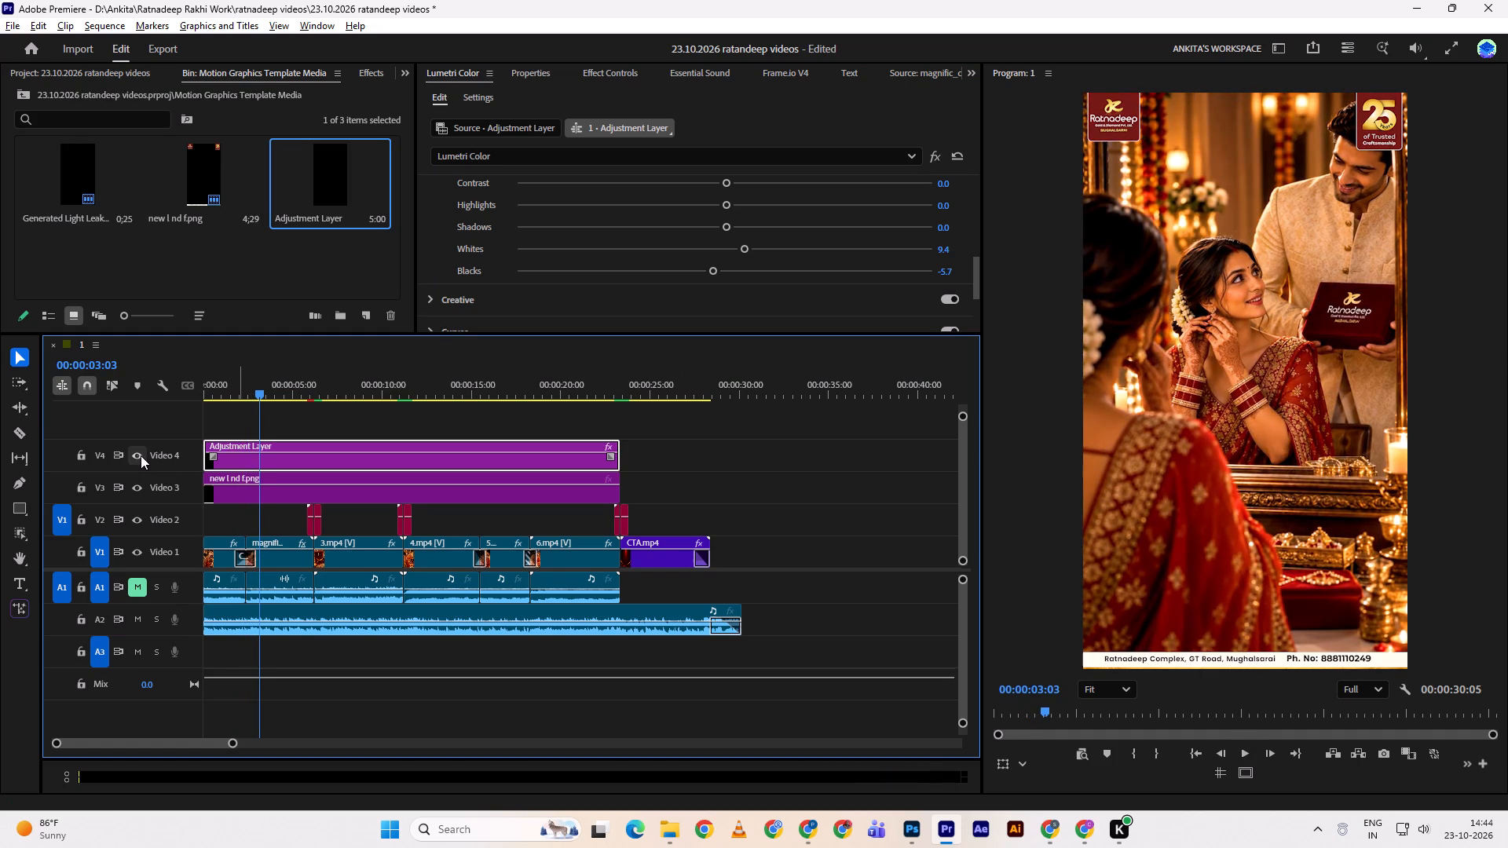
key(space)
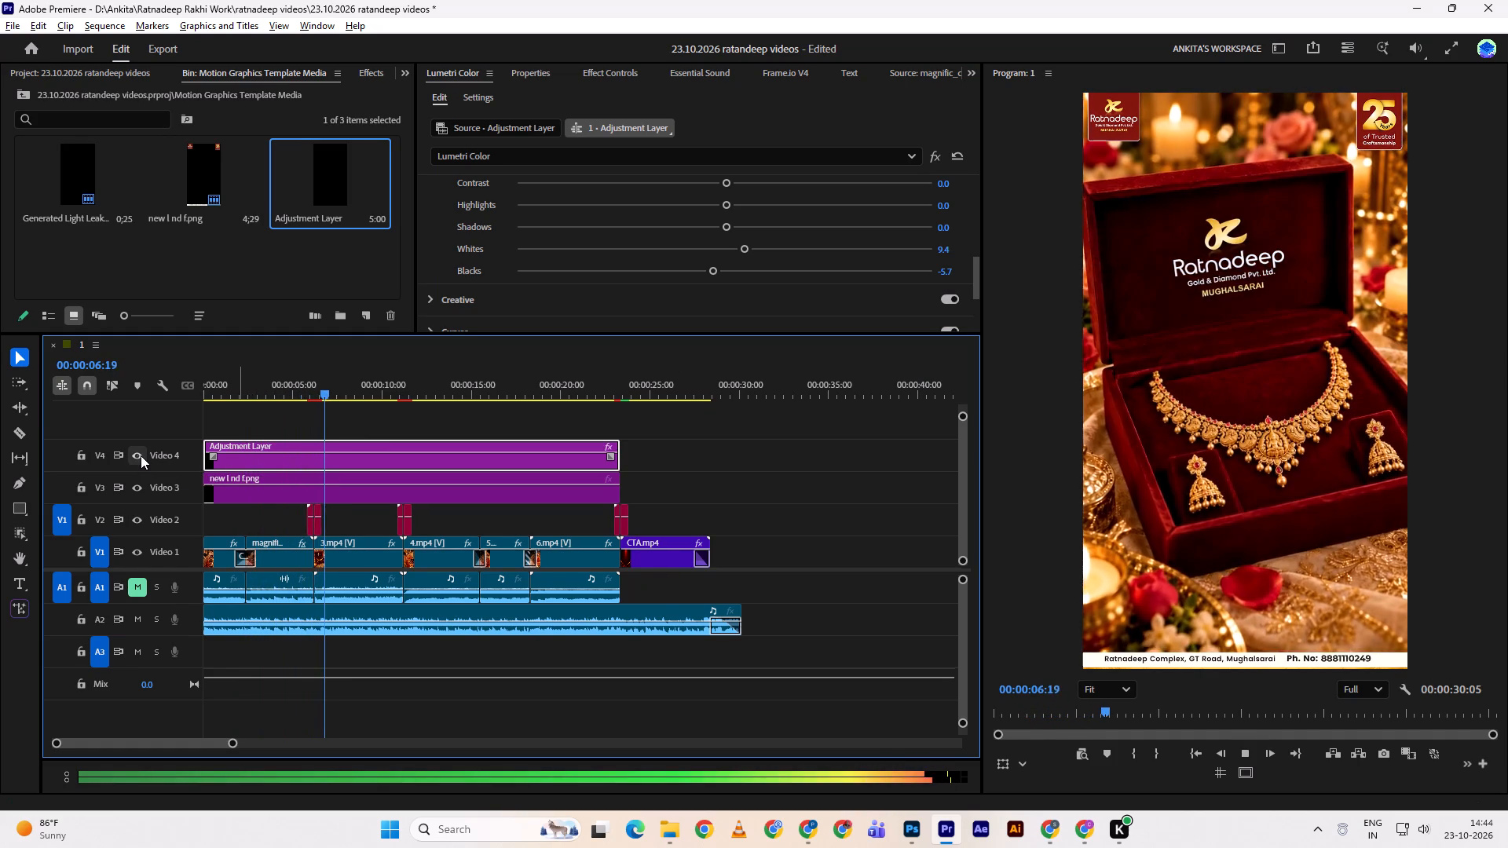
click(141, 455)
click(141, 455)
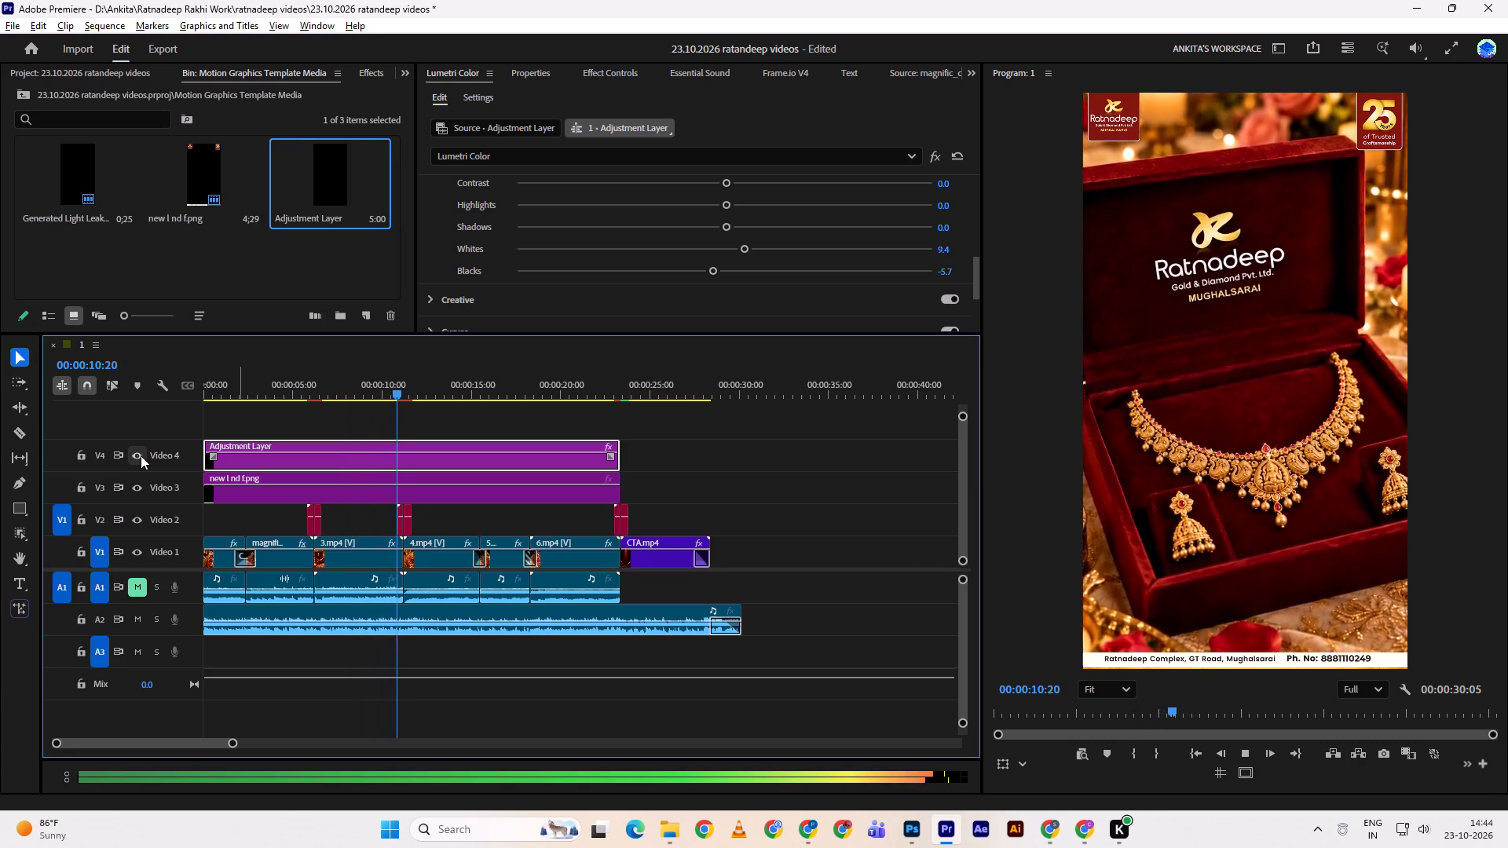
double_click(141, 455)
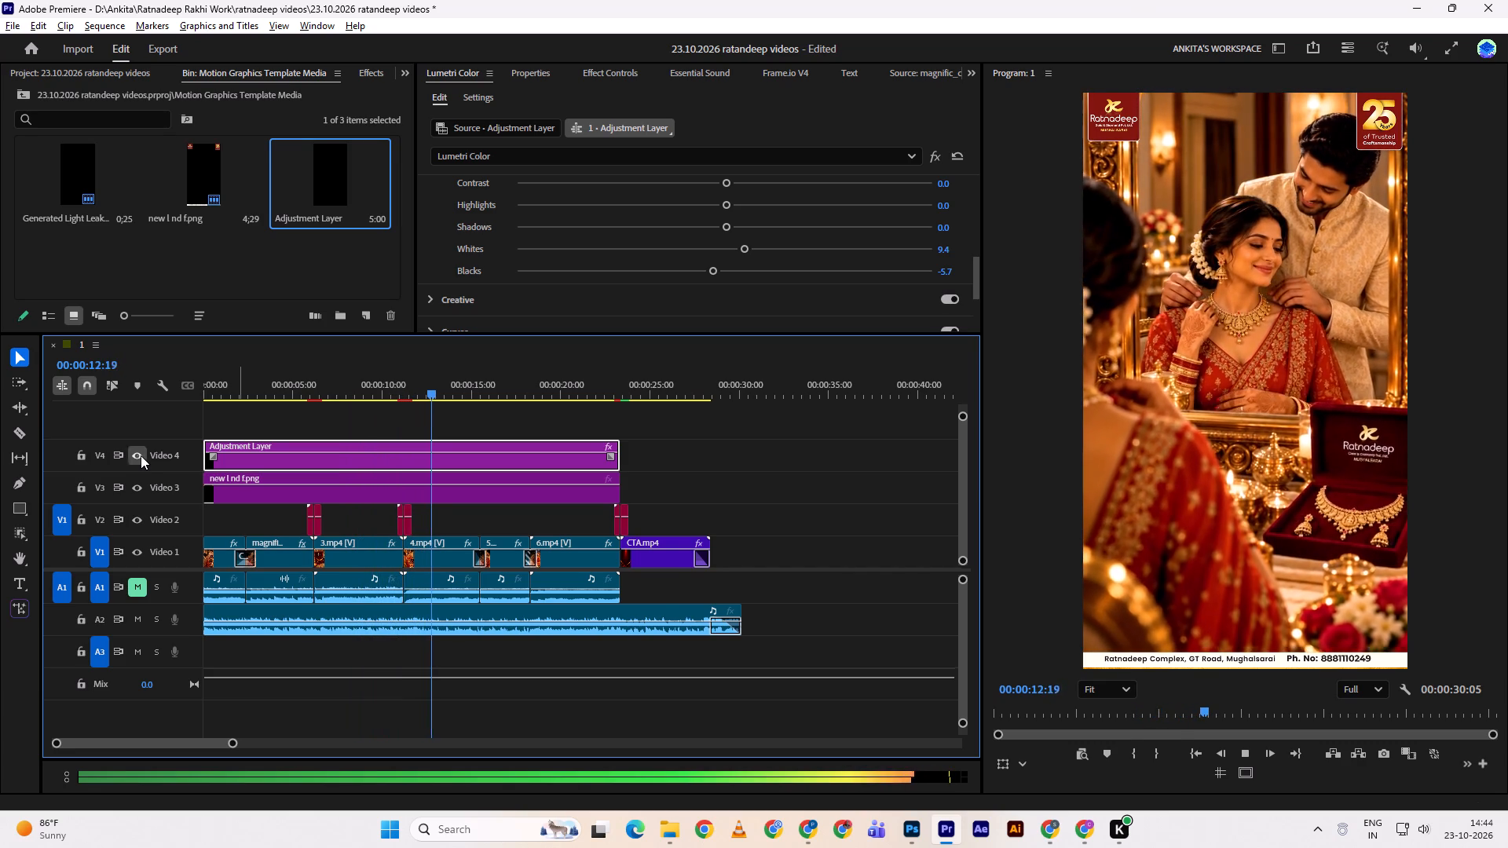
click(141, 455)
click(141, 455)
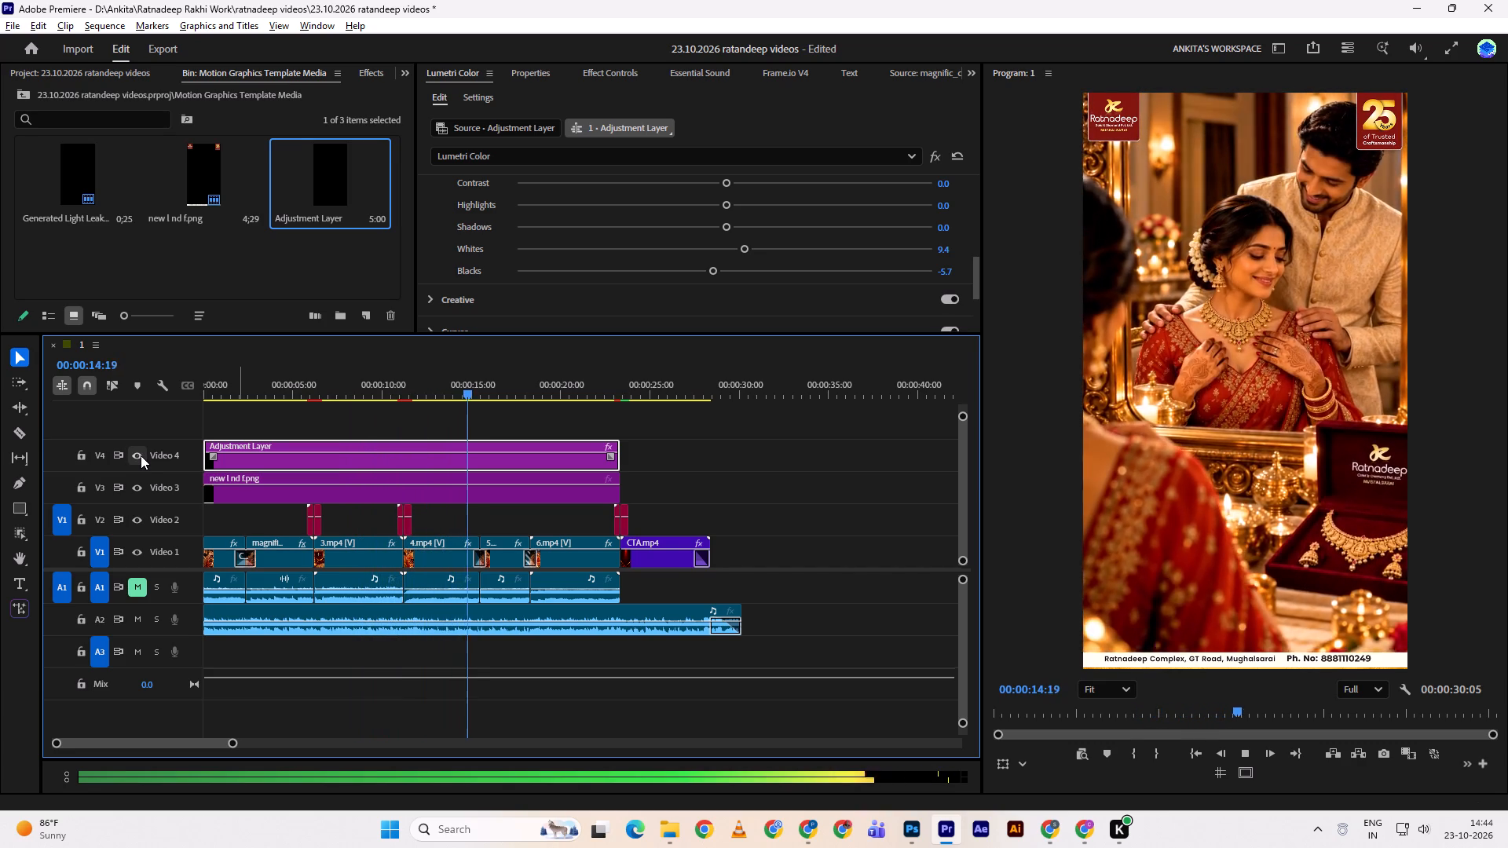
click(141, 455)
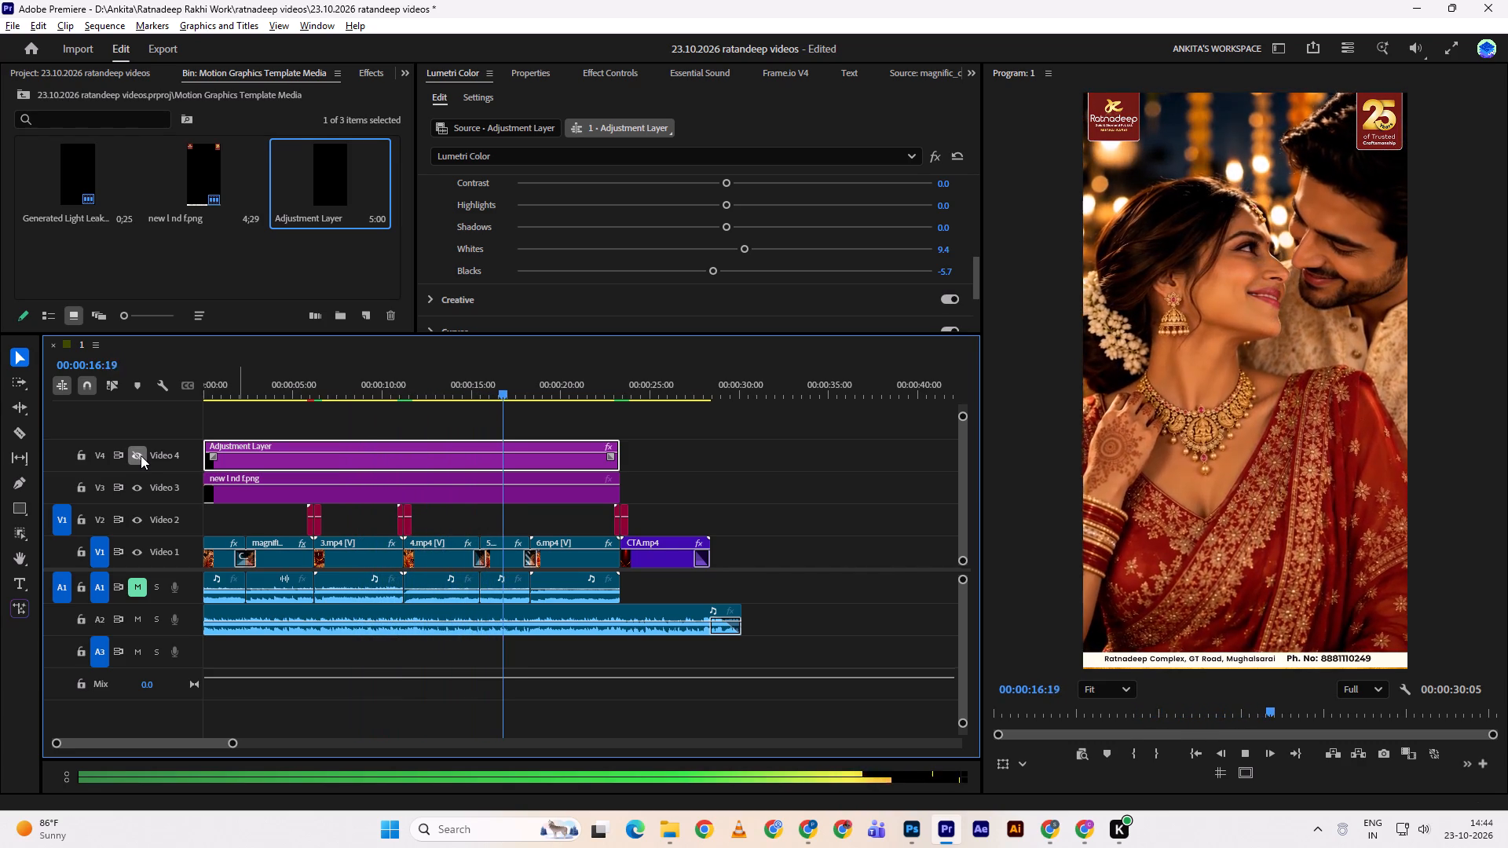
click(141, 455)
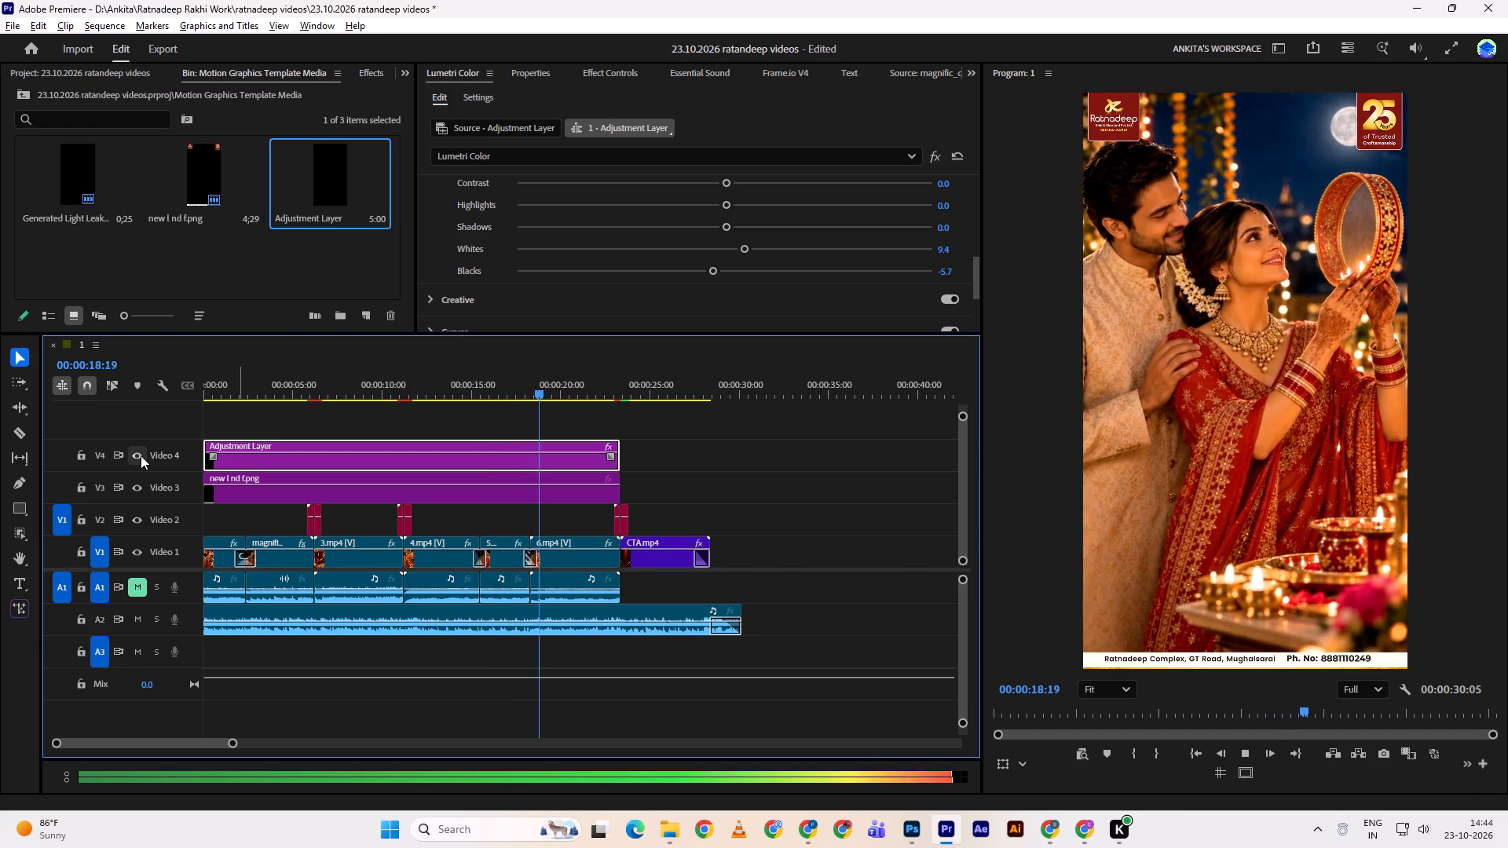
click(141, 455)
click(141, 455)
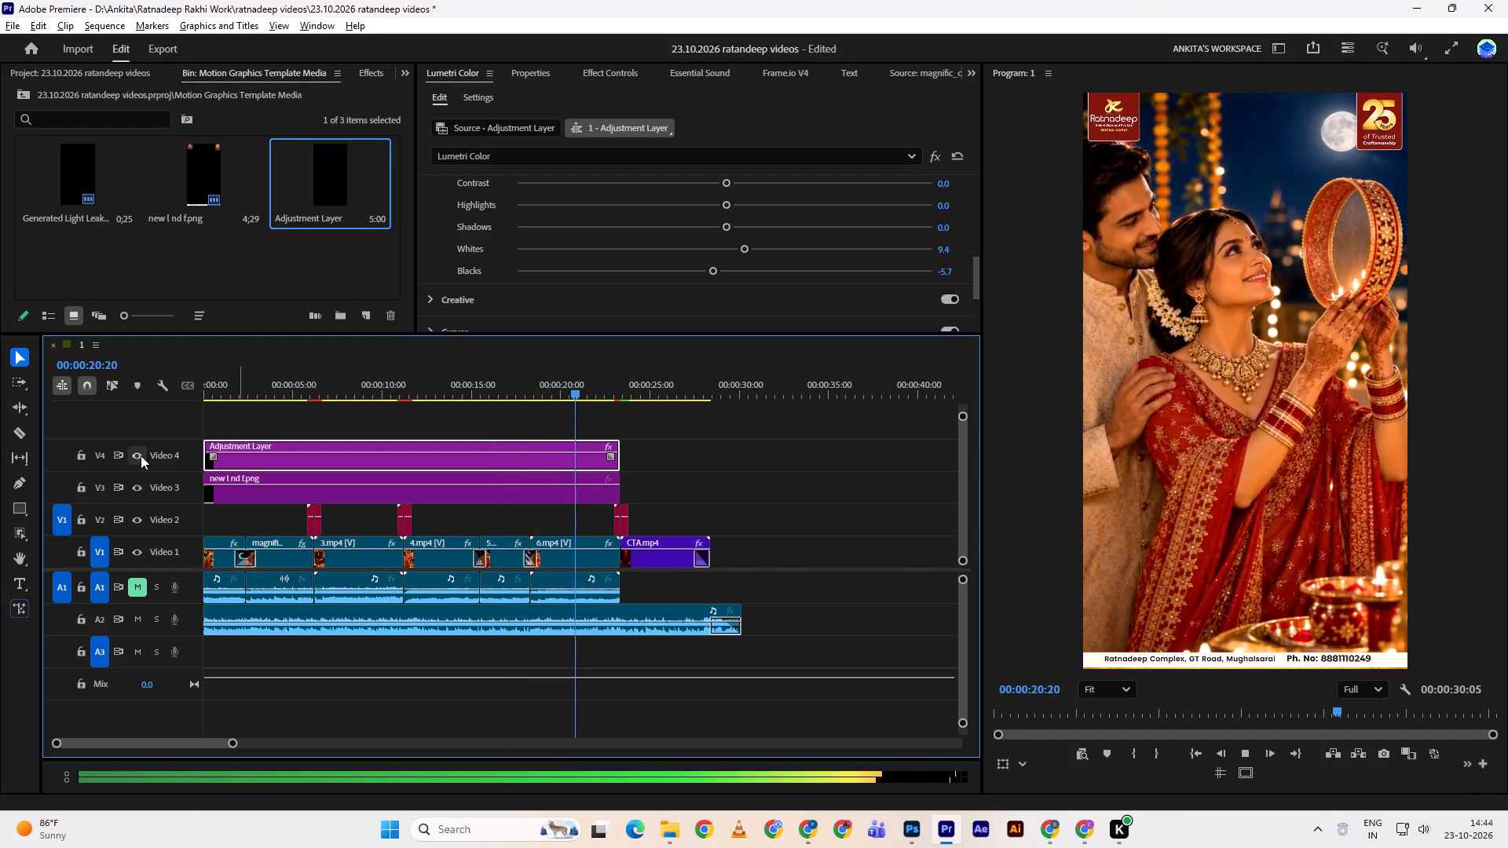
Split the adjustment layer at 00:00:02:09, where the magnific clip starts.
drag(387, 394, 246, 394)
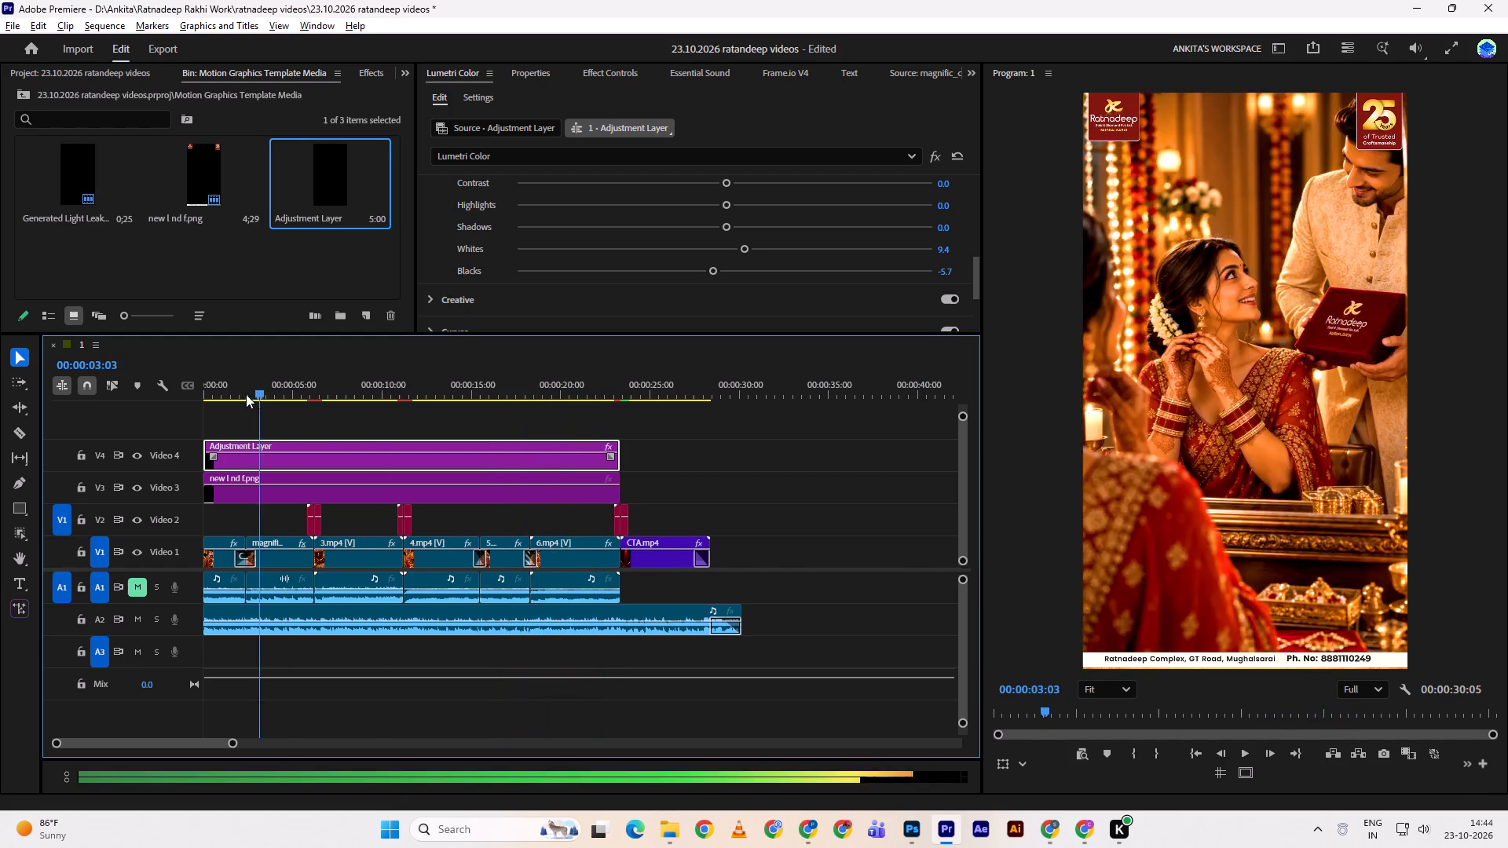
drag(246, 394, 265, 406)
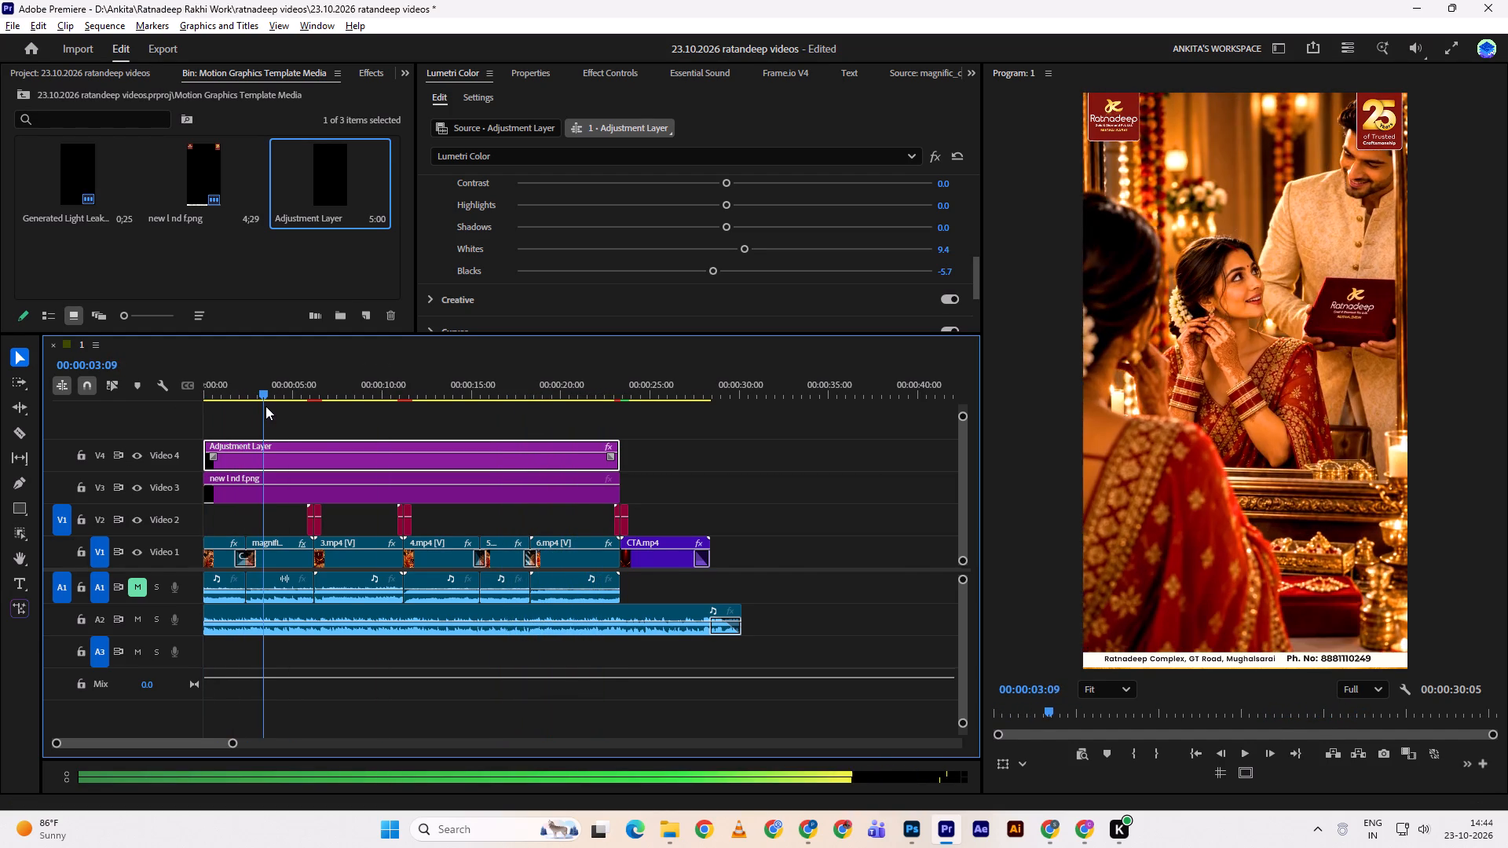
drag(265, 406, 271, 406)
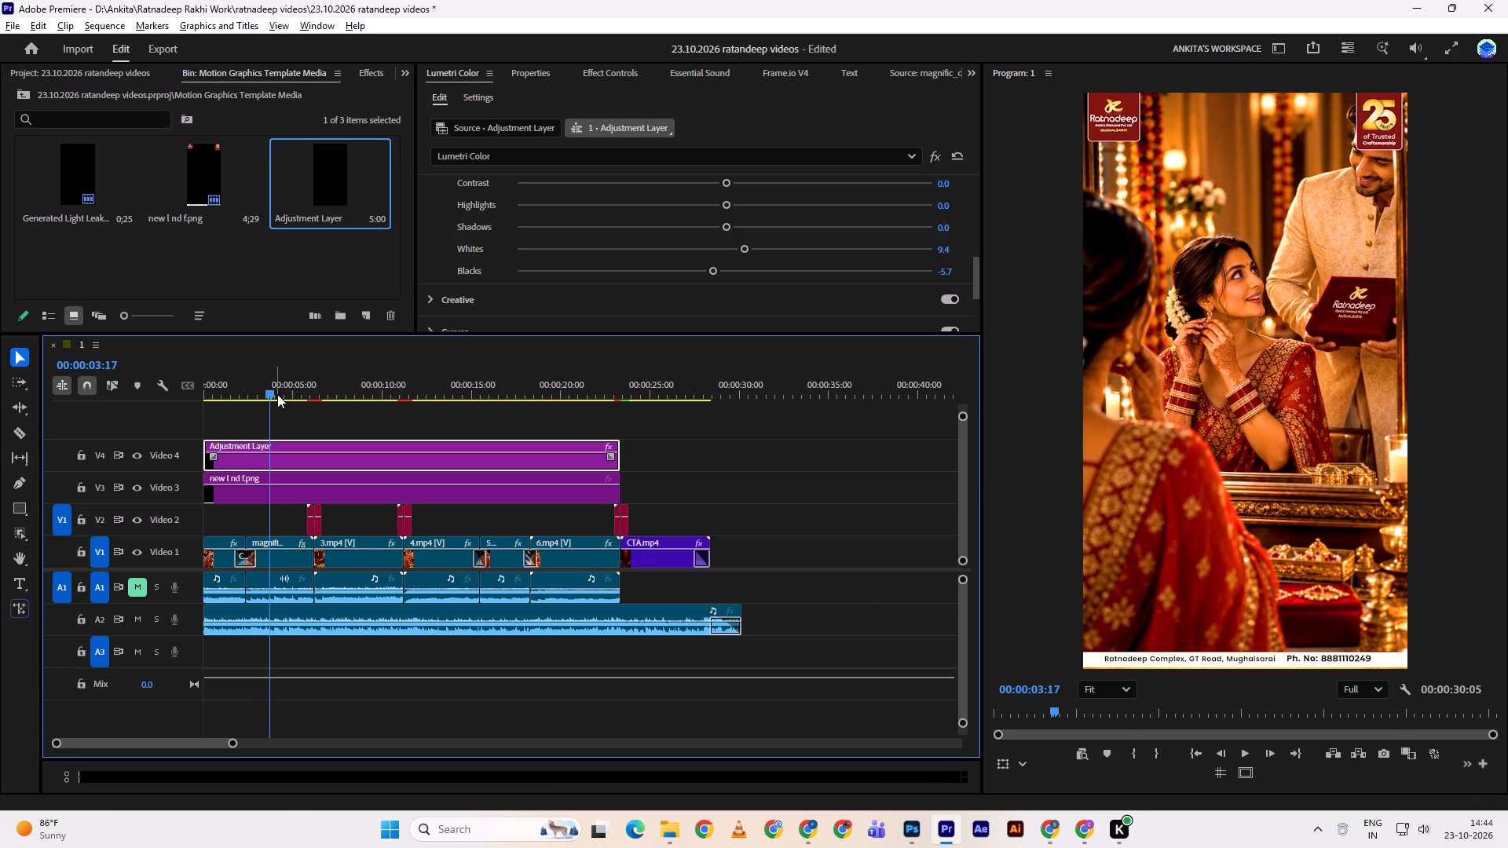
shift+drag(273, 392, 249, 389)
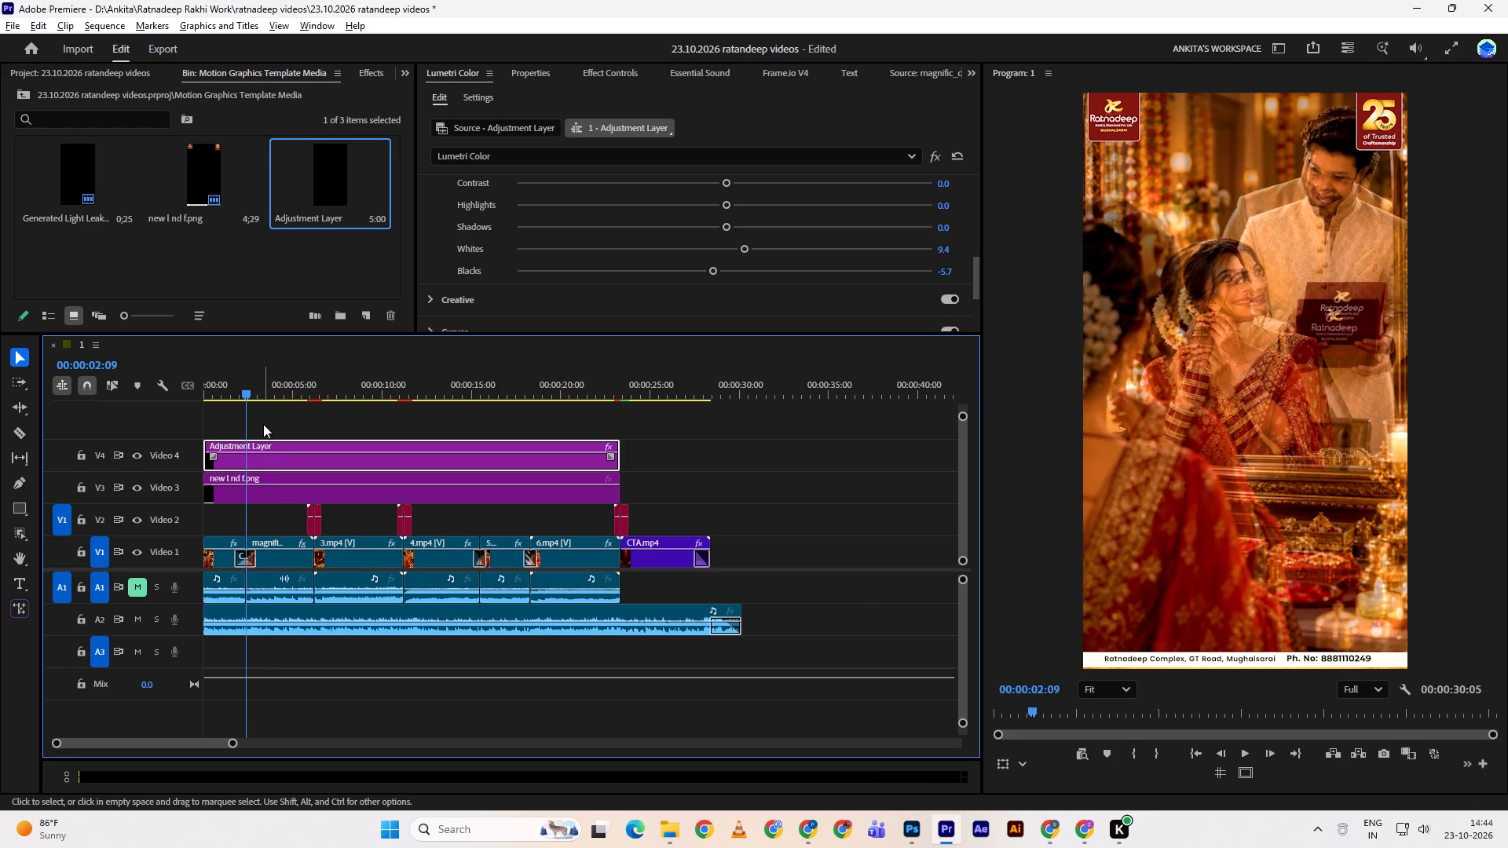
key(c)
click(247, 451)
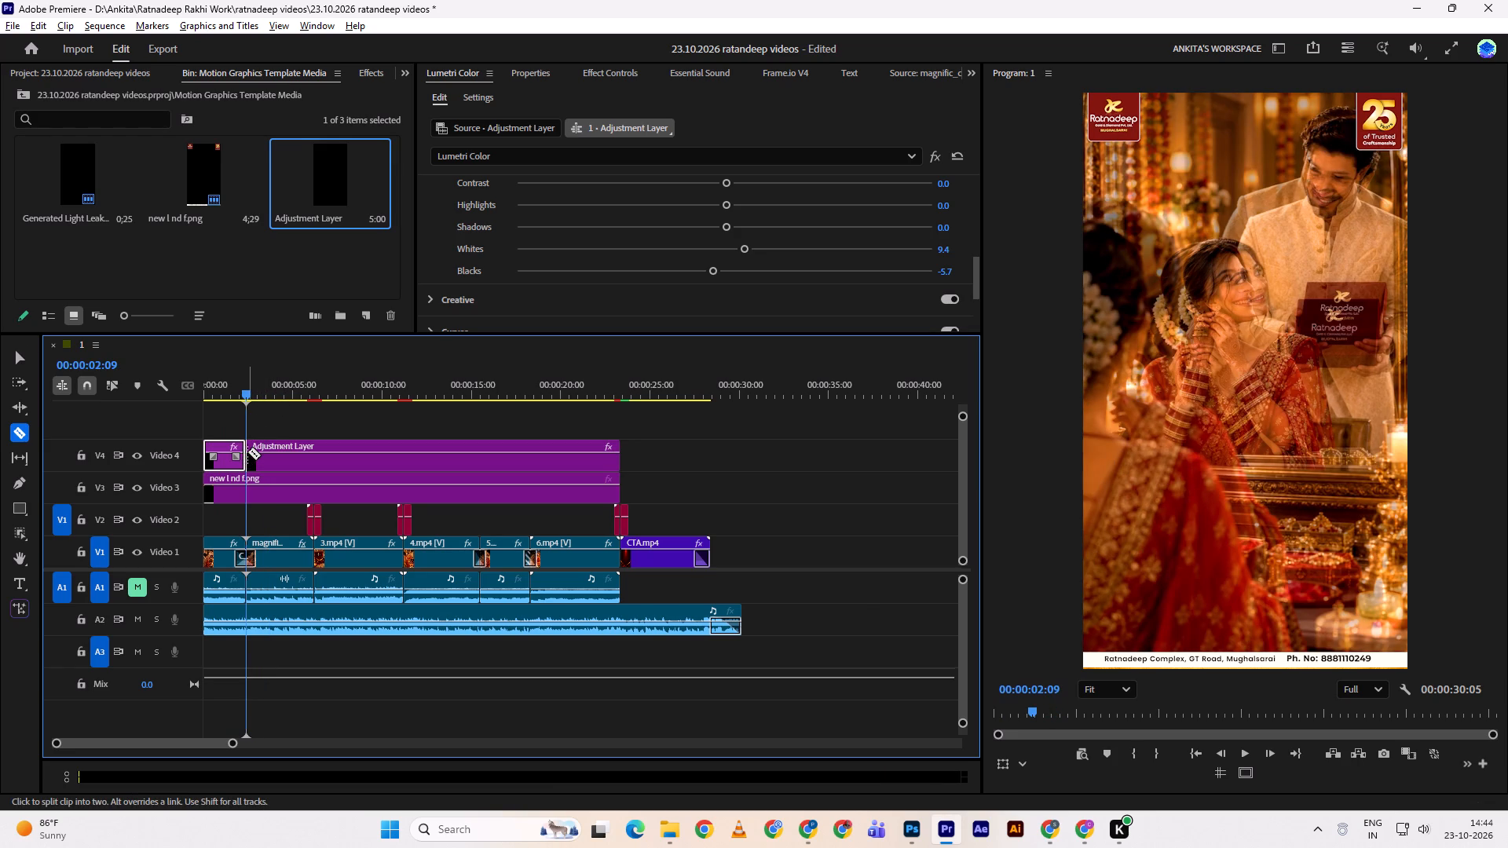
key(v)
Split the adjustment layer again at 00:00:06:05, where 3.mp4 starts.
key(space)
shift+drag(255, 383, 273, 389)
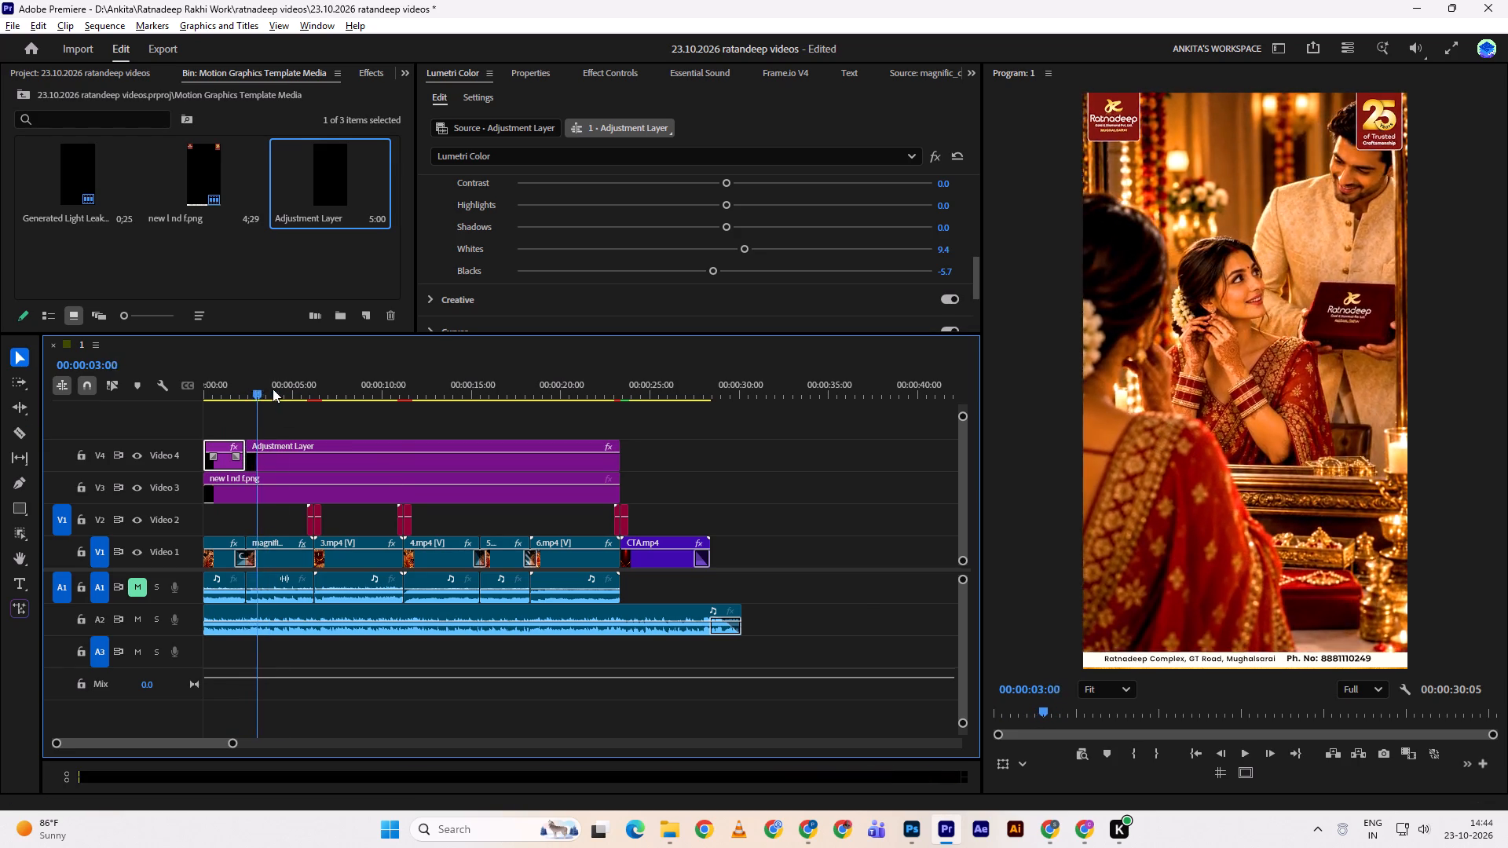
shift+drag(273, 389, 311, 392)
key(c)
click(314, 463)
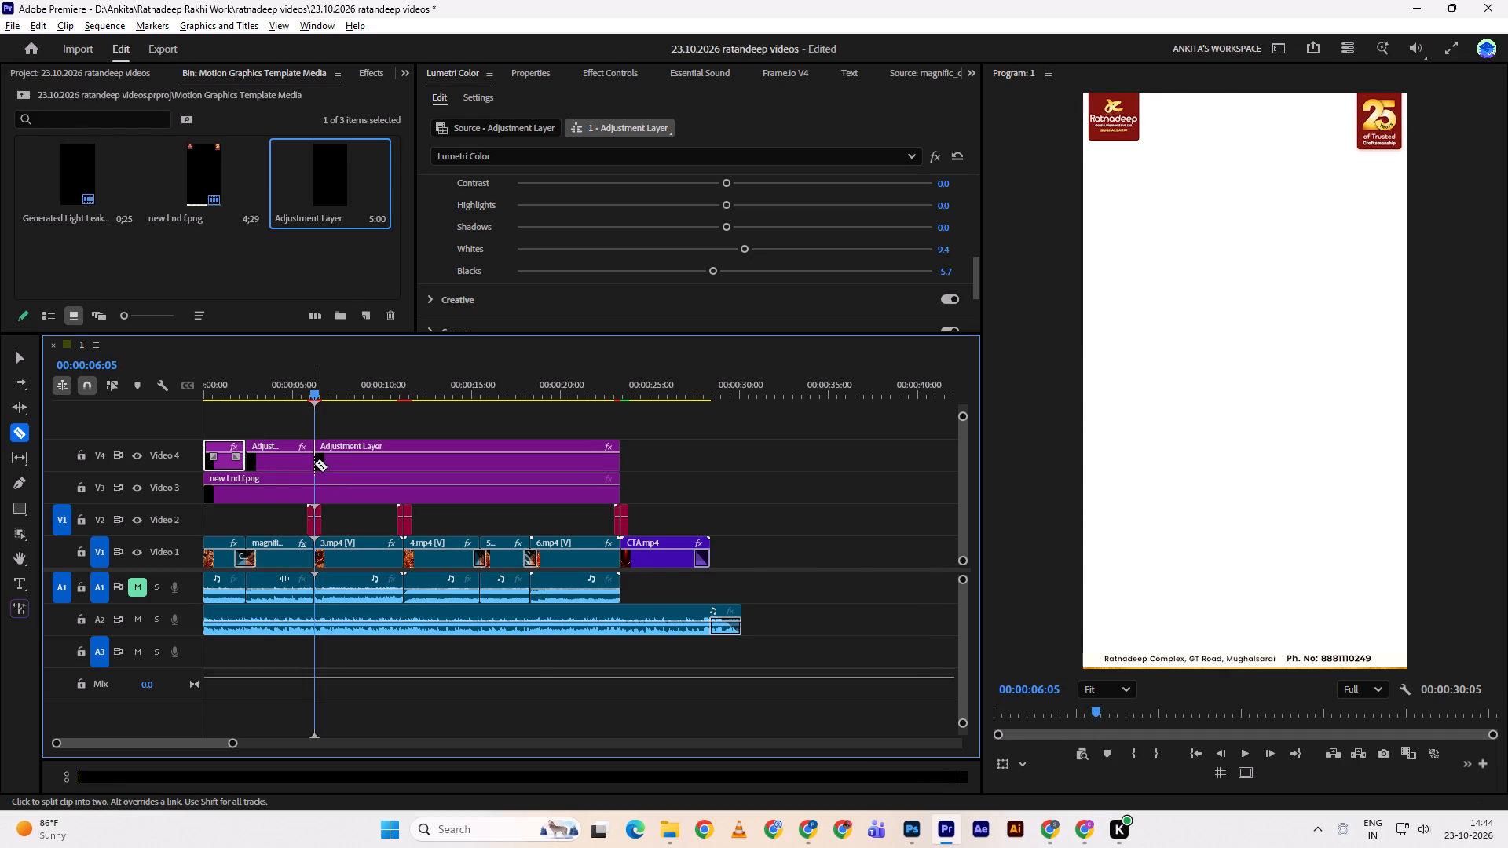
Delete the middle adjustment layer segment above the magnific clip on Video 4.
key(v)
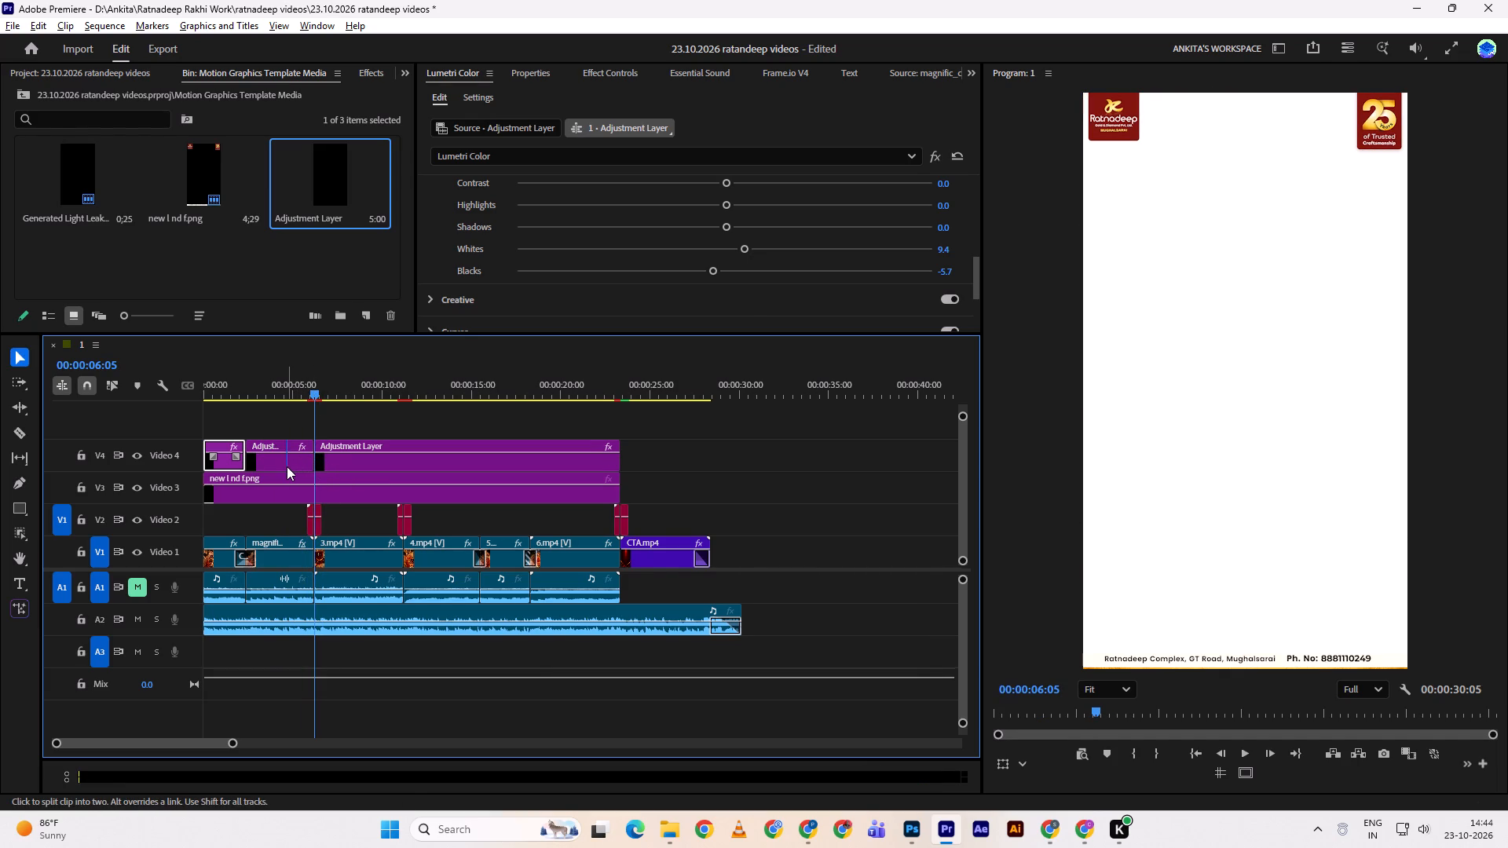
double_click(287, 466)
key(d)
key(d)
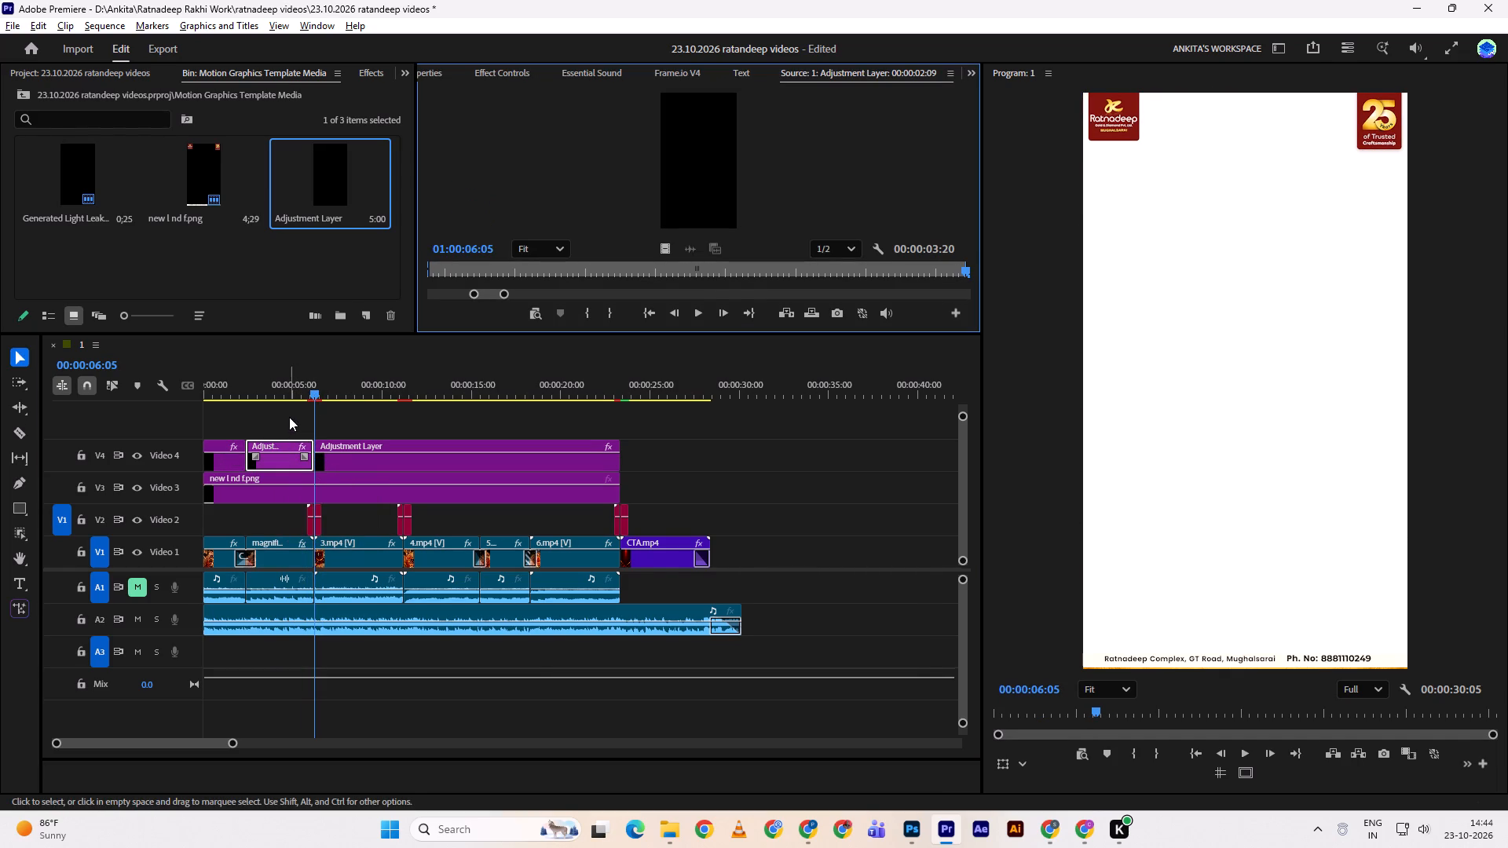
click(289, 417)
click(277, 459)
key(d)
Play the magnific clip's section from about 00:00:02 to review it without the adjustment layer.
drag(273, 388, 238, 395)
key(space)
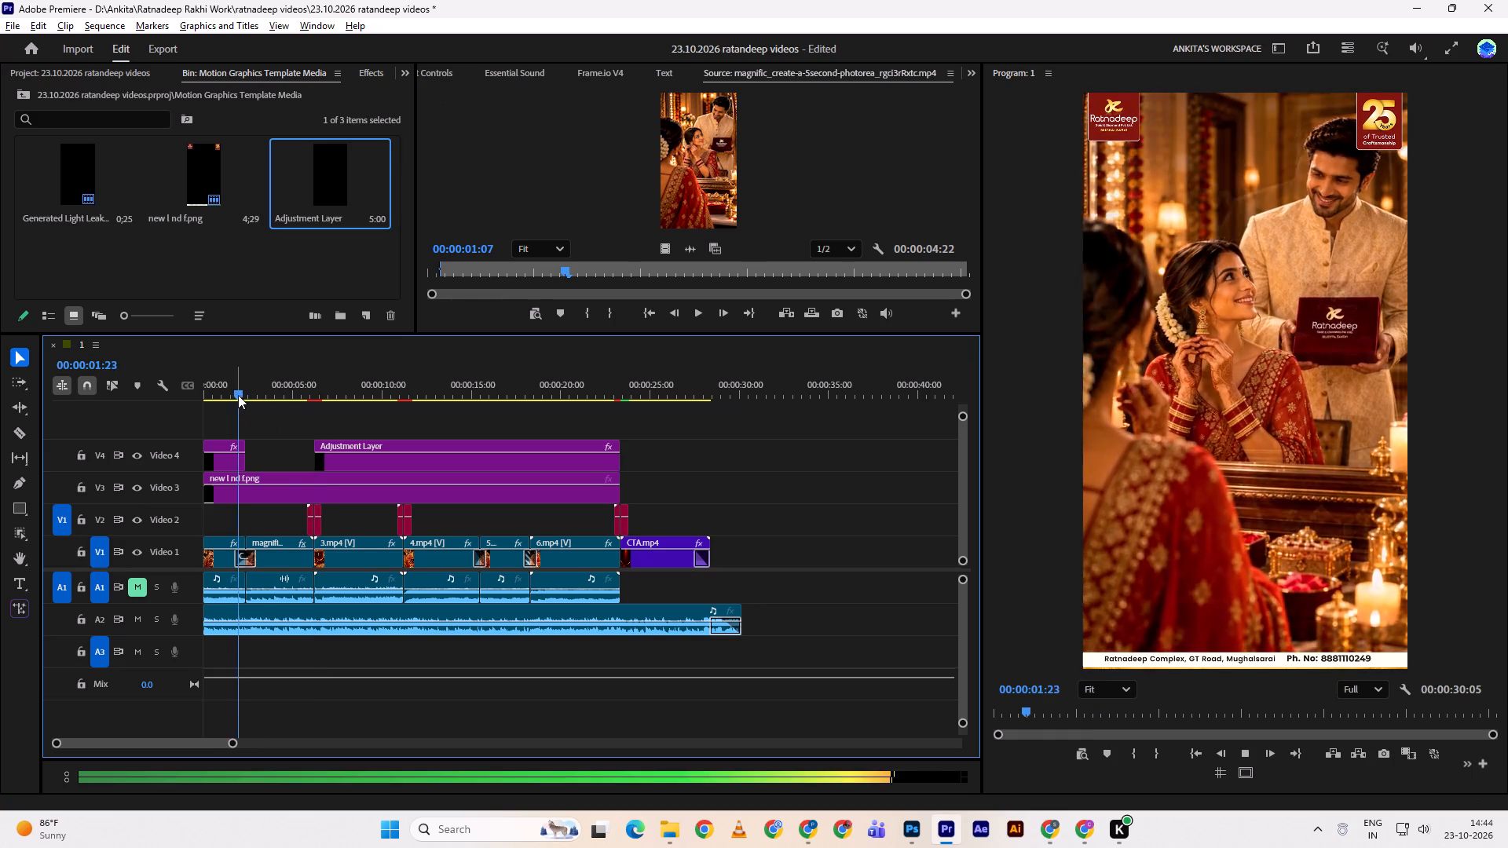
key(space)
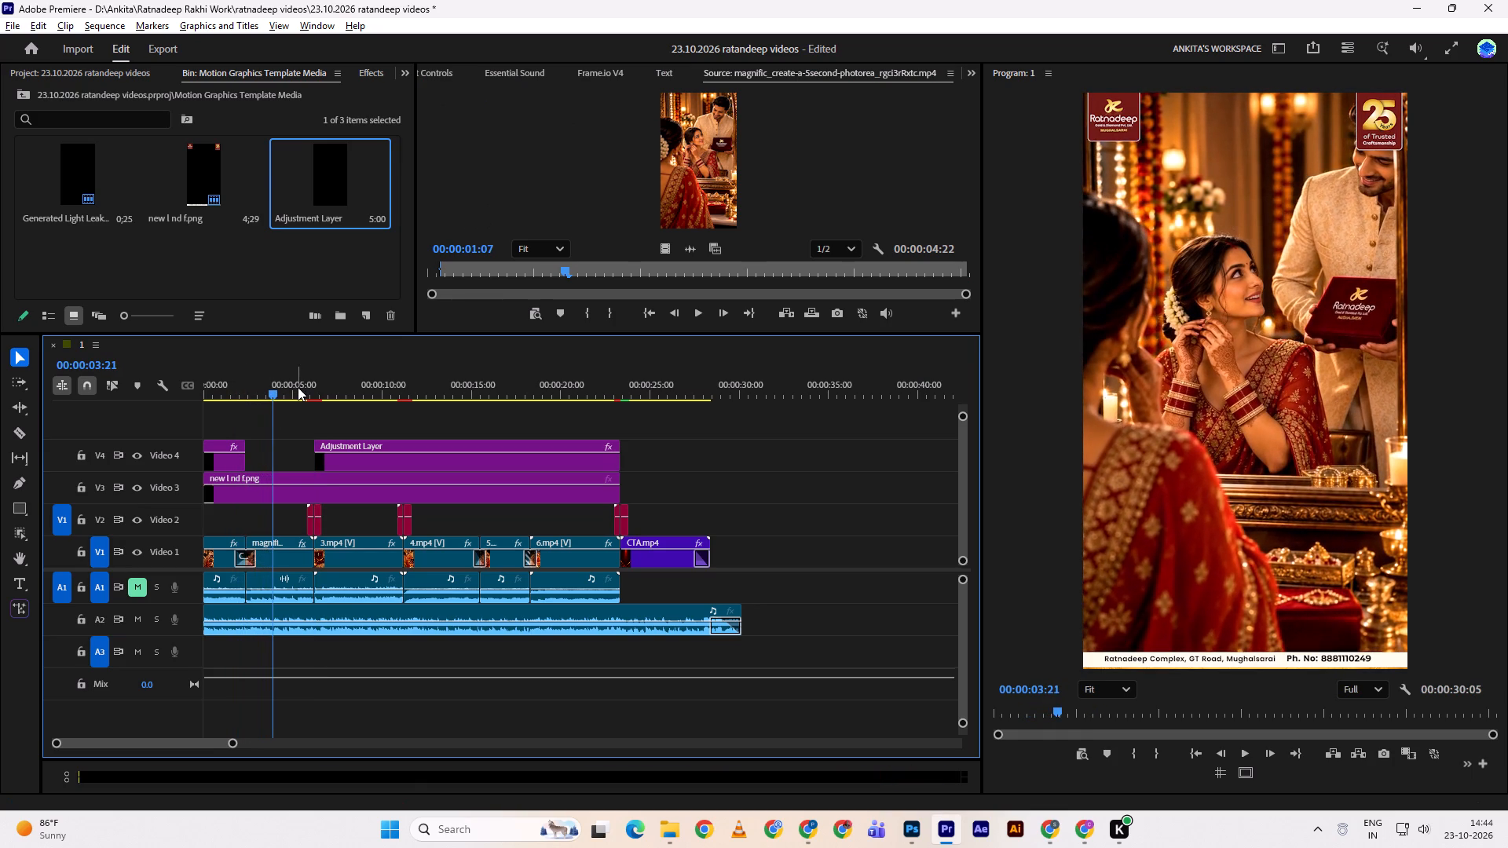
drag(265, 374, 242, 378)
key(space)
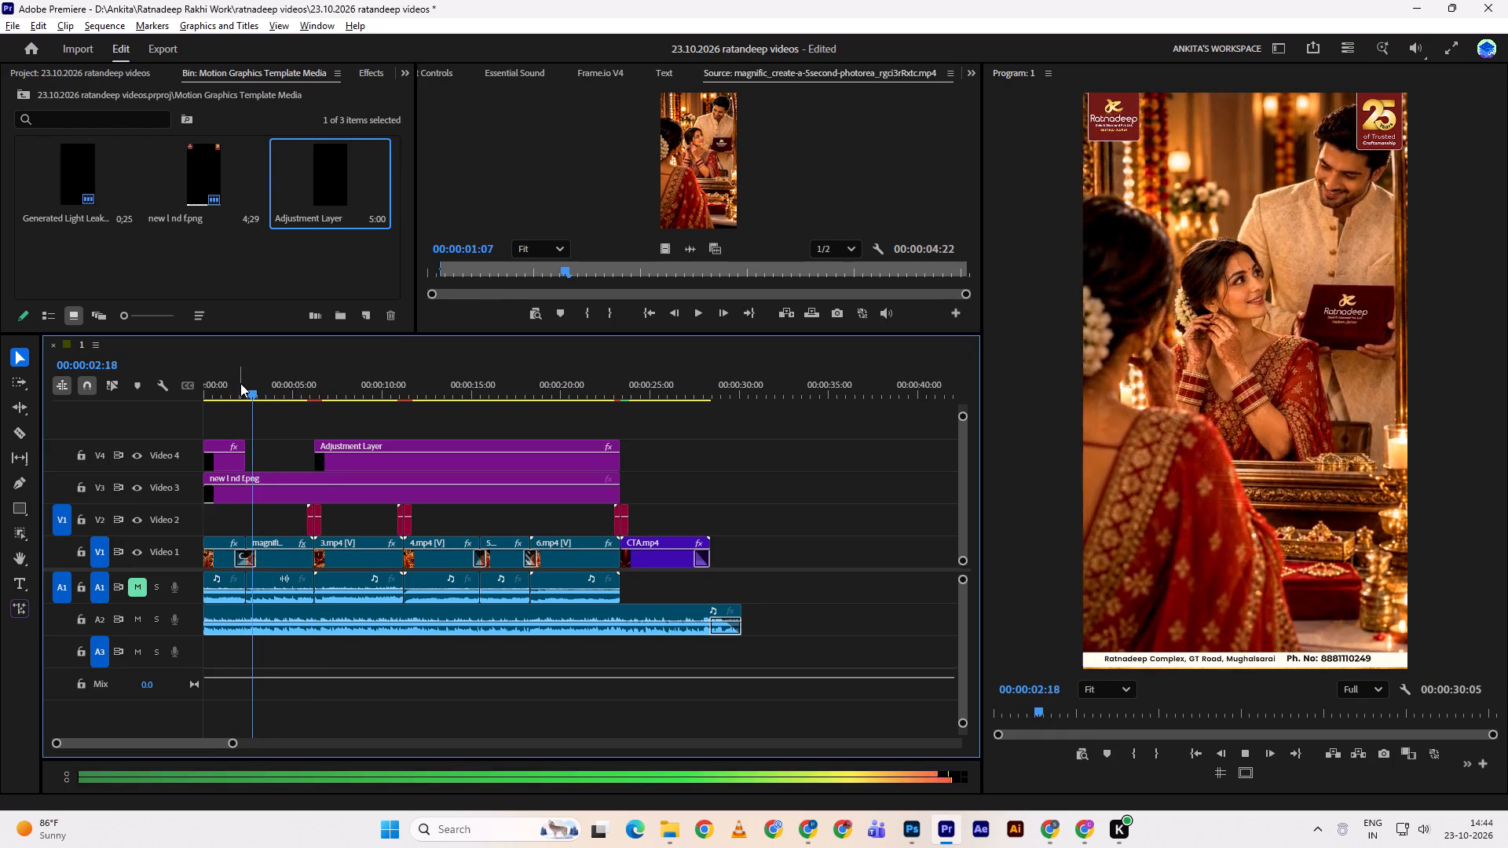
key(space)
key(alt+Tab)
scroll(694, 553, down, 2)
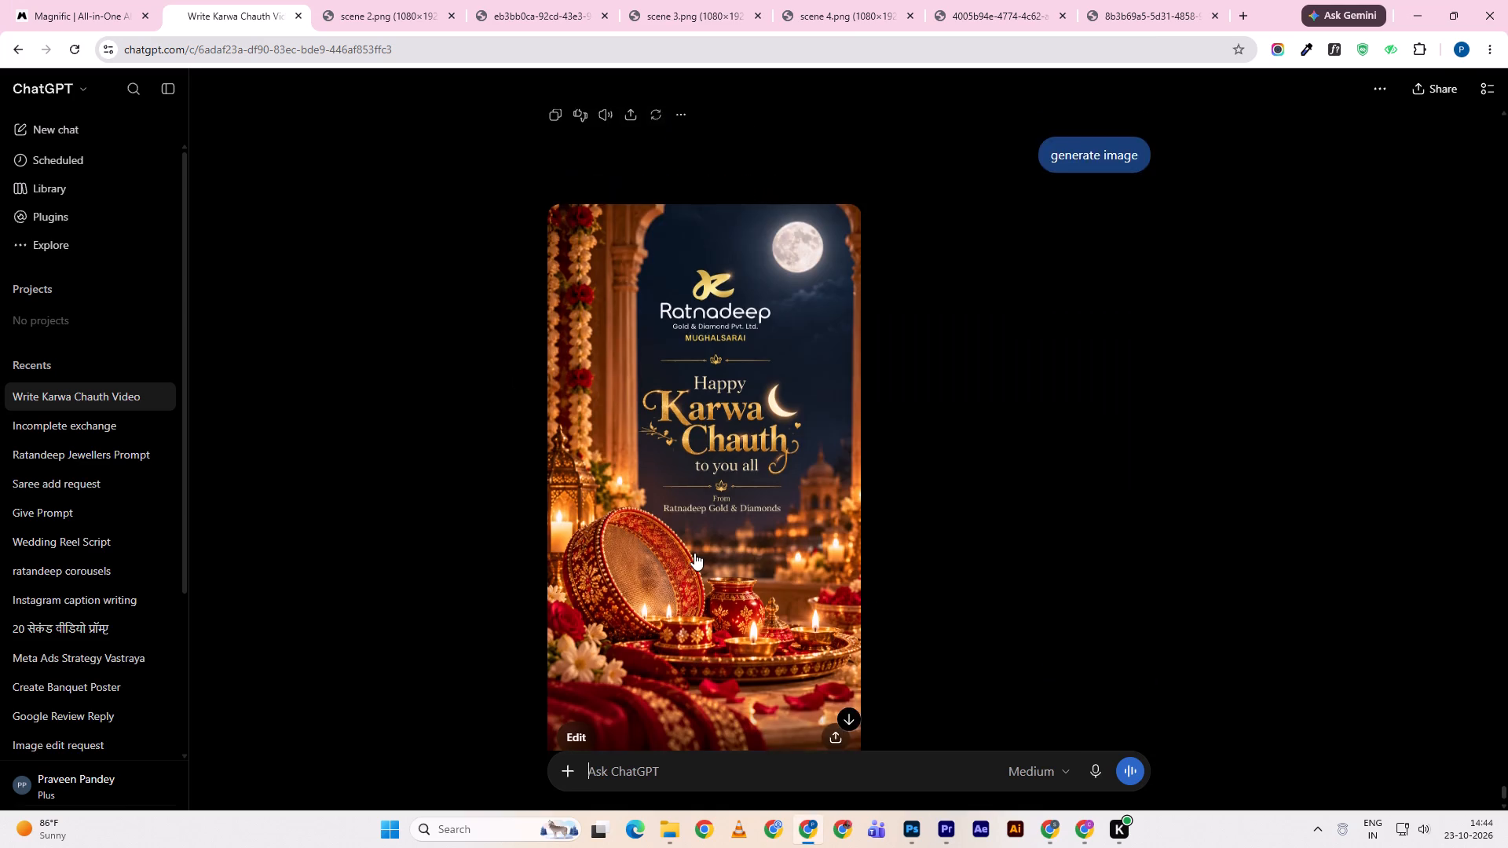
scroll(694, 553, down, 3)
scroll(696, 552, up, 1)
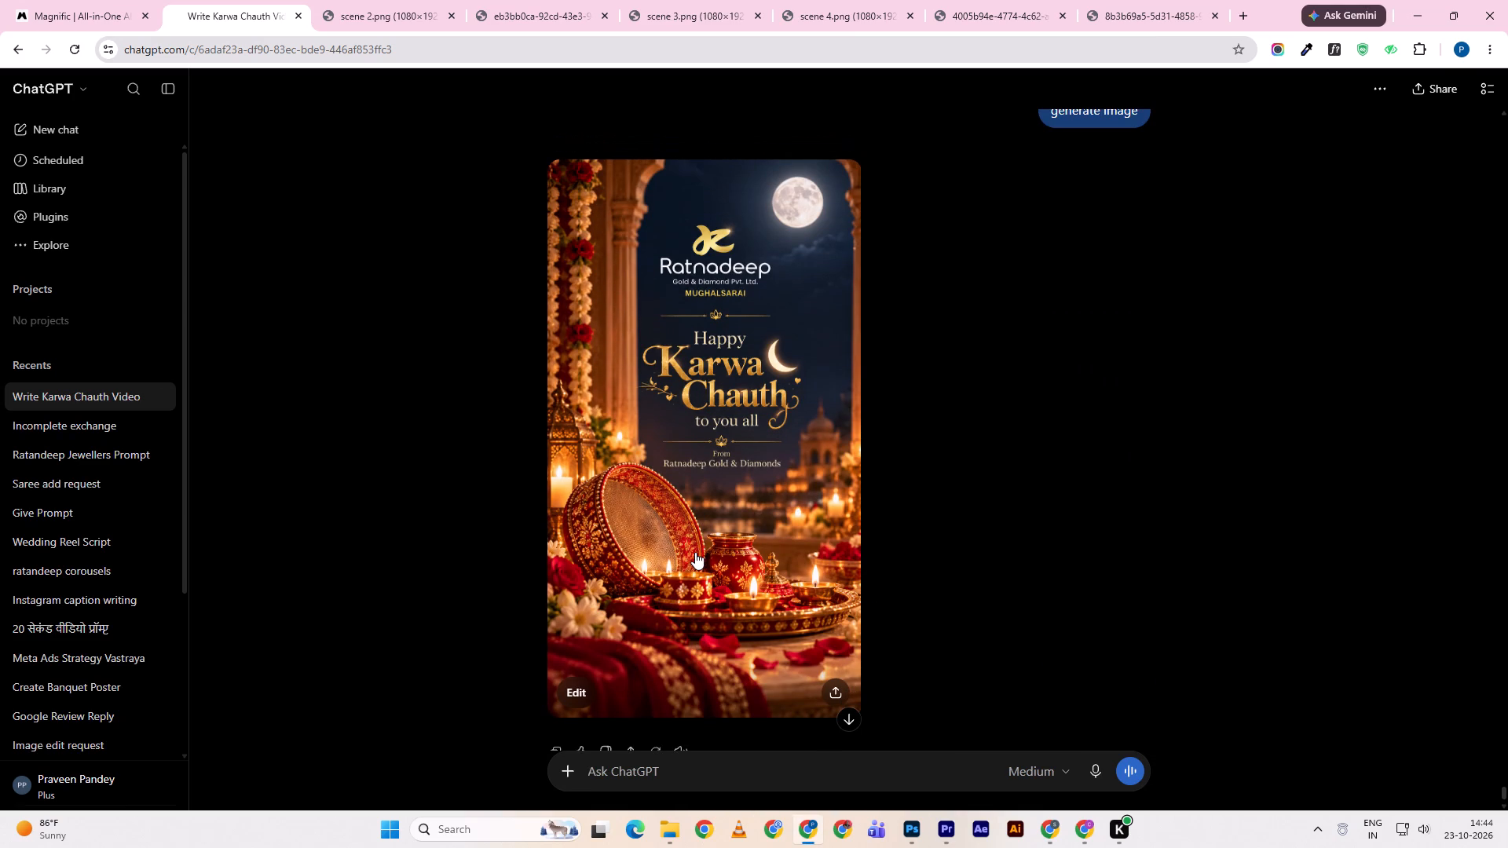
scroll(695, 552, down, 2)
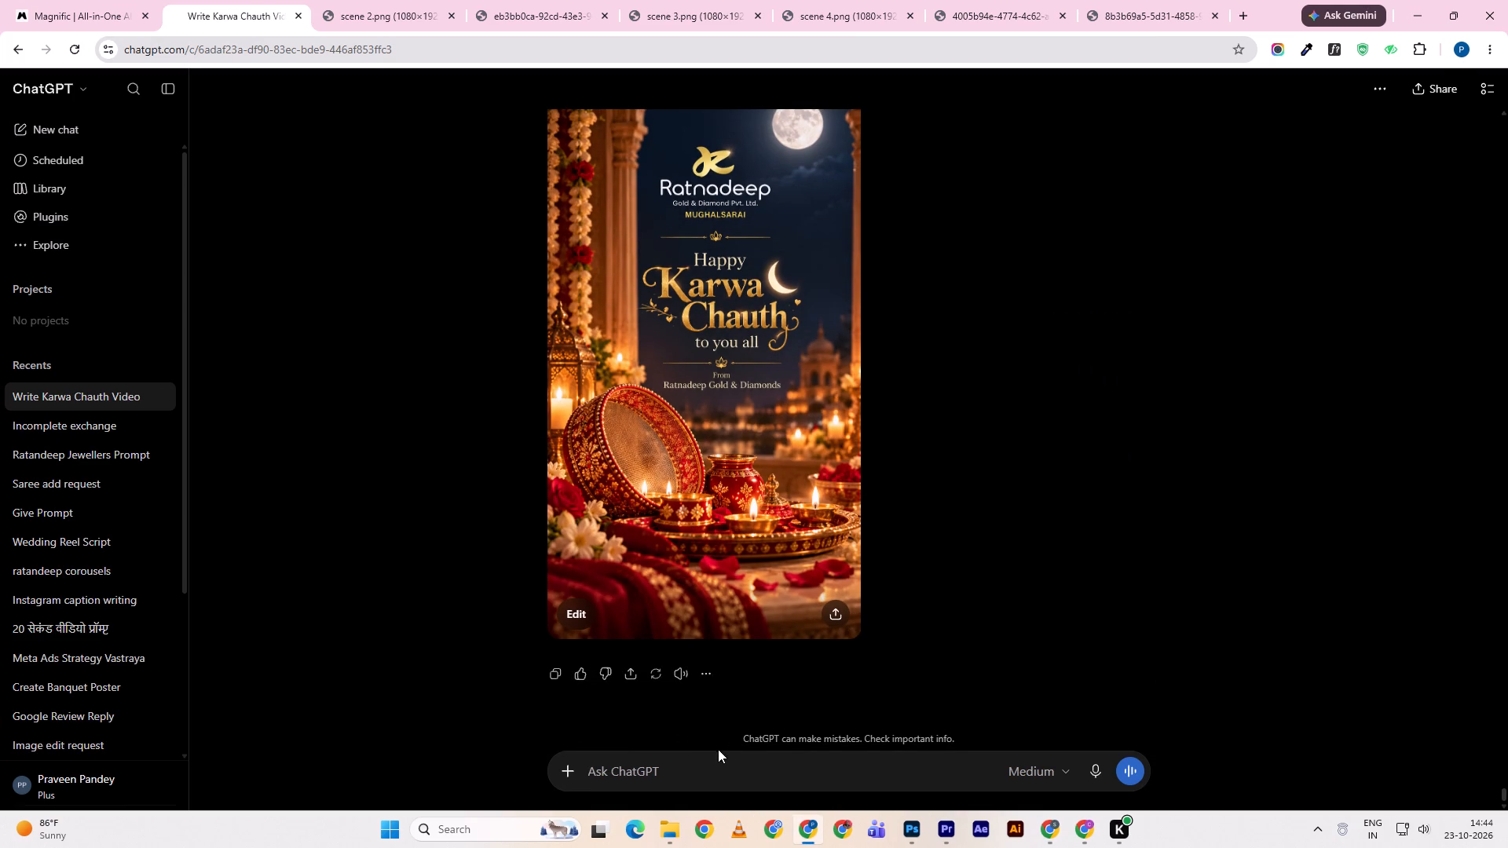
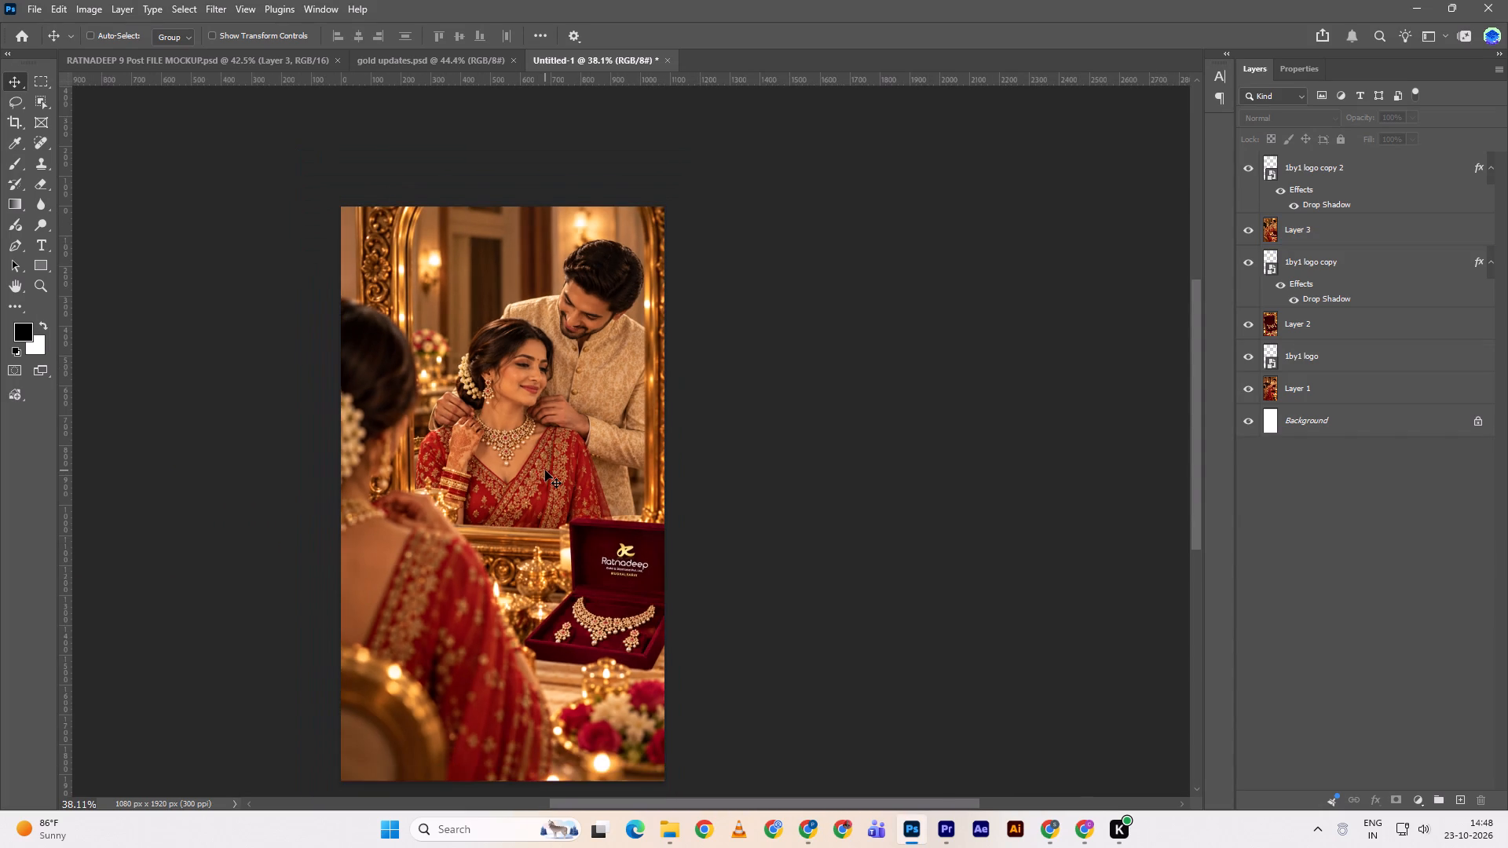
key(ctrl+v)
key(ctrl+t)
alt+drag(647, 497, 665, 495)
click(775, 32)
Spot-heal the final "s" of "Ratnadeep Gold & Diamonds" on the greeting image layer with the brush size reduced to 20.
scroll(713, 319, down, 5)
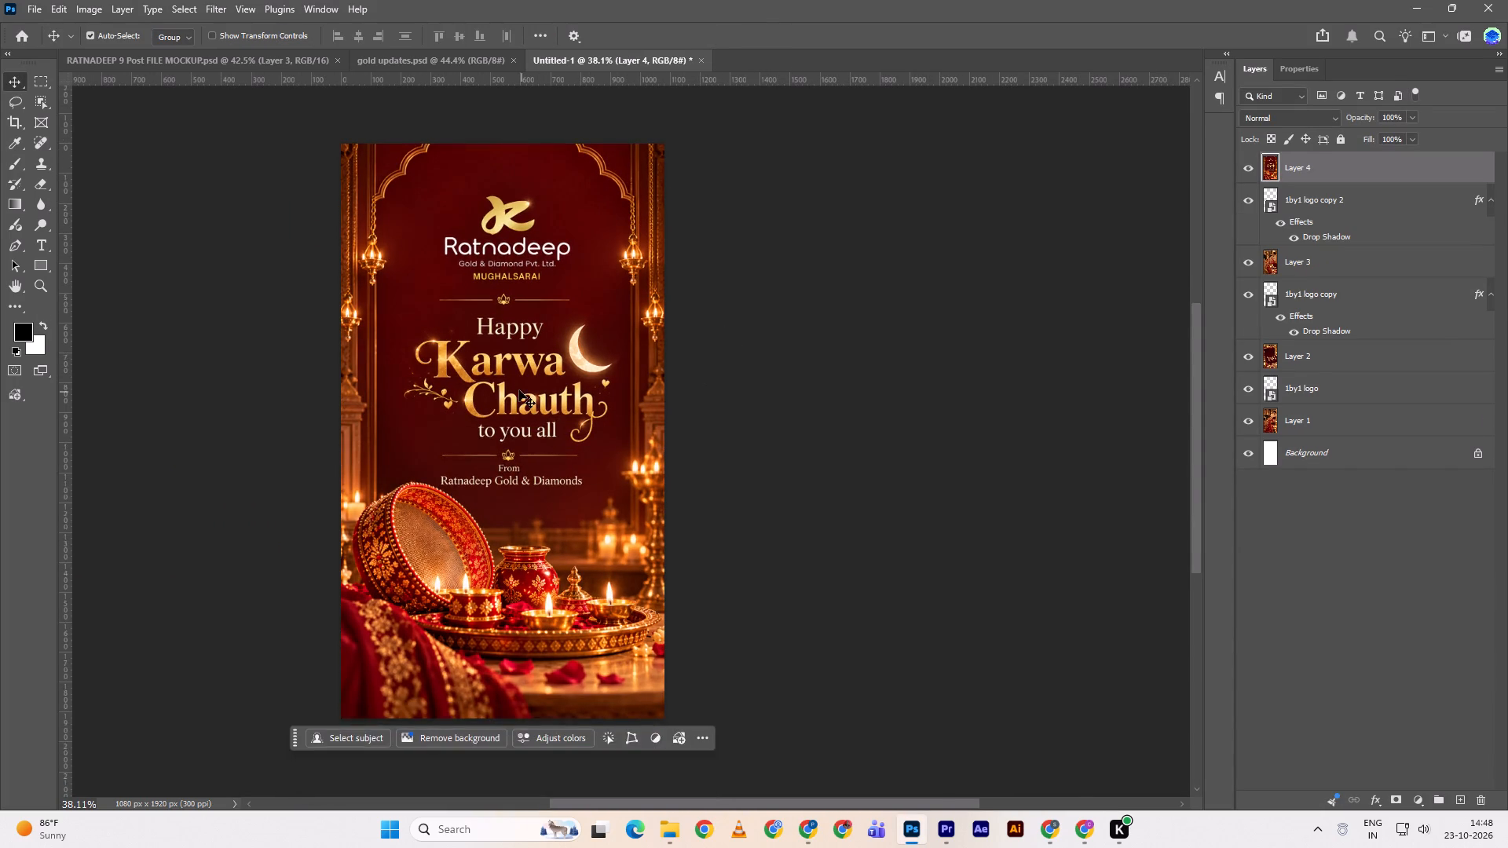
alt+scroll(518, 390, up, 1)
ctrl+scroll(521, 389, up, 4)
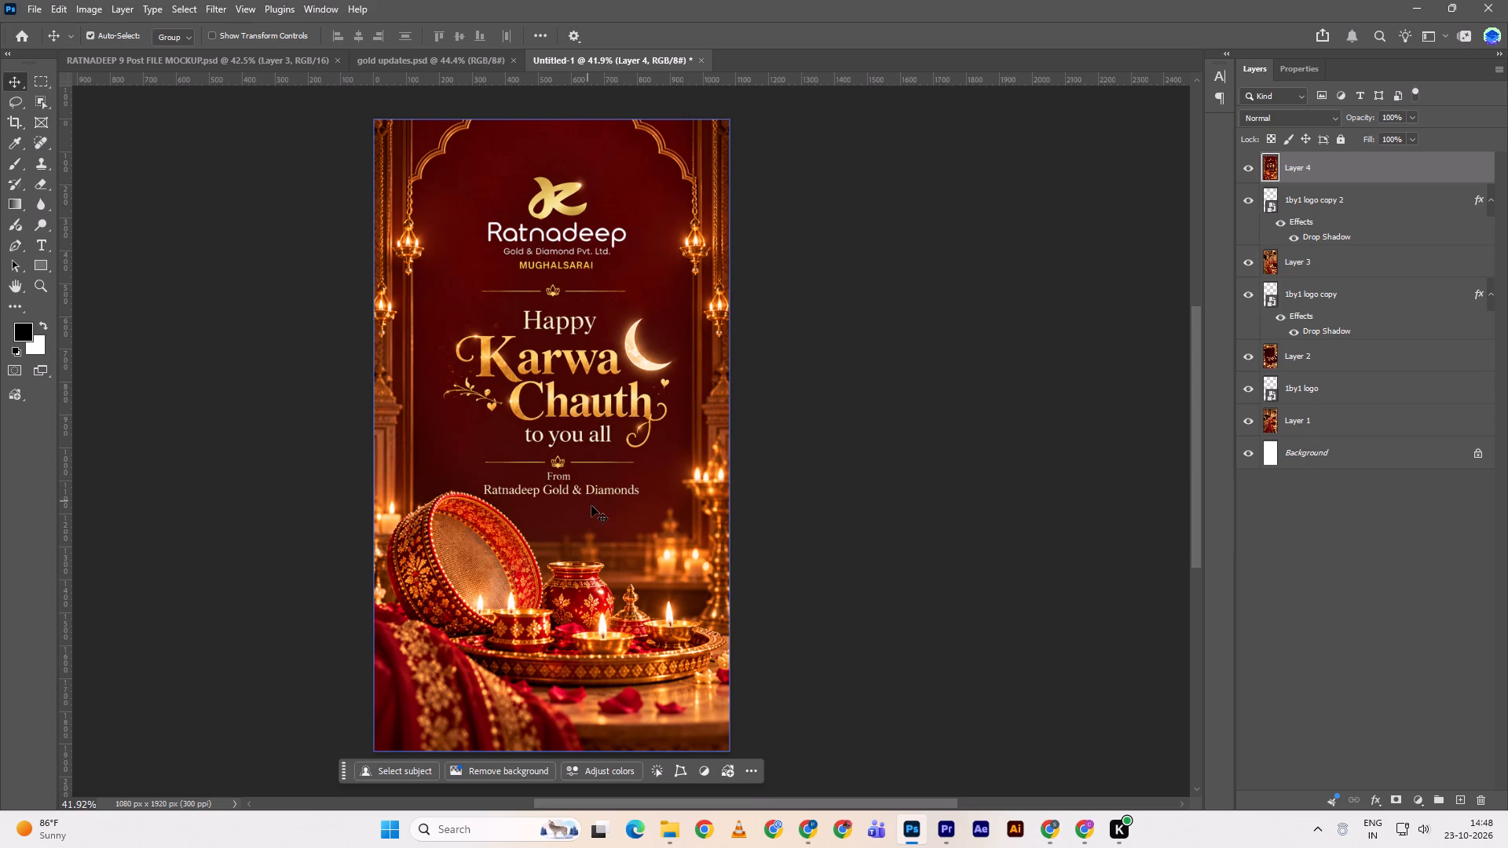
alt+scroll(591, 503, up, 3)
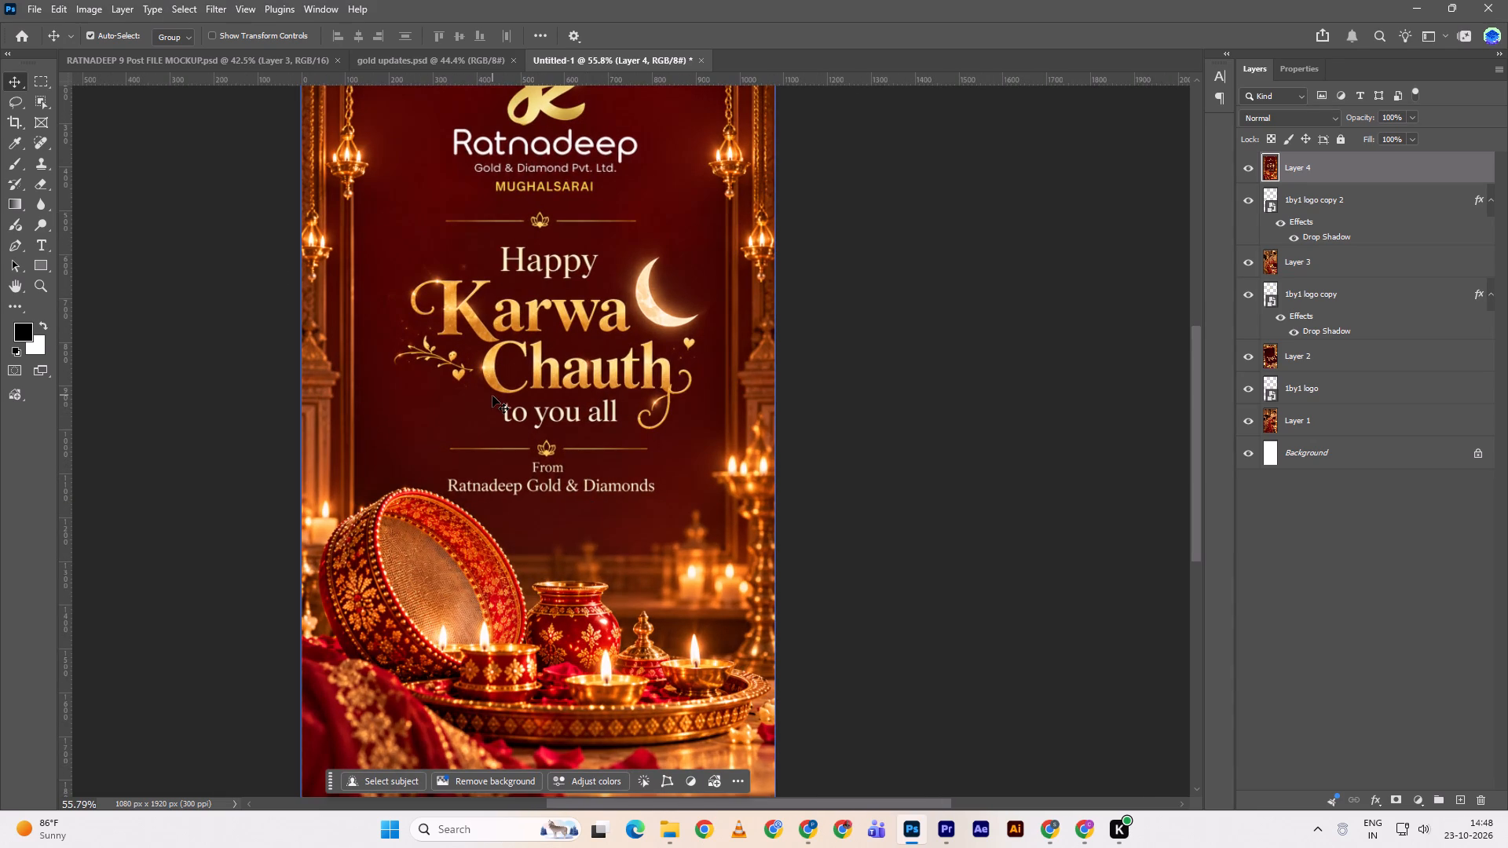
key(j)
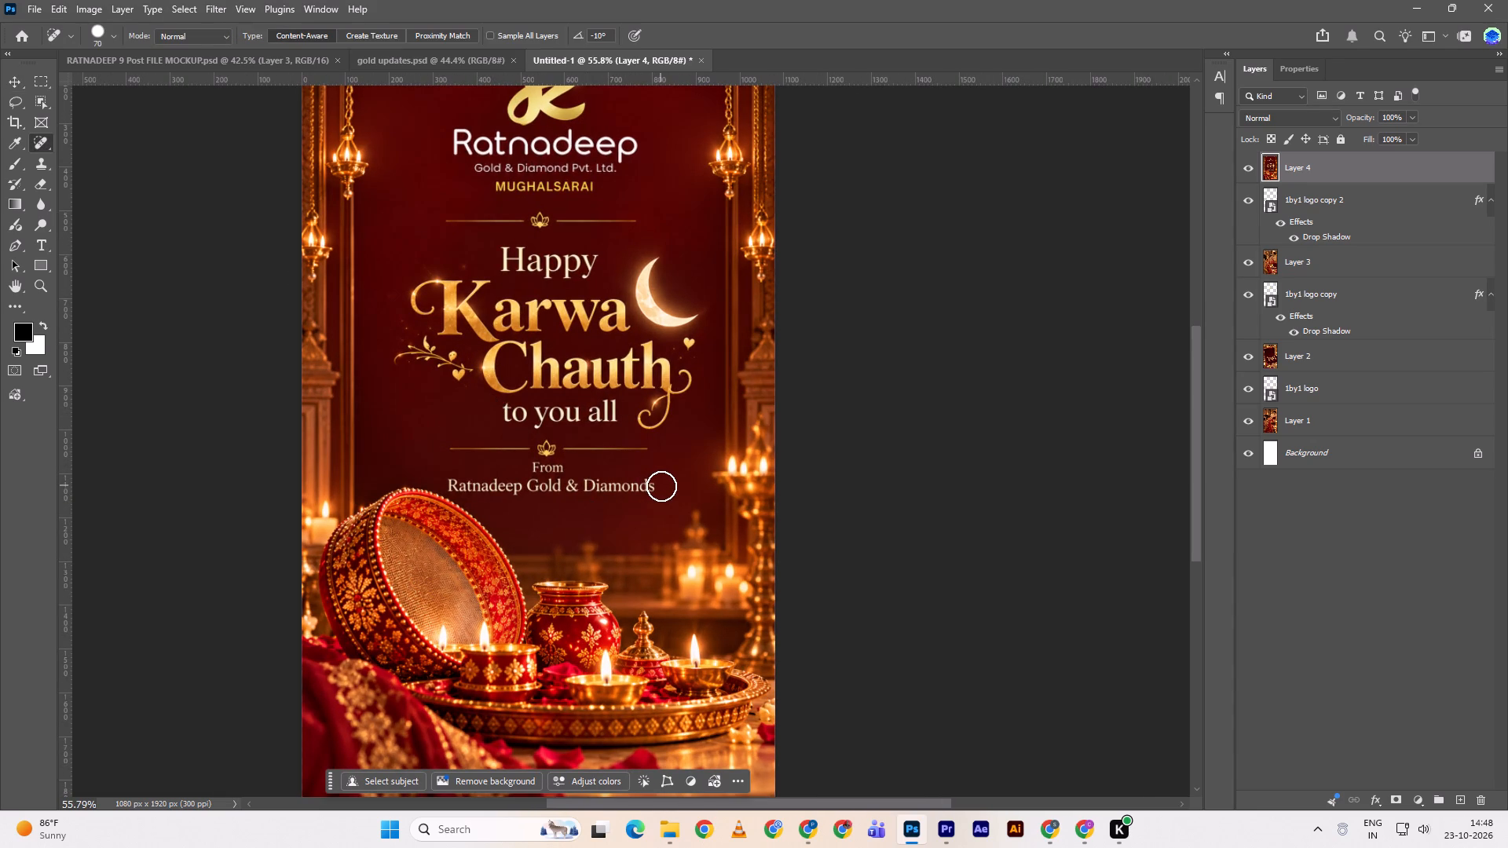
key(bracketleft)
key(bracketleft)
key(bracketleft)
key(bracketleft)
key(bracketleft)
key(bracketleft)
key(bracketleft)
key(bracketleft)
key(bracketleft)
drag(653, 484, 653, 496)
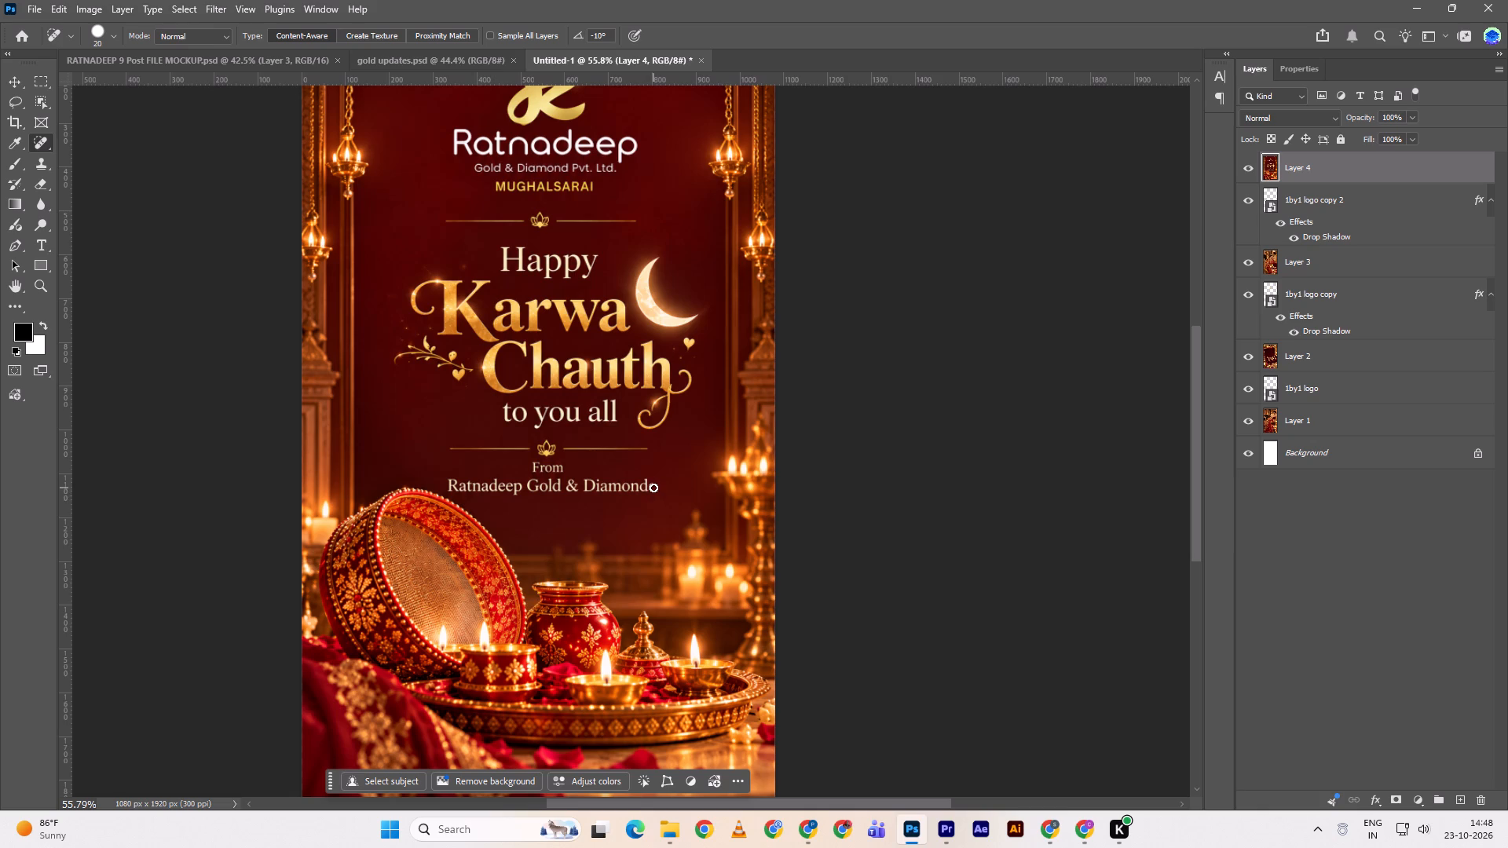
click(653, 487)
alt+scroll(654, 503, up, 12)
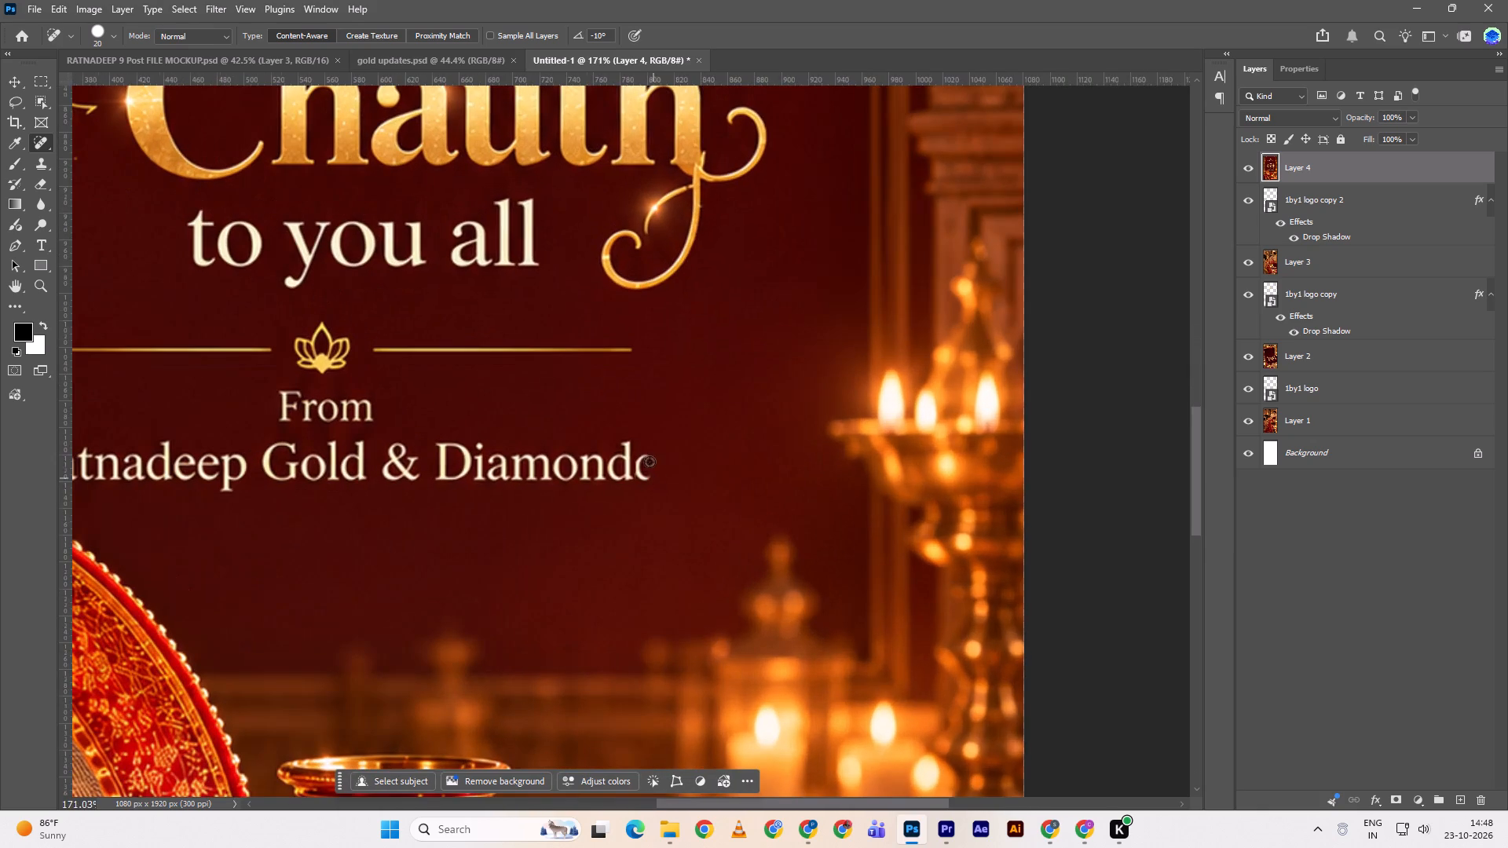
drag(647, 458, 646, 503)
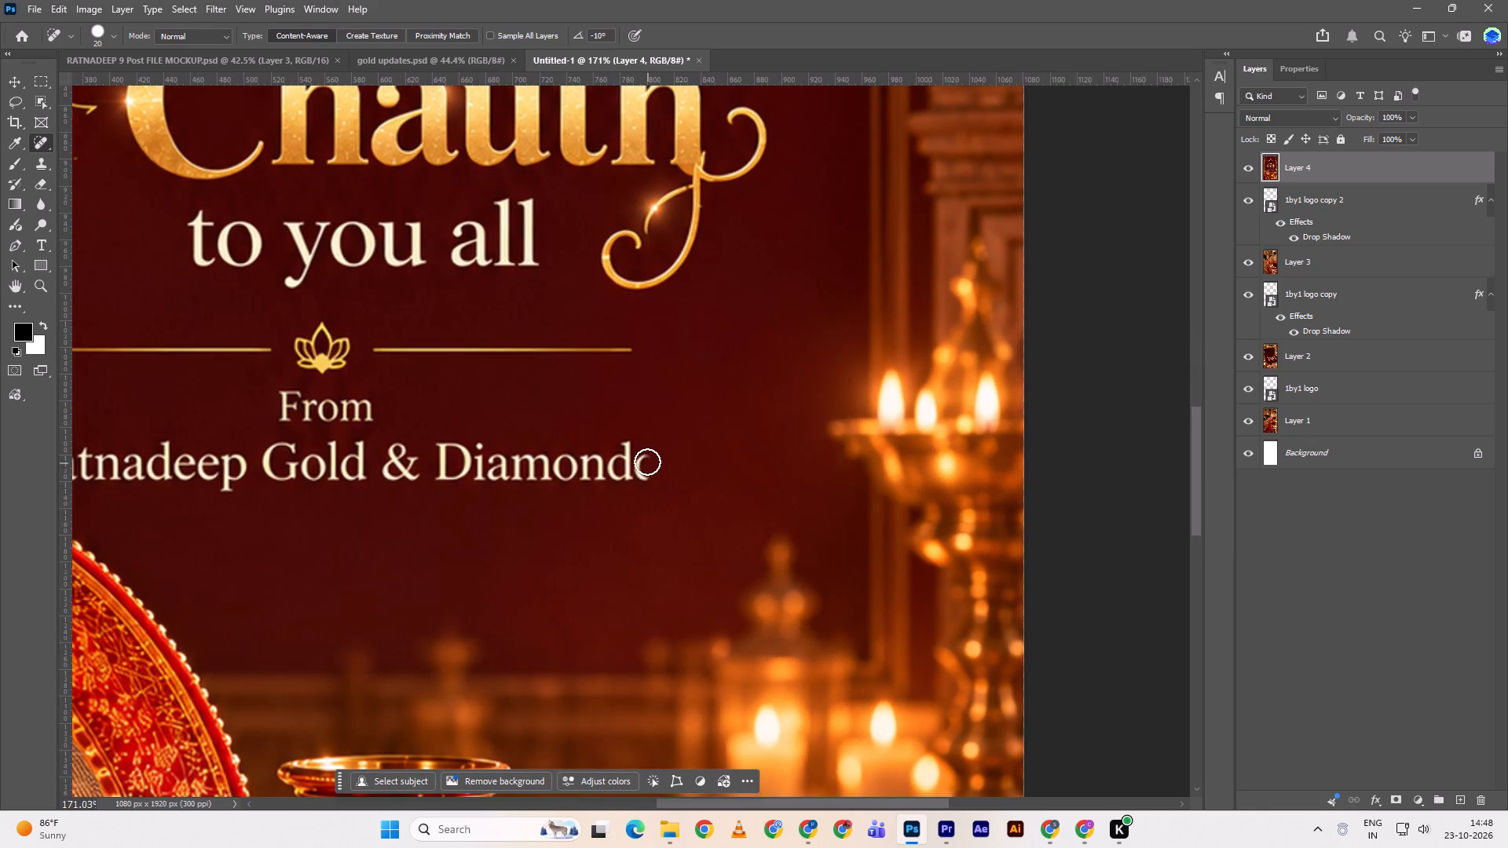
click(647, 462)
click(708, 410)
click(650, 463)
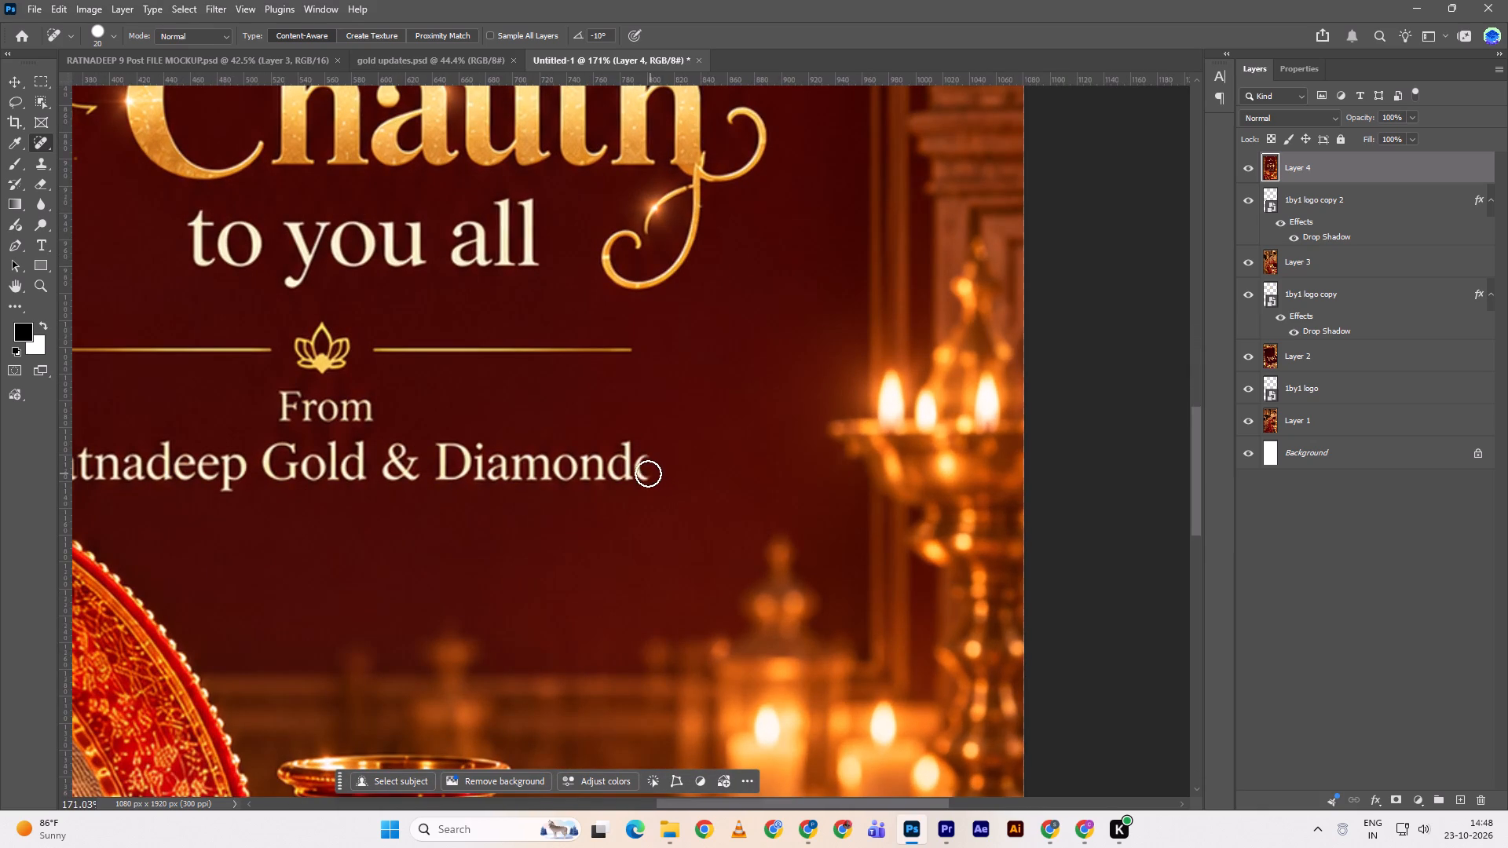
click(646, 473)
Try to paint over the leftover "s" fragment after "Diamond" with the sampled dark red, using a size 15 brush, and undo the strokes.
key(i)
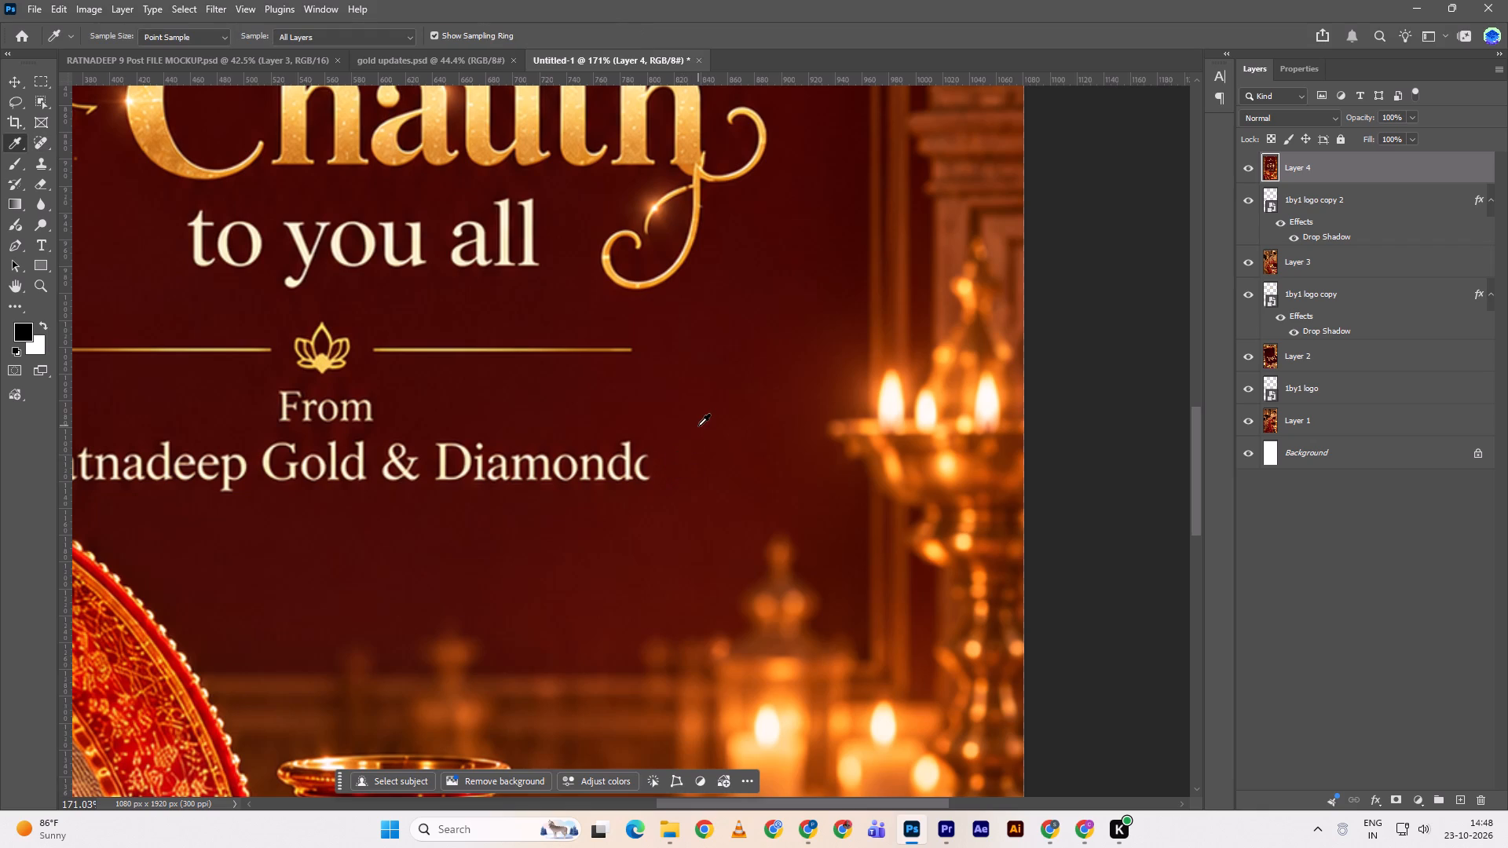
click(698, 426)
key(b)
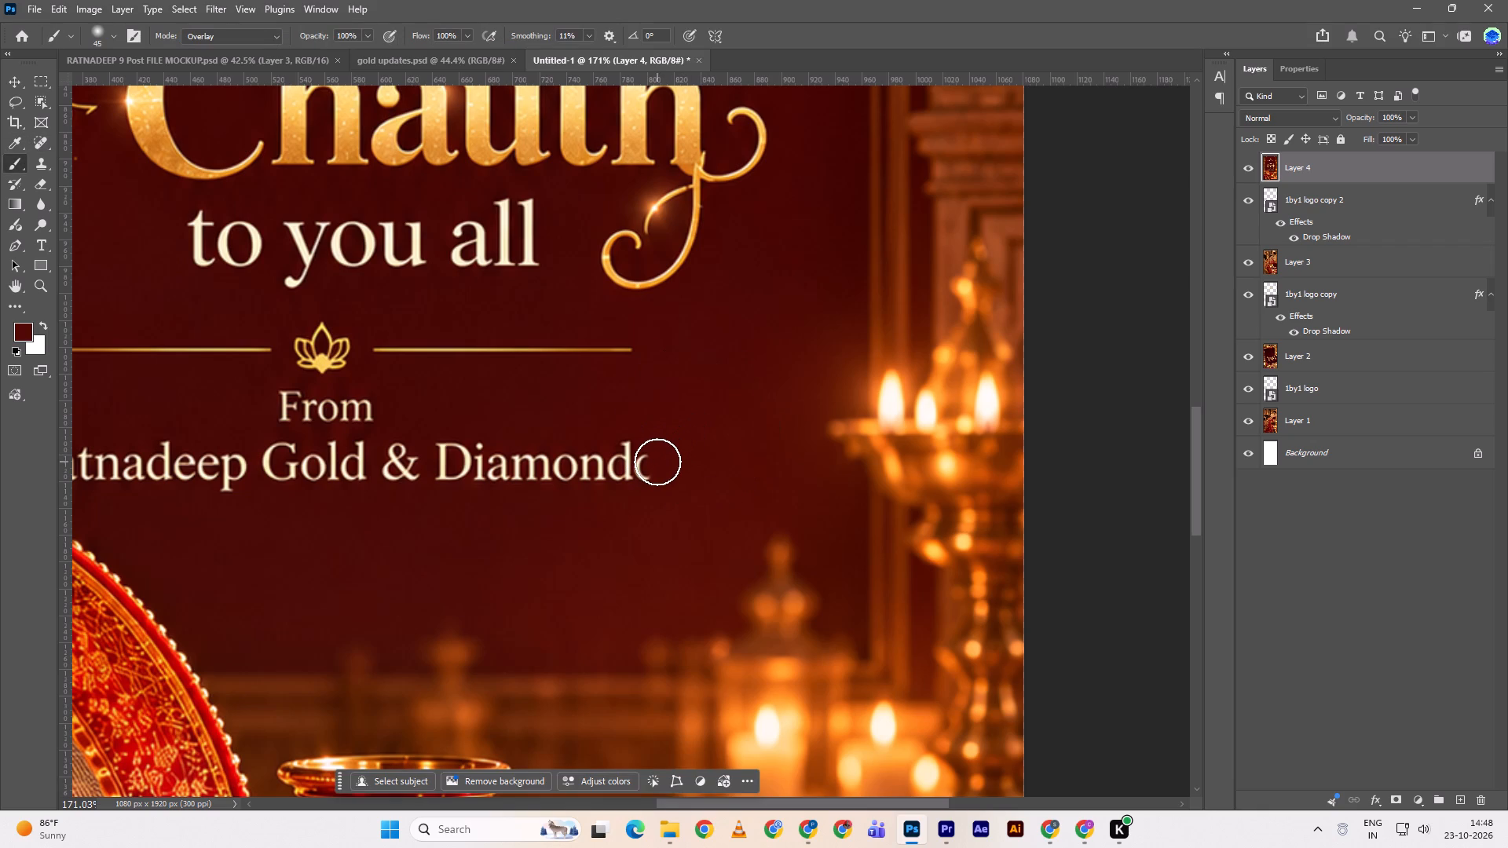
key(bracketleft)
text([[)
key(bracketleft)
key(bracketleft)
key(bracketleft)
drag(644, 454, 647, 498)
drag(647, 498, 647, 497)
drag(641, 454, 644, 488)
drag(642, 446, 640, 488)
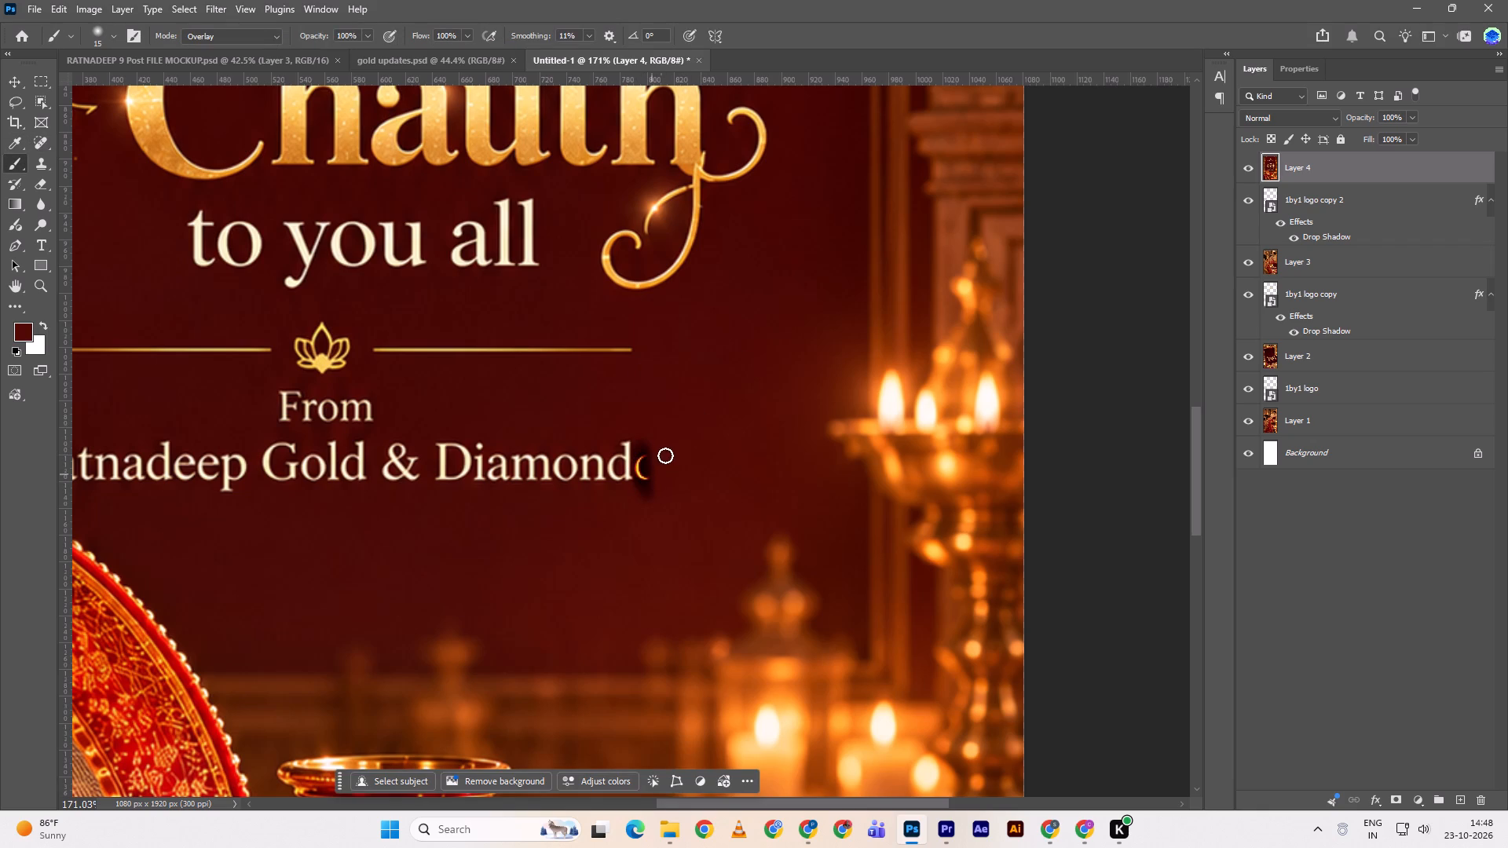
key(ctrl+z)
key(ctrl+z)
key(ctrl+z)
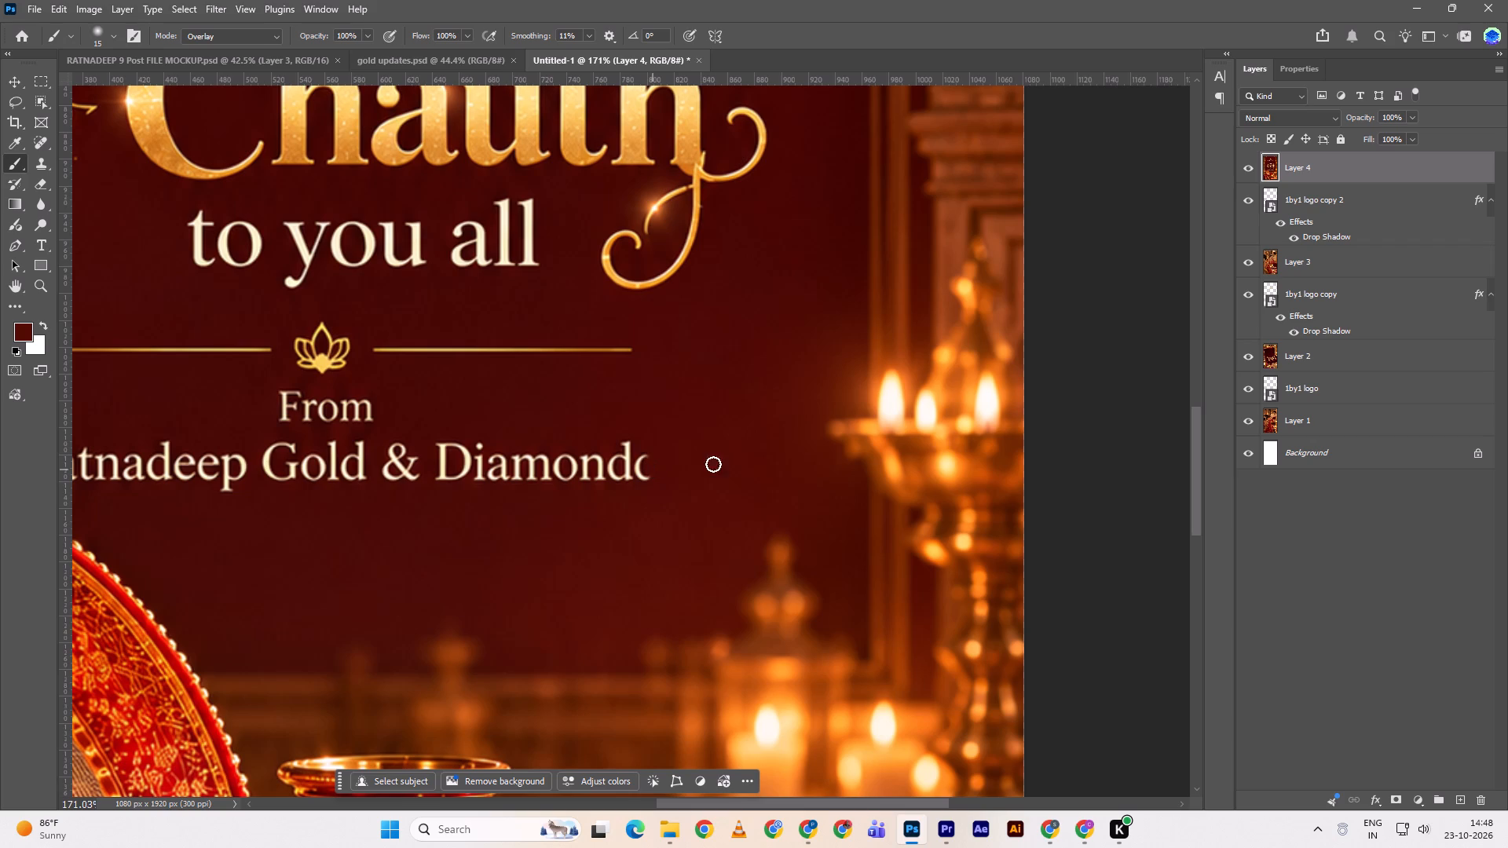
Add a layer mask to the greeting image layer, Layer 4.
click(1393, 800)
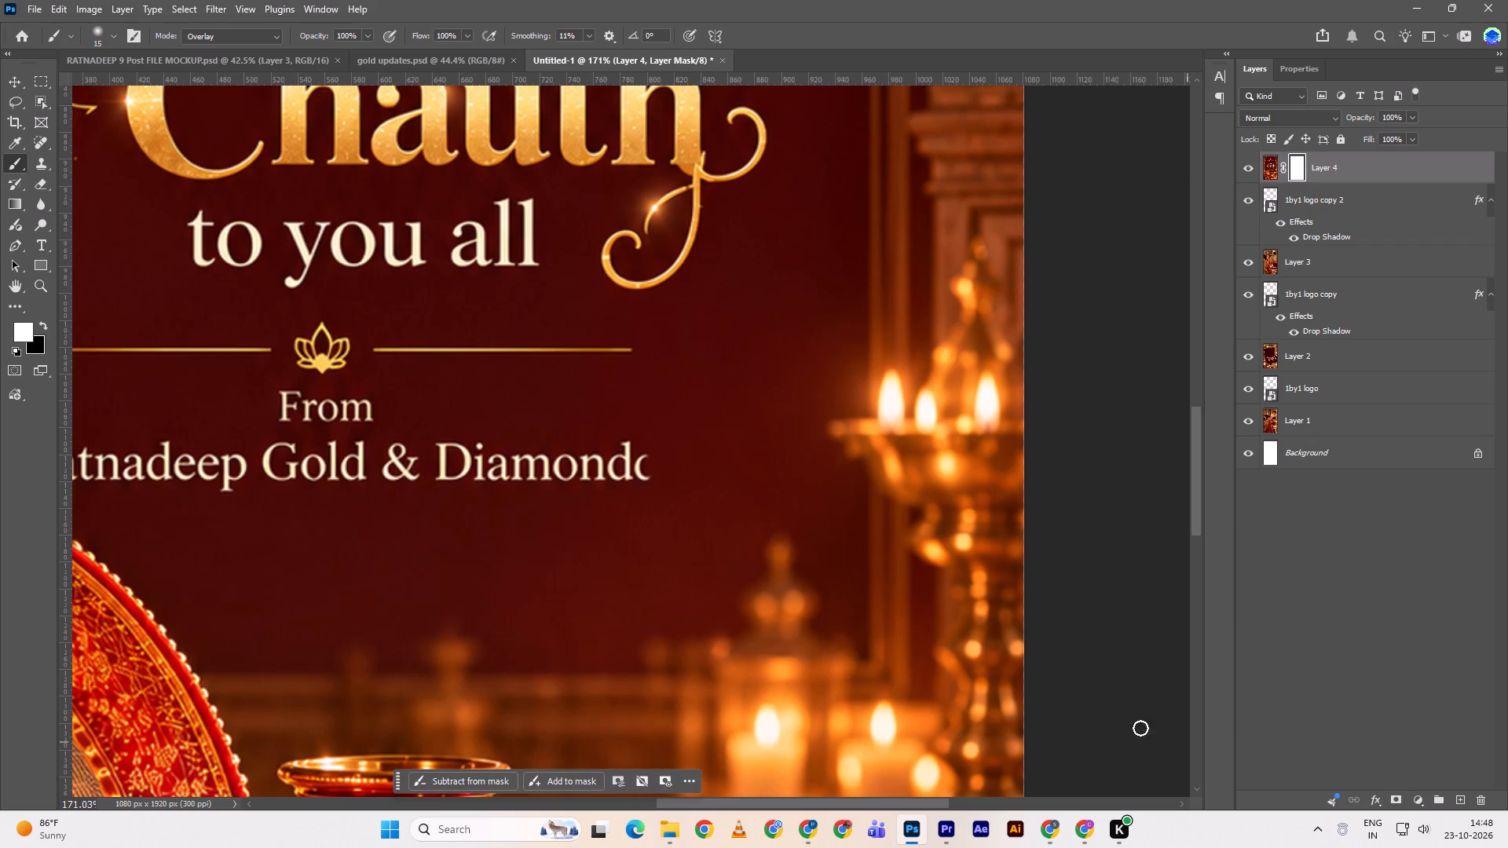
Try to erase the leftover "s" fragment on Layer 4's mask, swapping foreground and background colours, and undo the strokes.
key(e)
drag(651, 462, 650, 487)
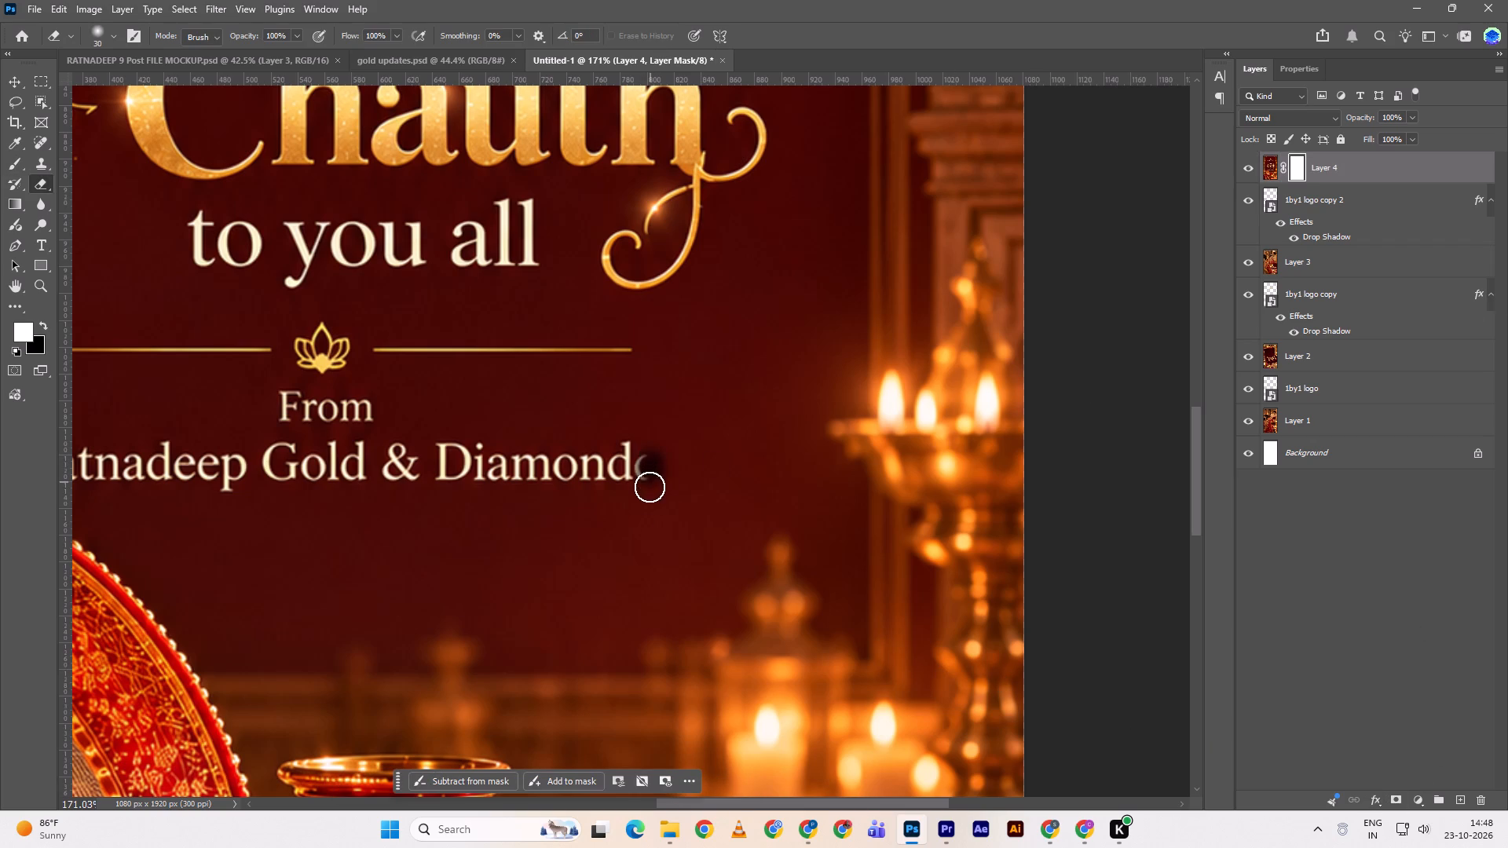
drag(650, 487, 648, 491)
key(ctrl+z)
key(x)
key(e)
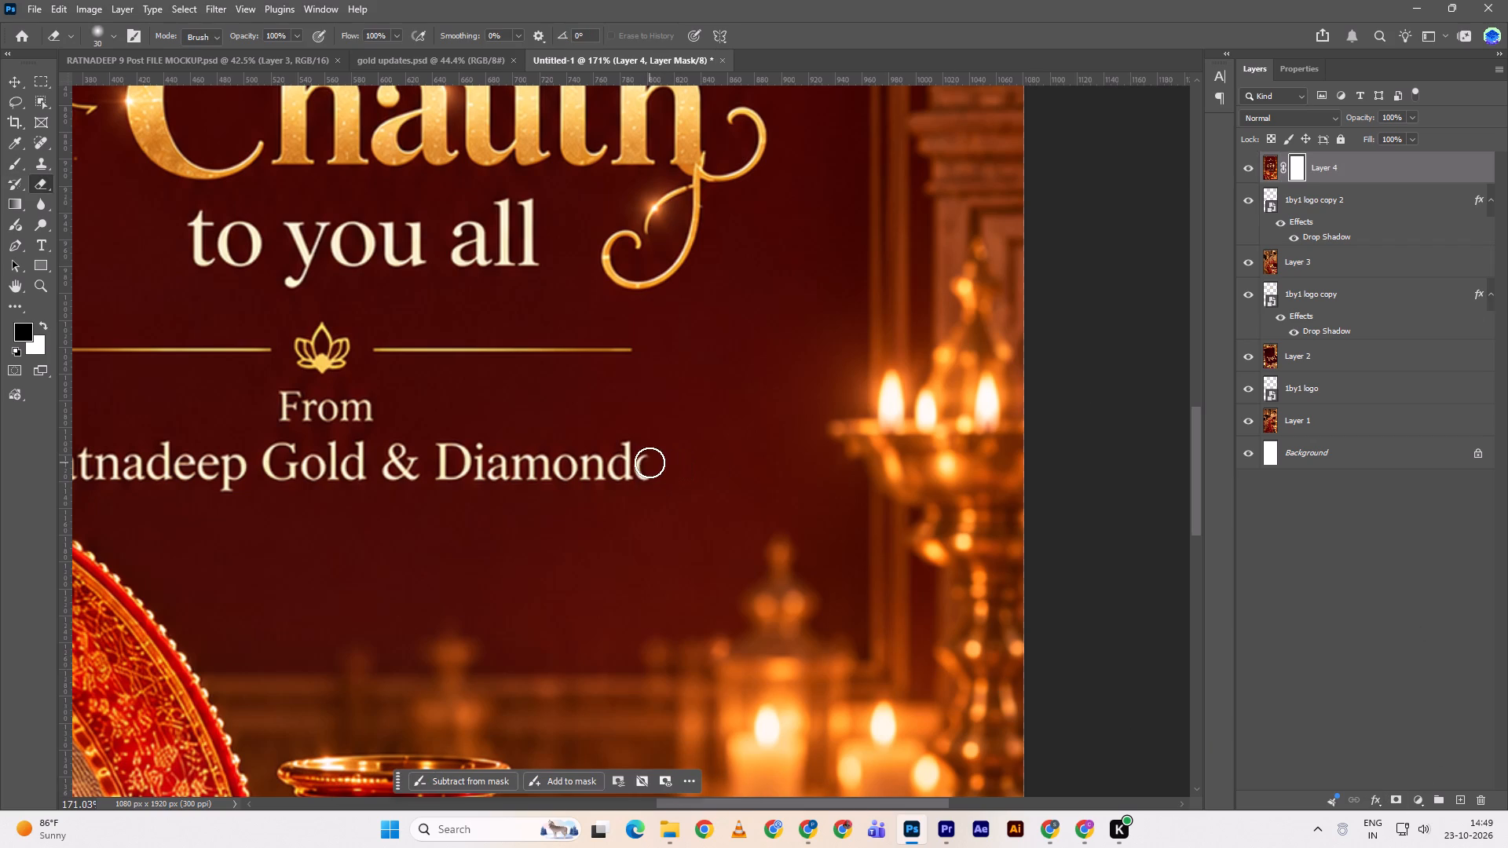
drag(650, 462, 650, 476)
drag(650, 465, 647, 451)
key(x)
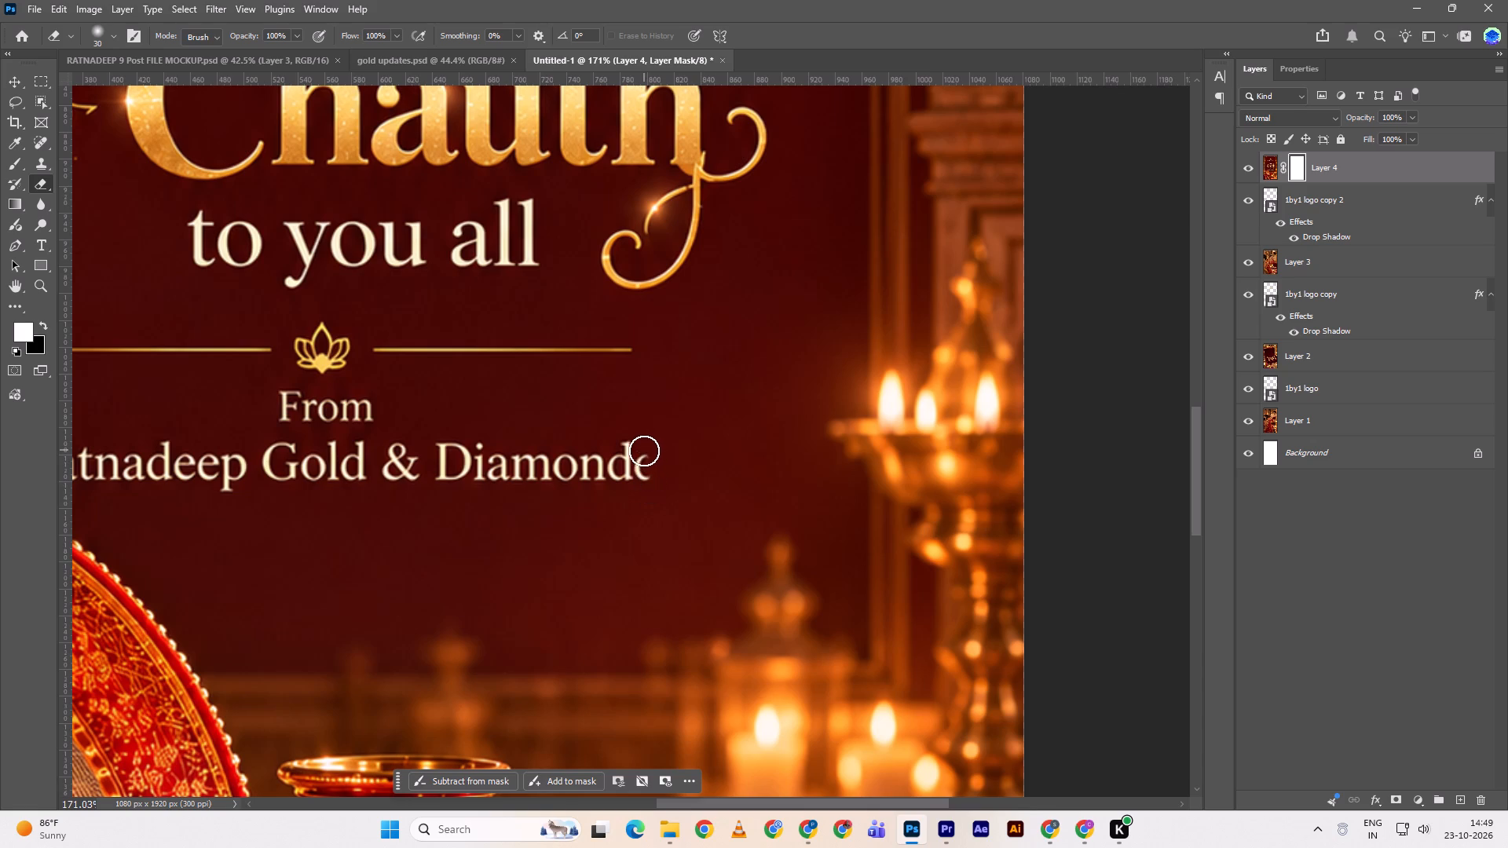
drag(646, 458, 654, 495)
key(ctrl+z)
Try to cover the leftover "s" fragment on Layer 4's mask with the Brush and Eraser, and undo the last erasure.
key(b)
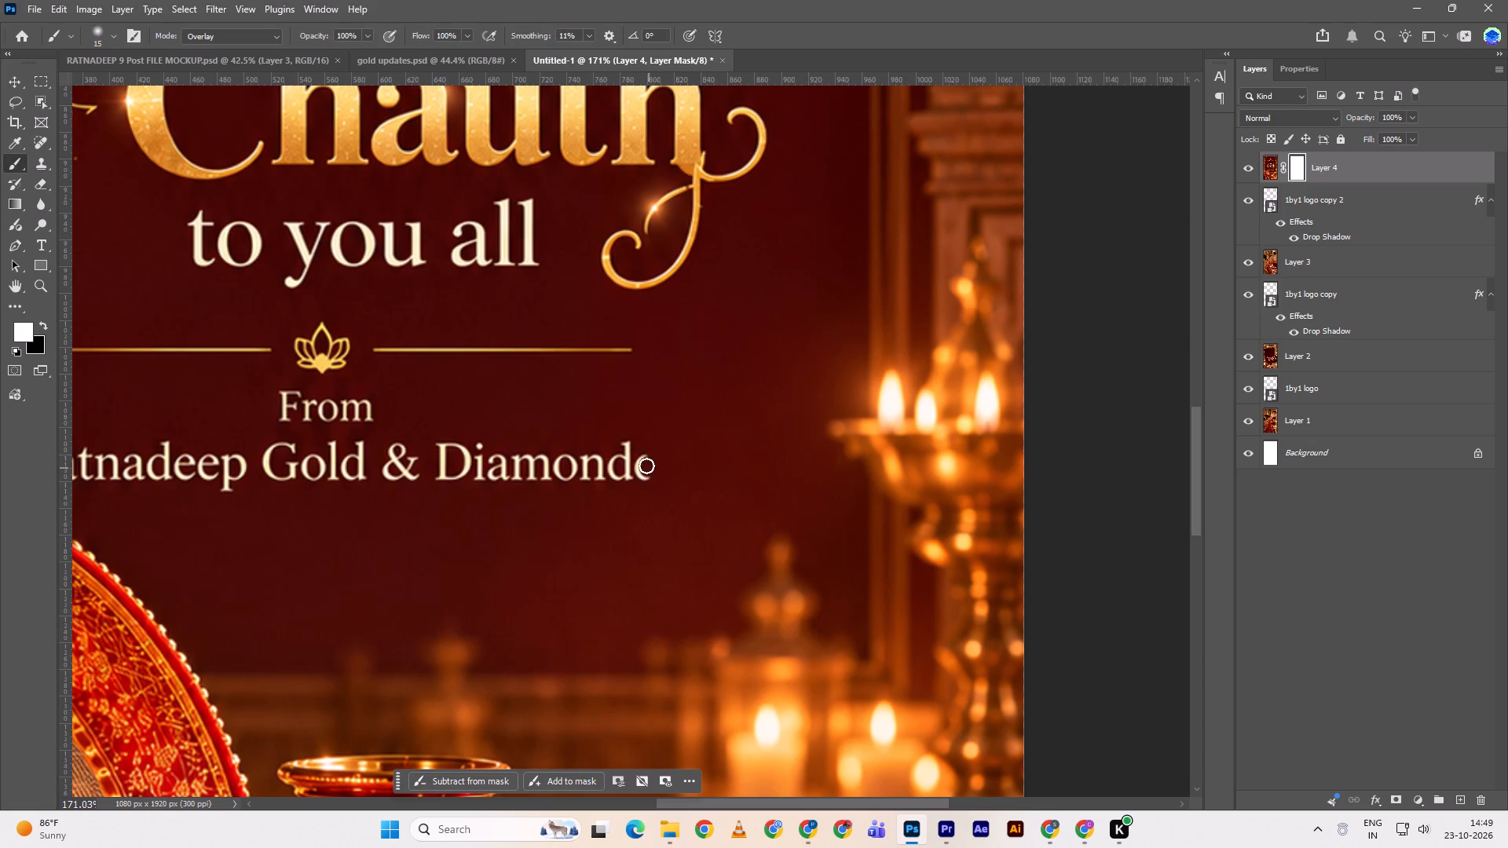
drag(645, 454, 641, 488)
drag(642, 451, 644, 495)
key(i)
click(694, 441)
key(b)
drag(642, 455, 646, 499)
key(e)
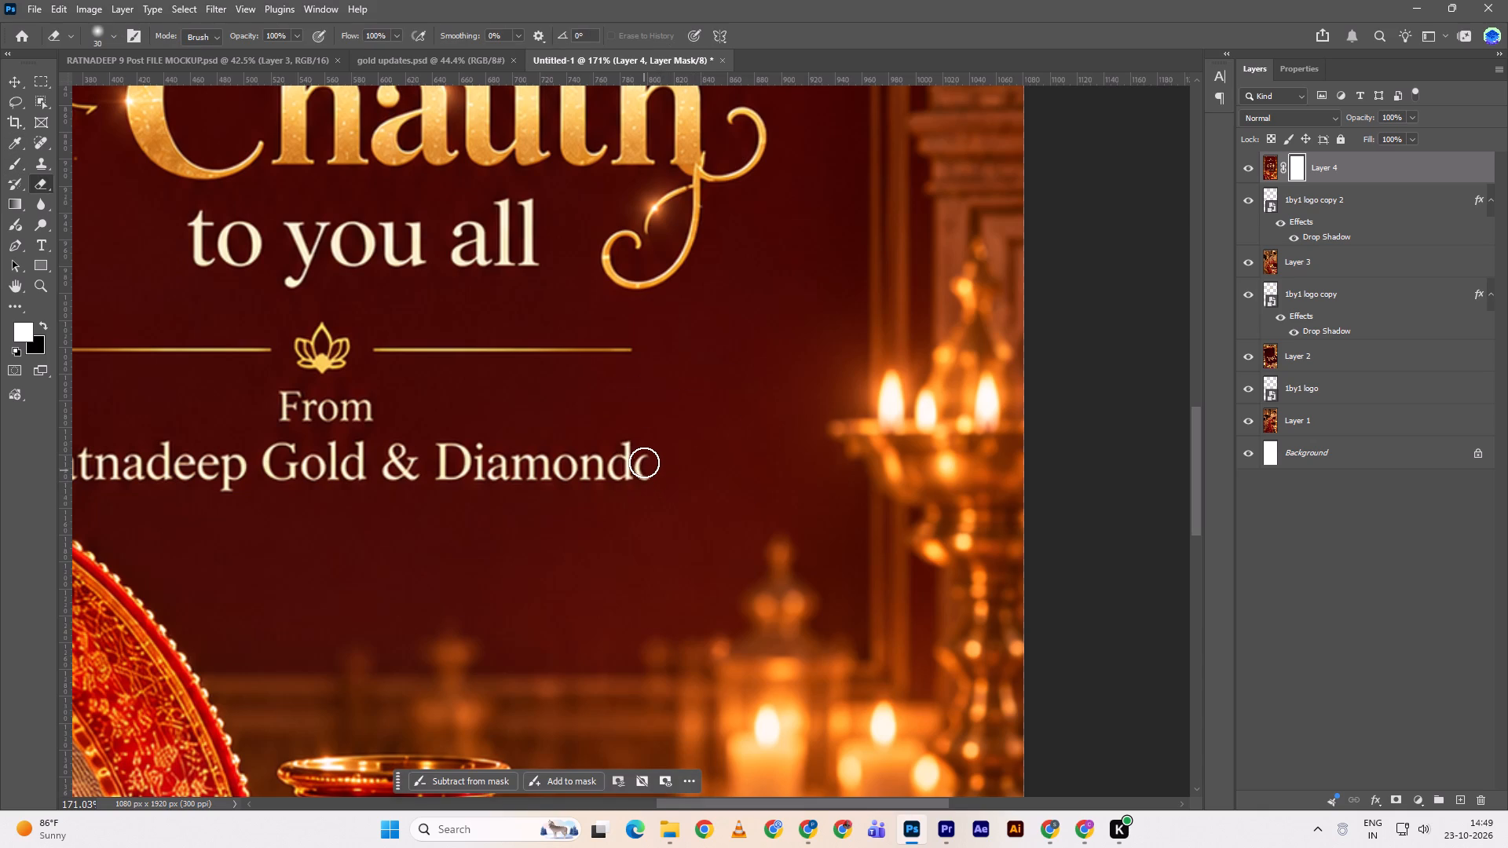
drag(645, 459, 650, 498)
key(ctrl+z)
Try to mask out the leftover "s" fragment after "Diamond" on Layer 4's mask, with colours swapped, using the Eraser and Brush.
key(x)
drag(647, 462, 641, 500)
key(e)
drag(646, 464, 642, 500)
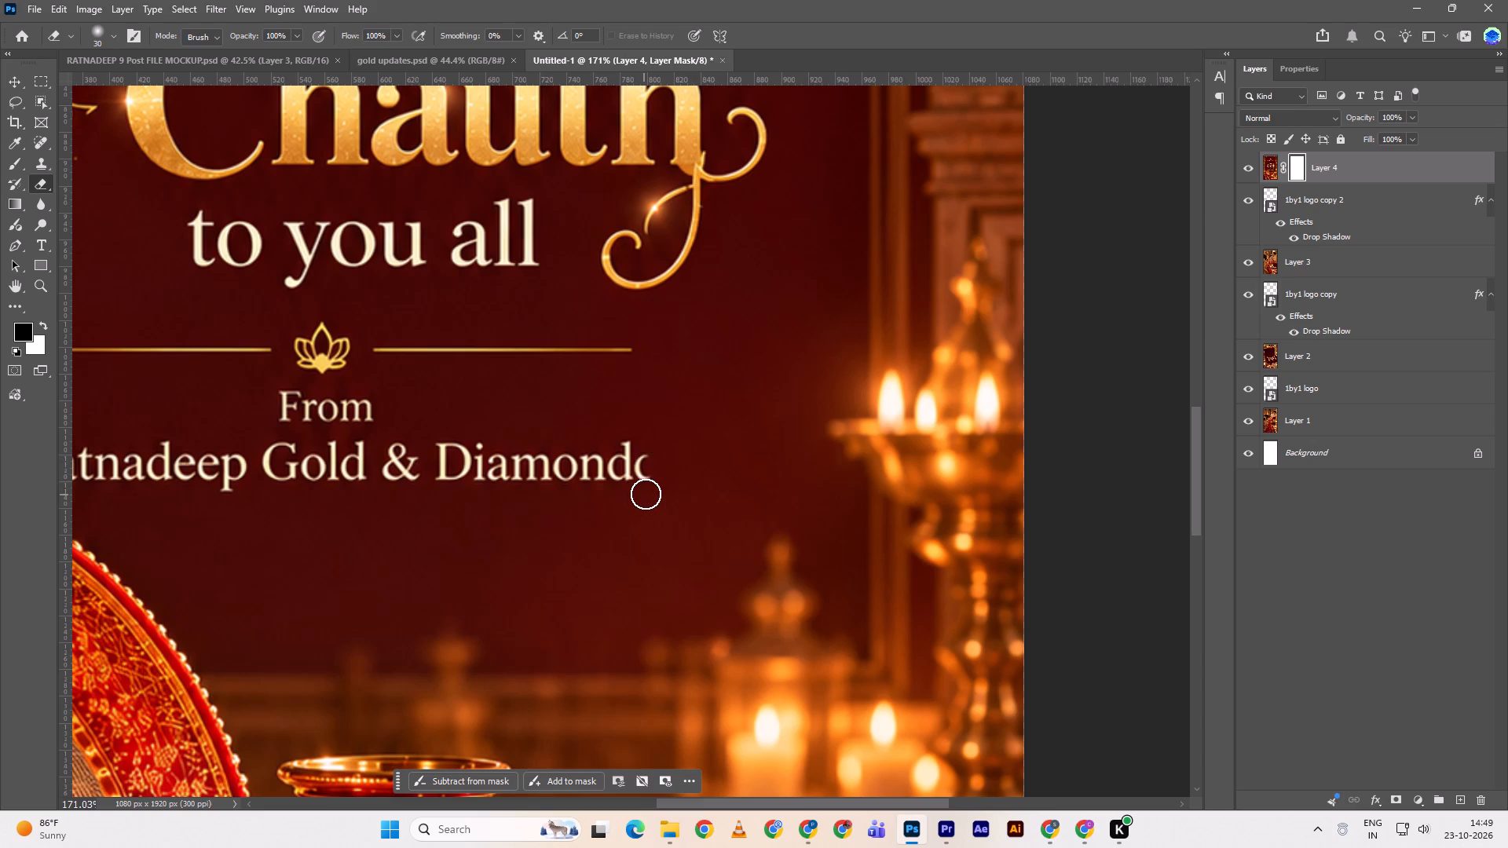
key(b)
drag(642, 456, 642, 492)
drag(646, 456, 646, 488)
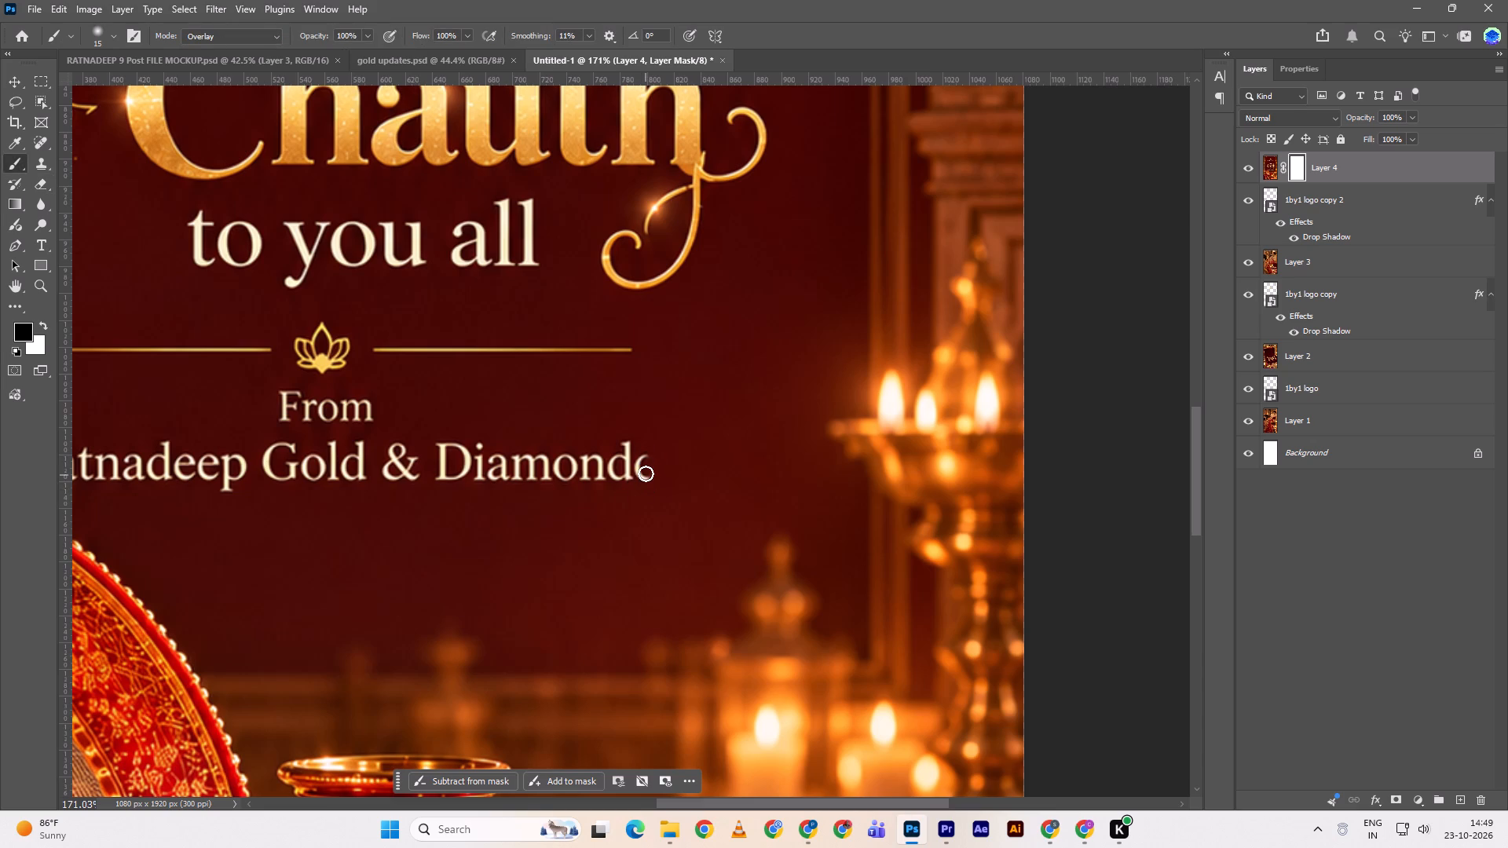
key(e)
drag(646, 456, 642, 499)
Retouch the leftover "s" fragment directly on Layer 4's image with the Content-Aware Spot Healing Brush at size 20.
key(j)
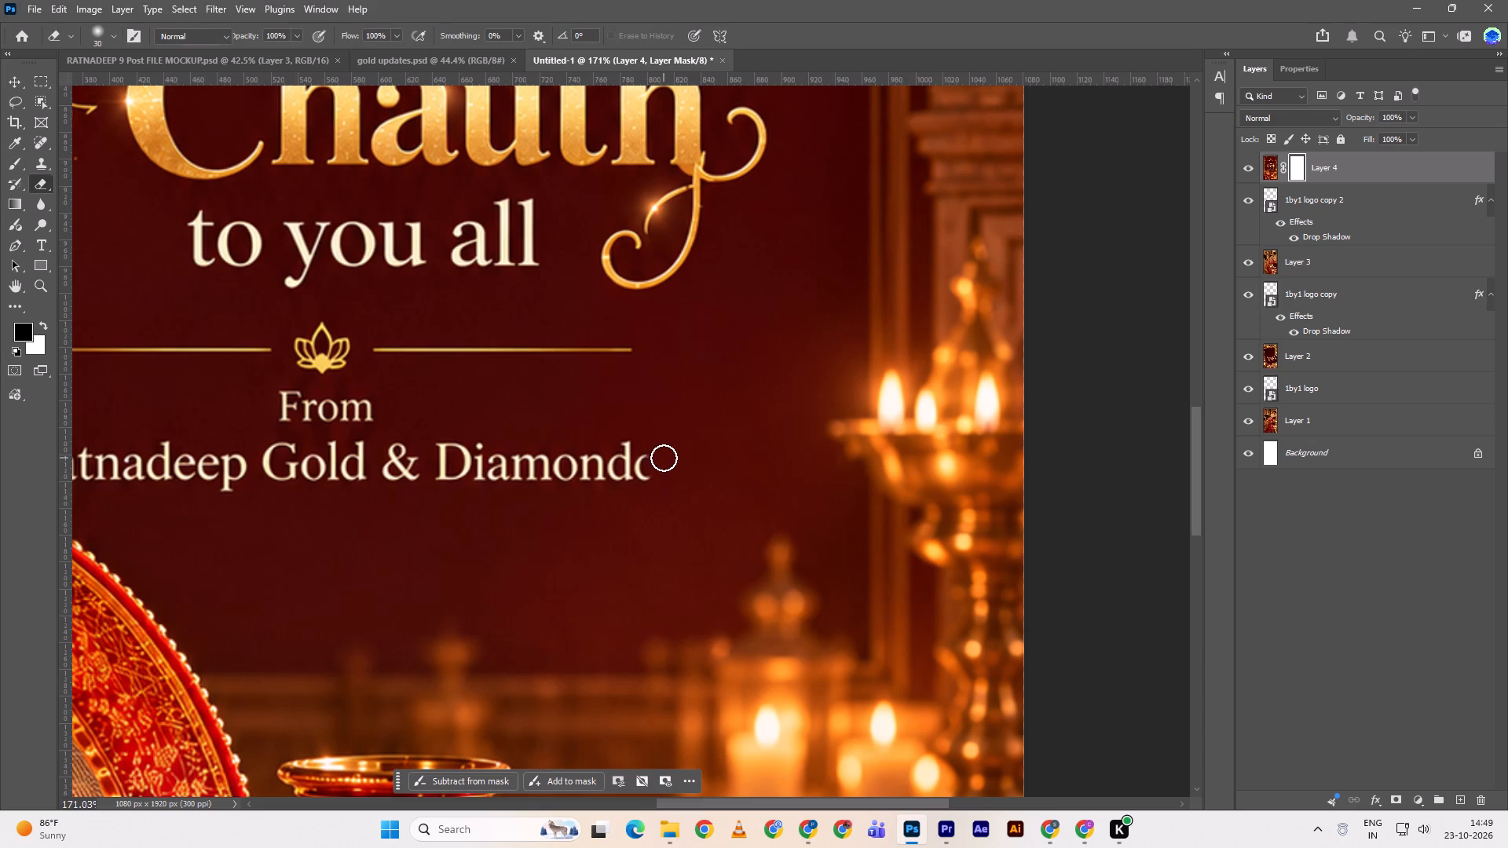
click(1276, 170)
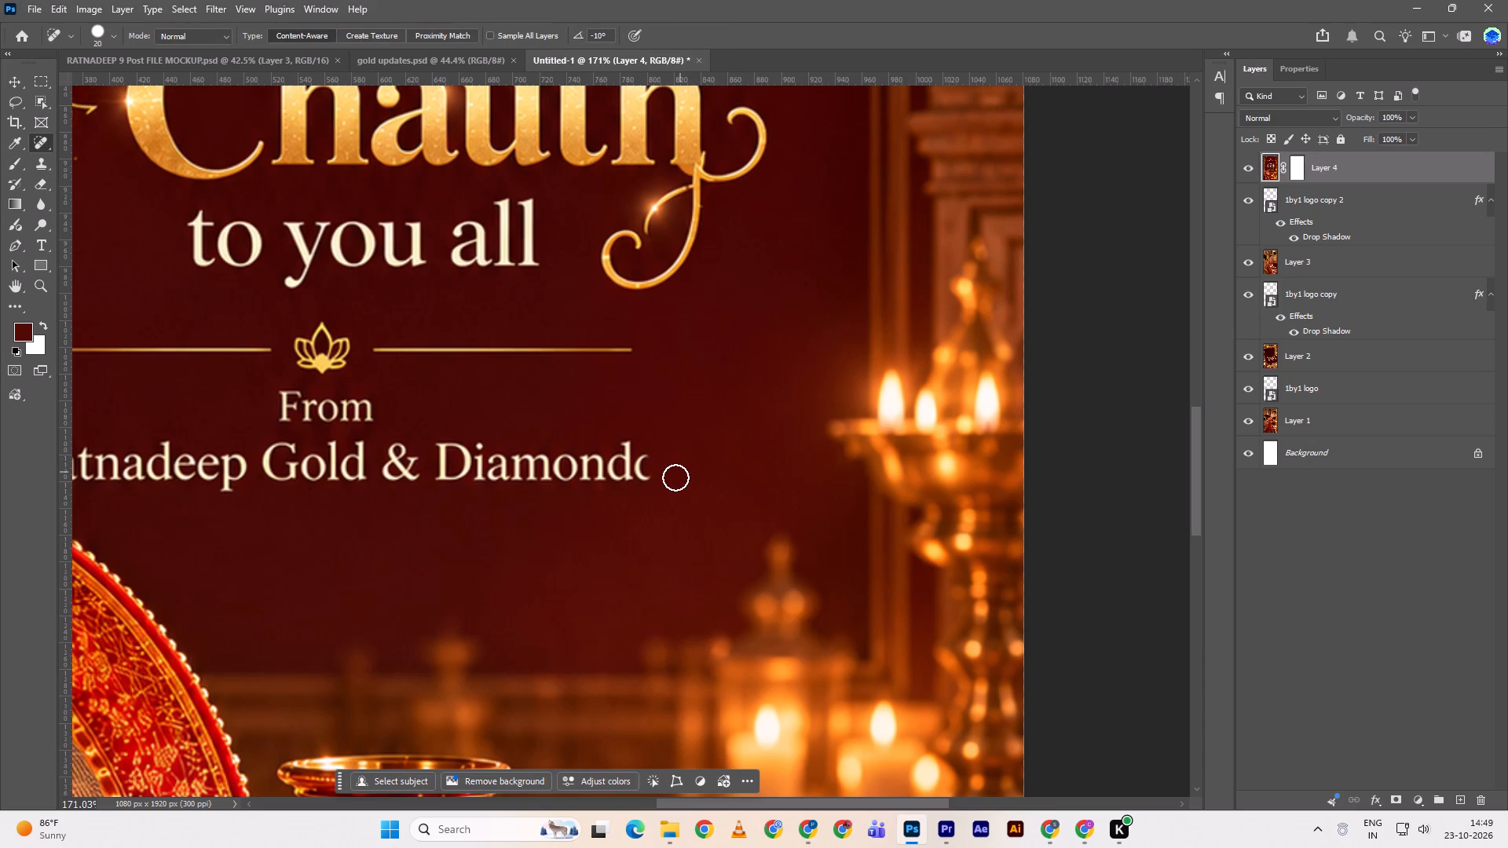
alt+scroll(659, 484, up, 9)
click(639, 448)
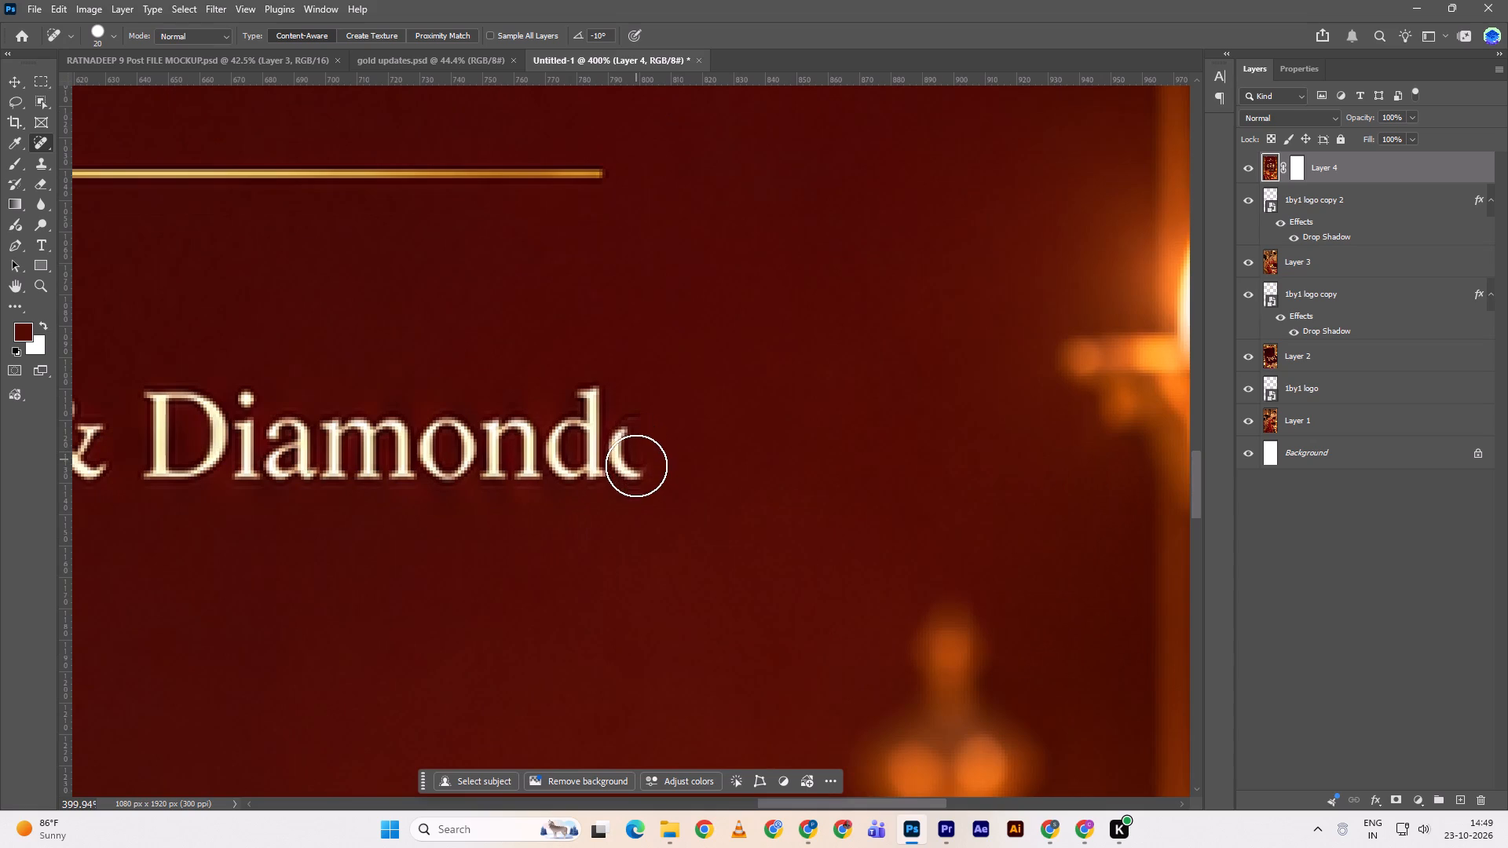
click(636, 466)
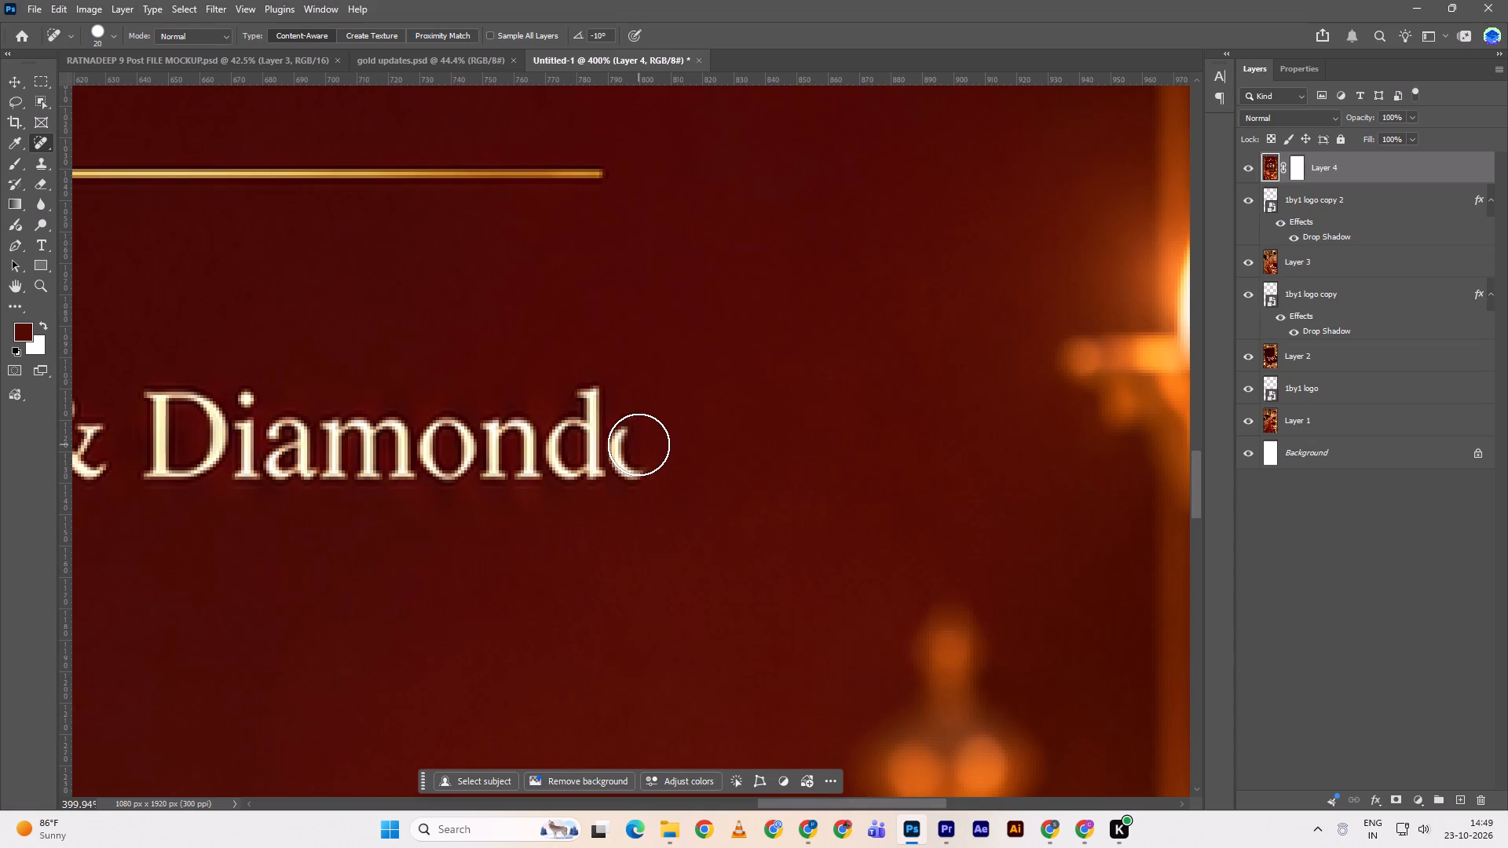
Heal the outer edges of the "s" fragment beside "Diamond" with narrow Spot Healing strokes at brush size 3.
key(bracketleft)
key(bracketleft)
key(bracketleft)
key(bracketleft)
key(bracketleft)
key(bracketleft)
key(bracketleft)
key(bracketleft)
key(bracketleft)
drag(628, 408, 623, 483)
drag(622, 419, 628, 503)
drag(636, 466, 635, 503)
drag(644, 456, 641, 497)
drag(650, 448, 652, 510)
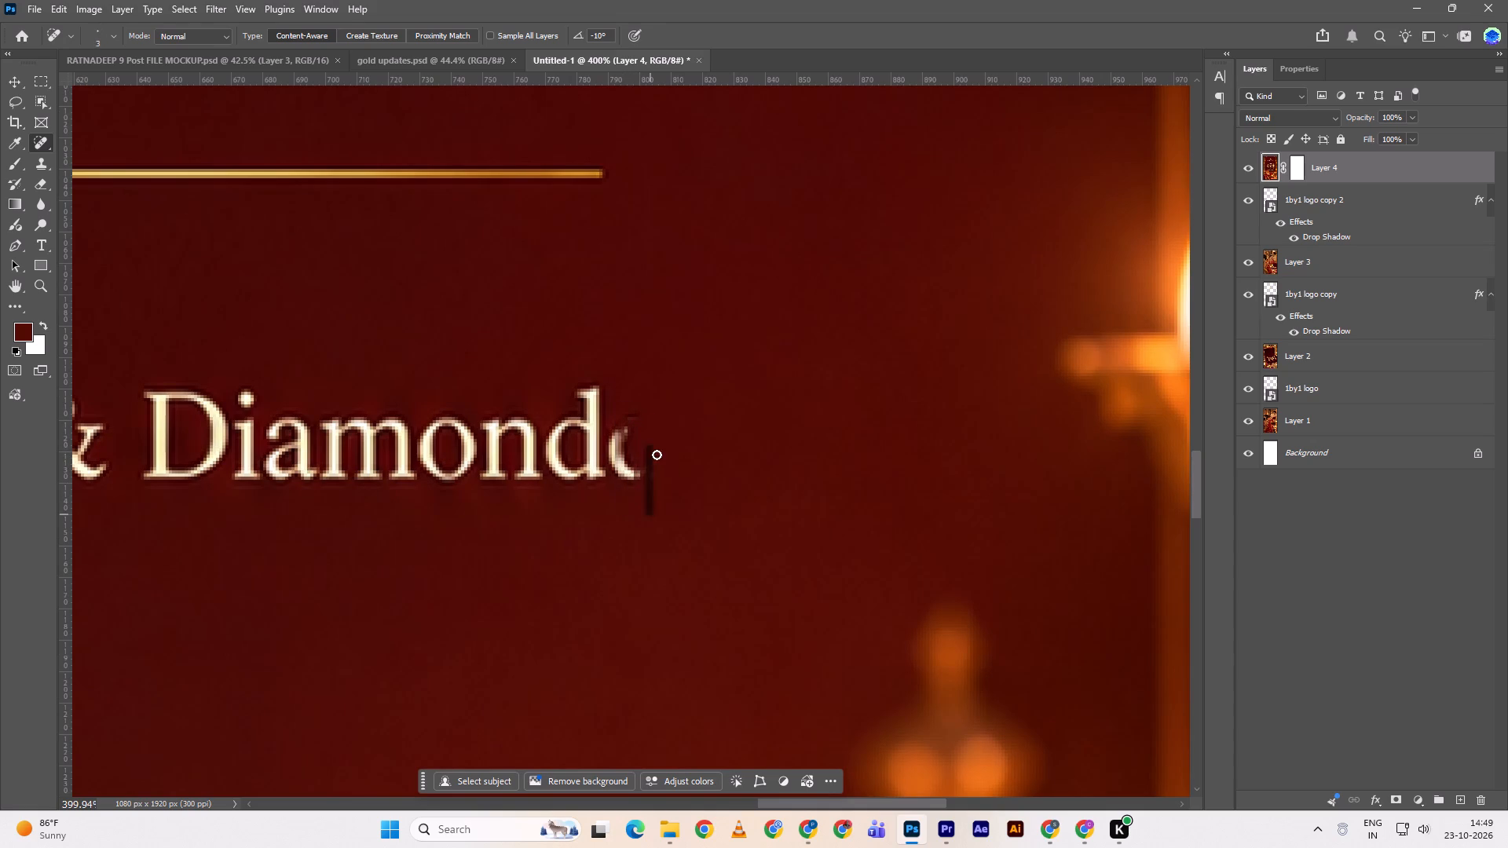
drag(657, 455, 651, 499)
drag(639, 456, 639, 486)
drag(628, 495, 632, 455)
click(632, 455)
Heal away the rest of the "s" fragment after "Diamond" with the Spot Healing Brush at size 6.
text([[)
text(]]])
key(bracketright)
drag(632, 484, 620, 444)
key(bracketright)
drag(634, 495, 625, 421)
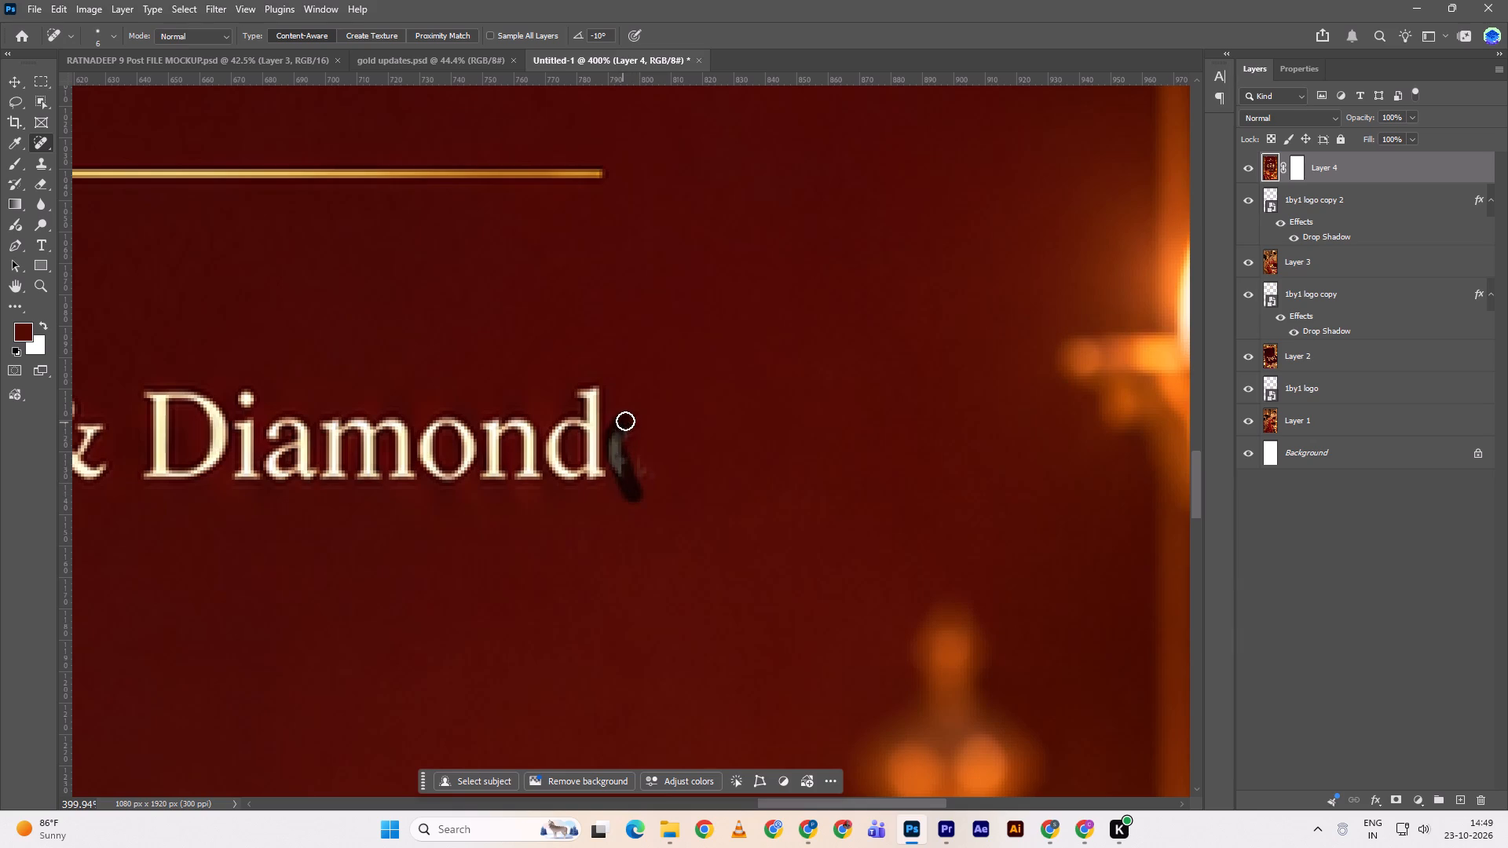
drag(625, 421, 627, 420)
drag(642, 487, 639, 415)
drag(631, 418, 628, 472)
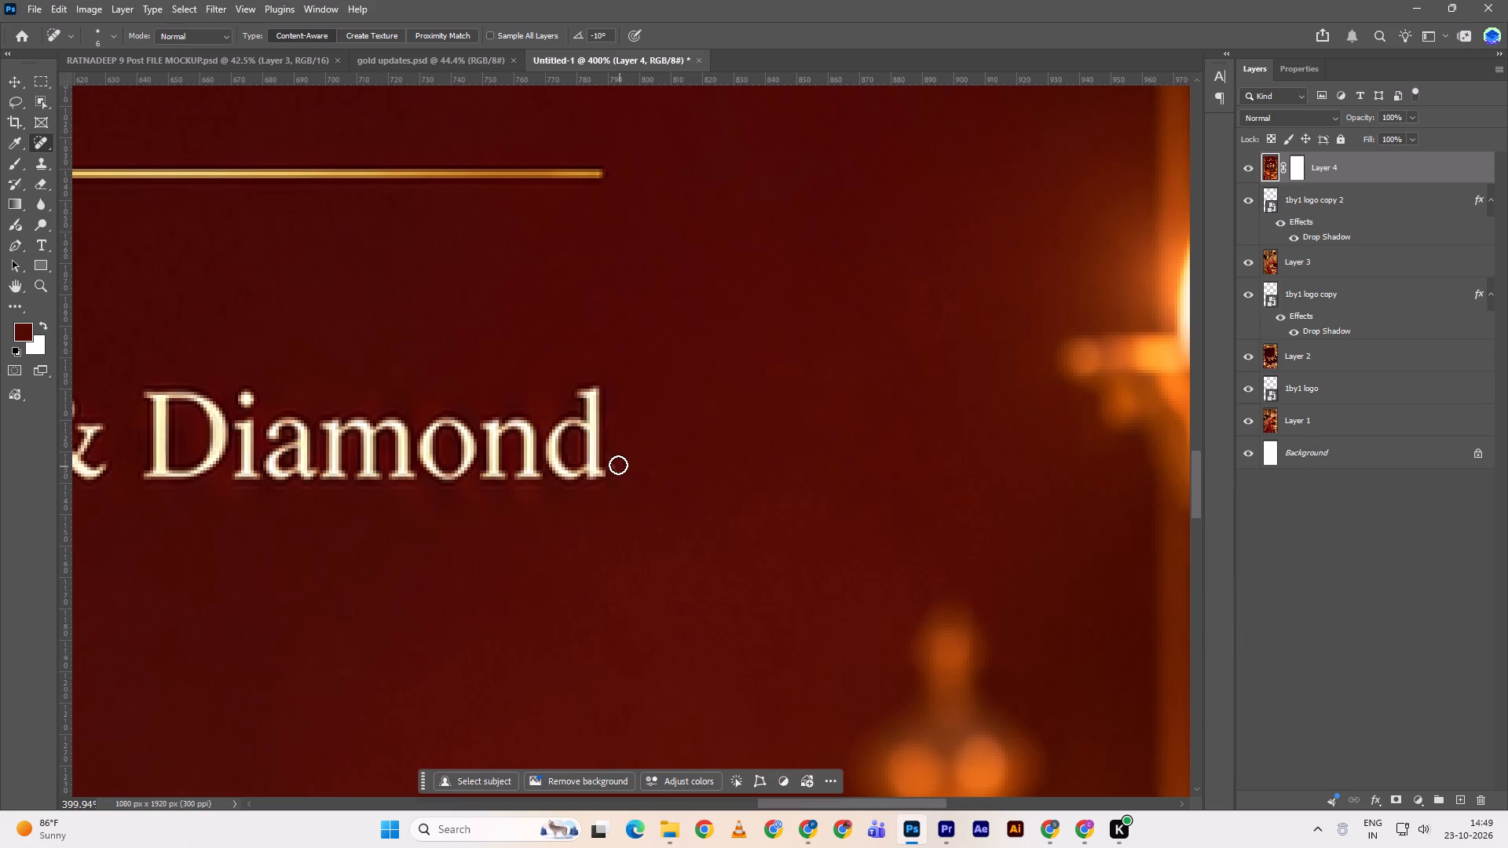
click(617, 464)
triple_click(620, 467)
Examine the retouched "Ratnadeep Gold & Diamond" line and the whole greeting image at several magnifications.
alt+scroll(690, 470, down, 17)
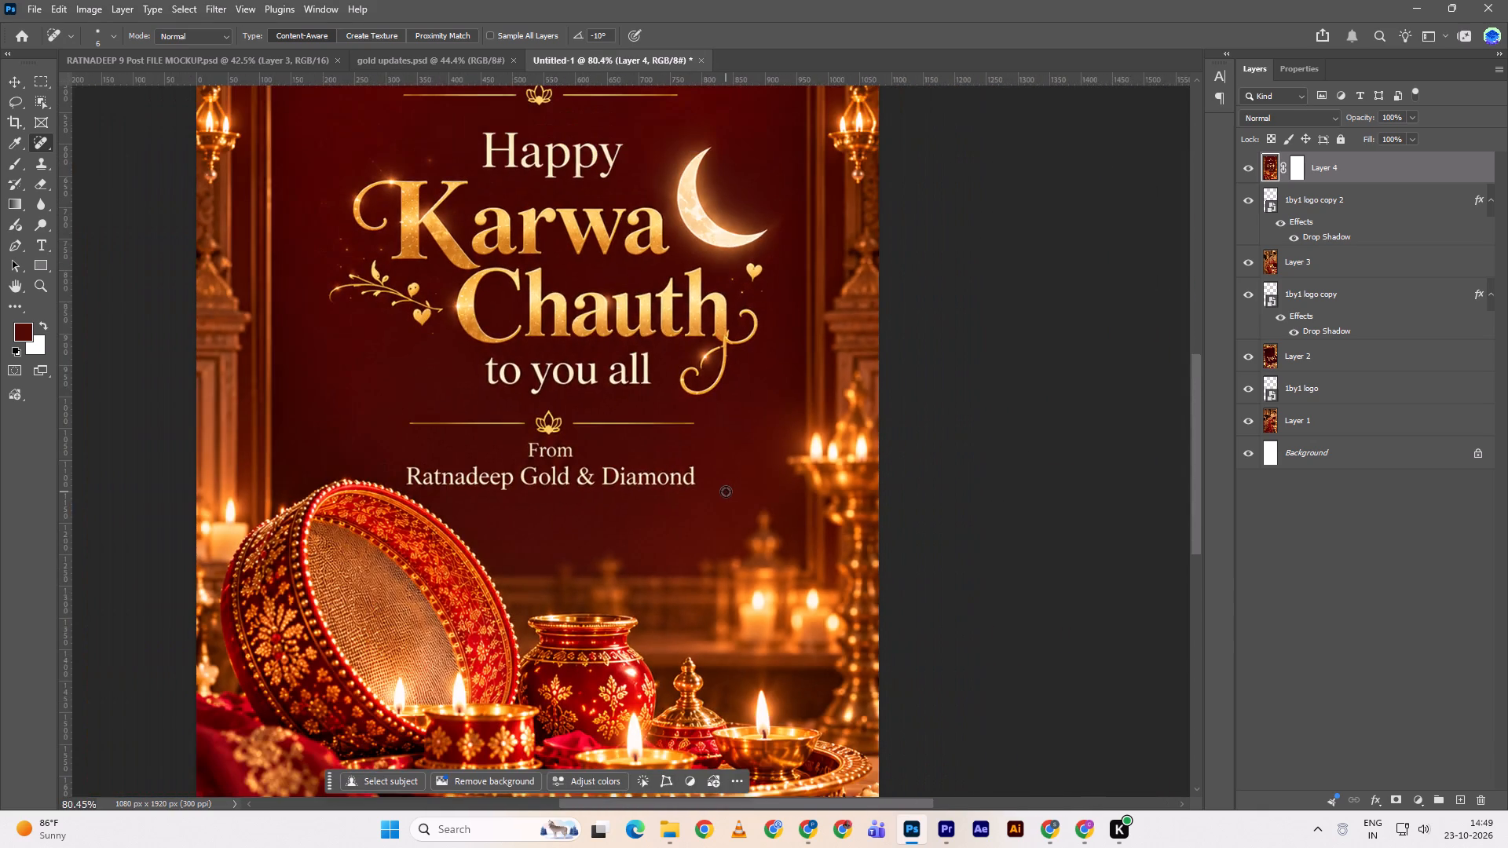
alt+scroll(727, 495, down, 5)
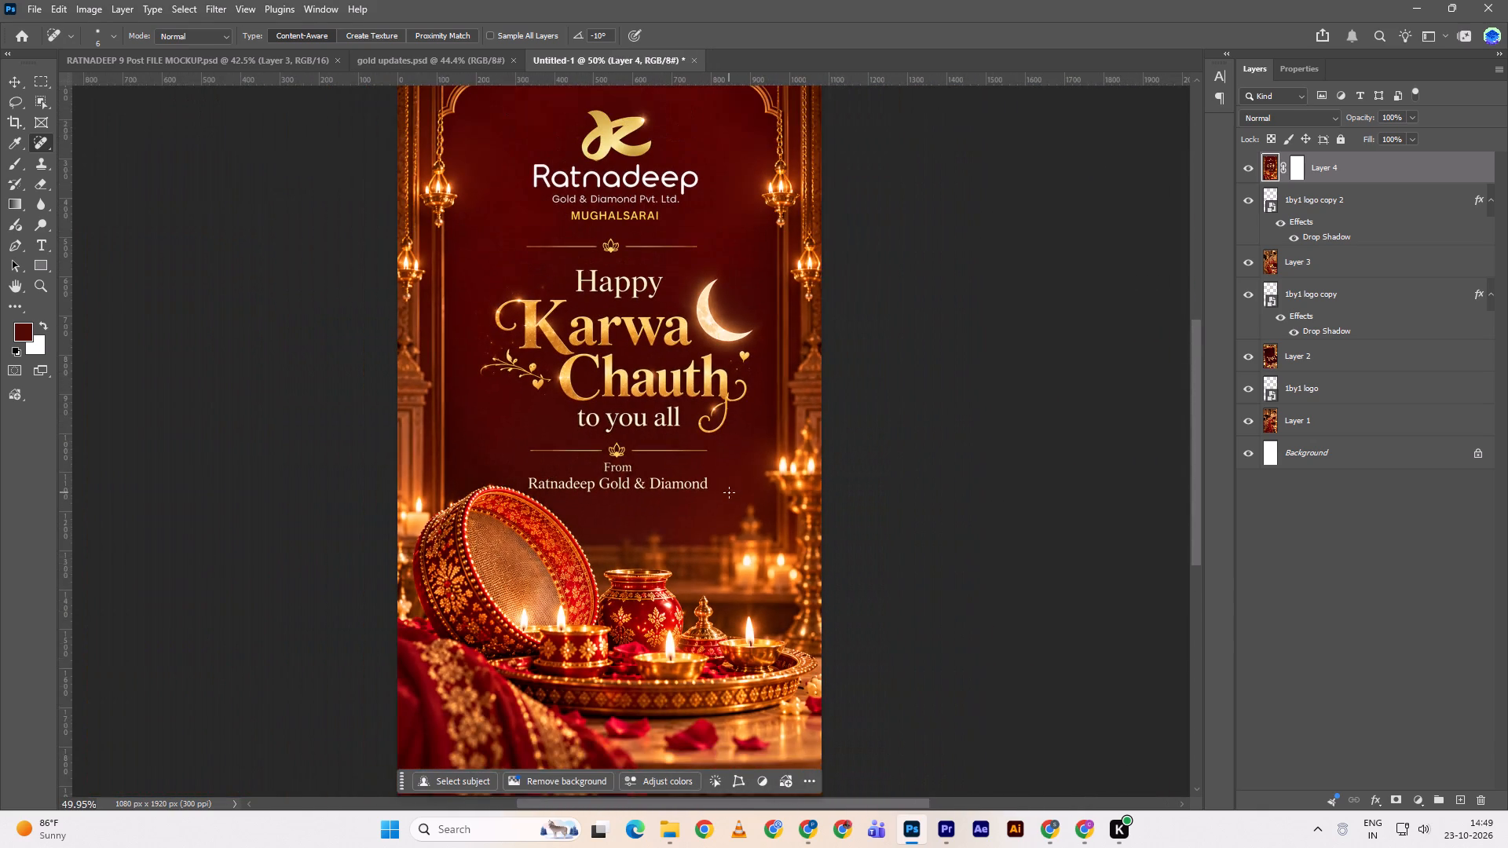
scroll(730, 487, up, 4)
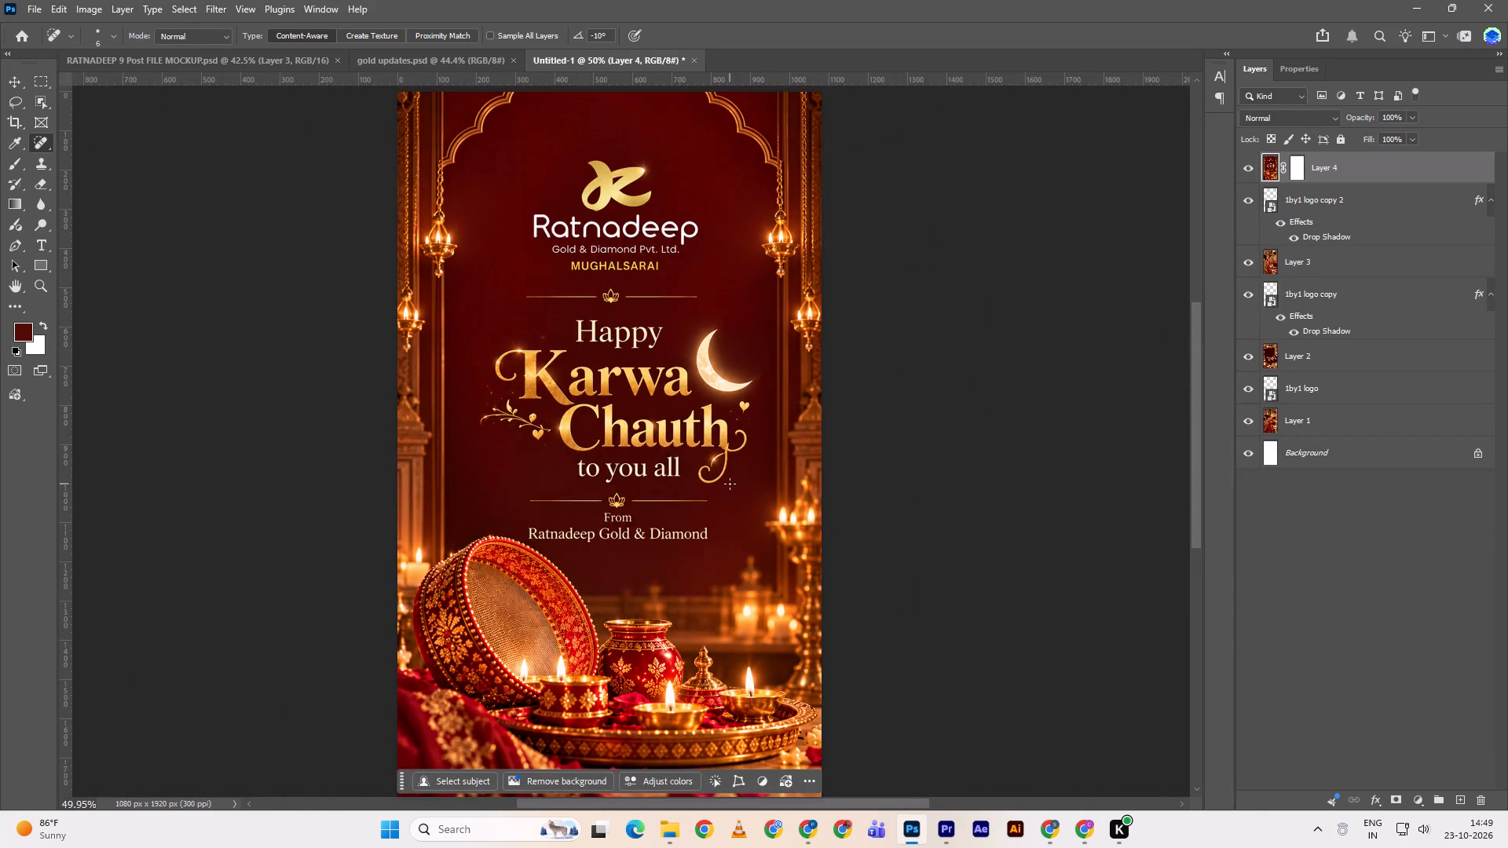
key(v)
alt+scroll(721, 488, down, 5)
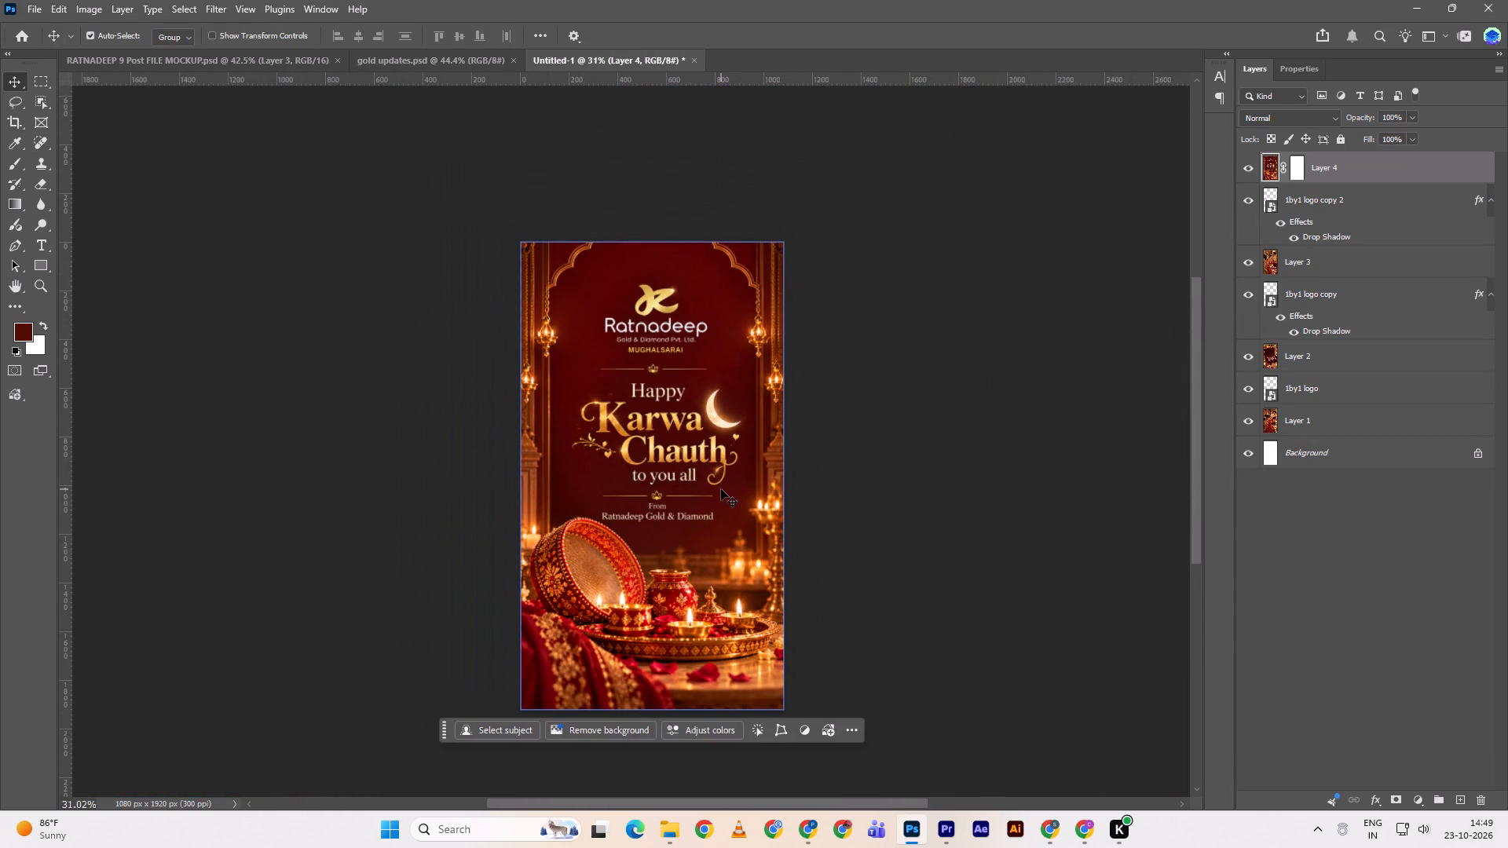
alt+scroll(722, 488, up, 2)
ctrl+scroll(723, 484, down, 3)
alt+scroll(649, 540, up, 1)
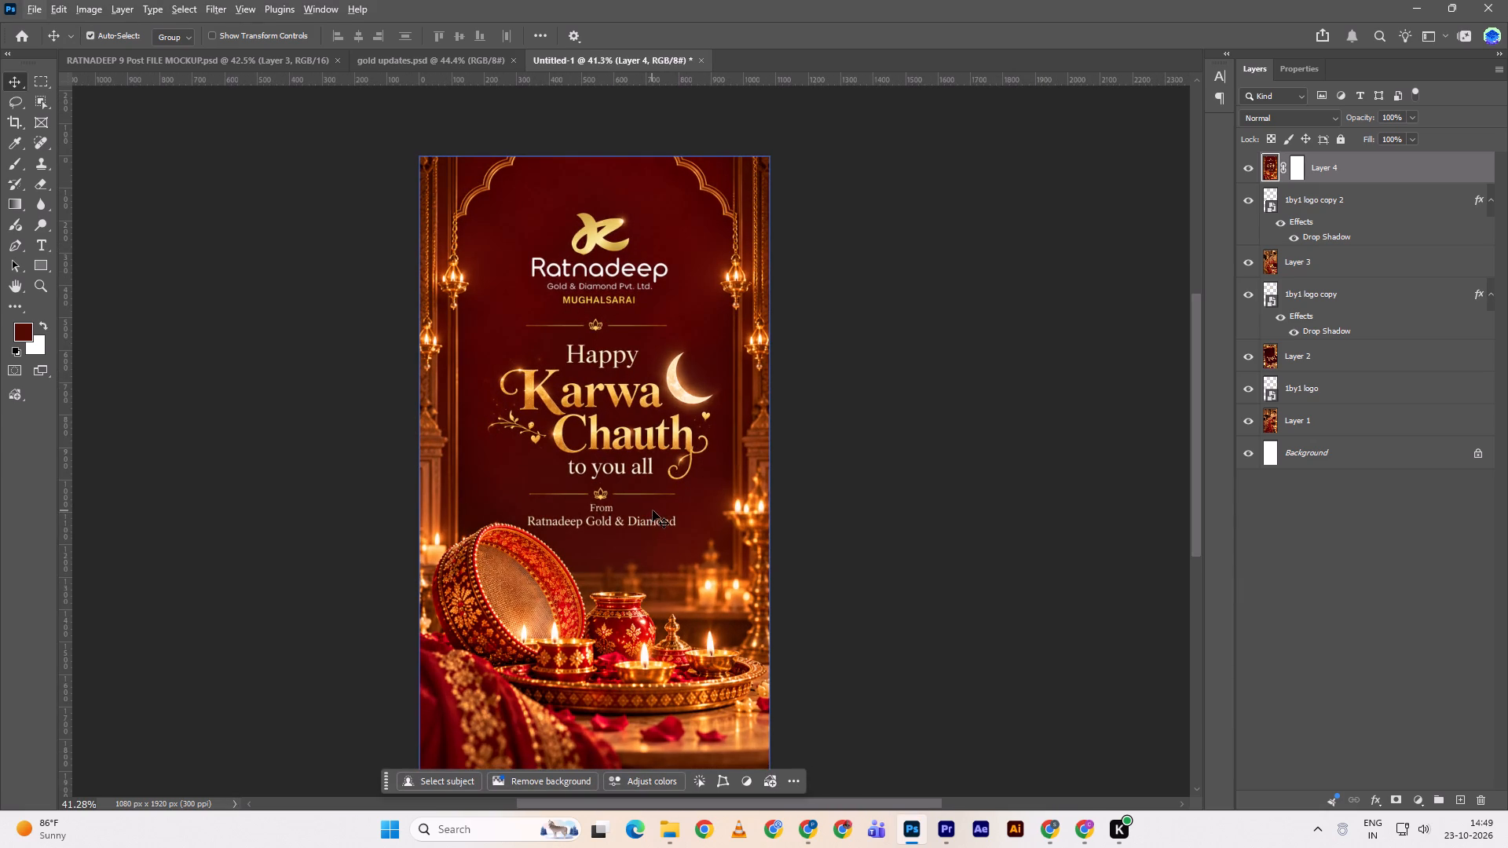
scroll(682, 528, down, 2)
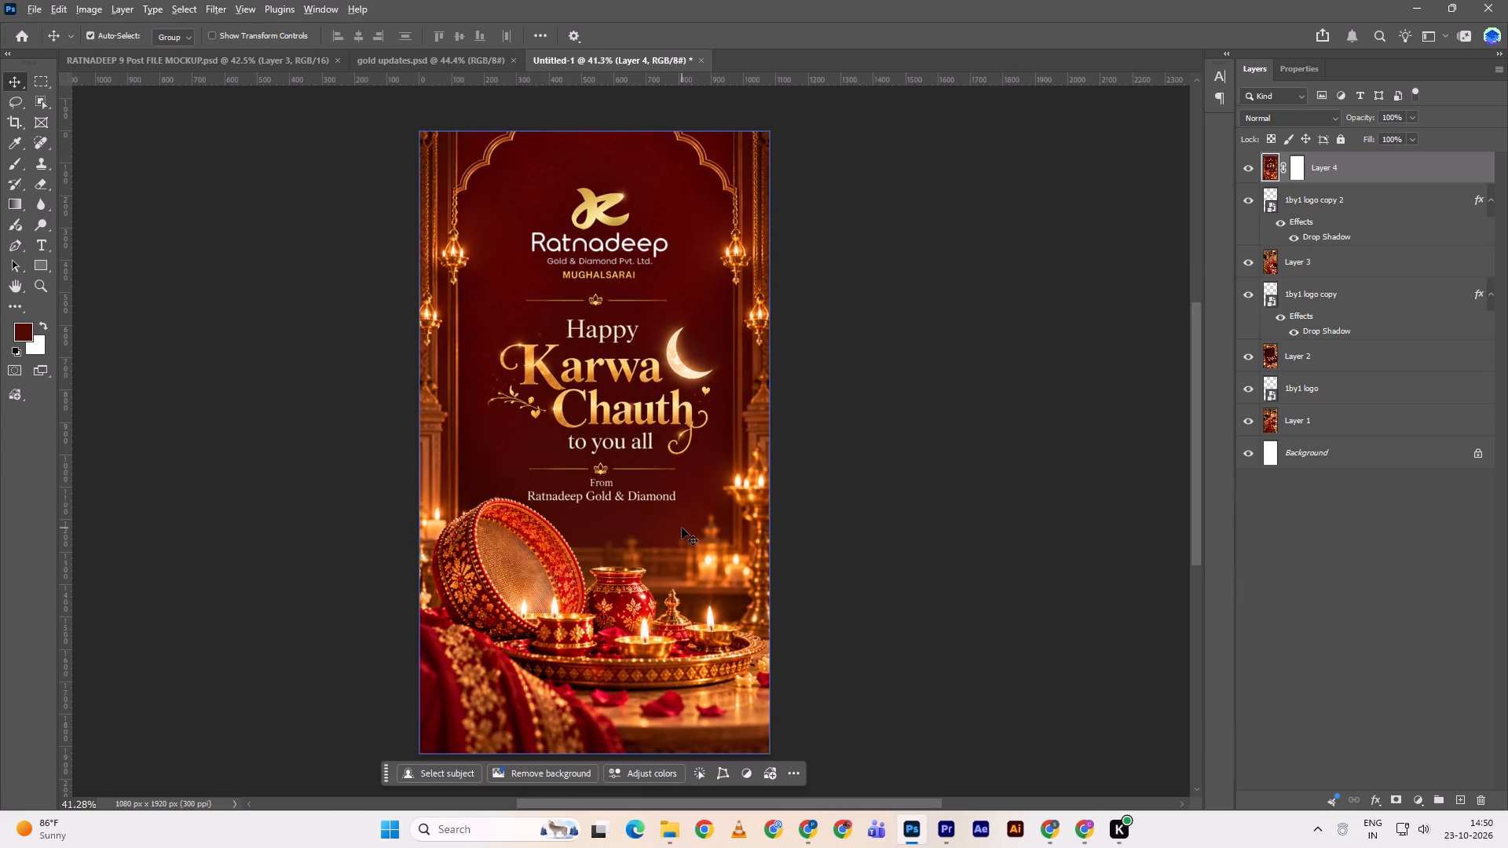
alt+scroll(683, 526, down, 1)
Save the greeting image as a PNG named "scene last" in the Downloads folder.
key(ctrl+w)
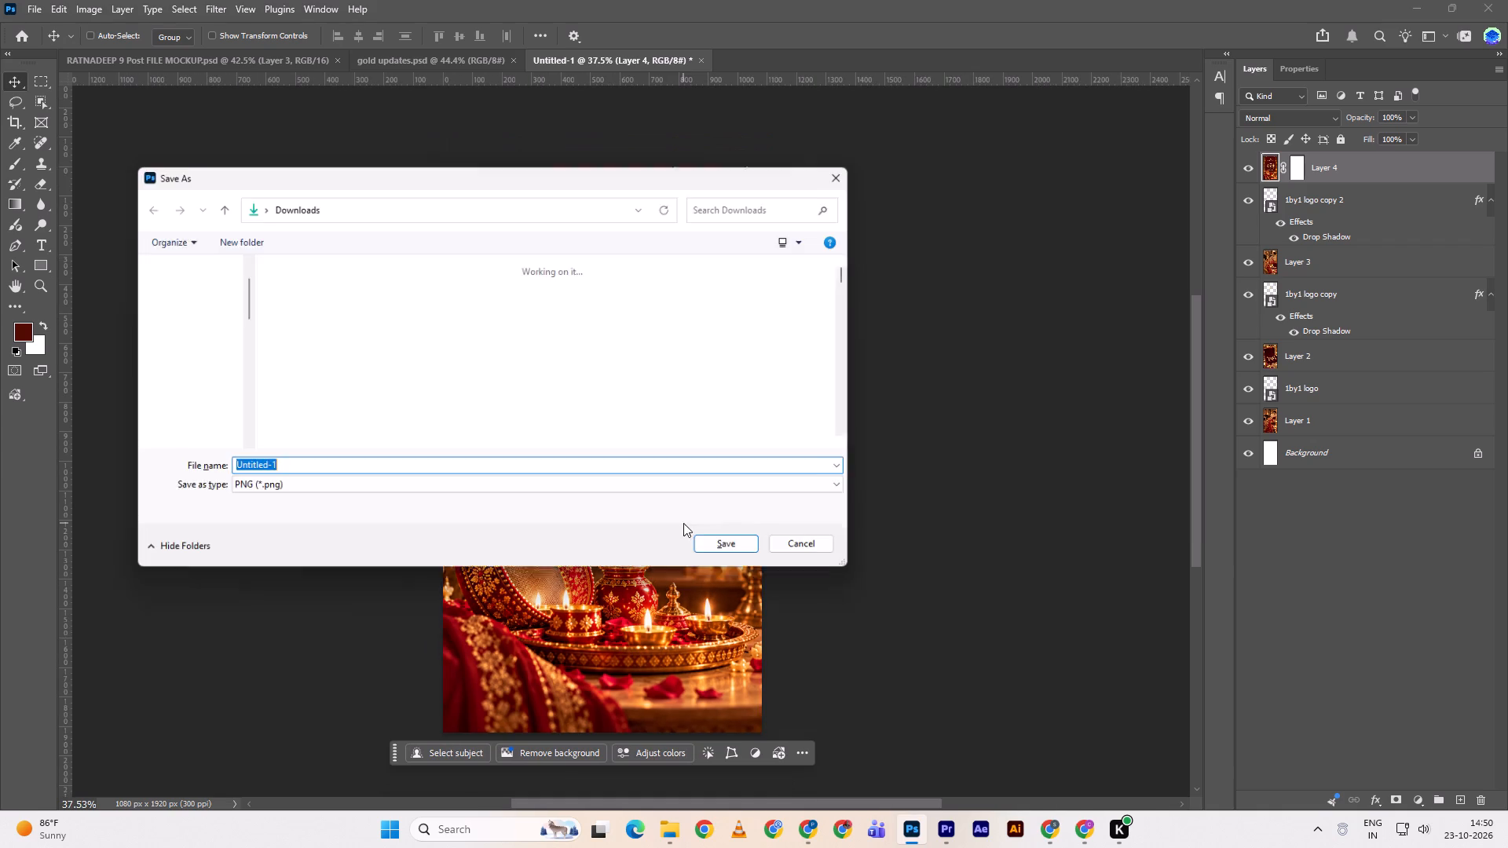
click(493, 316)
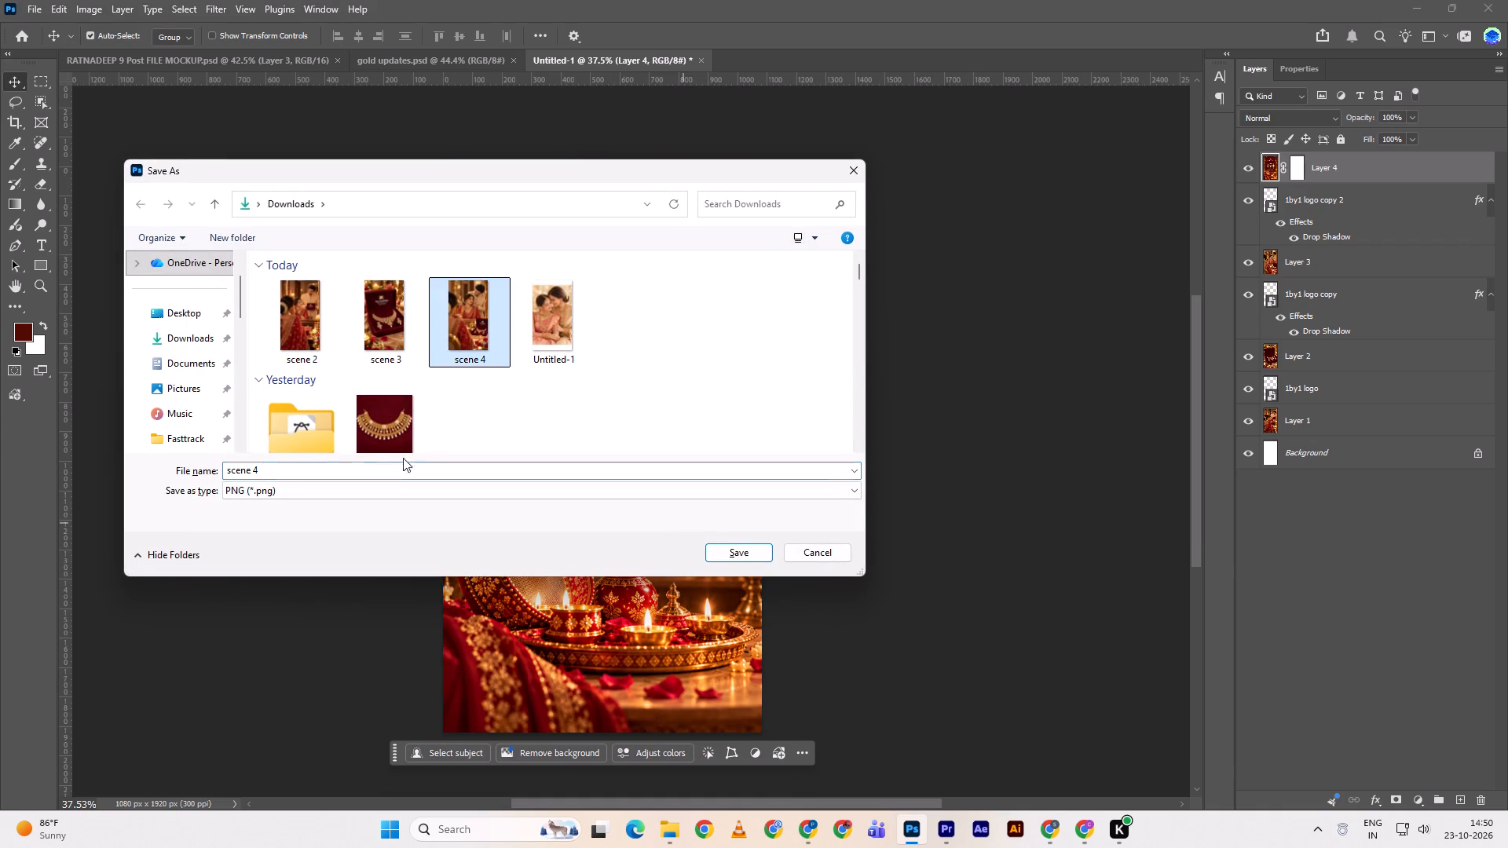
click(390, 476)
click(390, 476)
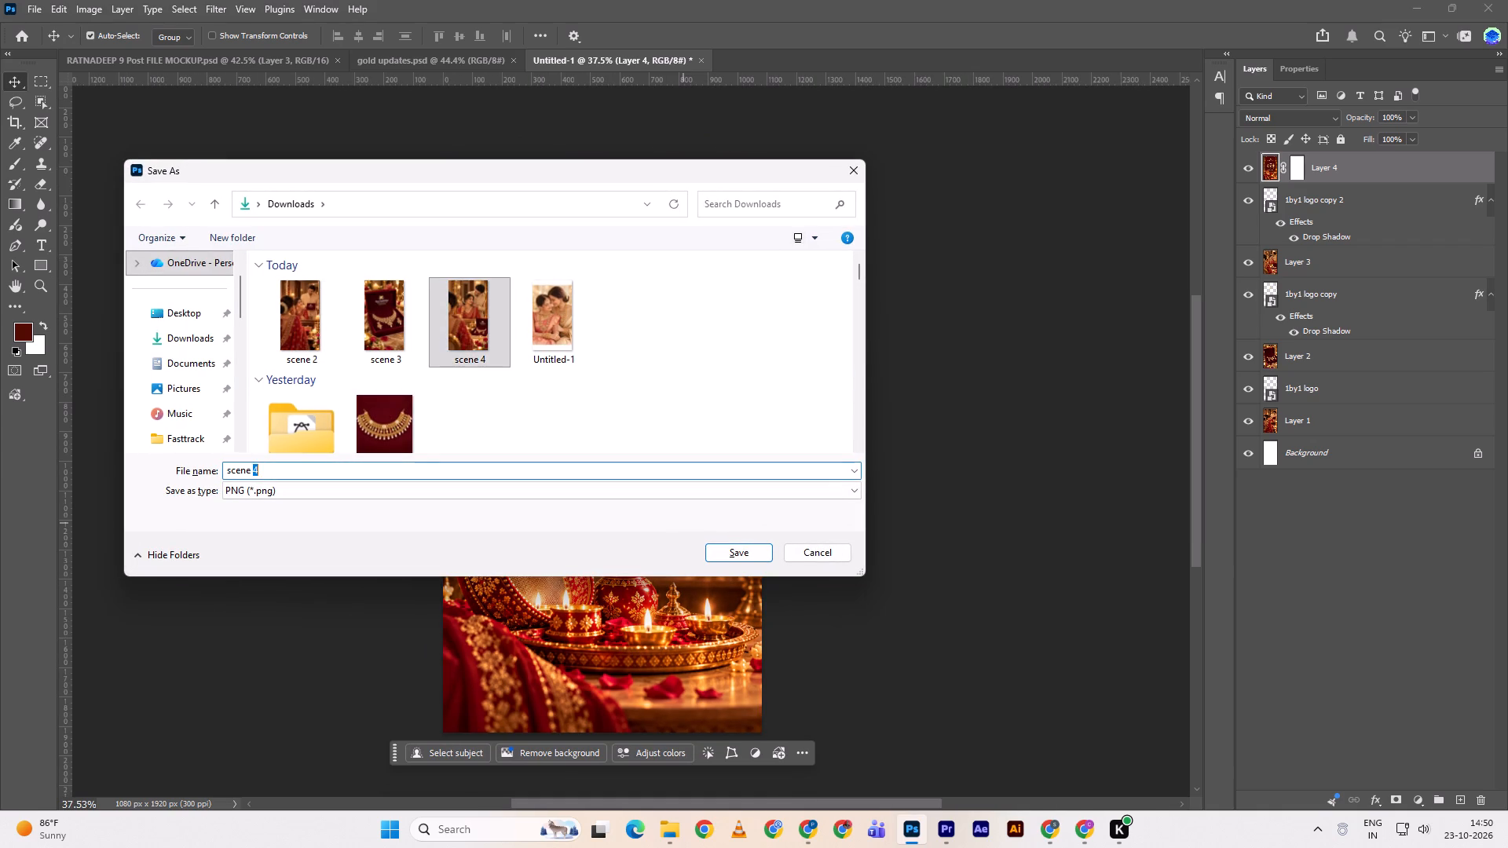
text(last)
key(Return)
Import "scene last" from the Downloads folder into the Motion Graphics Template Media bin in Premiere.
key(alt+Tab)
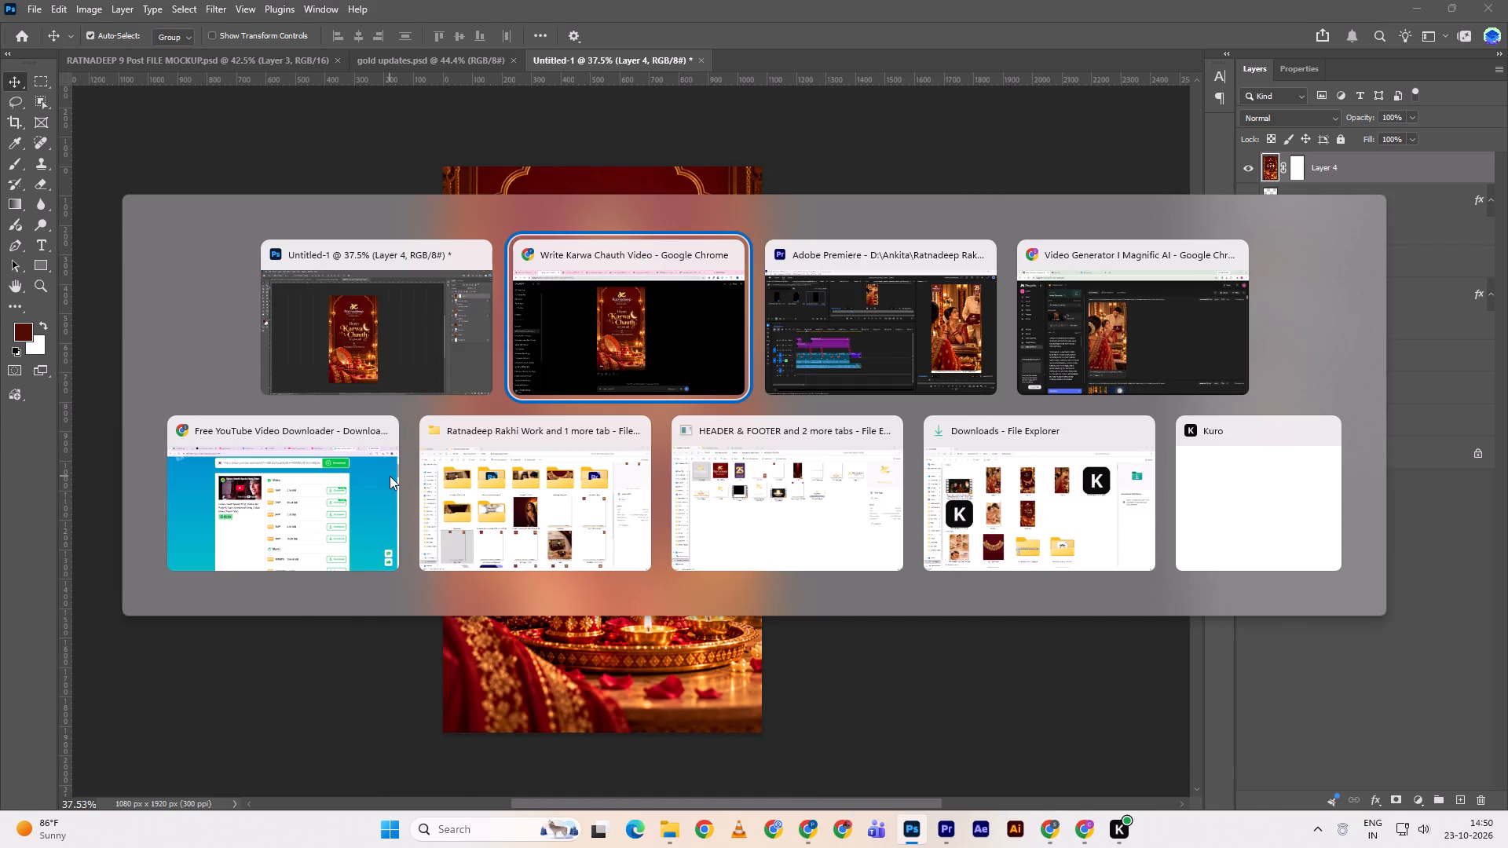
key(alt+Tab)
key(alt+Tab)
key(alt+Tab)
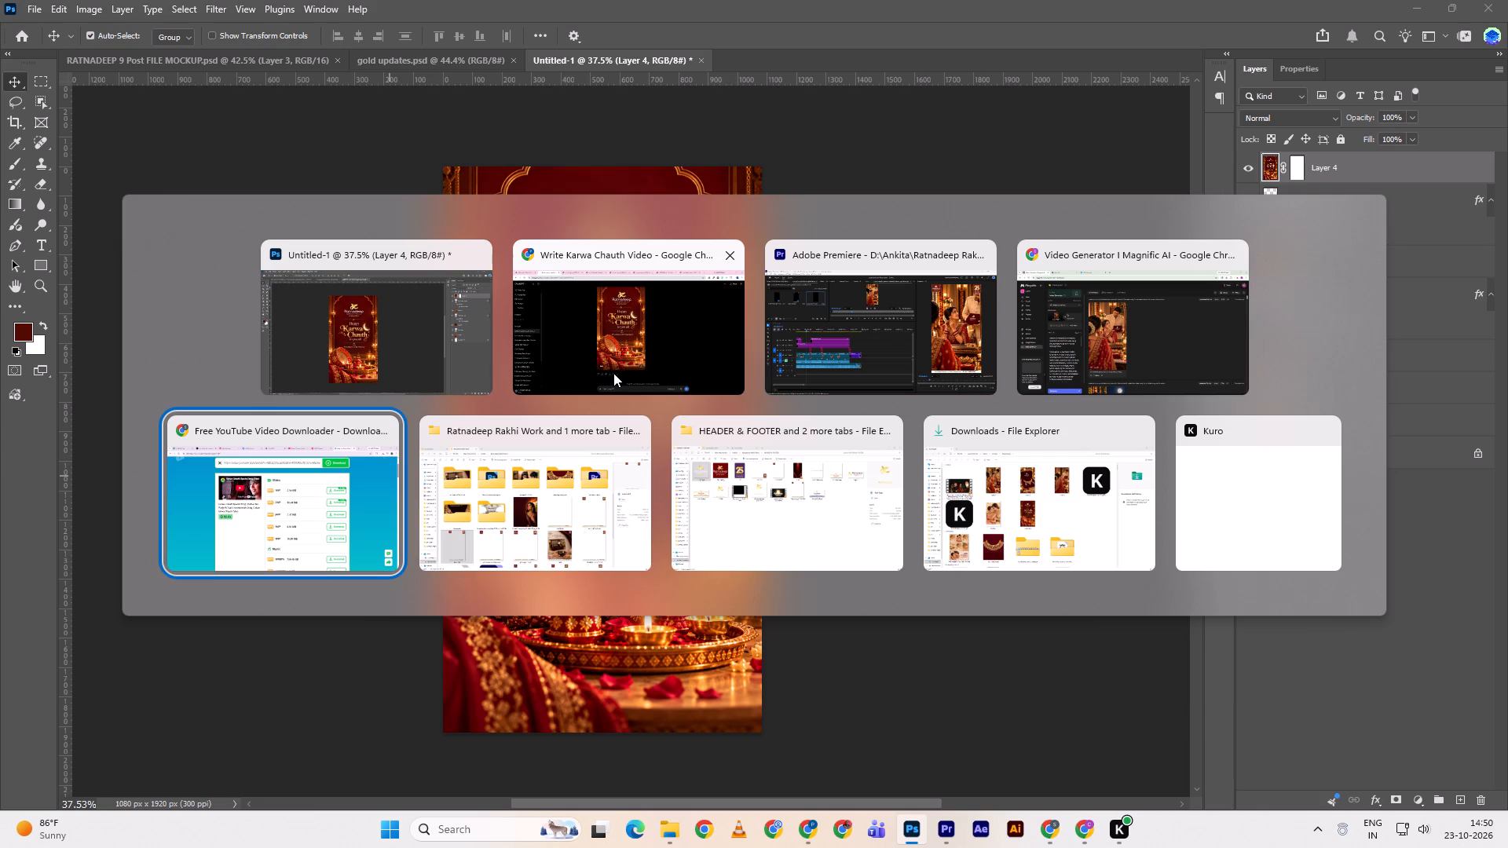
key(alt+Tab)
key(alt+Tab)
key(alt+Tab)
scroll(613, 364, up, 3)
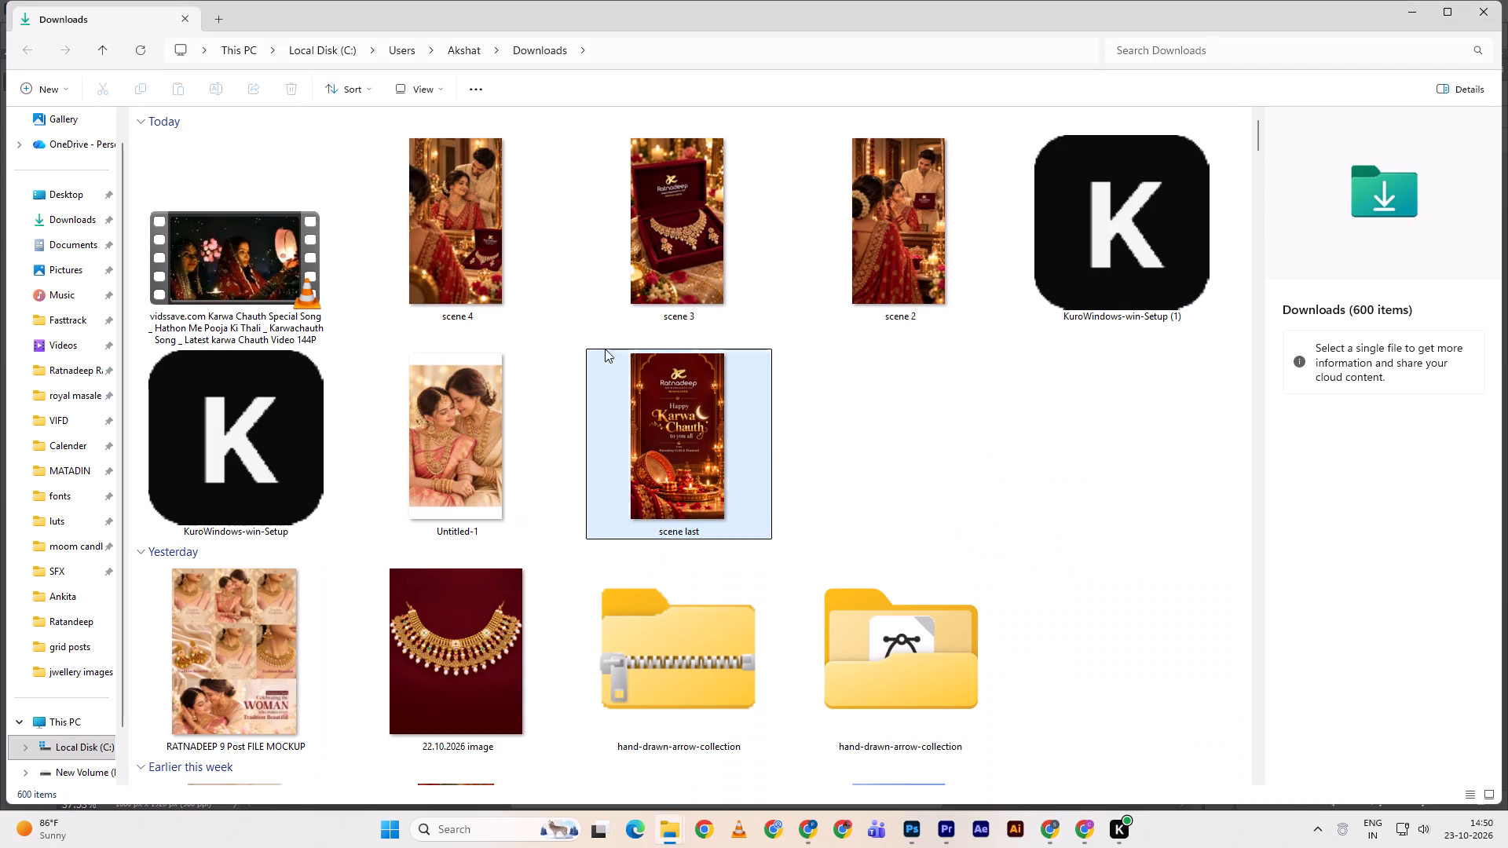
scroll(605, 349, up, 5)
drag(723, 441, 807, 512)
key(alt+Tab)
key(alt+Tab)
key(alt+Tab)
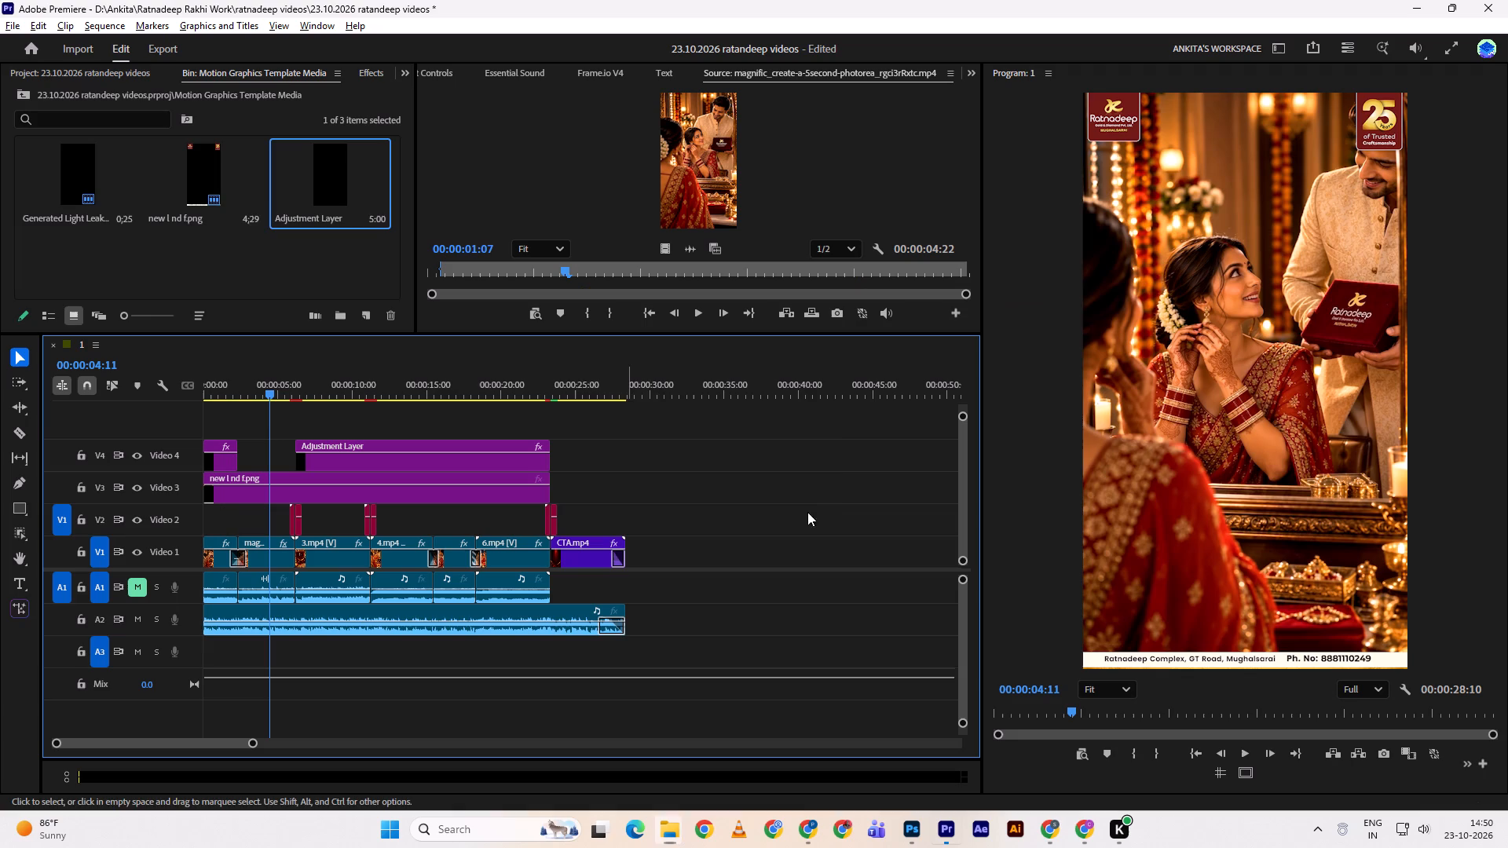
drag(807, 512, 265, 240)
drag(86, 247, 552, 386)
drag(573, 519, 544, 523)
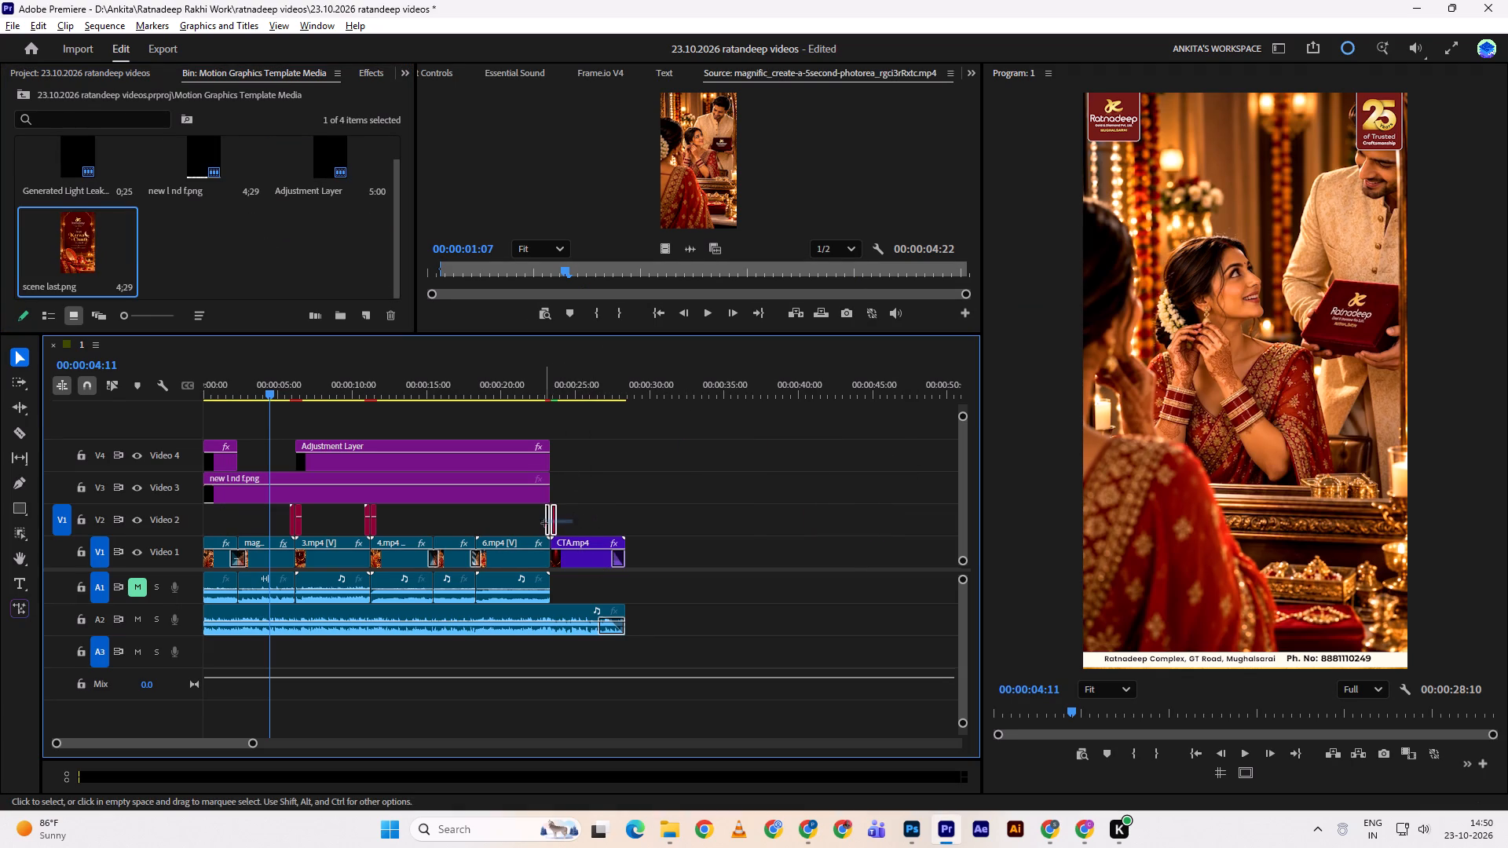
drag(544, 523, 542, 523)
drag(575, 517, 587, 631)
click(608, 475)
Replace CTA.mp4 on Video 1 with scene last.png directly after 6.mp4, moving CTA.mp4 further along the track.
drag(585, 561, 711, 554)
drag(85, 243, 560, 554)
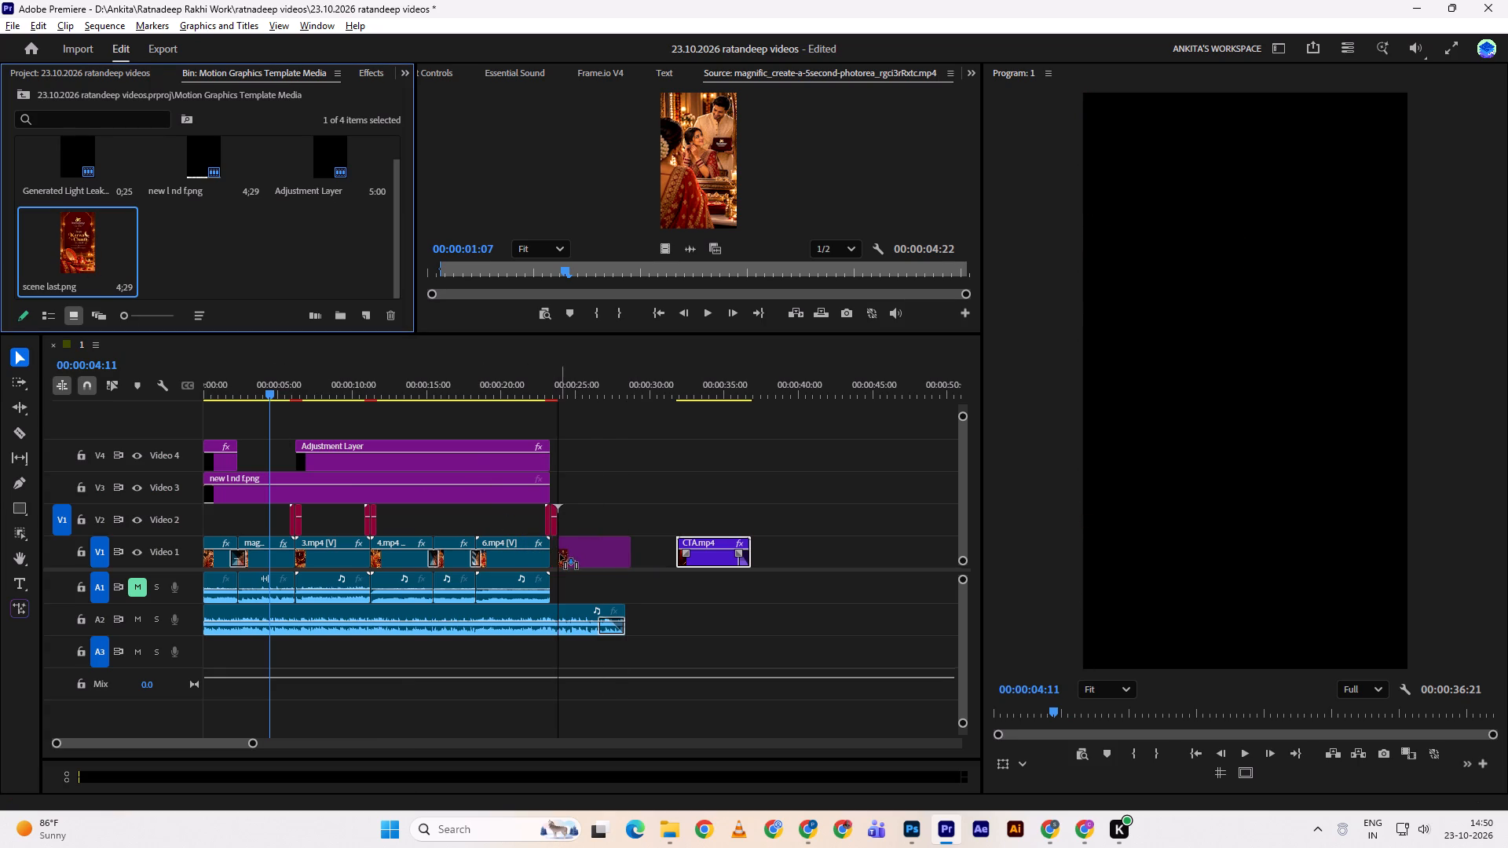
drag(560, 554, 551, 552)
Animate the scene last.png clip with Scale keyframes from 100 at its start to 114 at its end.
key(space)
double_click(558, 389)
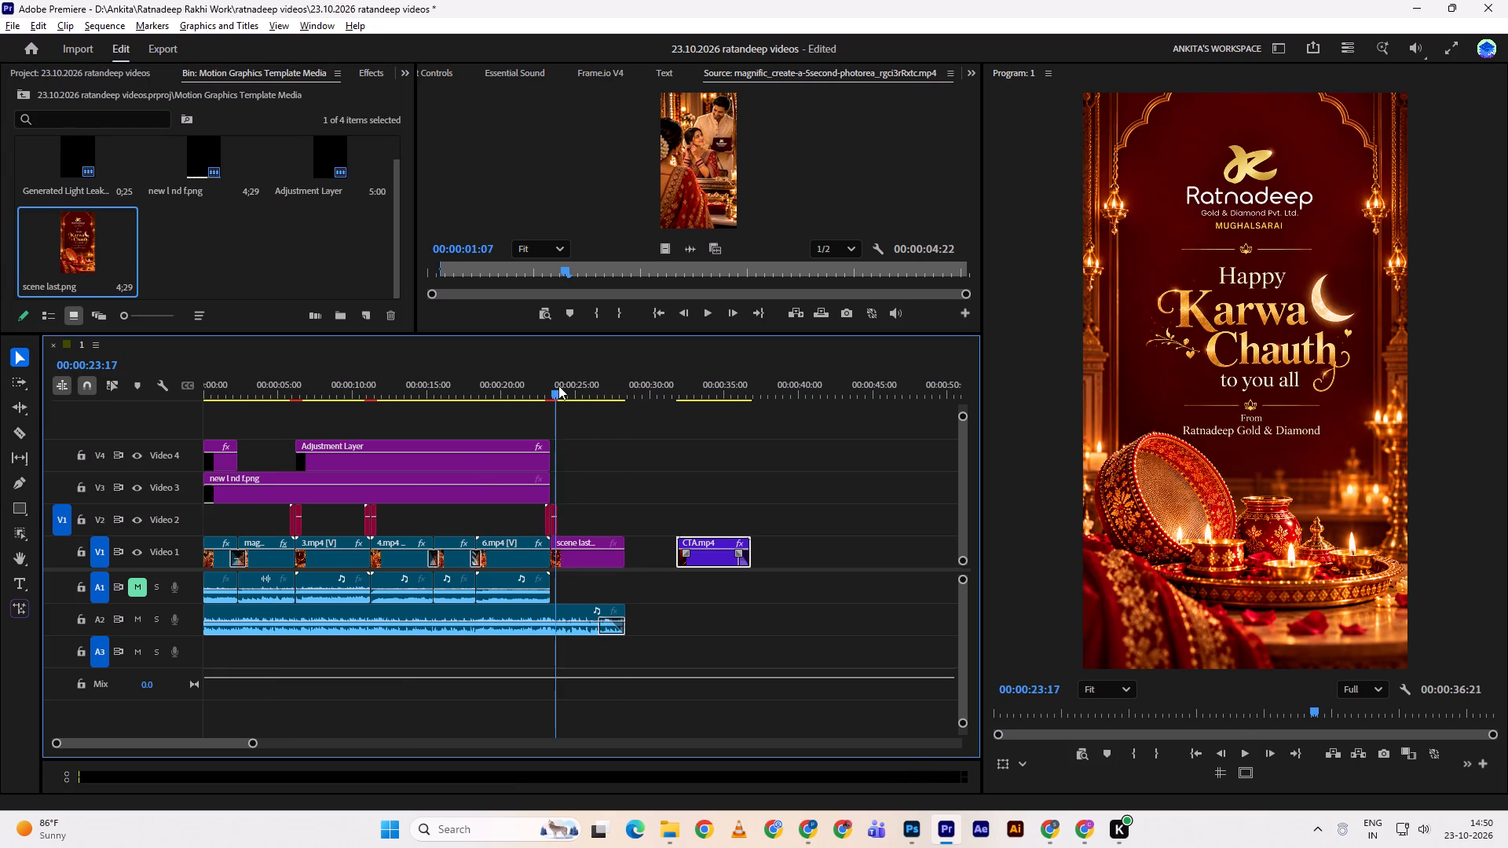
drag(590, 461, 591, 546)
key(f)
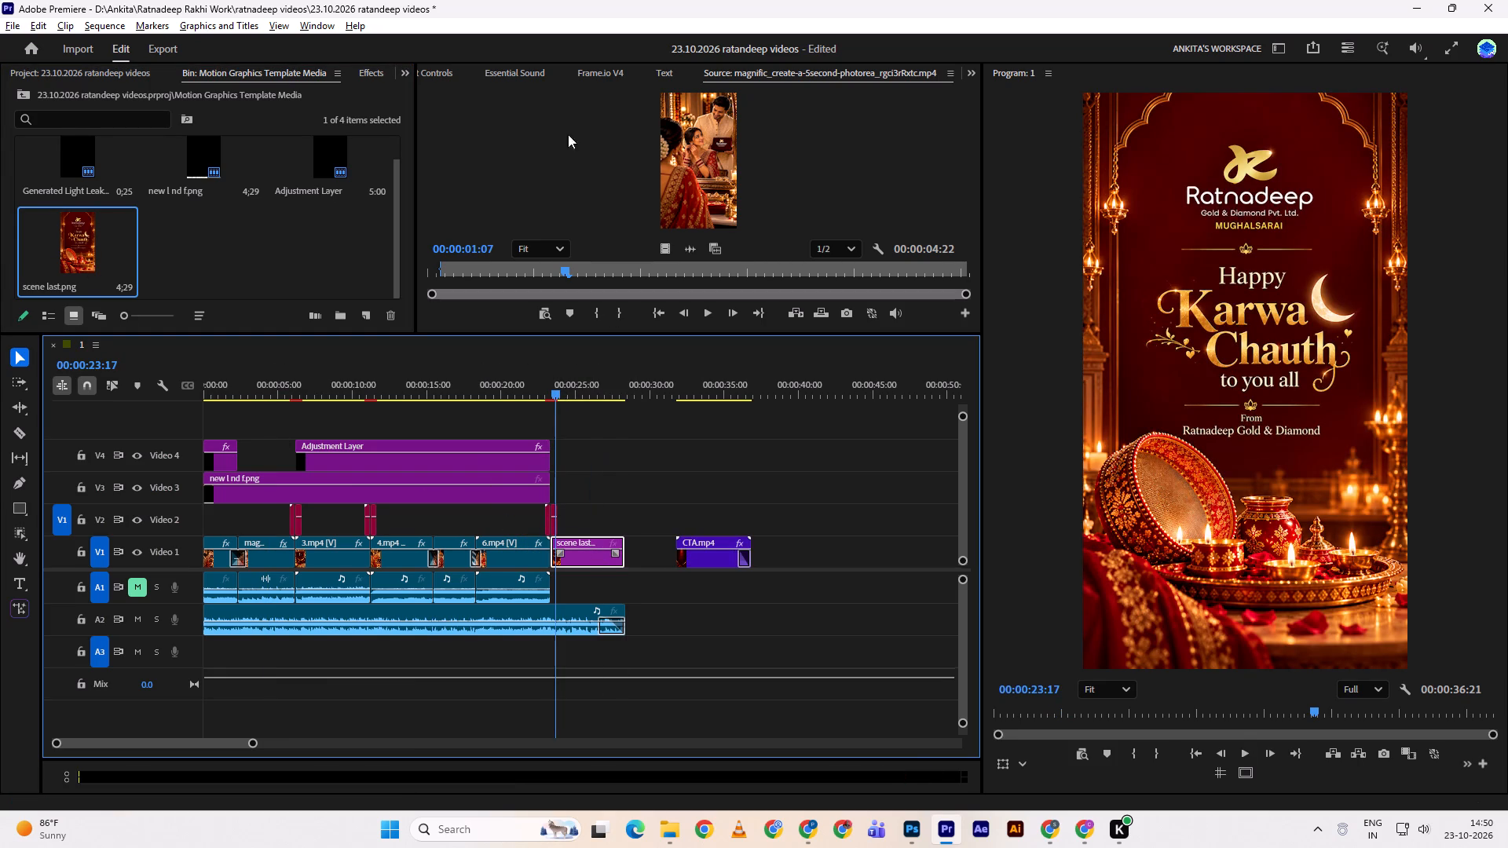
click(447, 70)
drag(752, 111, 706, 113)
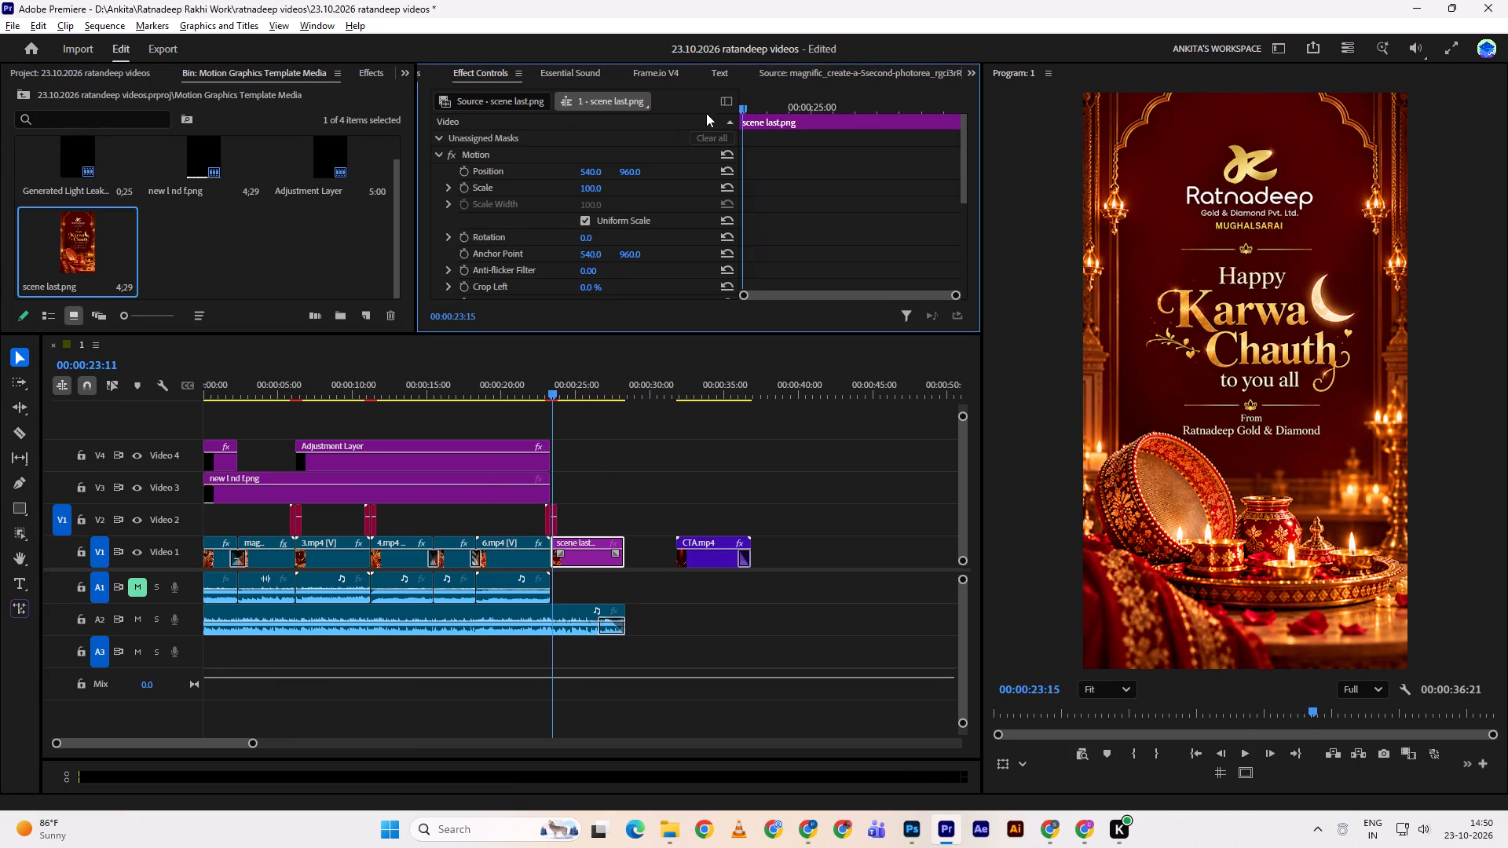
drag(706, 113, 697, 115)
click(462, 185)
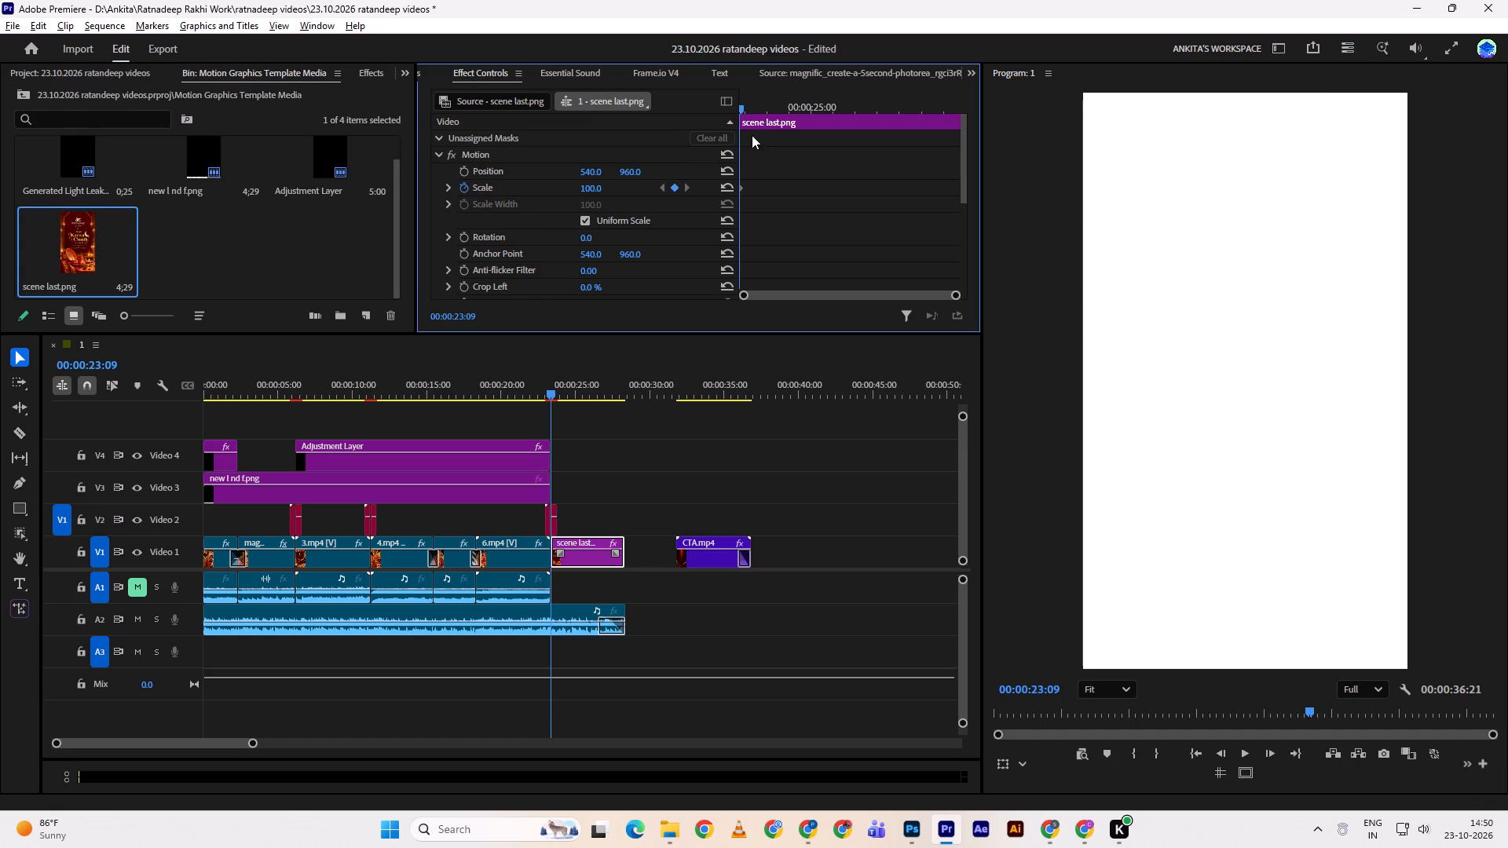
drag(741, 106, 1429, 130)
click(1429, 130)
drag(603, 189, 606, 188)
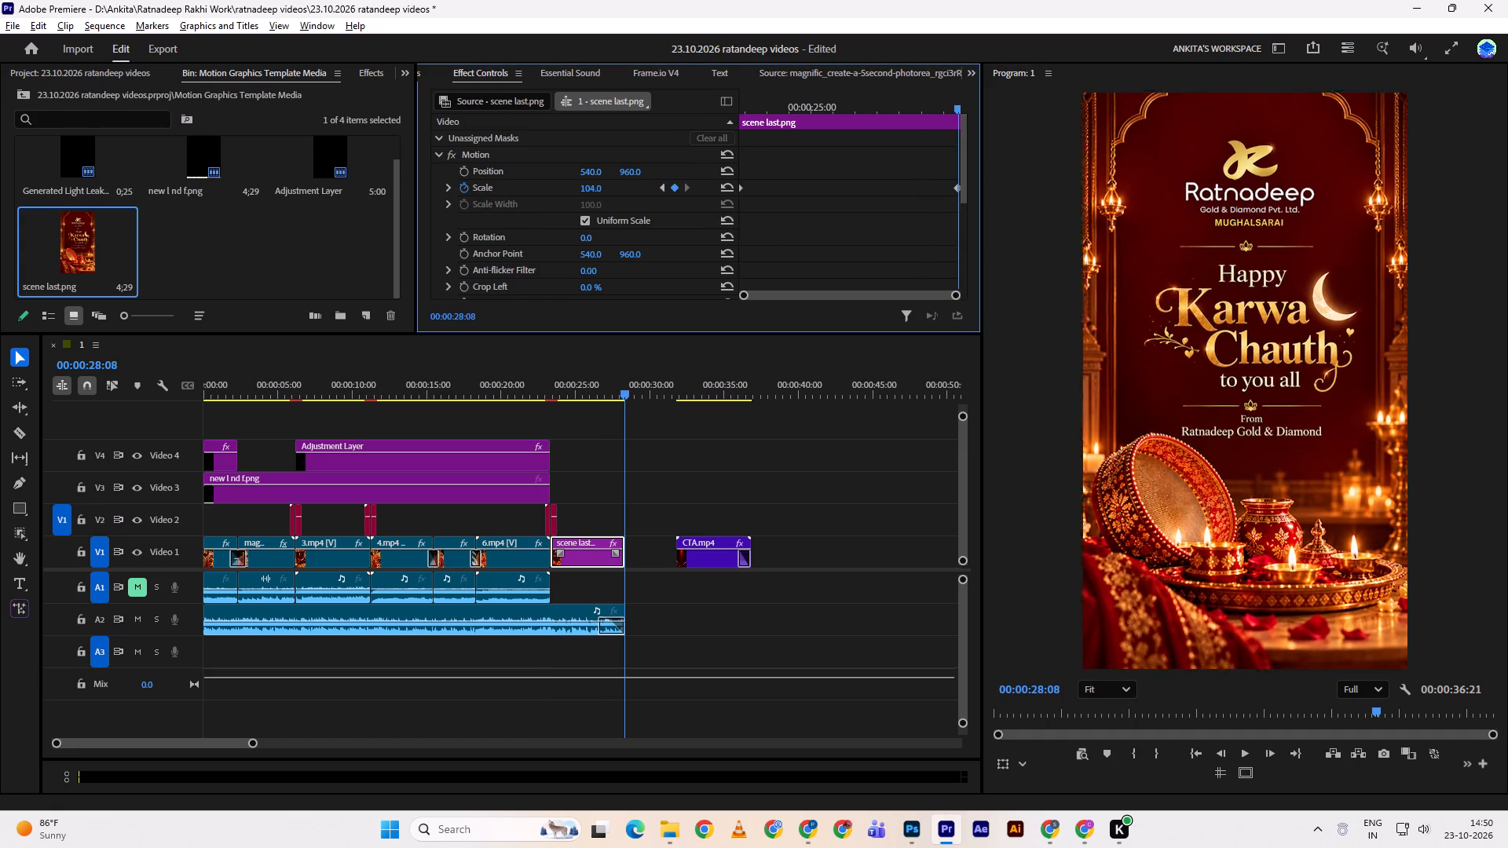
drag(606, 188, 613, 188)
Play back the closing greeting scene from just before its start to review the zoom.
drag(606, 381, 604, 382)
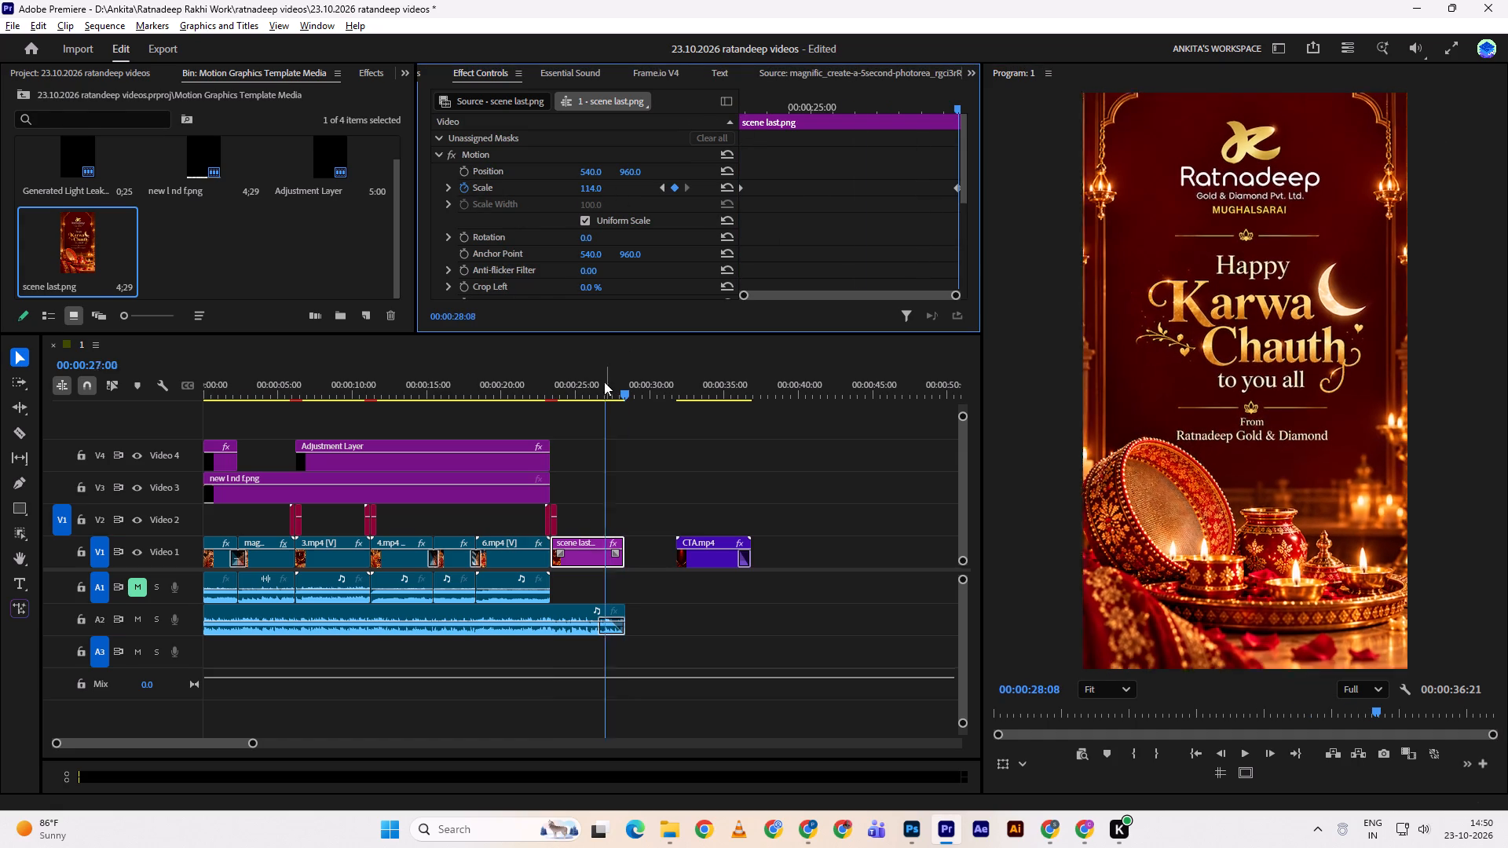
drag(604, 382, 555, 381)
click(547, 381)
key(space)
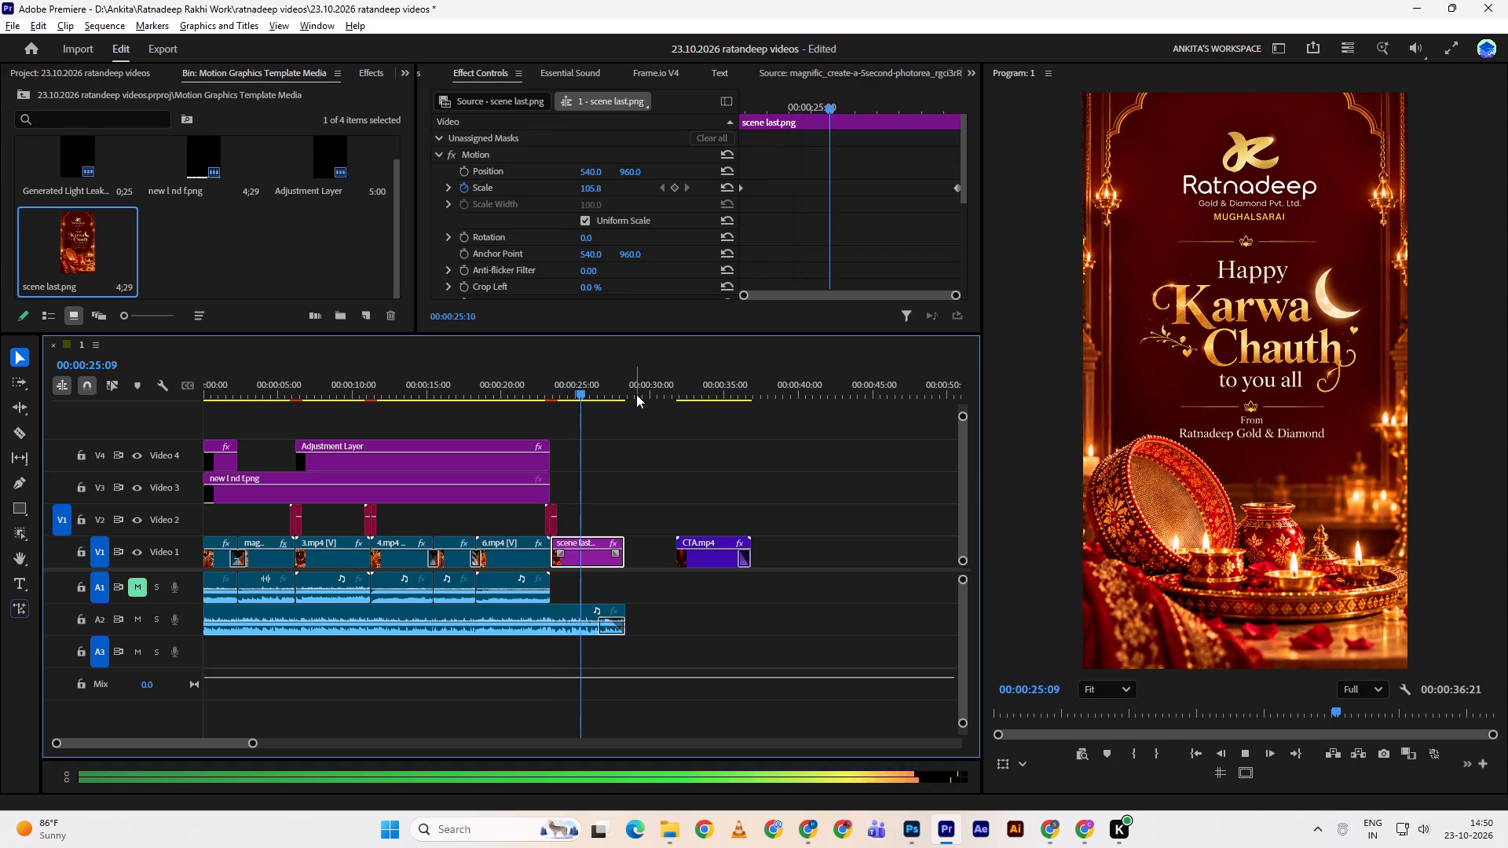
key(space)
key(space)
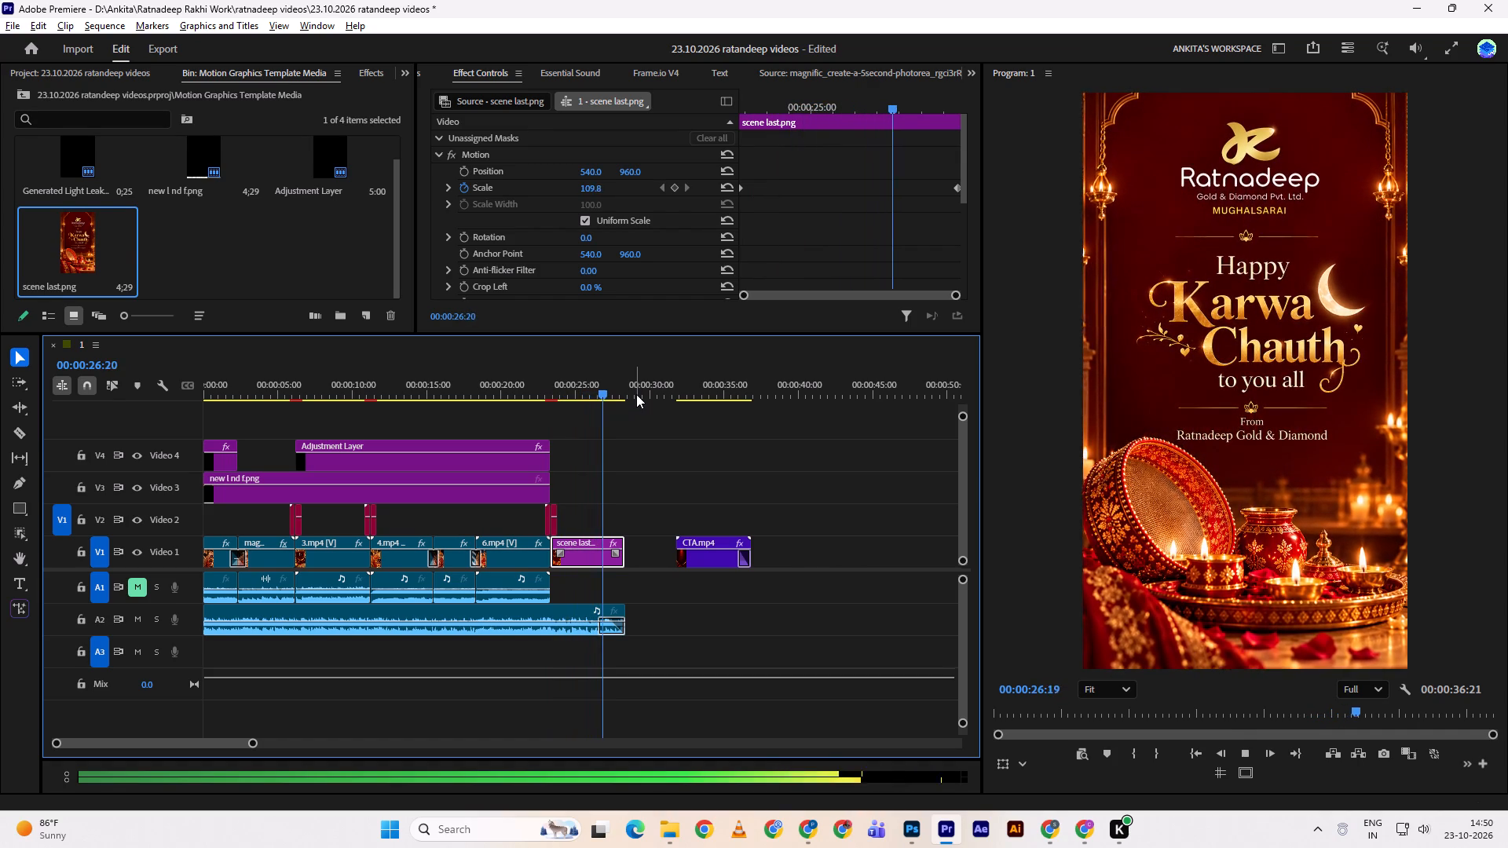
Finish playing the greeting scene and extend the Audio 2 music clip to about 00:00:33:17.
key(space)
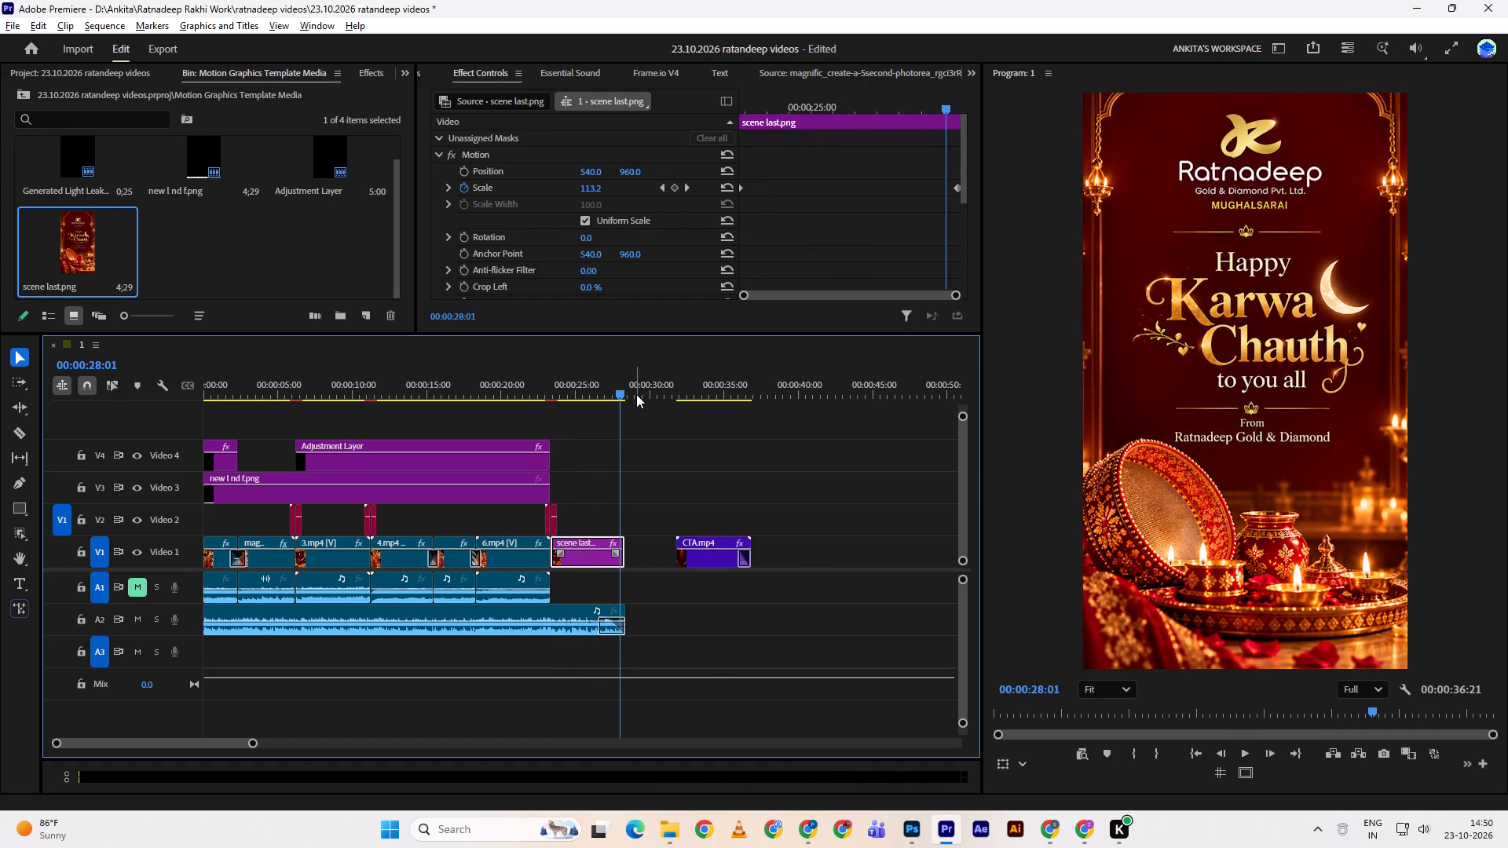
key(space)
key(space)
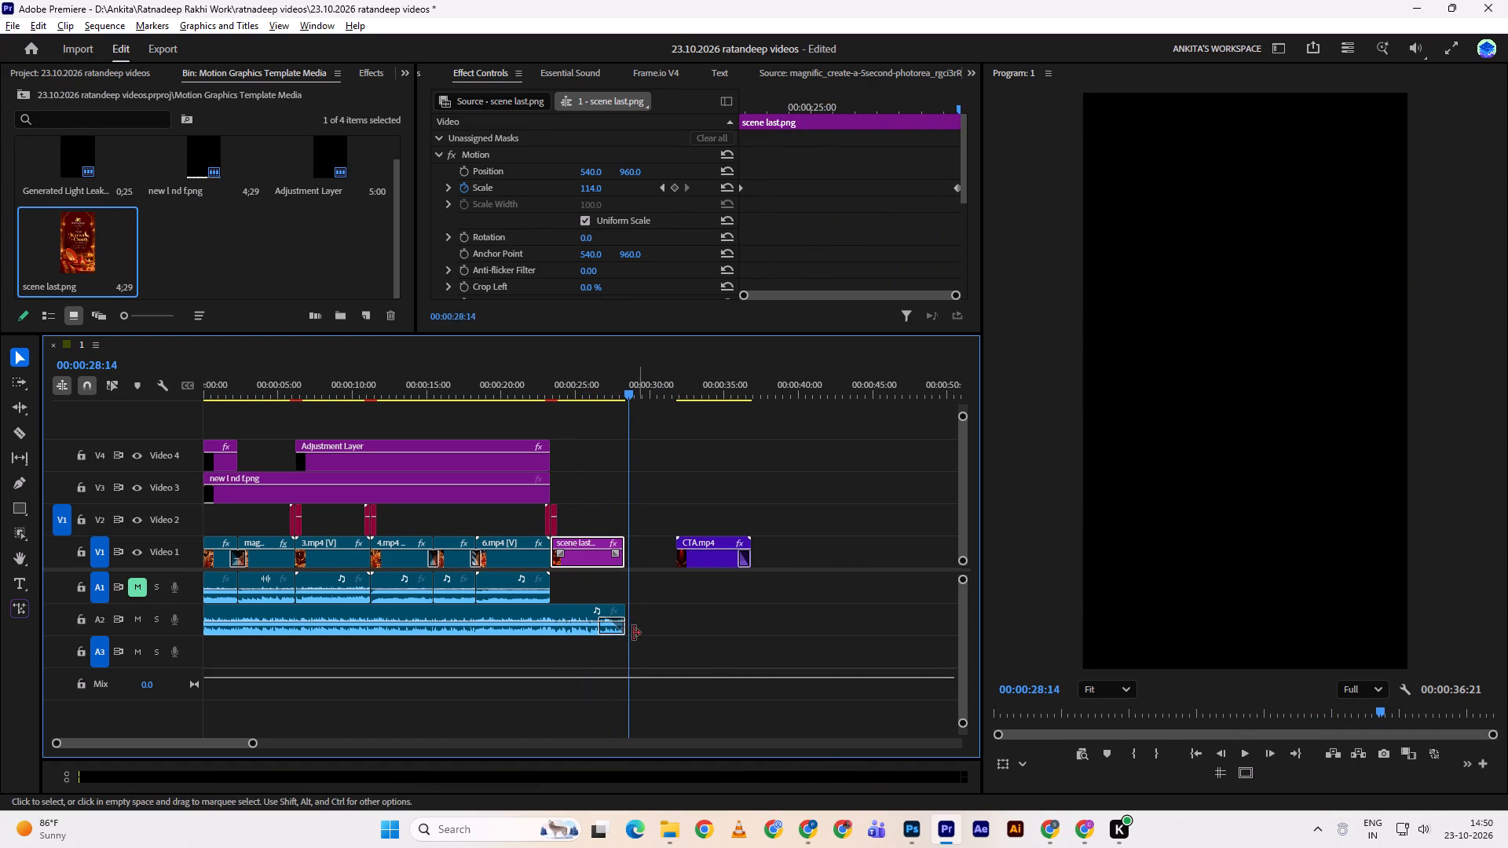
drag(630, 634, 708, 641)
Move CTA.mp4 on Video 1 to start directly after scene last.png and play across the join.
drag(719, 565, 670, 559)
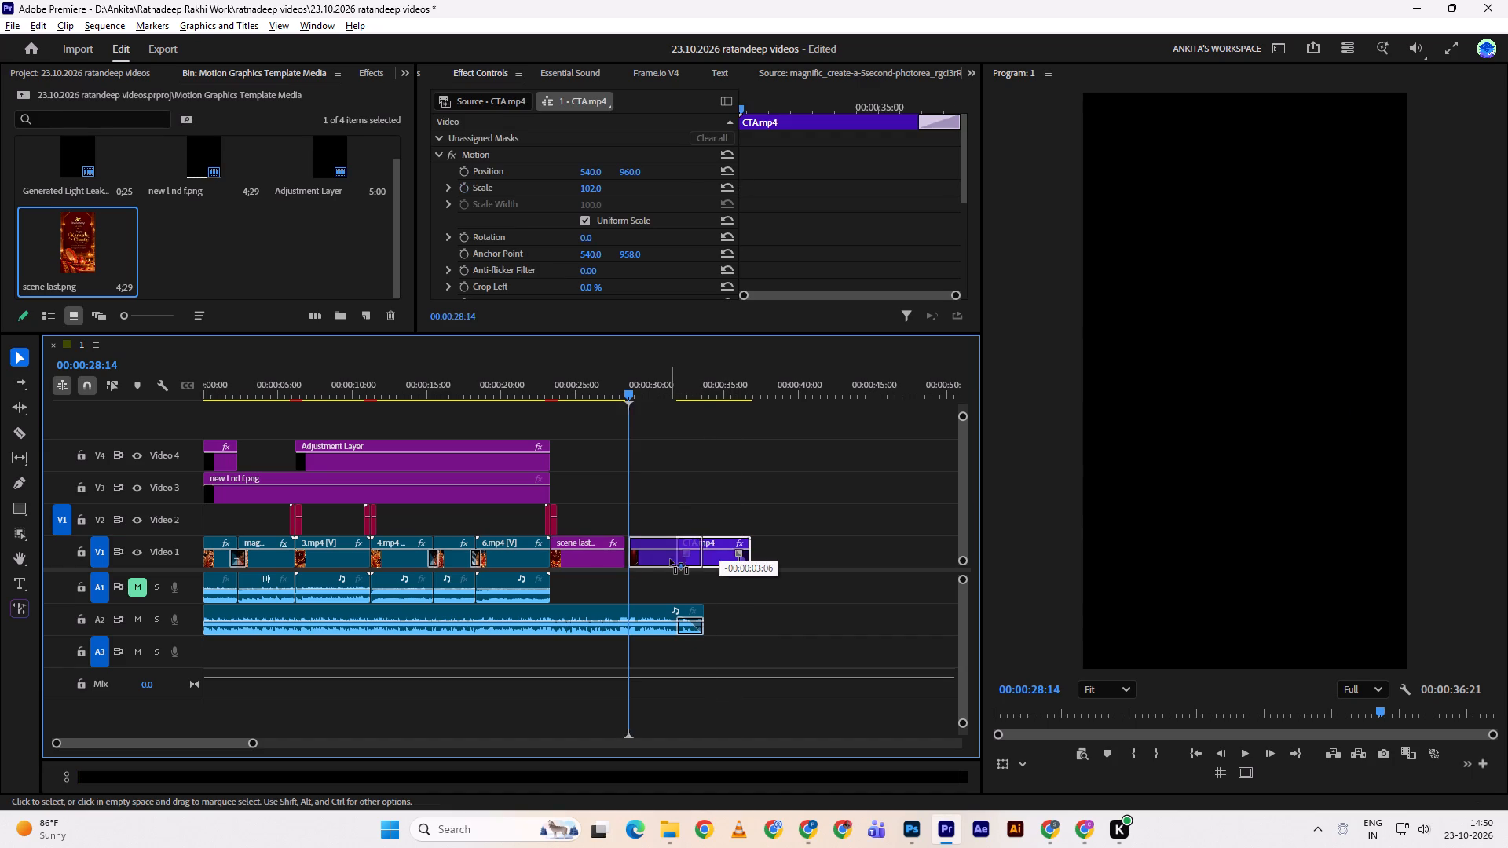
drag(670, 559, 665, 557)
key(space)
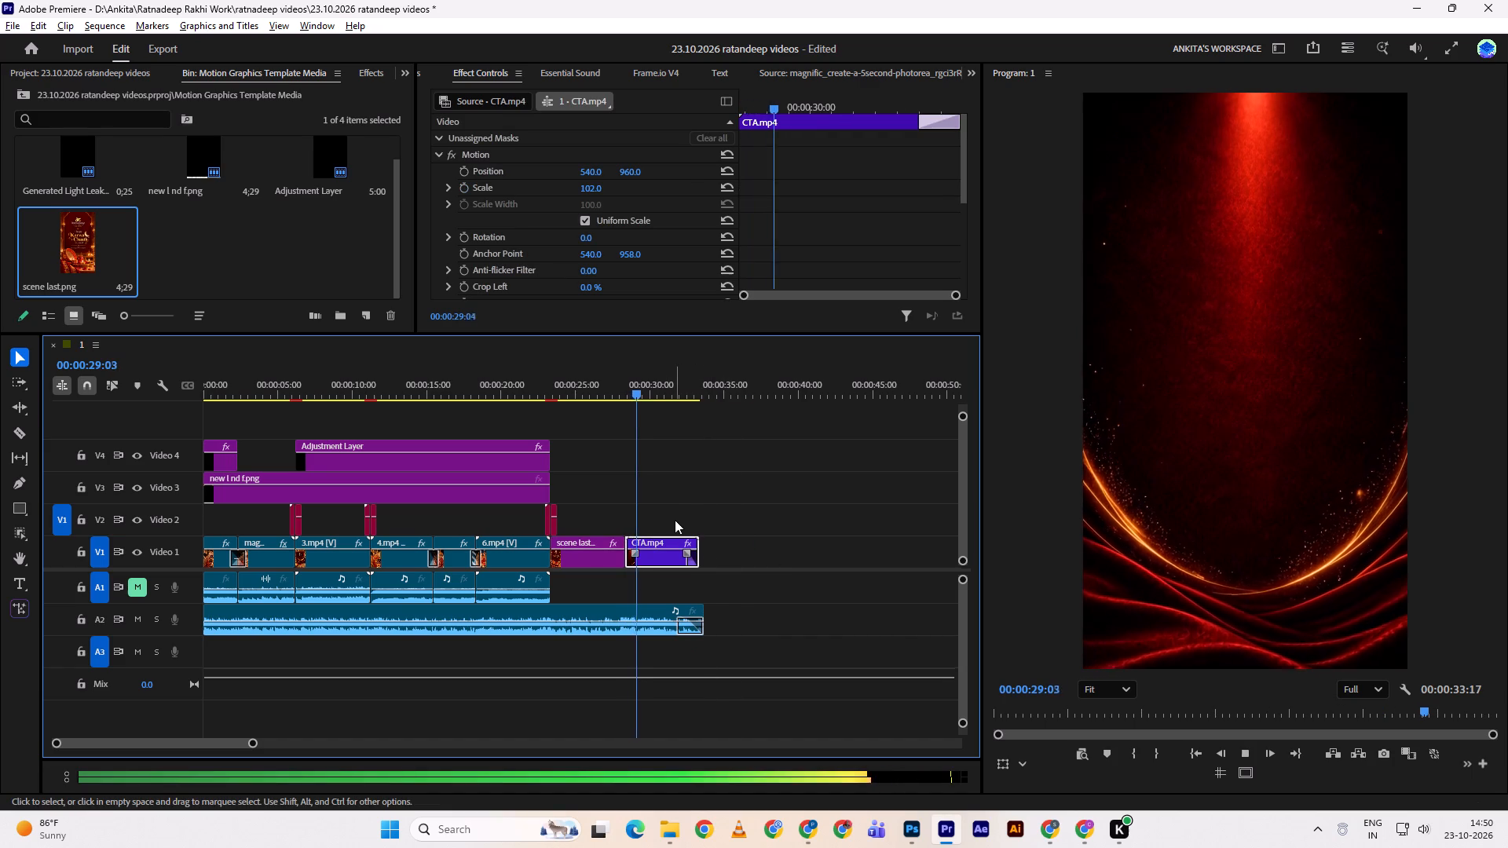
drag(655, 393, 617, 402)
key(space)
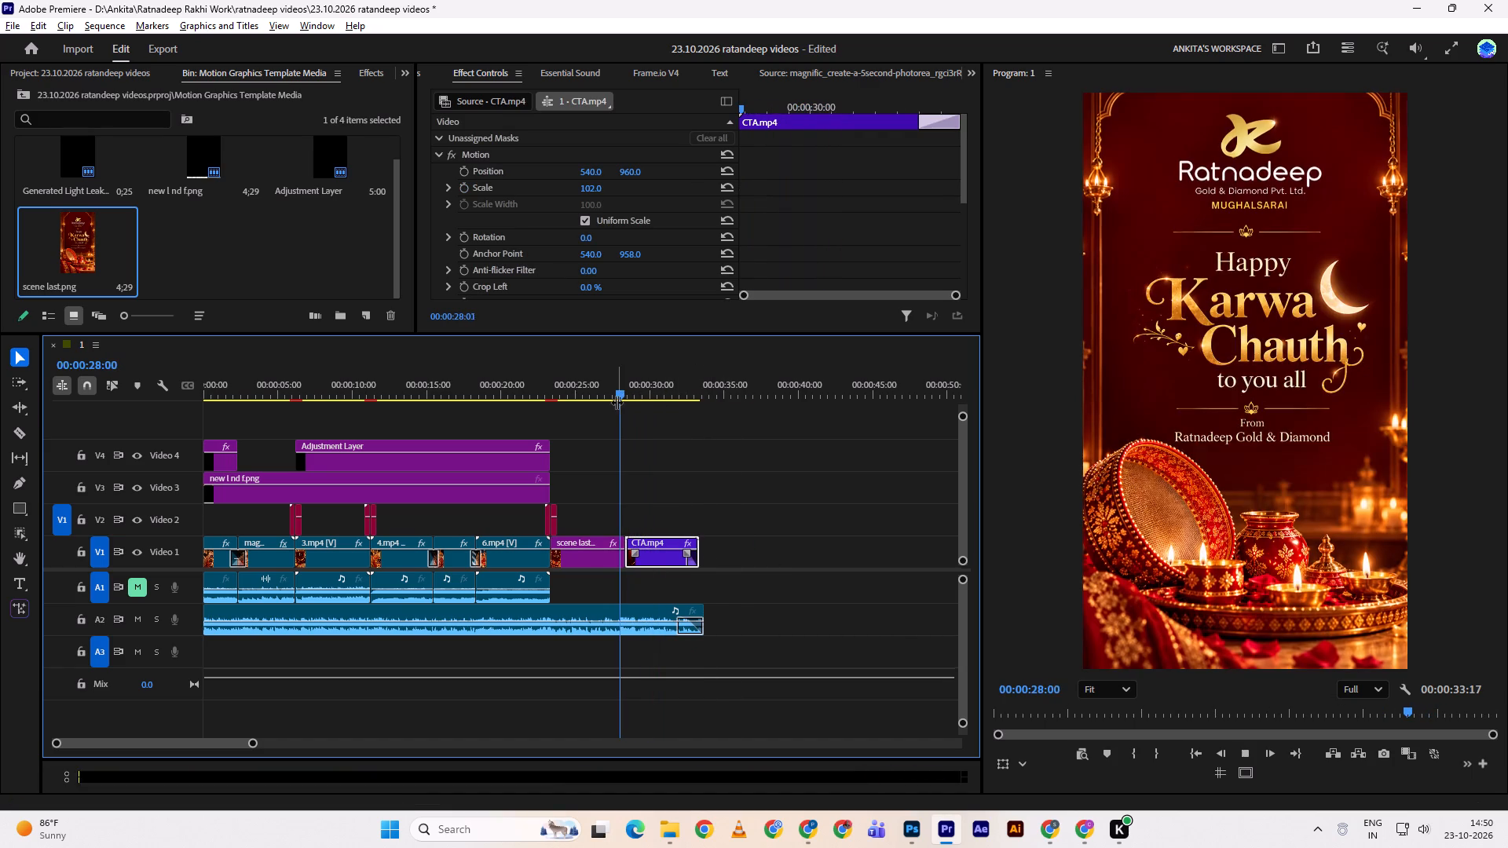
click(621, 397)
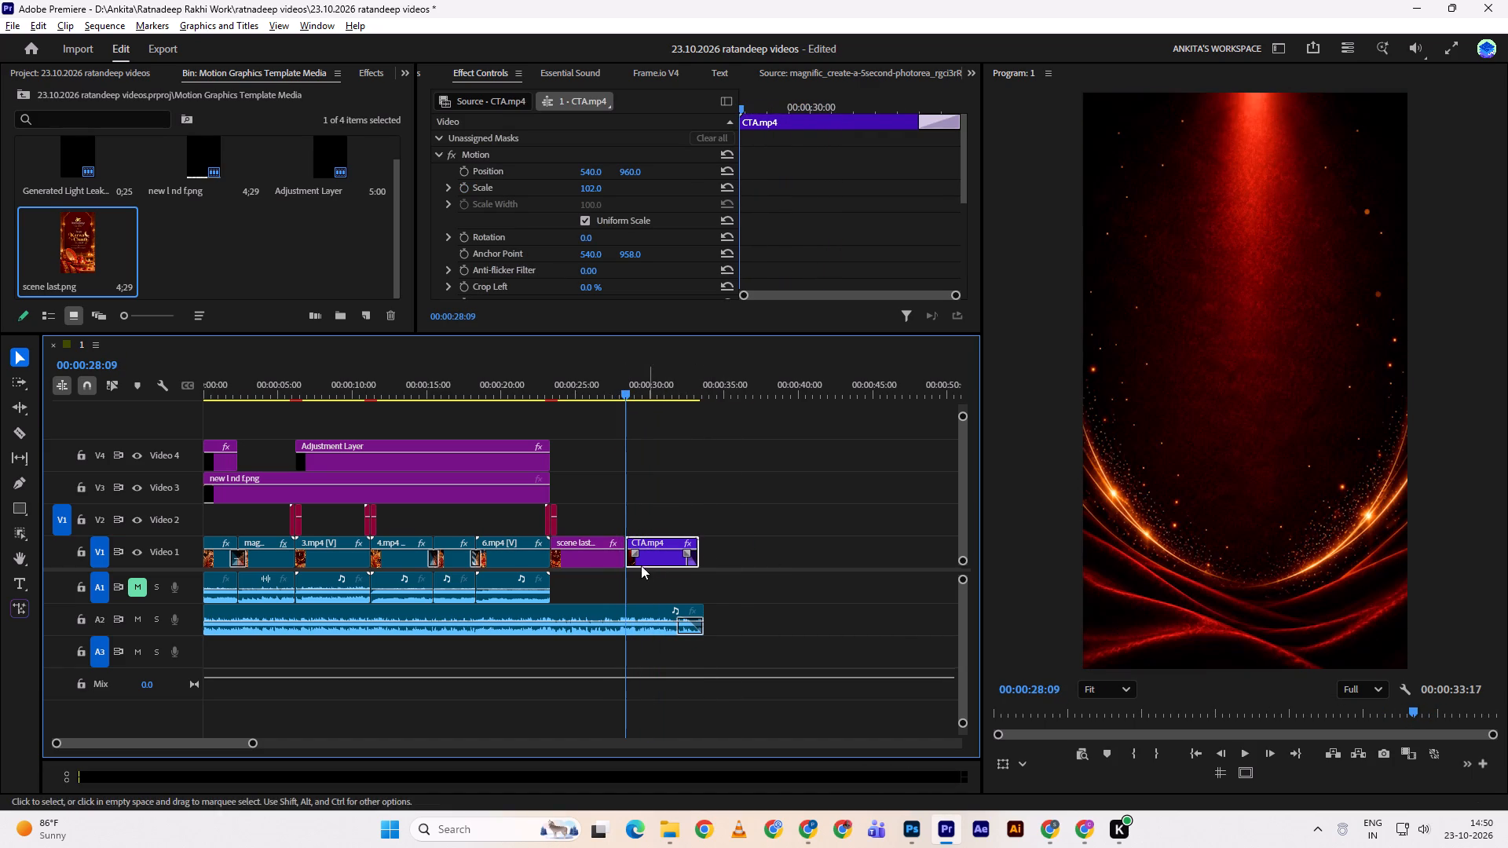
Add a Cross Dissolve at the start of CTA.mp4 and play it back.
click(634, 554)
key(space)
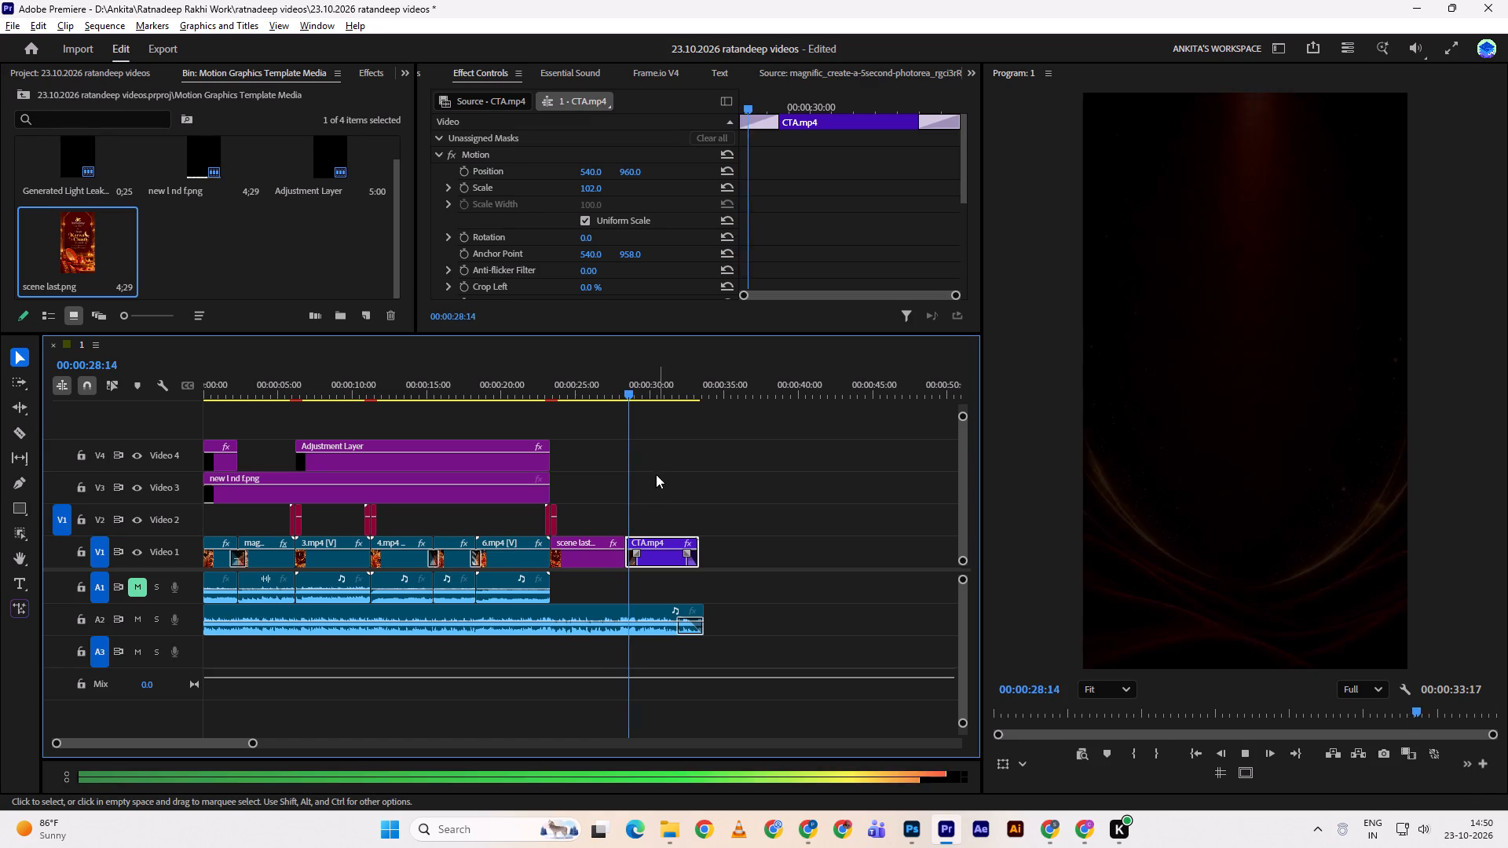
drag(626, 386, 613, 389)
Add a transition at the end of scene last.png and play the fade into CTA.mp4.
click(616, 554)
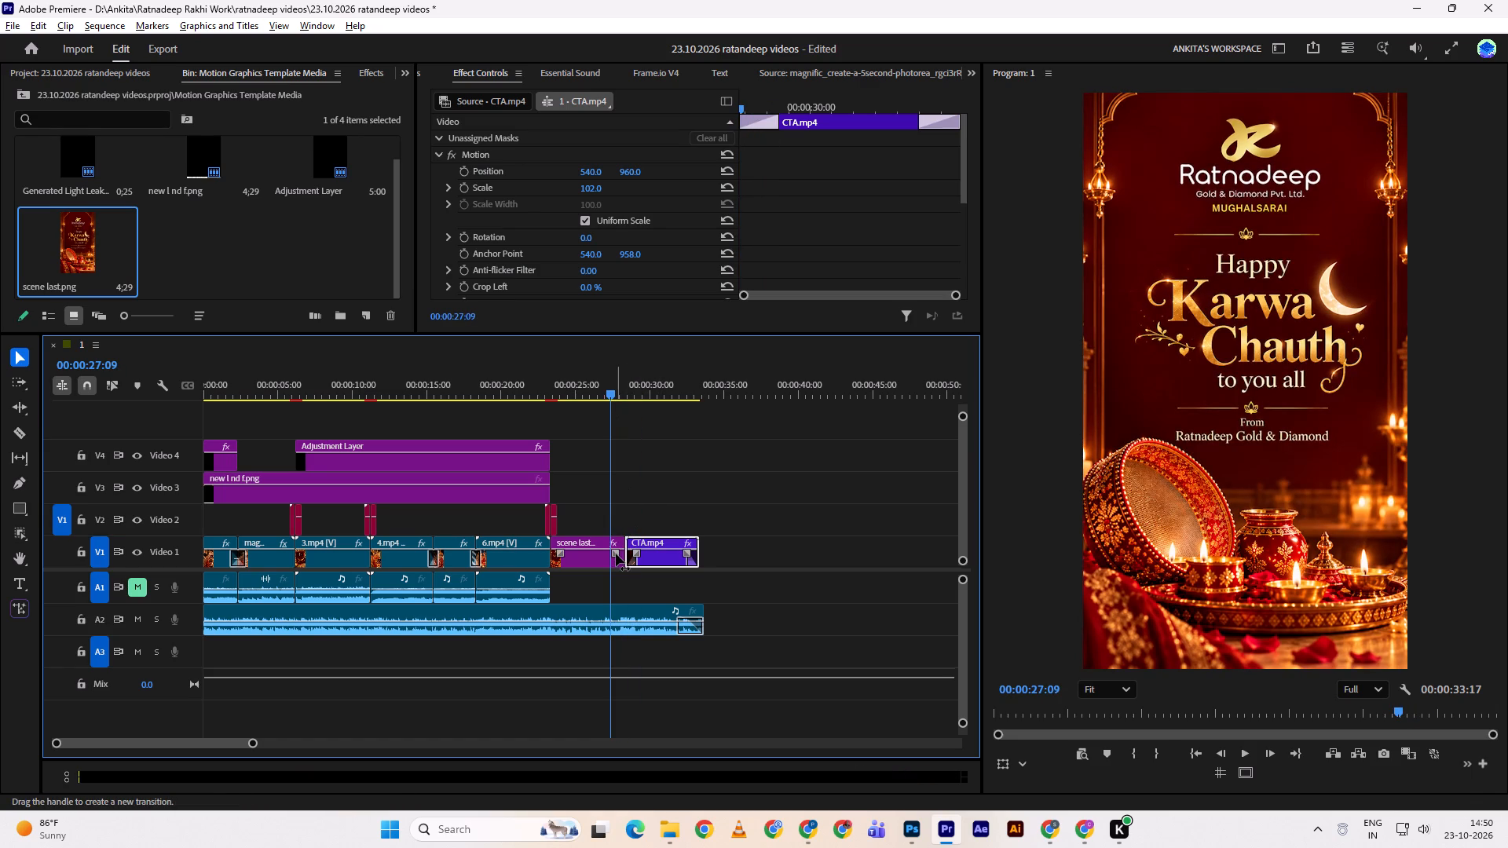
key(space)
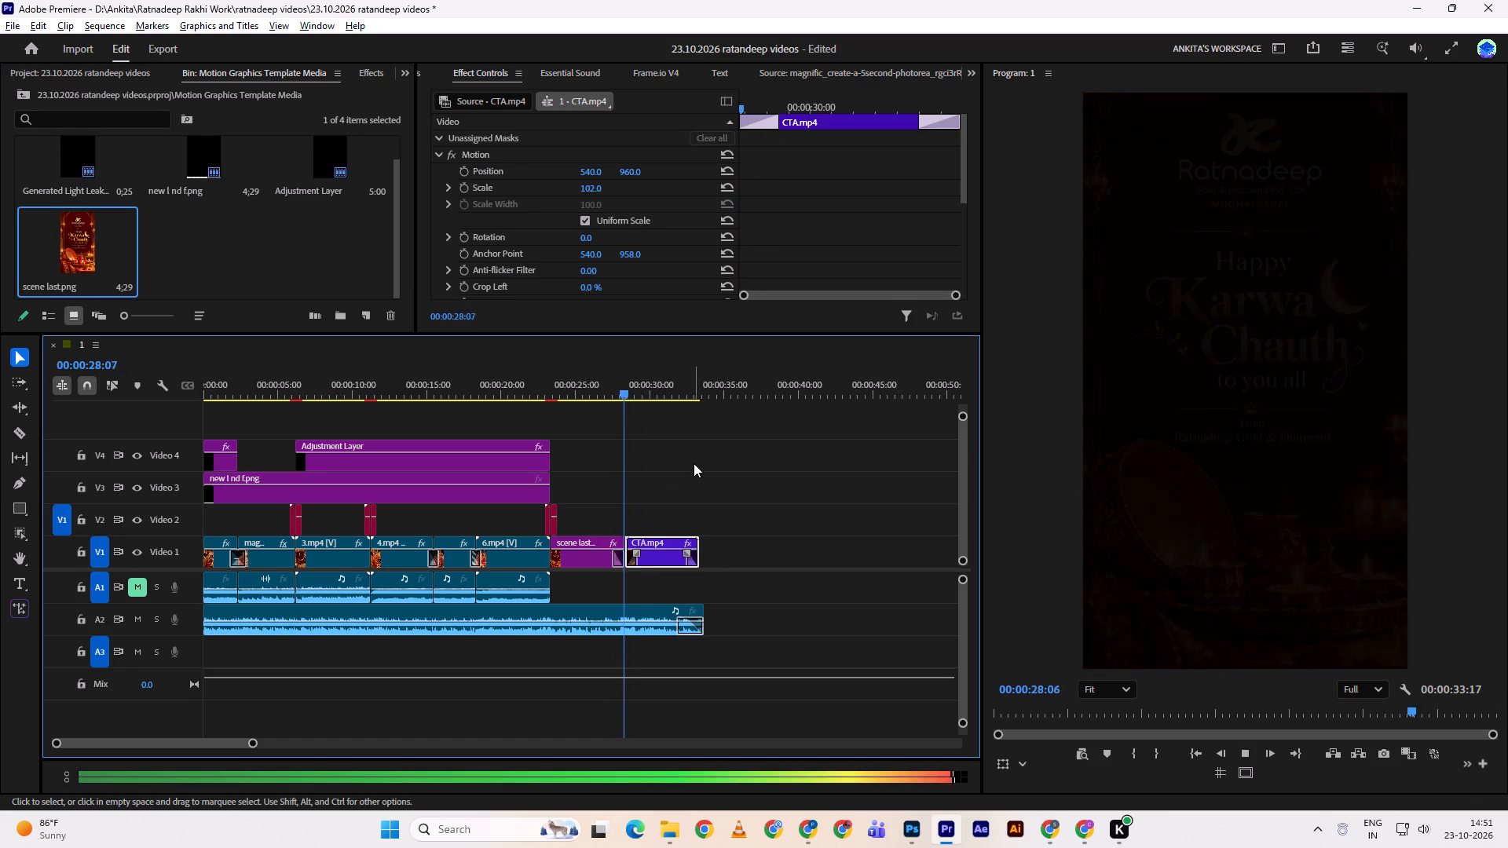
key(space)
click(643, 382)
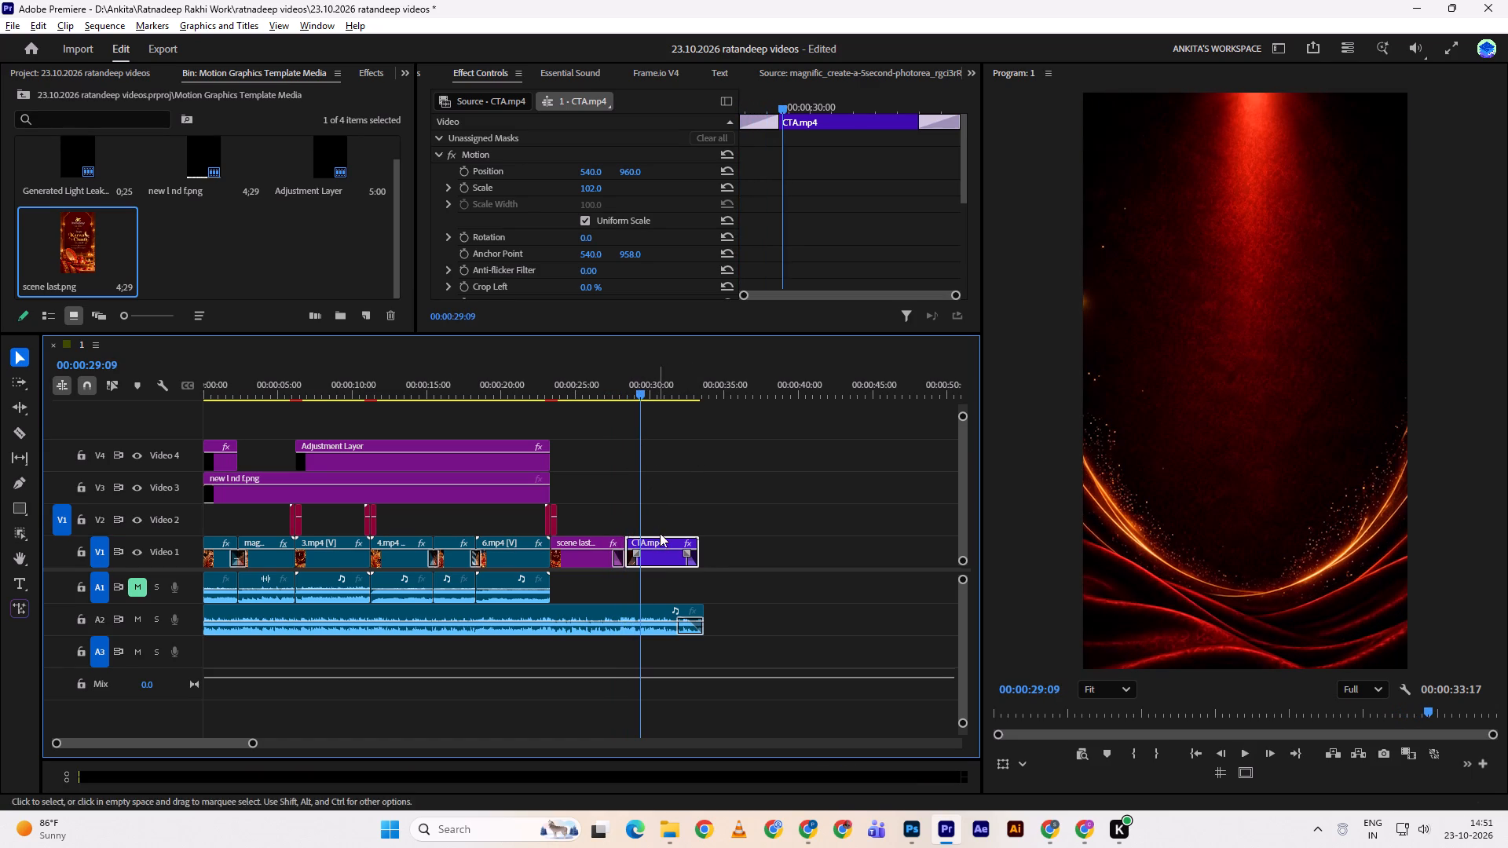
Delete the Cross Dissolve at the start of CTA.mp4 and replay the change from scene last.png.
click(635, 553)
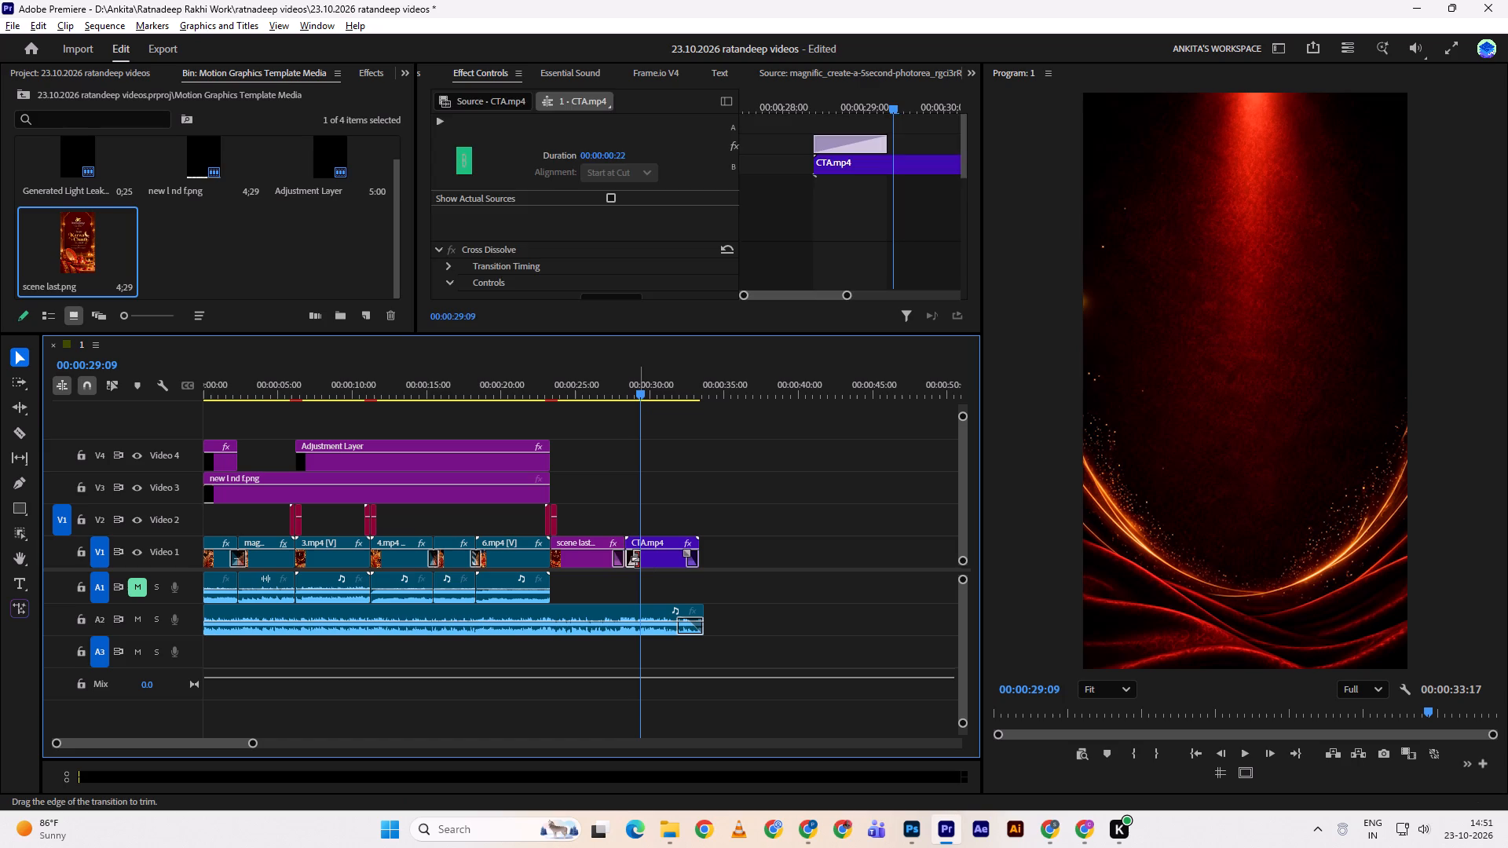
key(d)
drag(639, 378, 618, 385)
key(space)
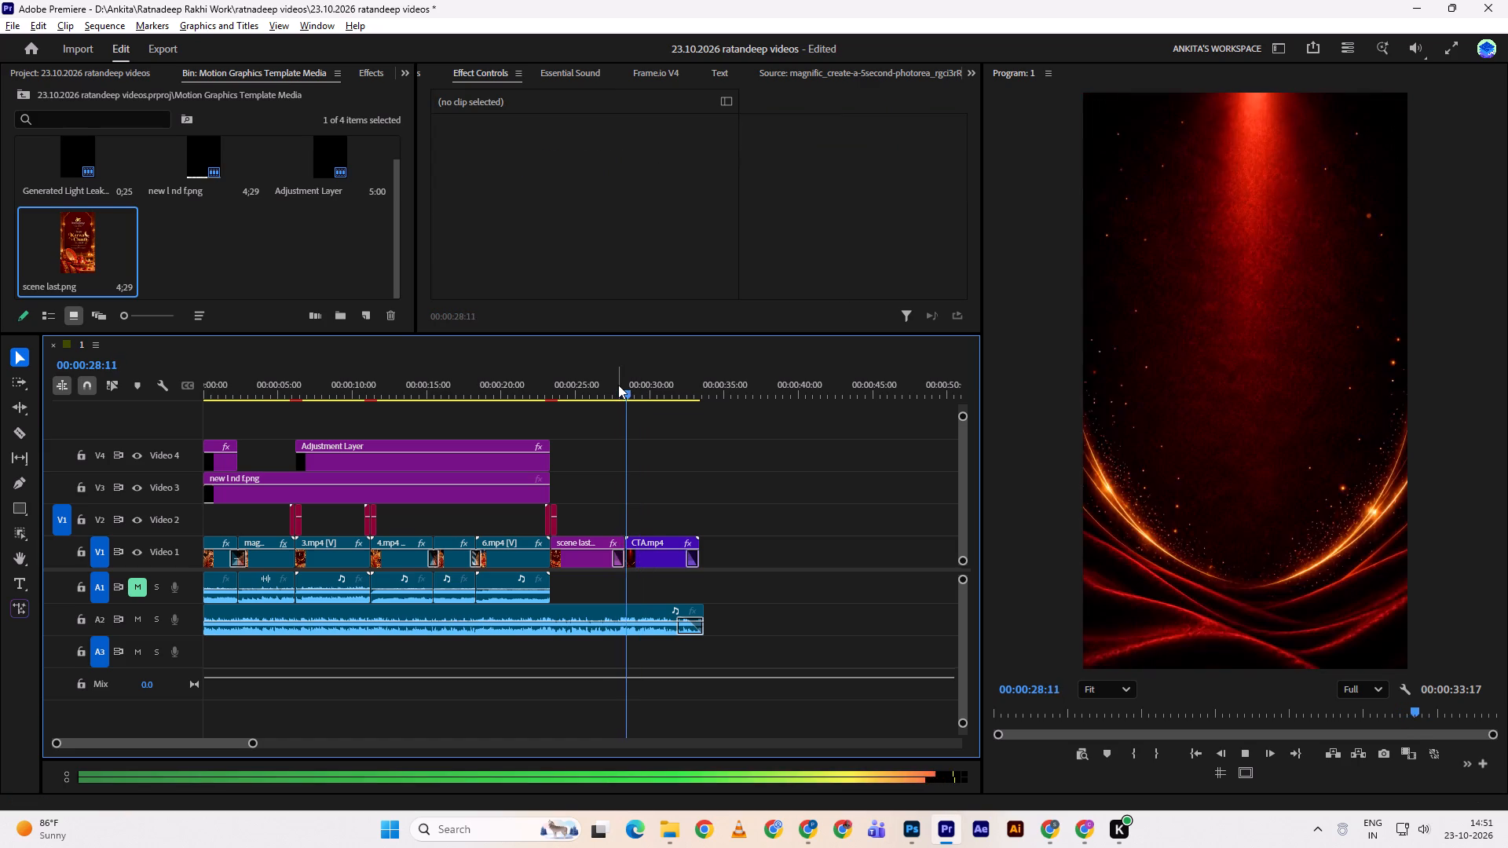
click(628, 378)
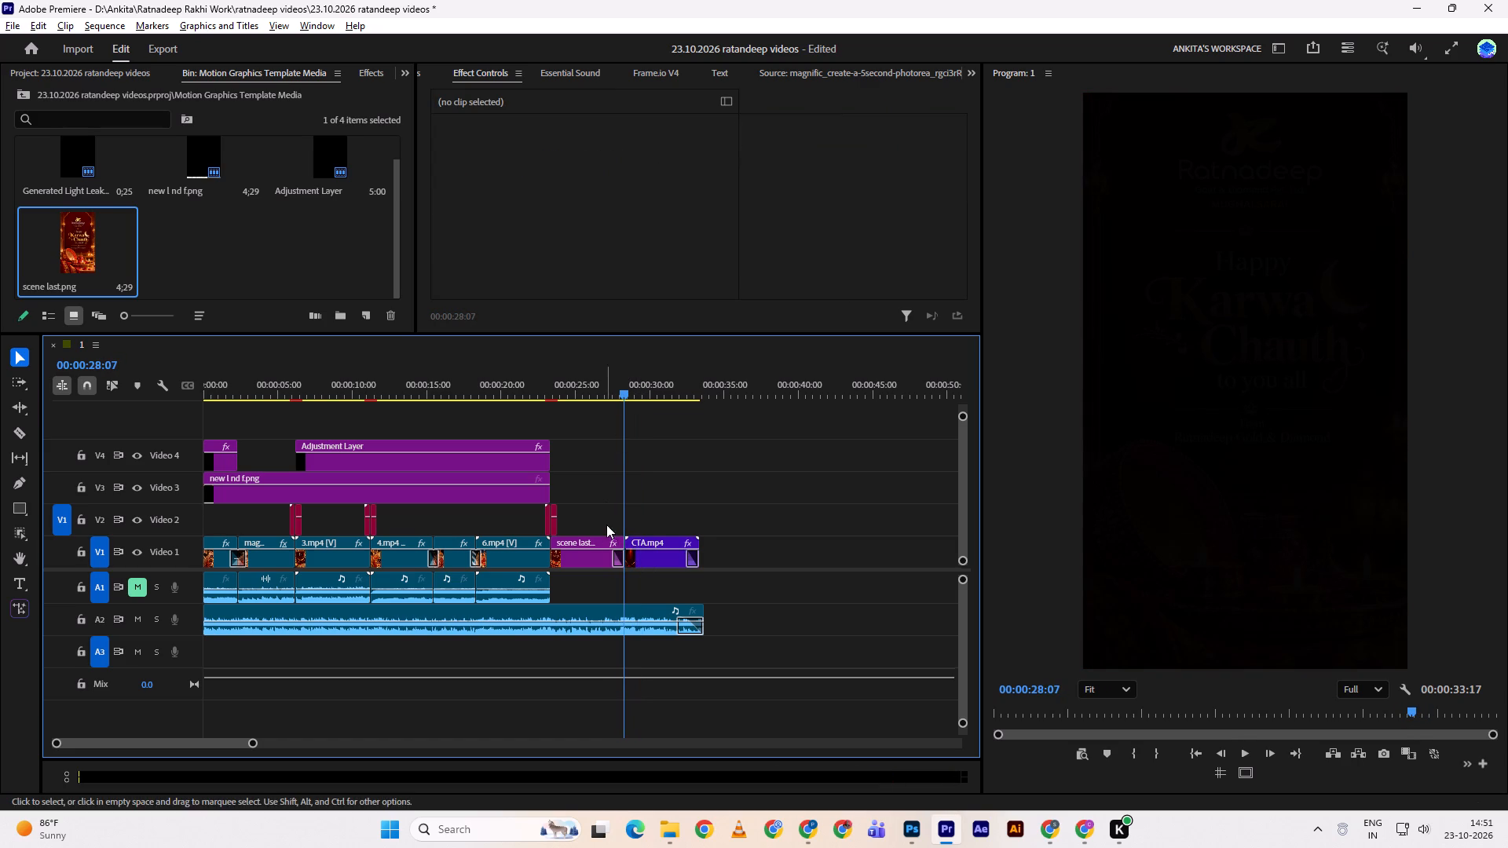
Shorten the transition at the end of scene last.png on Video 1.
alt+scroll(616, 545, up, 8)
drag(613, 553, 620, 553)
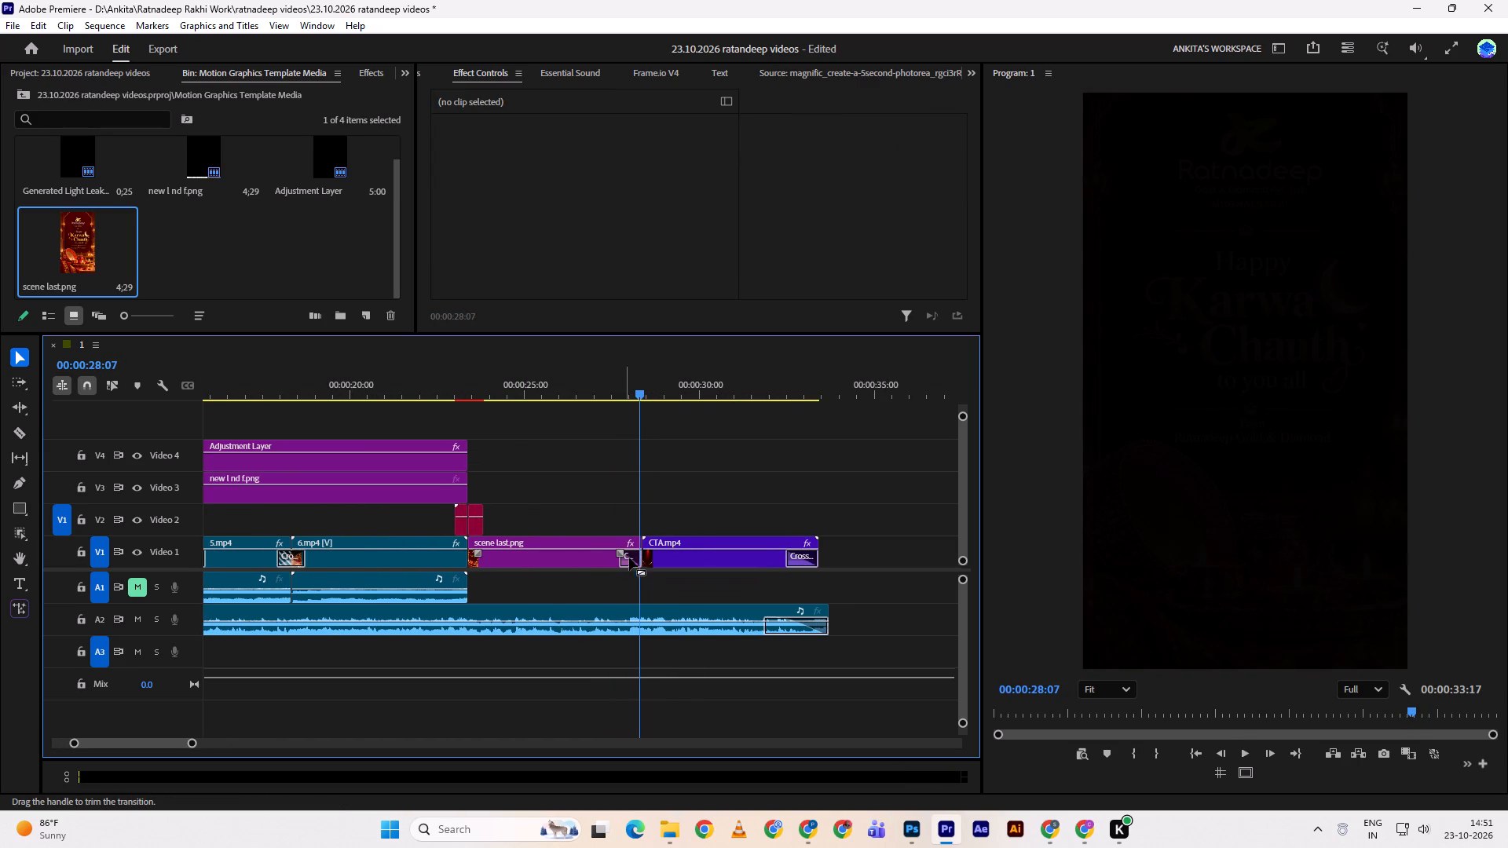
click(620, 556)
Add a short transition at the start of CTA.mp4, about as long as the one ending scene last.png.
click(653, 562)
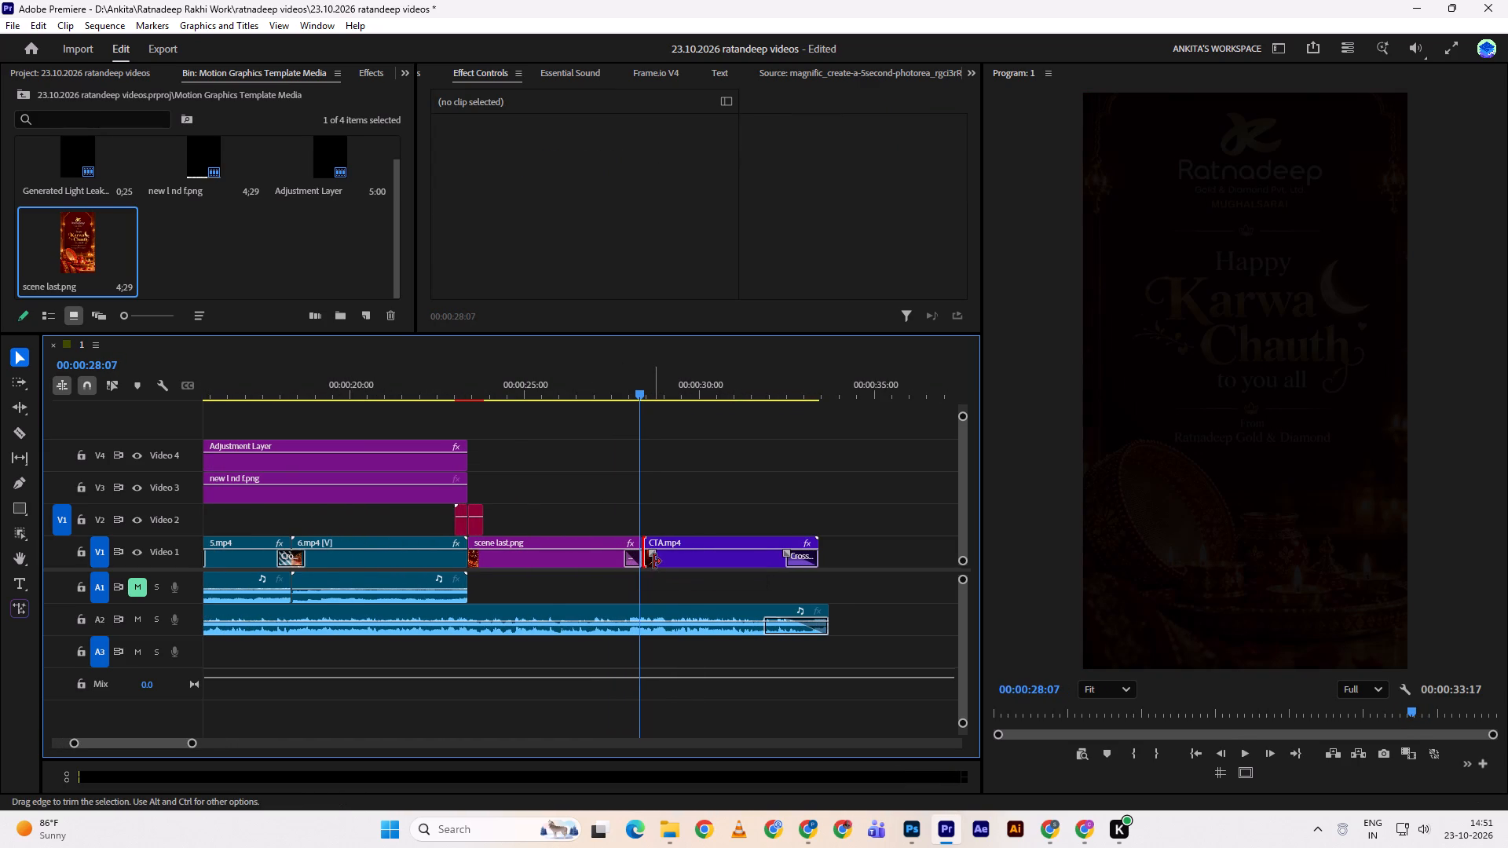
drag(651, 556, 659, 557)
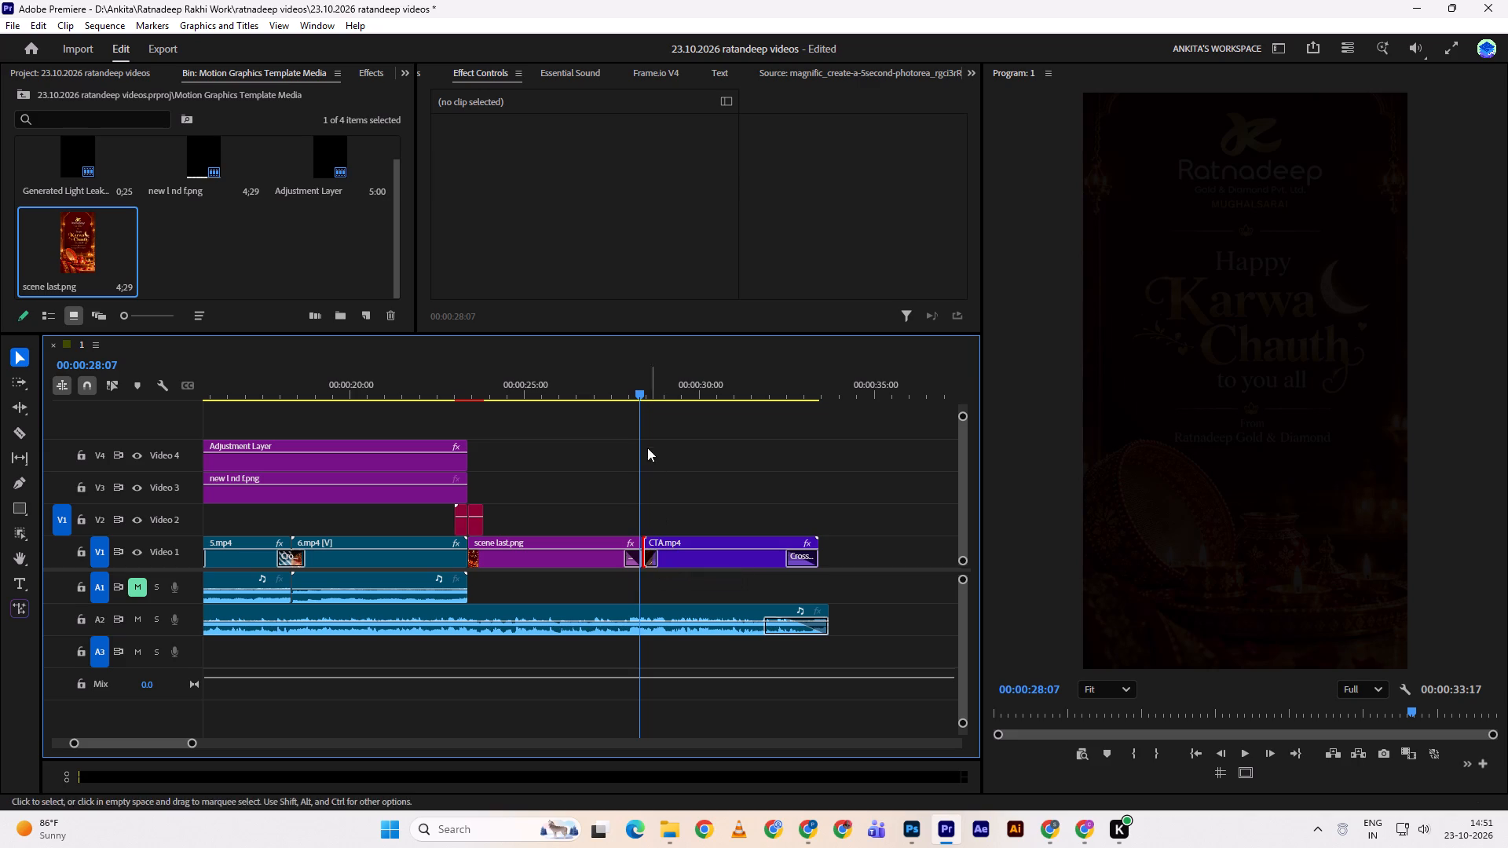
Play back from the end of scene last.png through CTA.mp4 to review the fades and the logo ending.
drag(631, 385, 617, 382)
key(space)
alt+scroll(663, 462, down, 1)
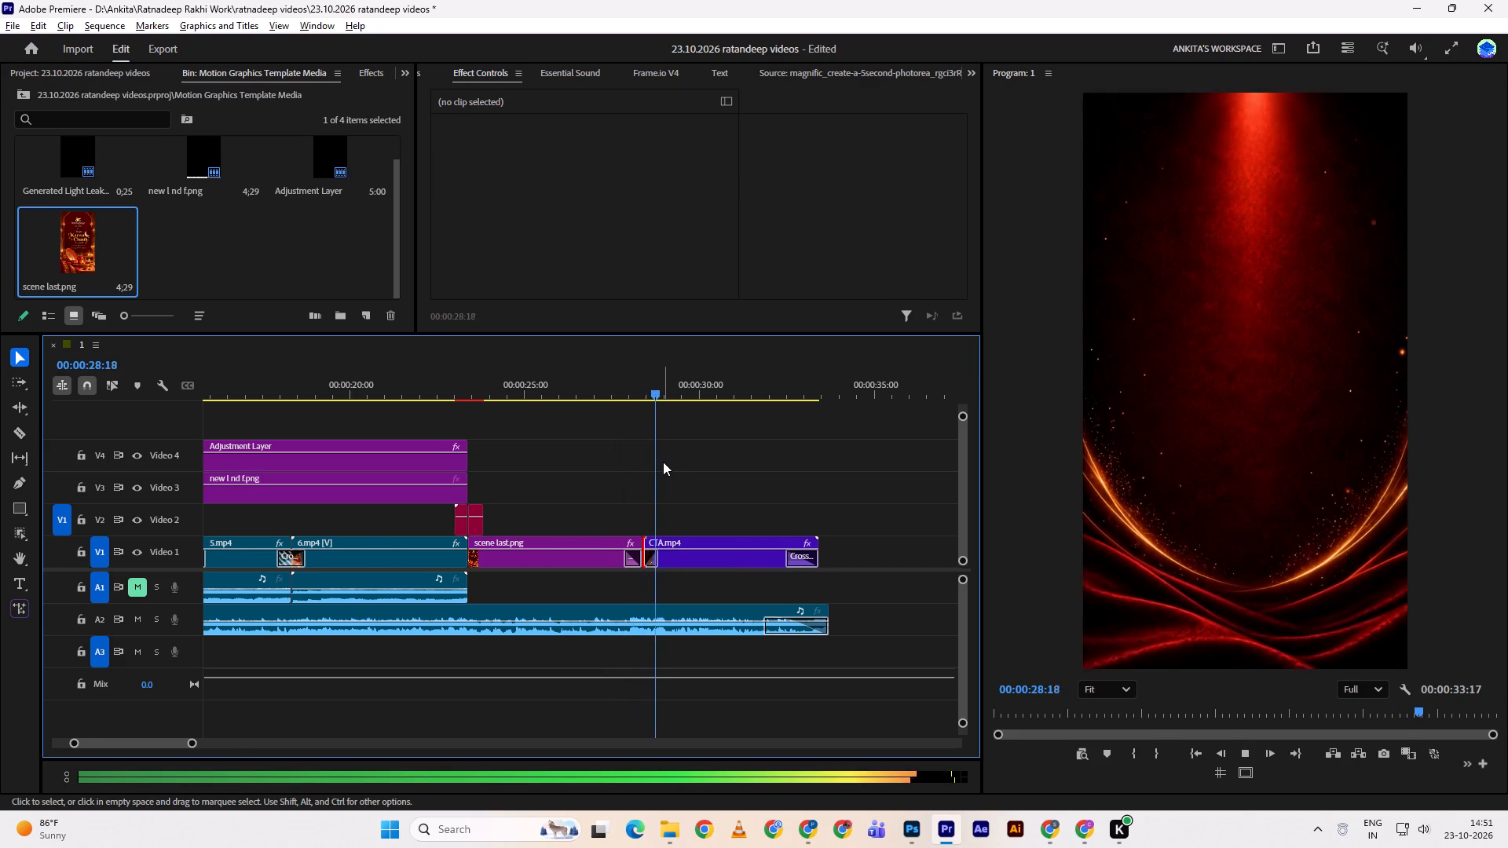
alt+scroll(663, 462, down, 6)
click(666, 459)
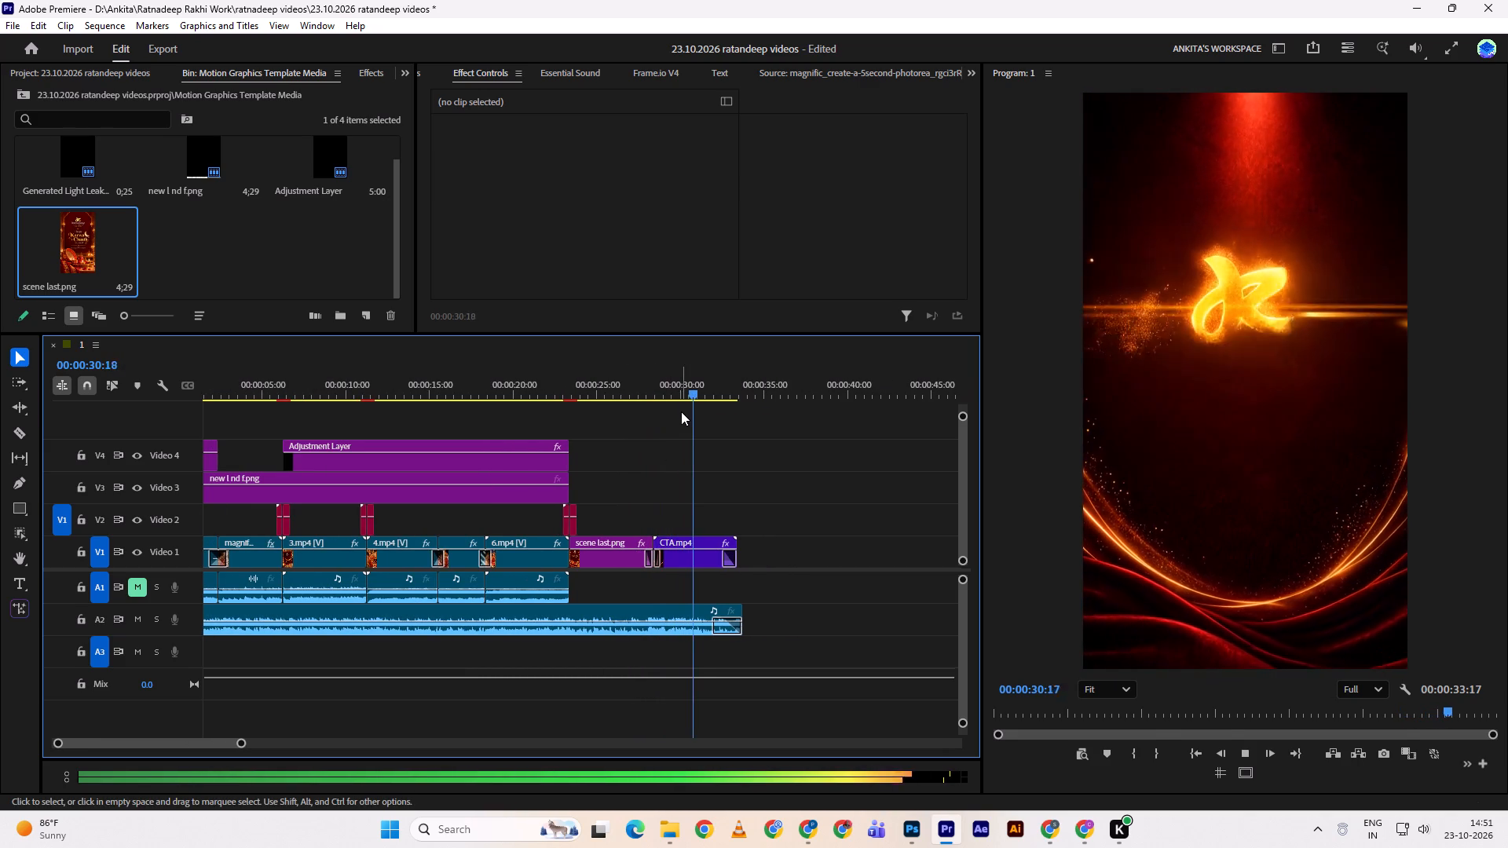
scroll(685, 430, up, 3)
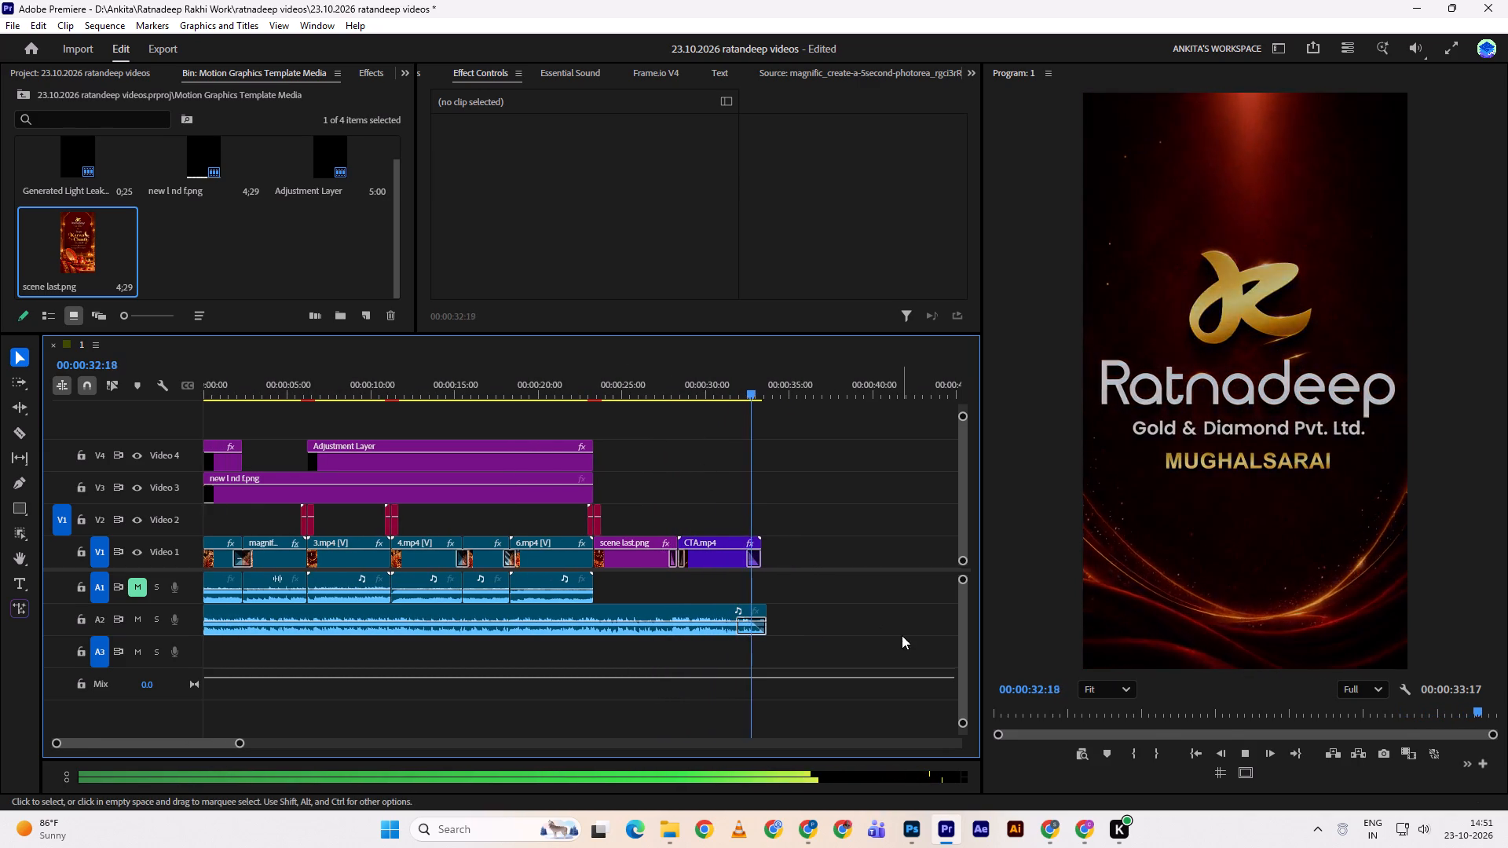
key(space)
key(space)
key(space)
key(space)
key(space)
Trim the end of the Audio 2 music clip to match the end of CTA.mp4 and play the ending.
drag(778, 612, 770, 608)
drag(761, 390, 752, 388)
key(space)
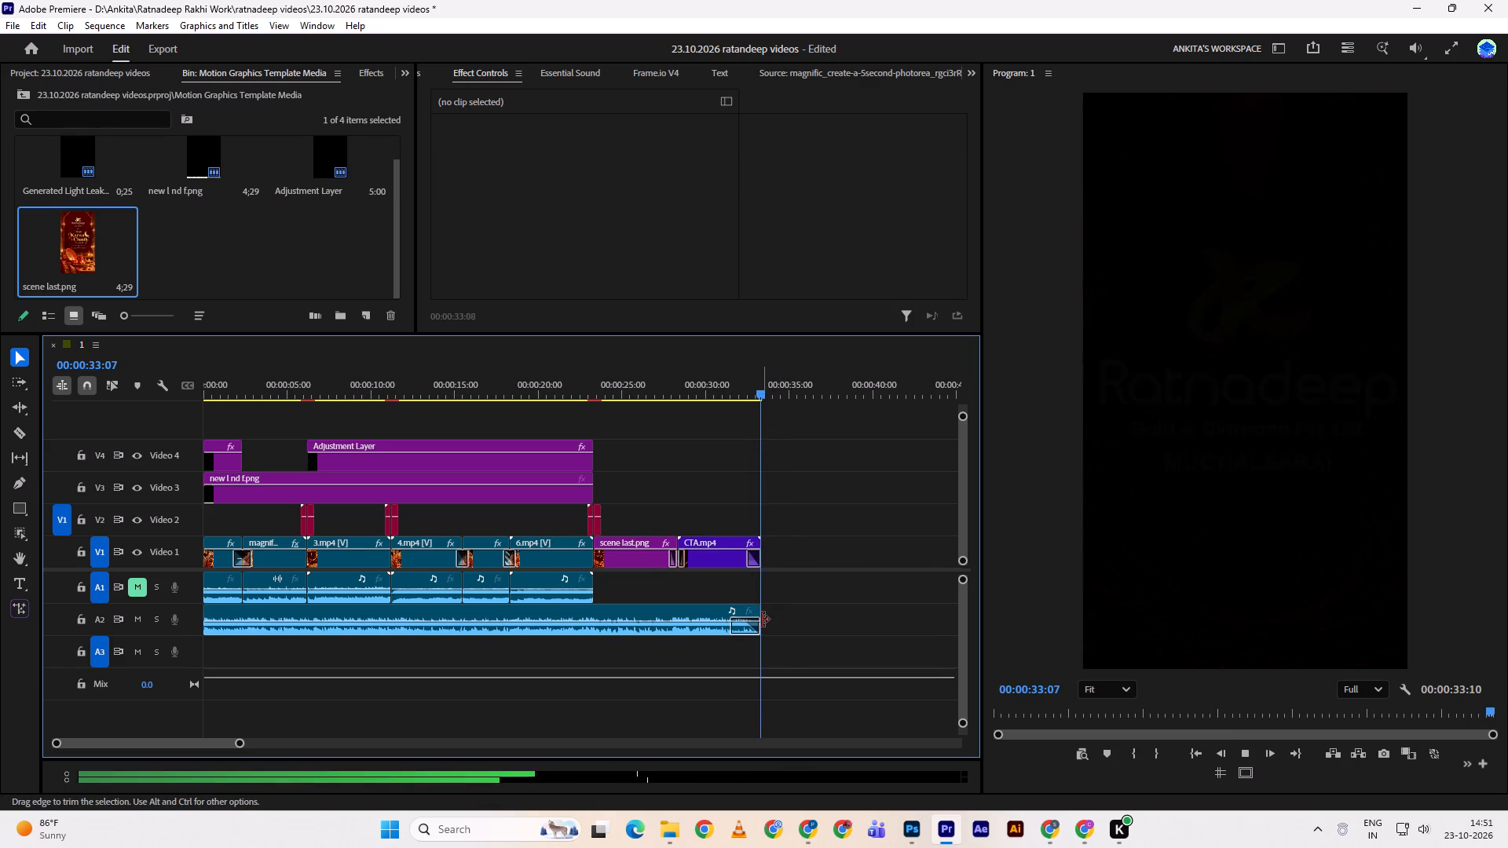
key(space)
click(762, 620)
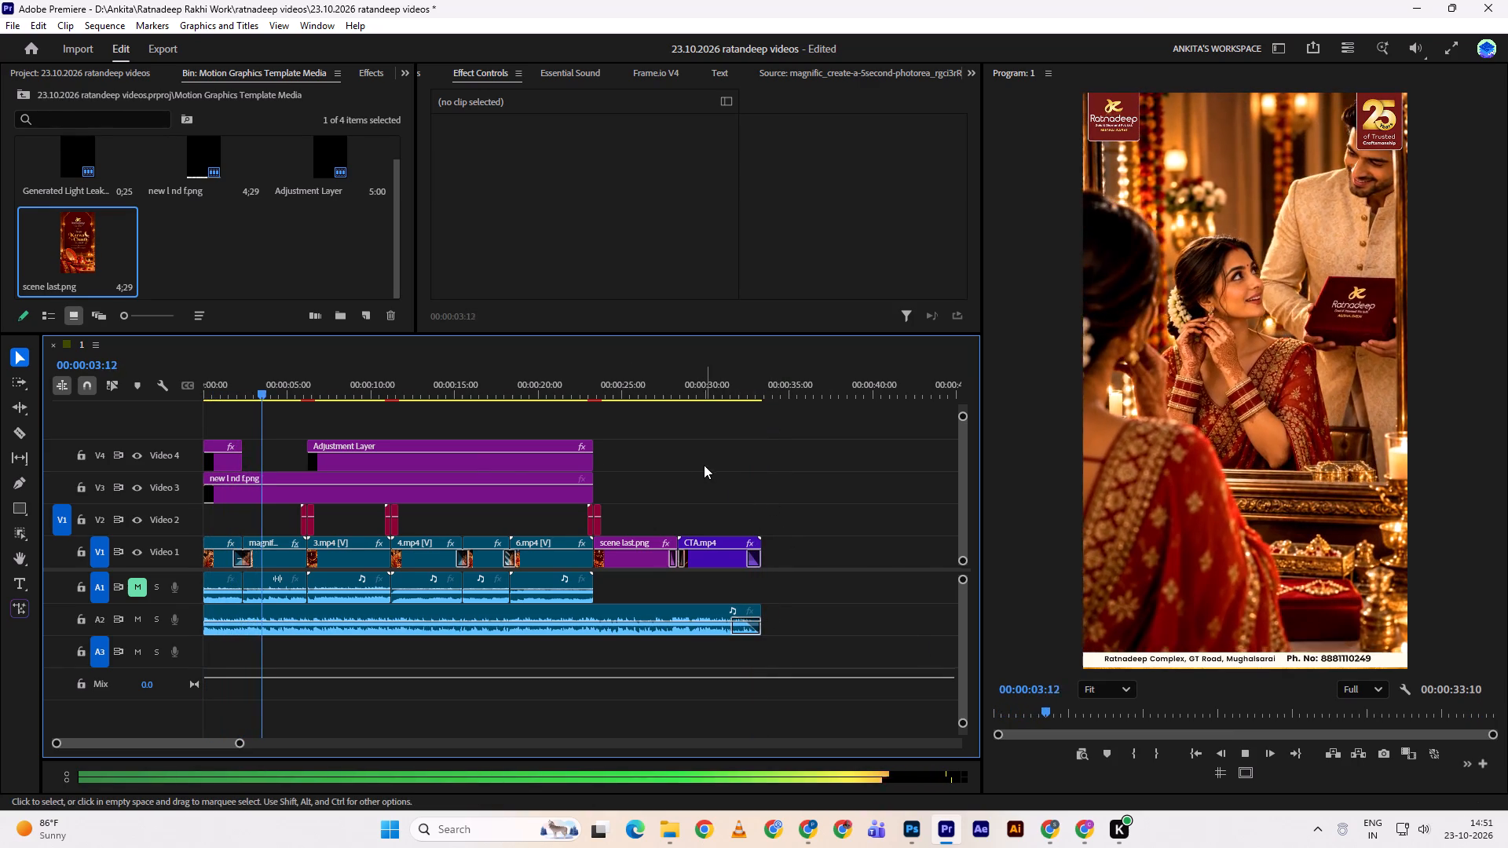
Play the opening from the sequence start to review the lead-in to the first transition.
drag(249, 380, 179, 382)
key(space)
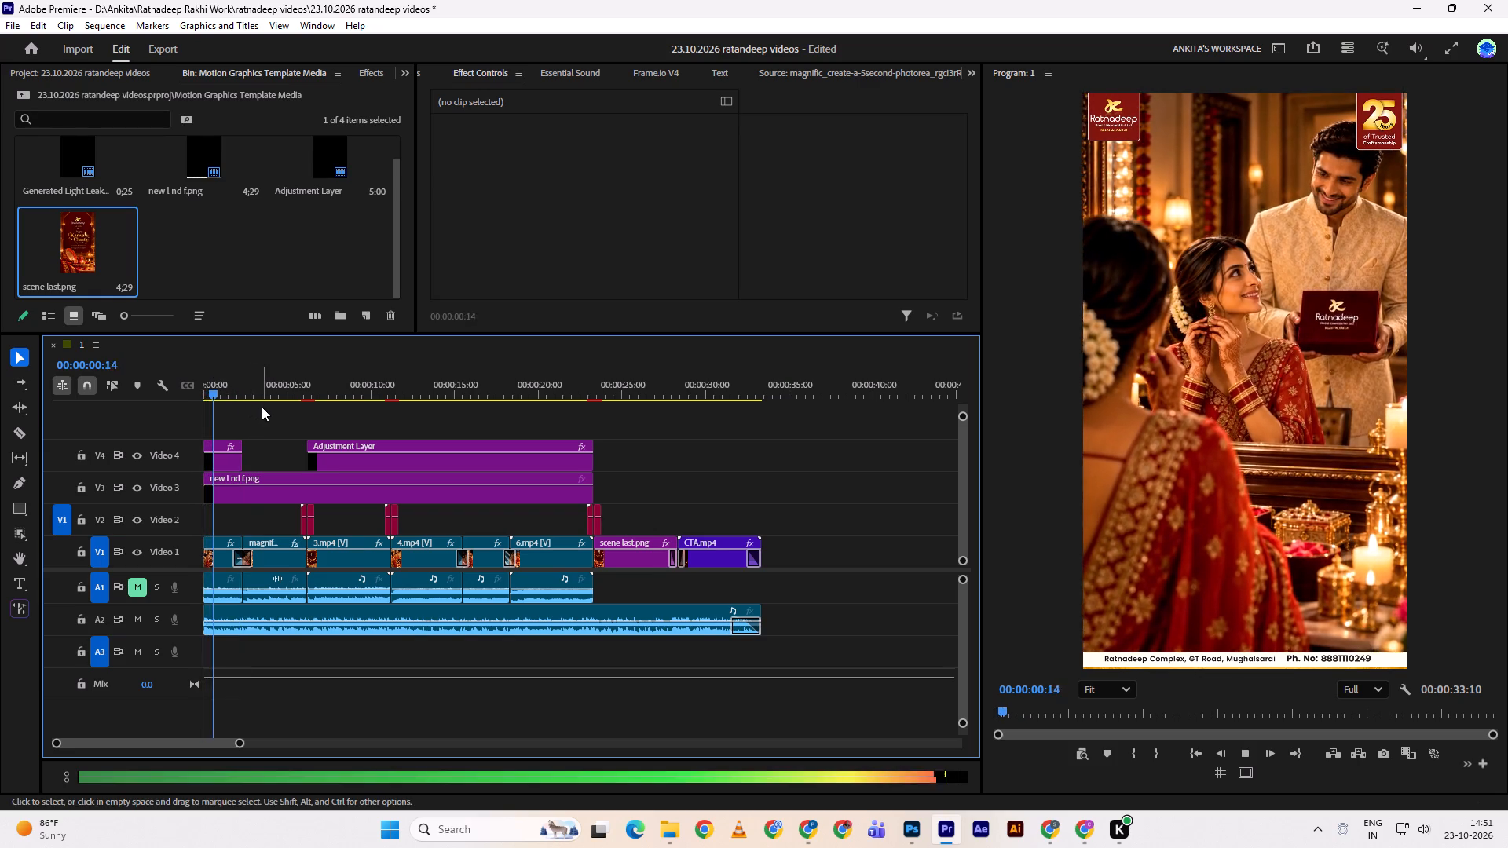
click(262, 407)
key(space)
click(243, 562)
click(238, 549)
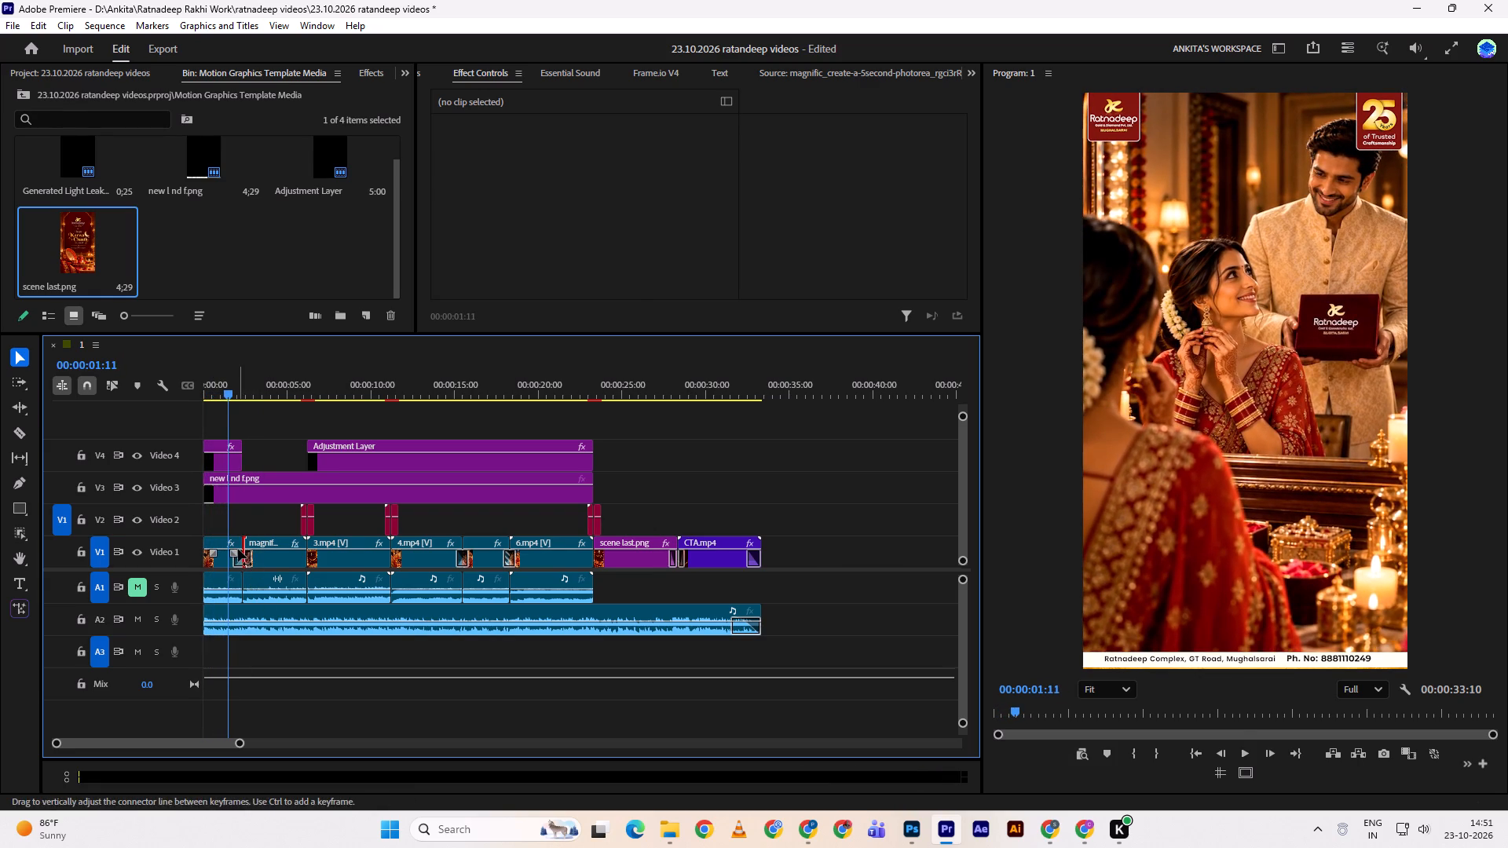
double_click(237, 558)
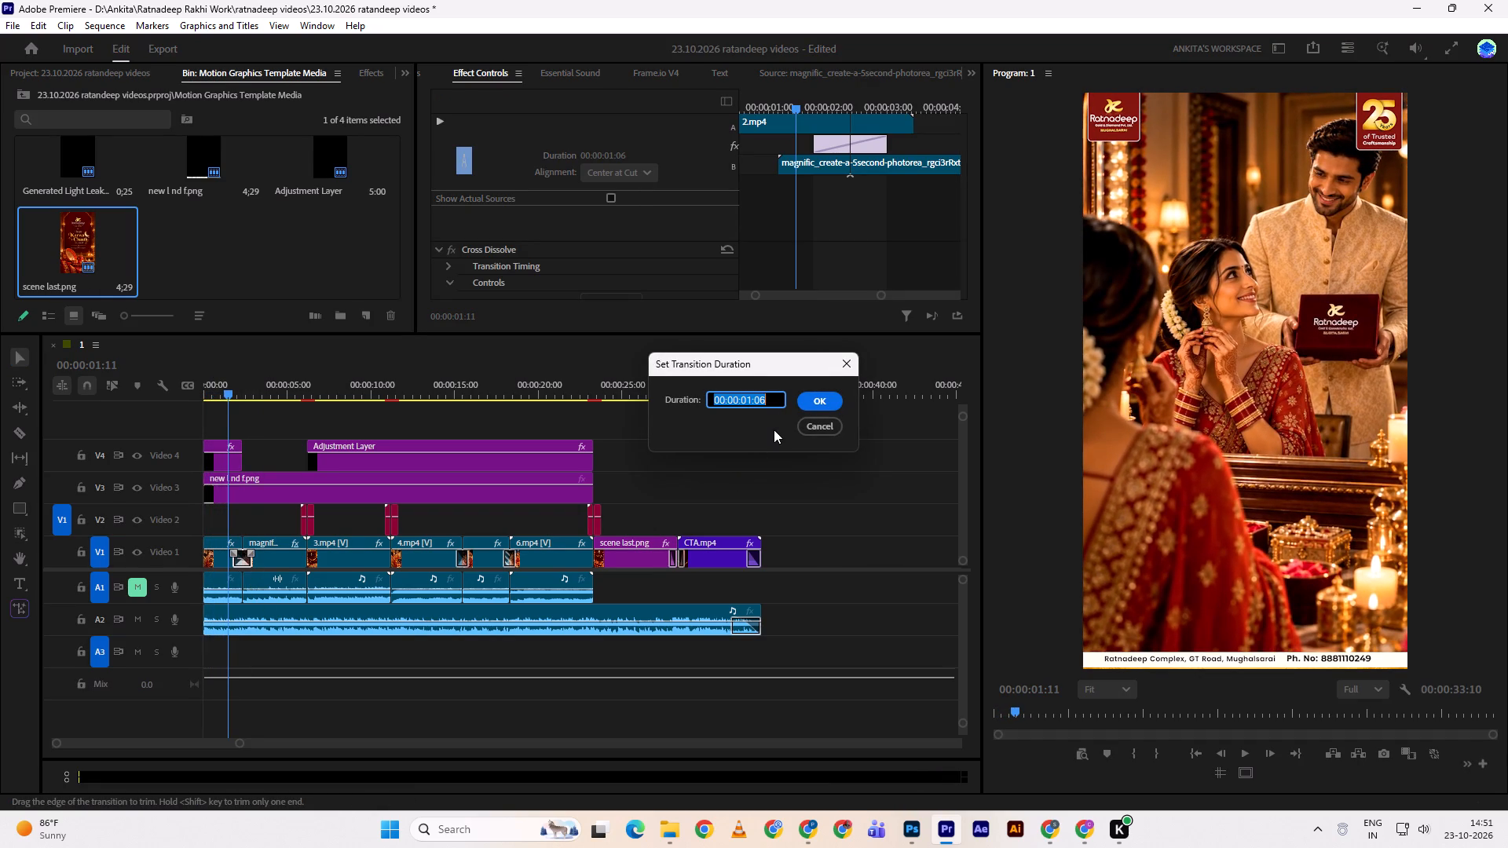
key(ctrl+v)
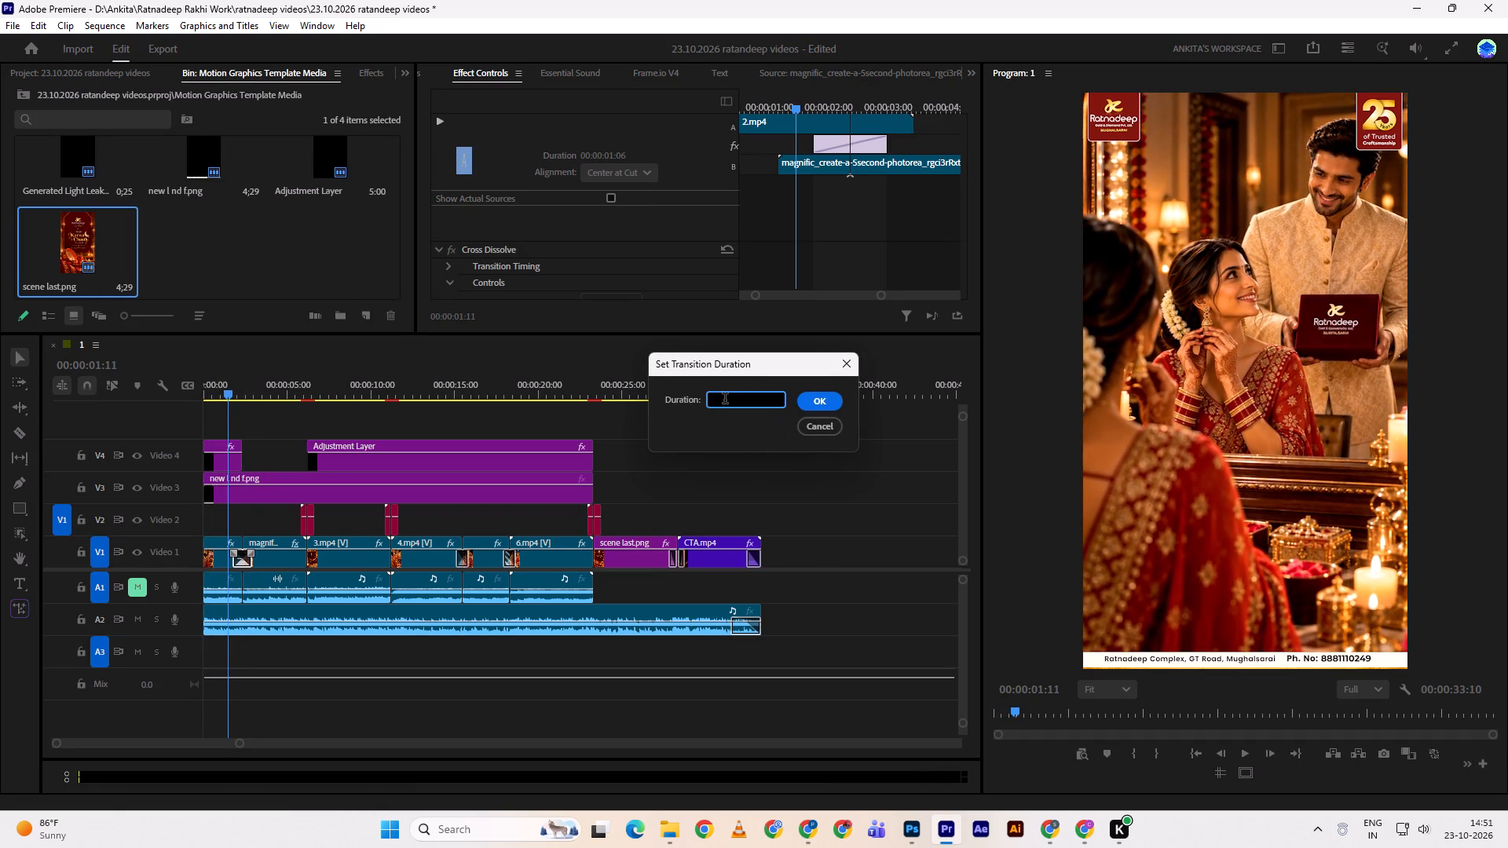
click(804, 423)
Set the duration of the Cross Dissolve between 2.mp4 and the magnific clip to 00:00:00:20.
double_click(242, 554)
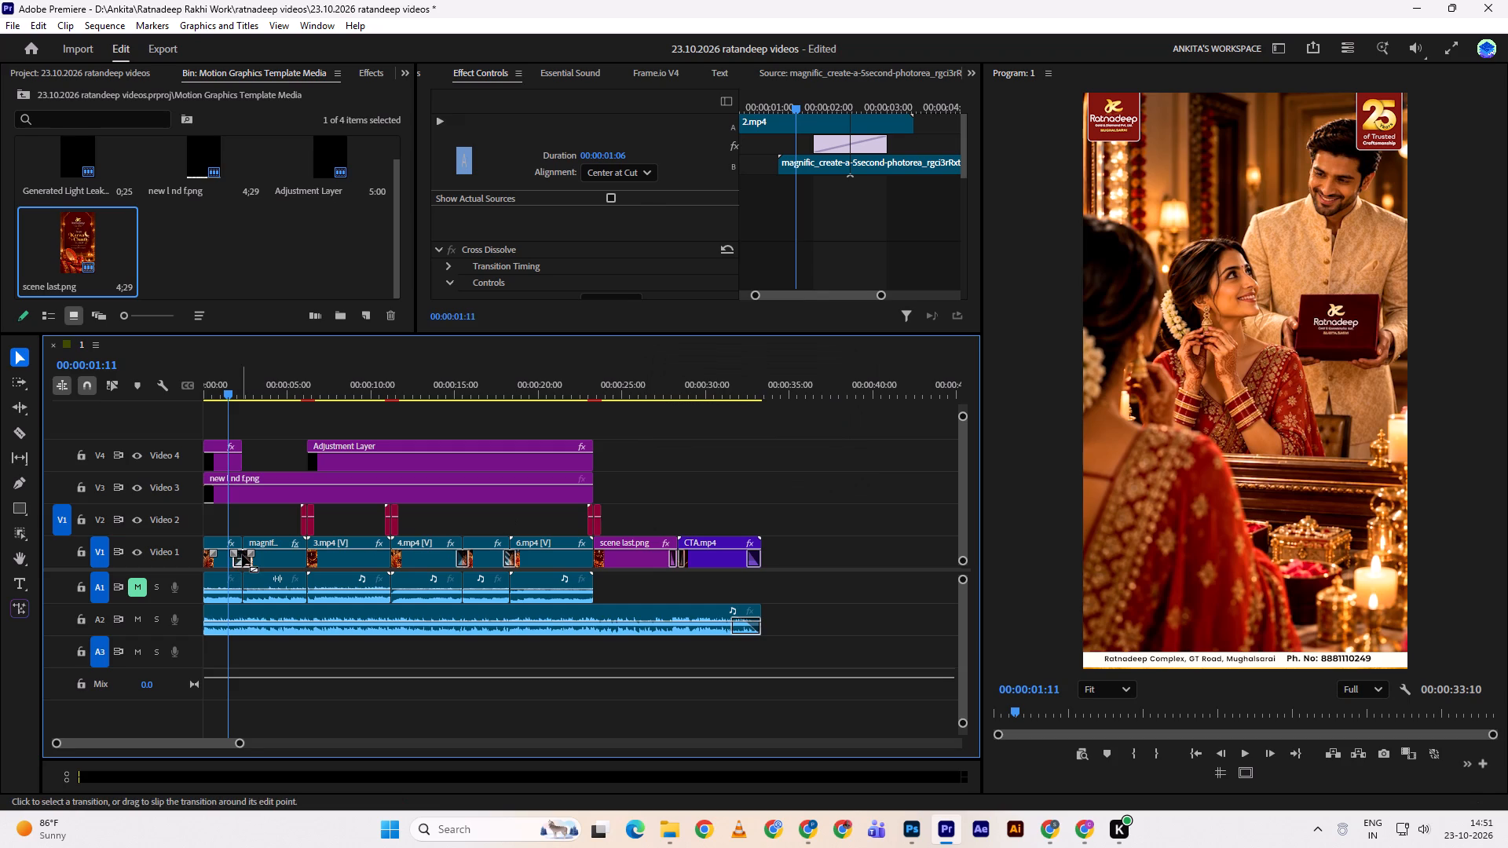
click(767, 404)
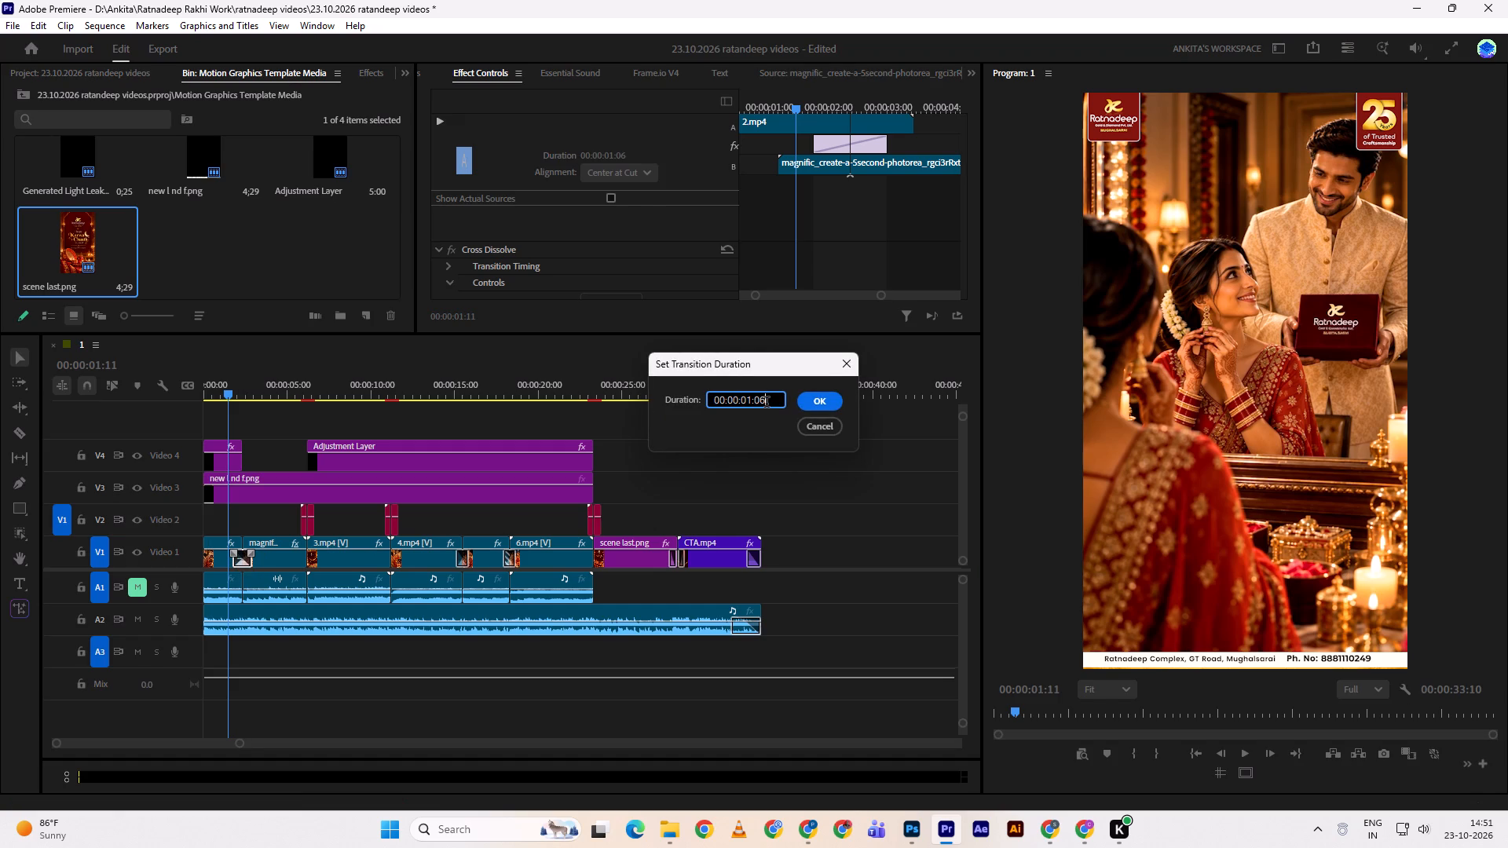
key(BackSpace)
key(BackSpace)
text(20)
click(750, 398)
key(BackSpace)
key(0)
click(808, 400)
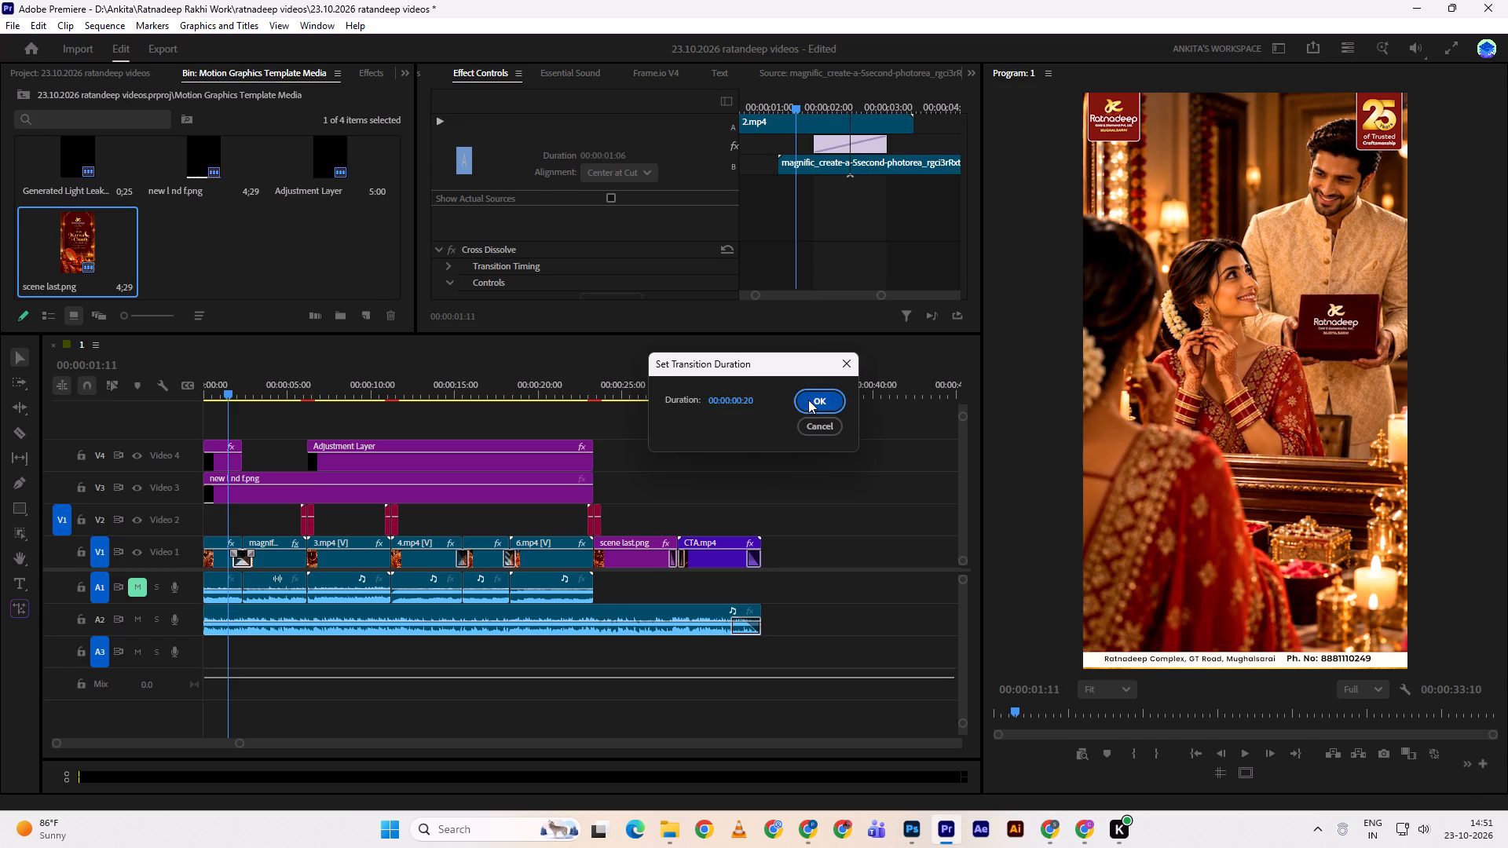
Replay the opening to review the Cross Dissolve from 2.mp4 into the magnific clip.
key(space)
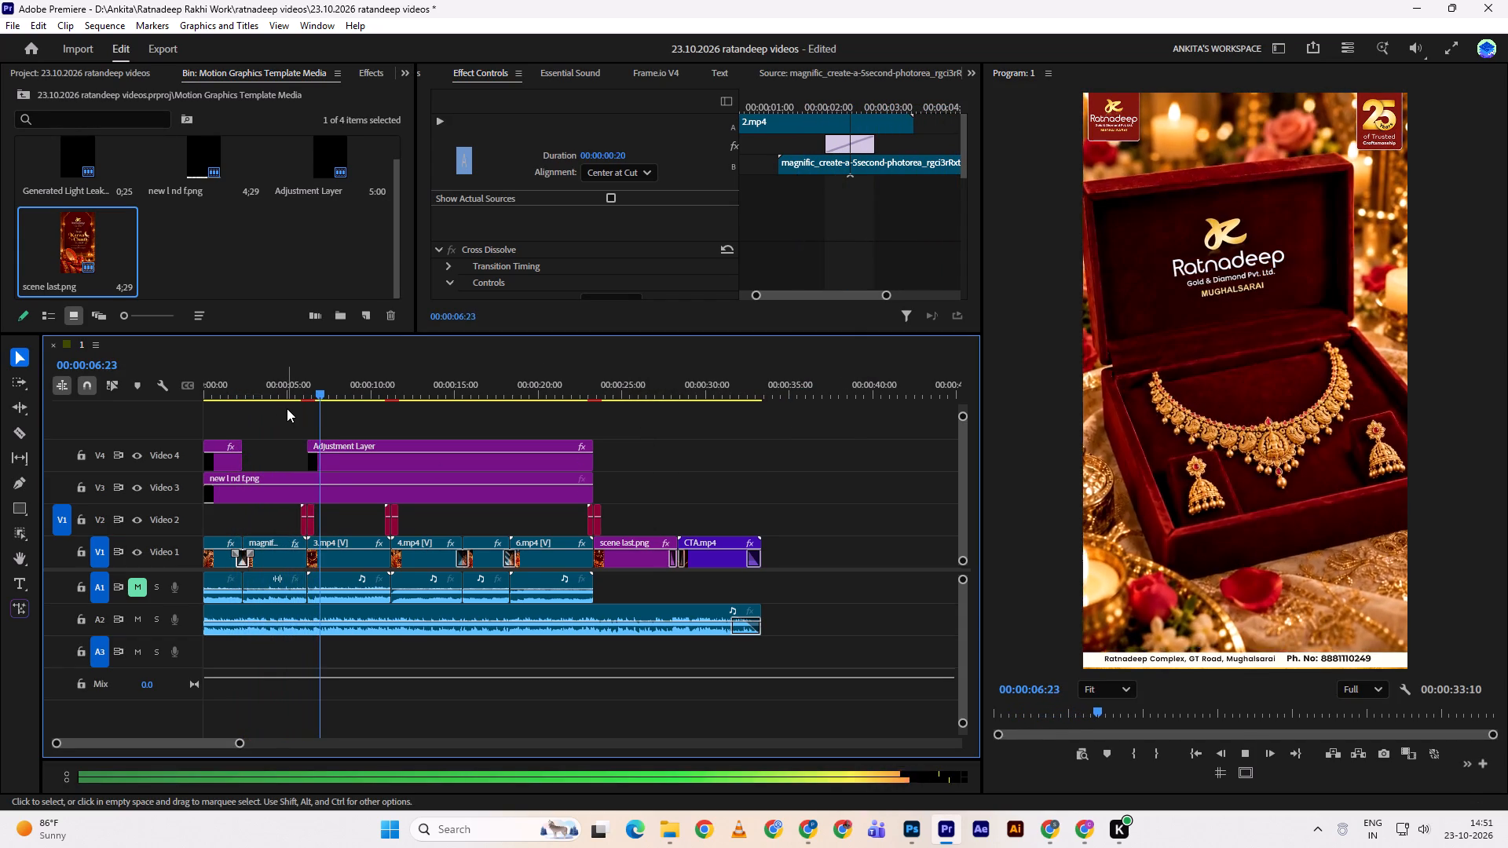
drag(287, 391, 237, 389)
key(space)
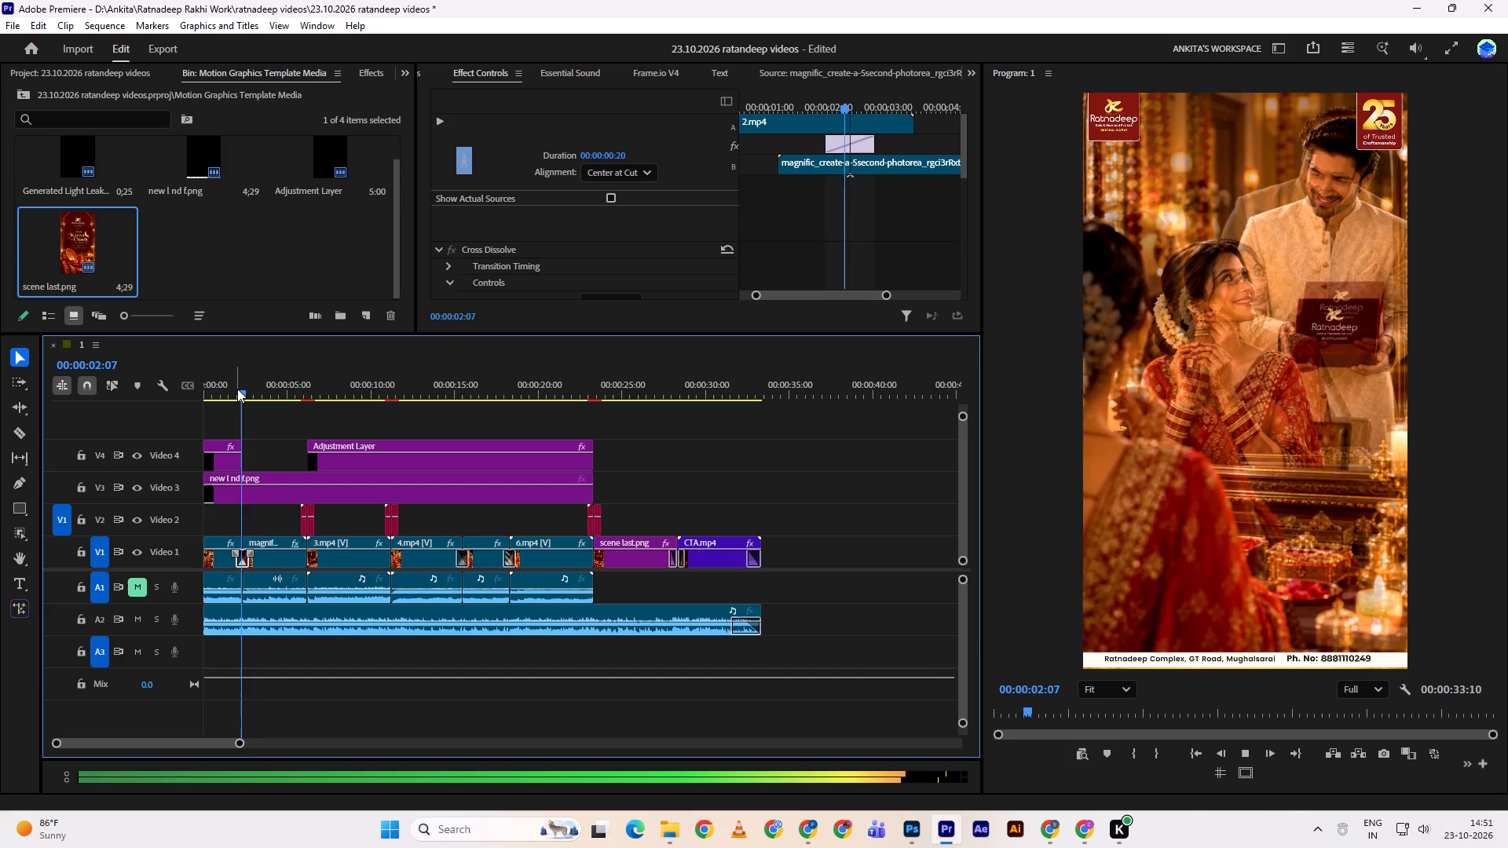
drag(236, 386, 186, 396)
key(space)
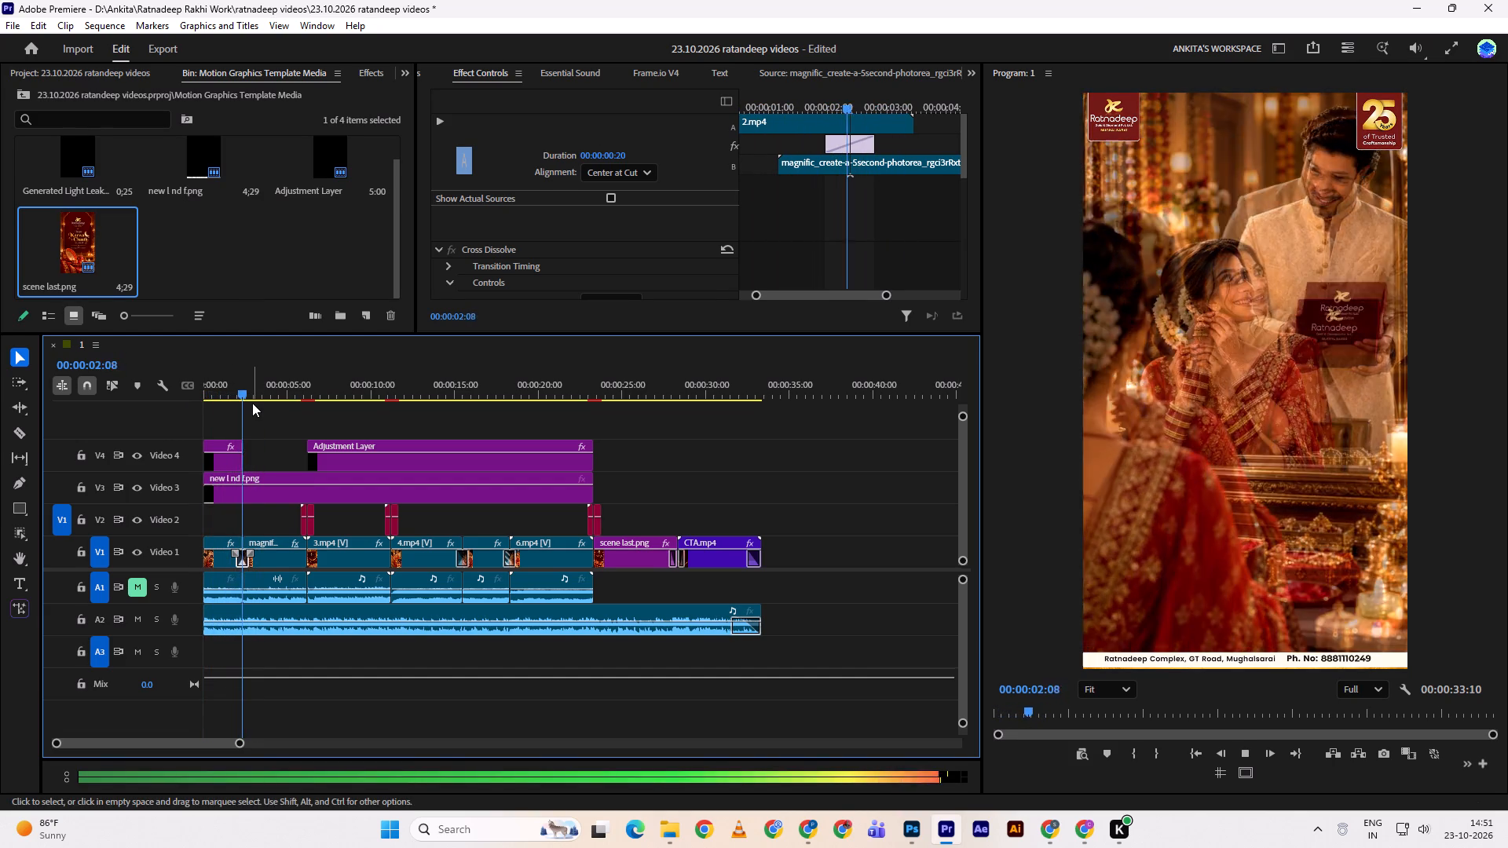
key(space)
Set the duration of the Cross Dissolve between 2.mp4 and the magnific clip to 00:00:00:30.
double_click(240, 550)
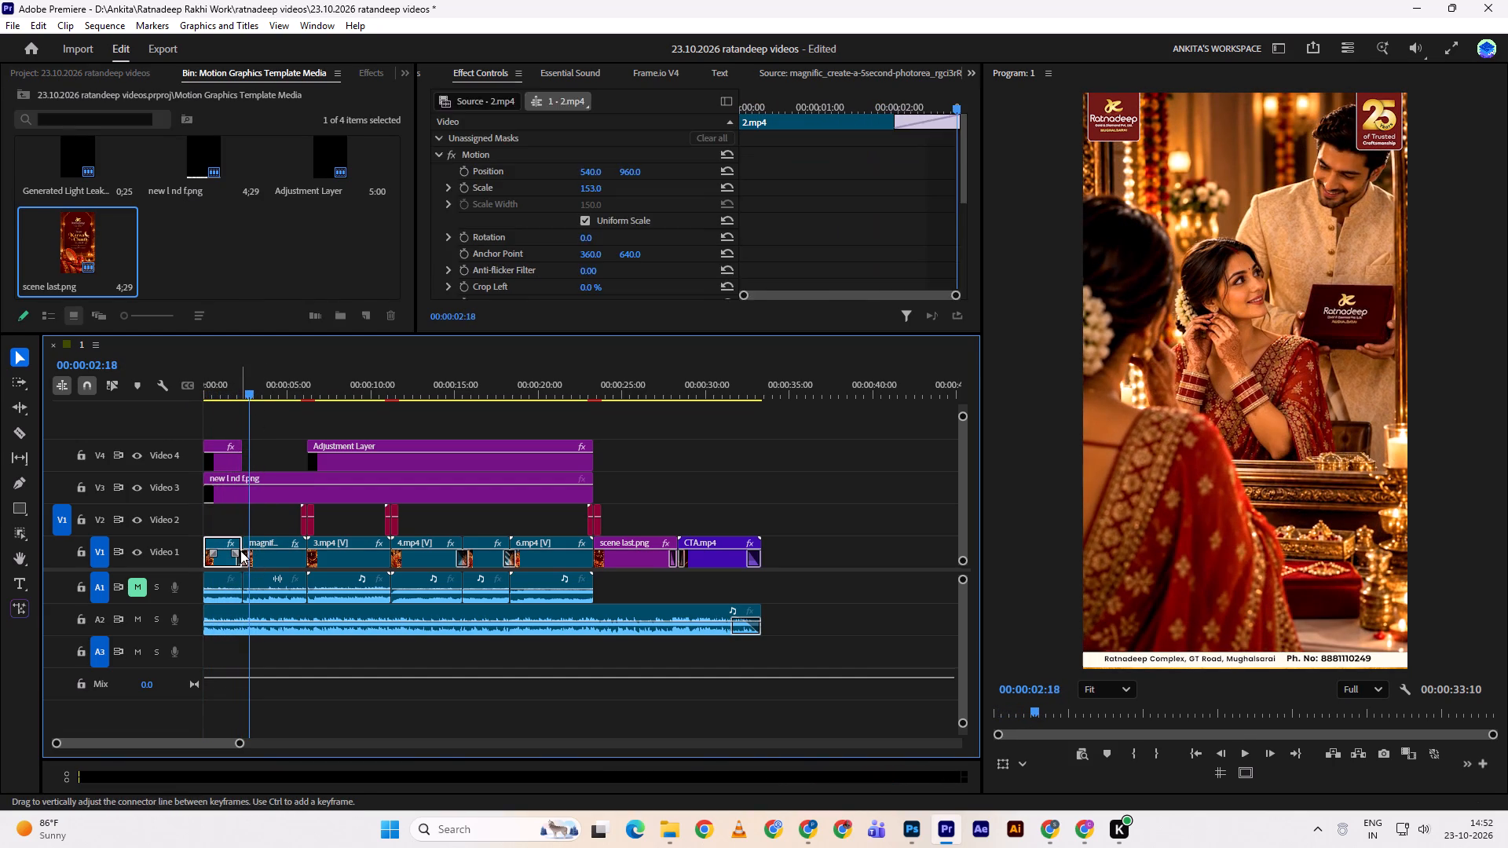
click(768, 392)
click(770, 402)
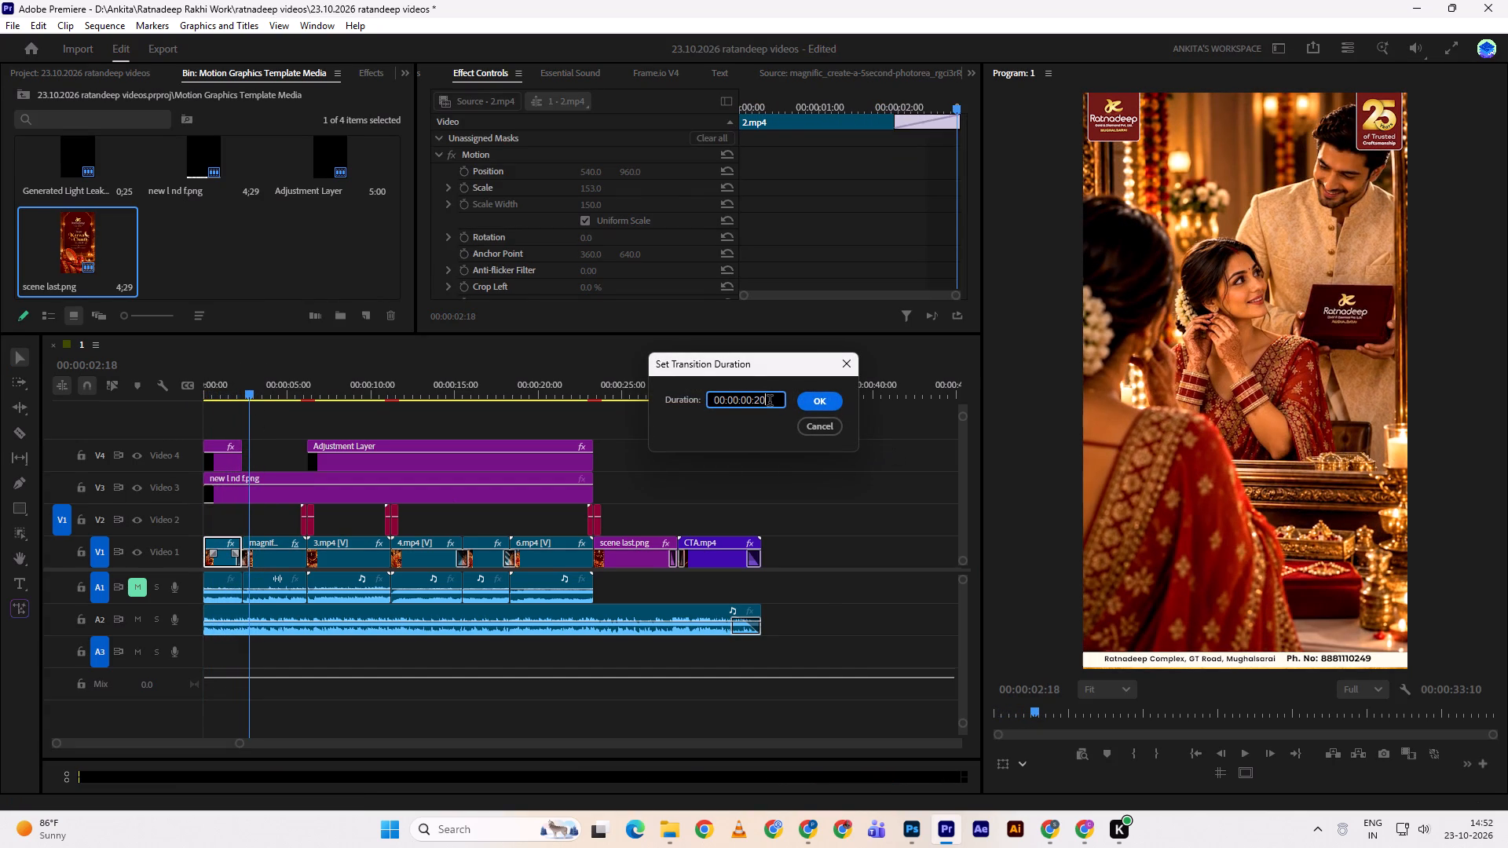
key(BackSpace)
key(BackSpace)
text(30)
double_click(814, 397)
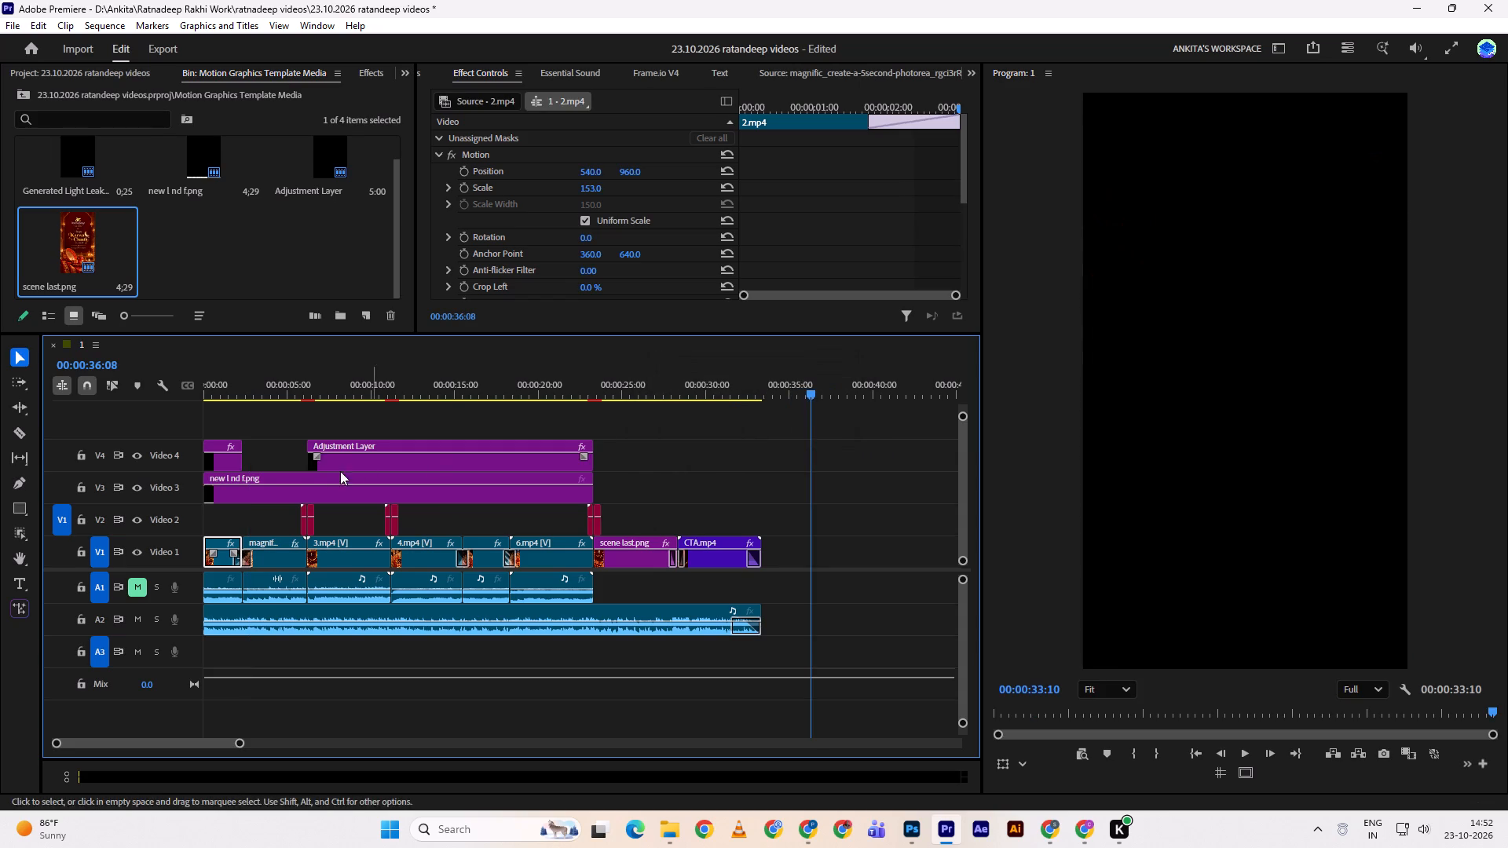
Play the reel from the first Cross Dissolve through to the CTA, and re-examine the Karwa Chauth greeting scene.
click(247, 399)
double_click(247, 393)
click(240, 391)
double_click(280, 420)
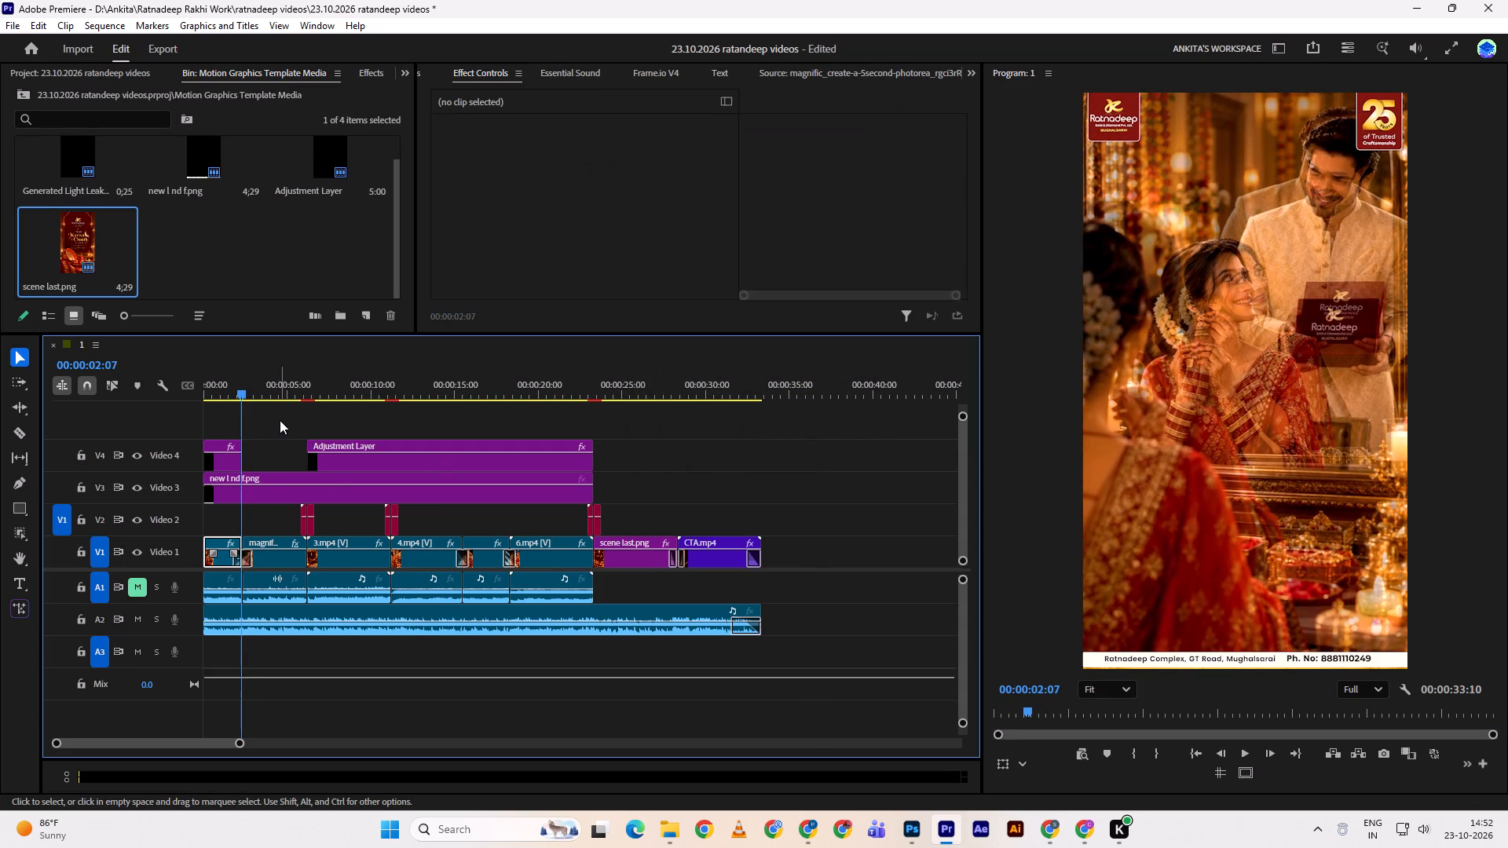
key(space)
drag(247, 393, 229, 393)
key(space)
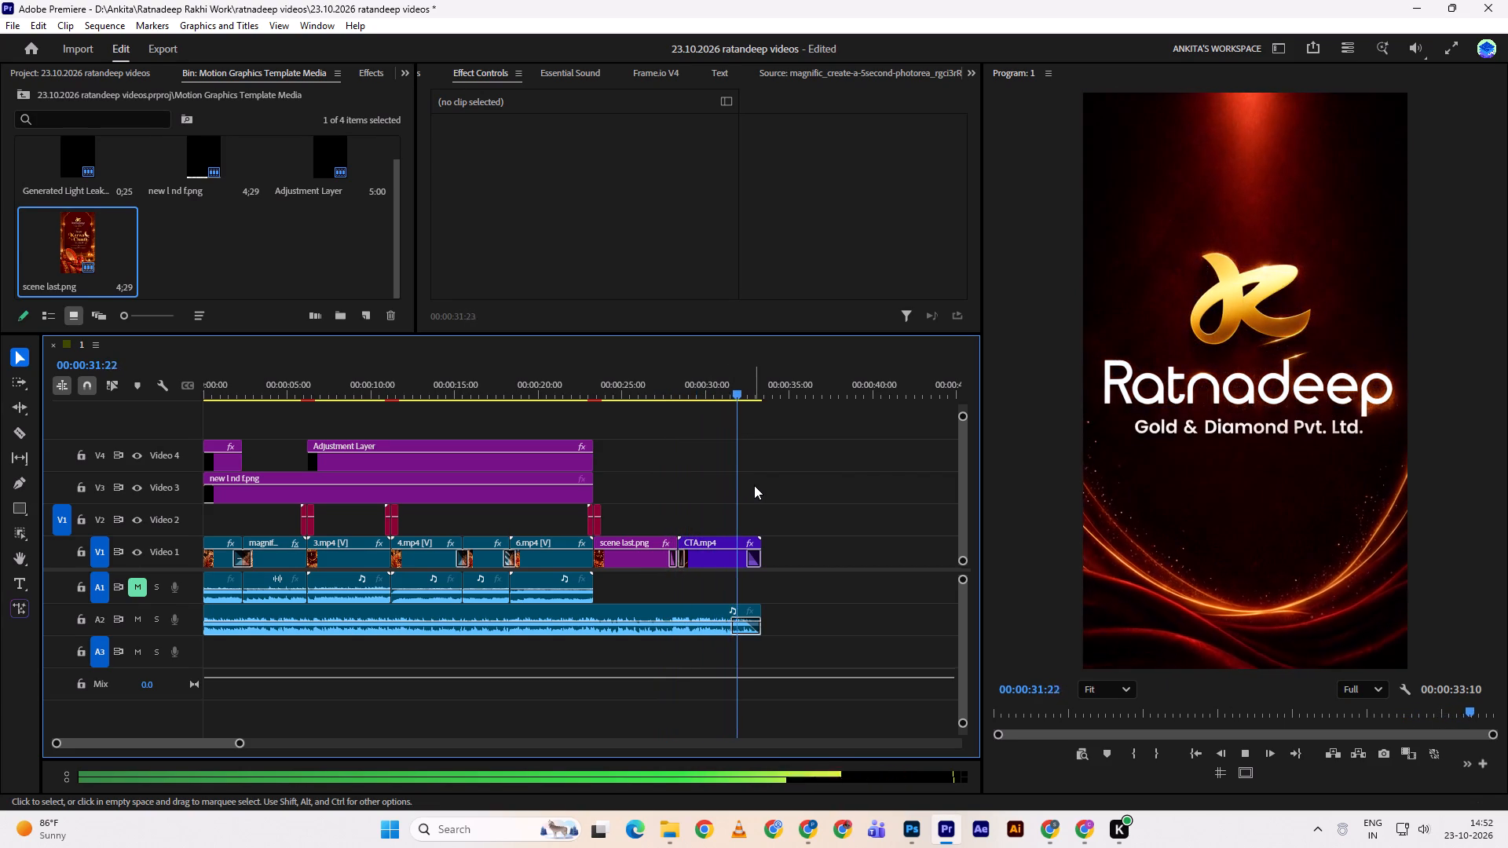
drag(745, 389, 677, 403)
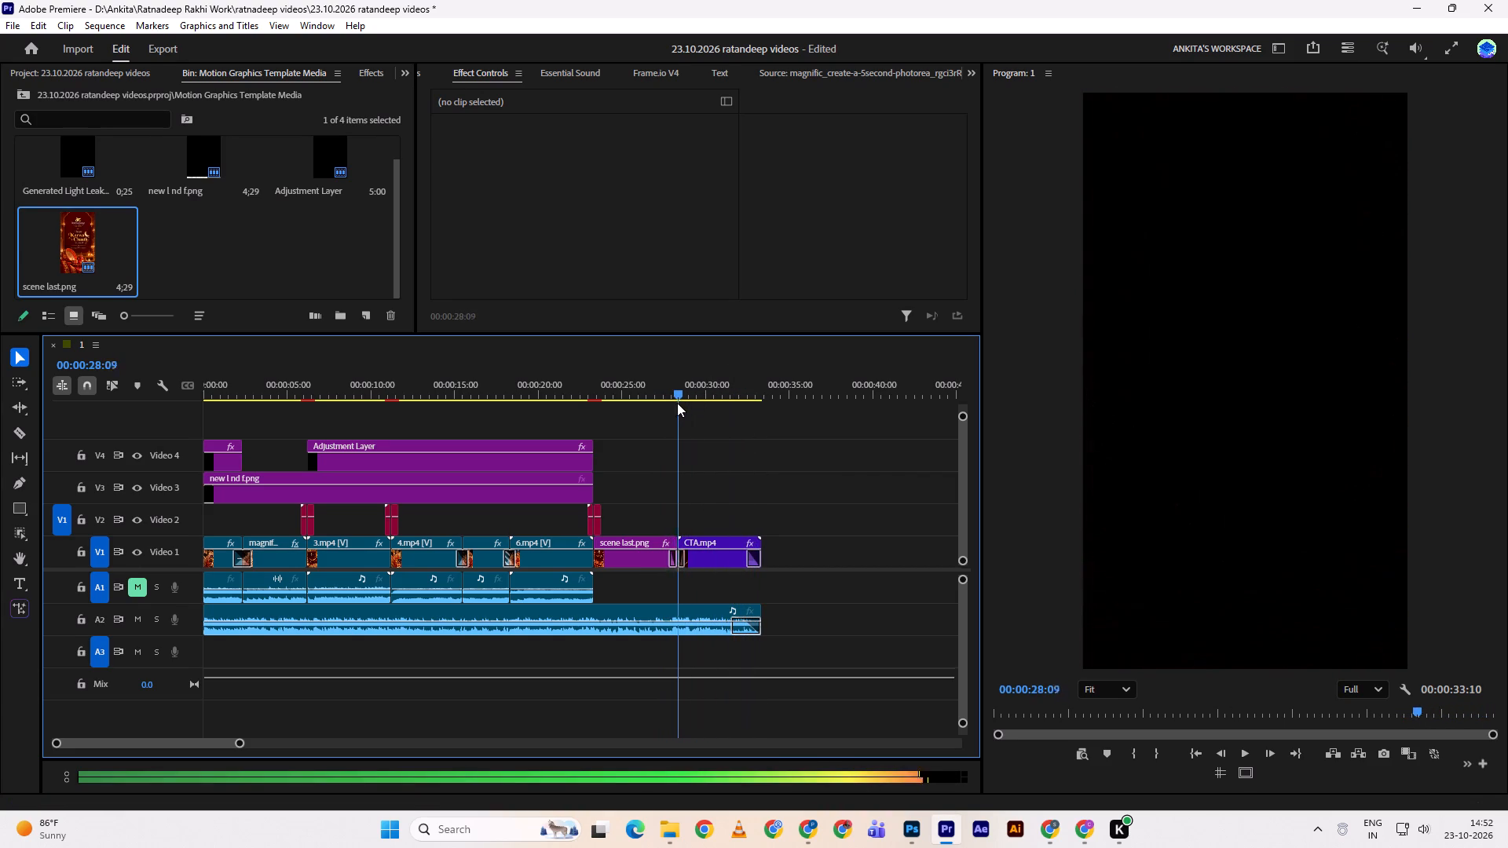
drag(677, 403, 640, 400)
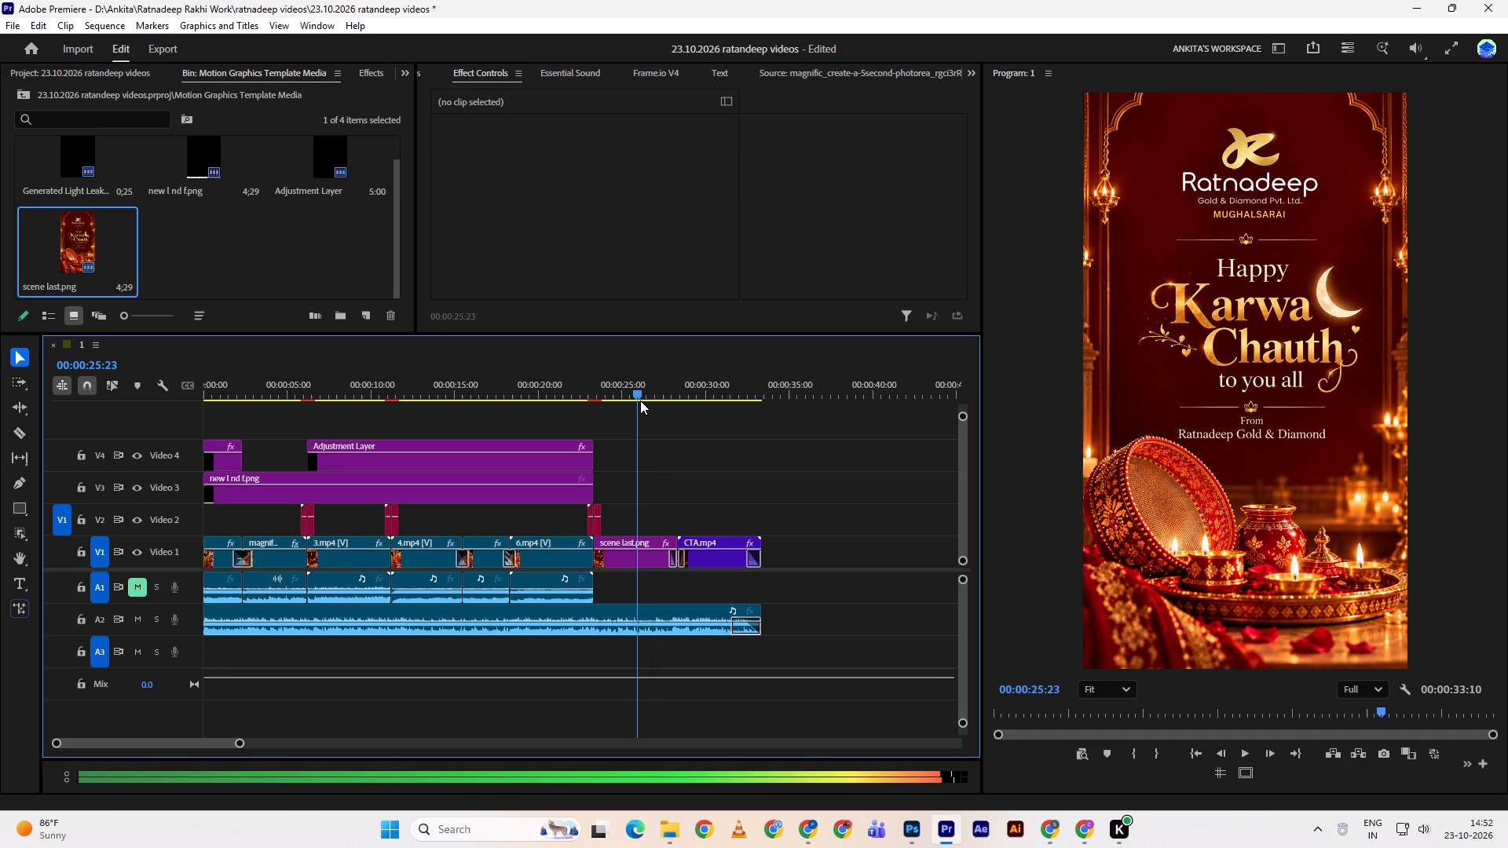
drag(640, 400, 629, 403)
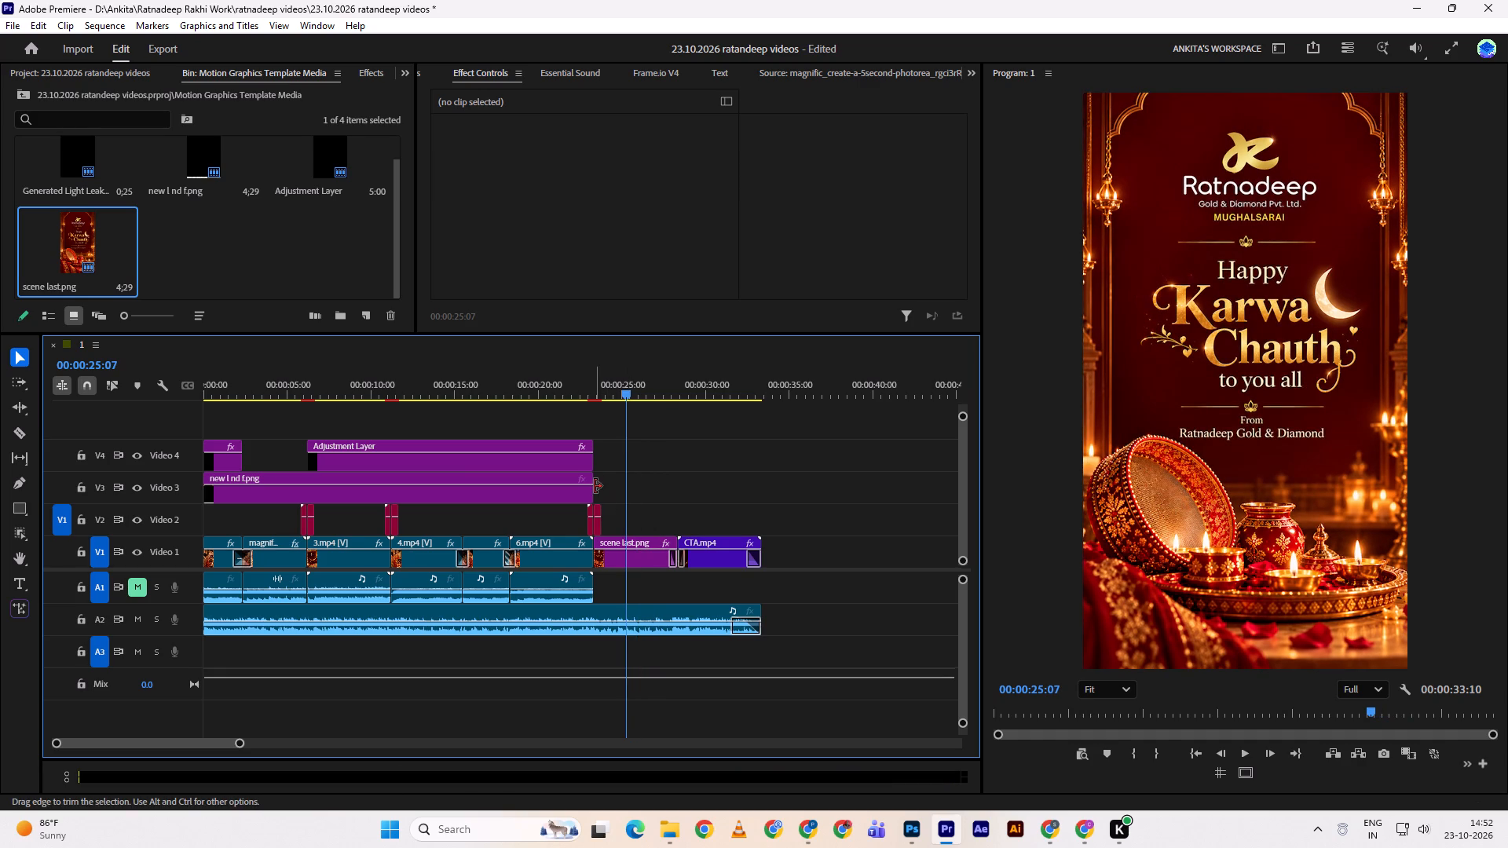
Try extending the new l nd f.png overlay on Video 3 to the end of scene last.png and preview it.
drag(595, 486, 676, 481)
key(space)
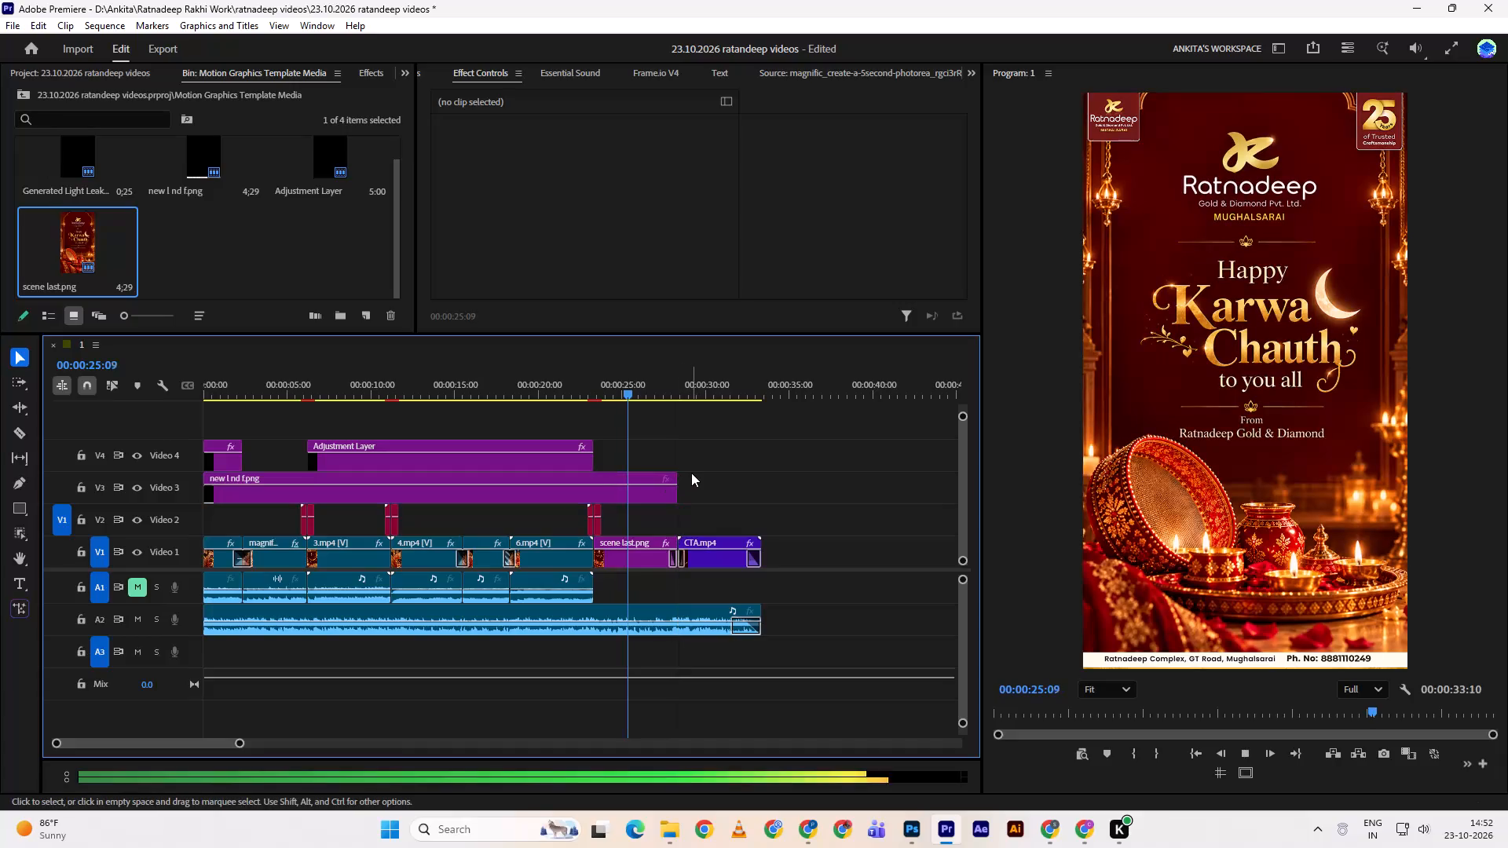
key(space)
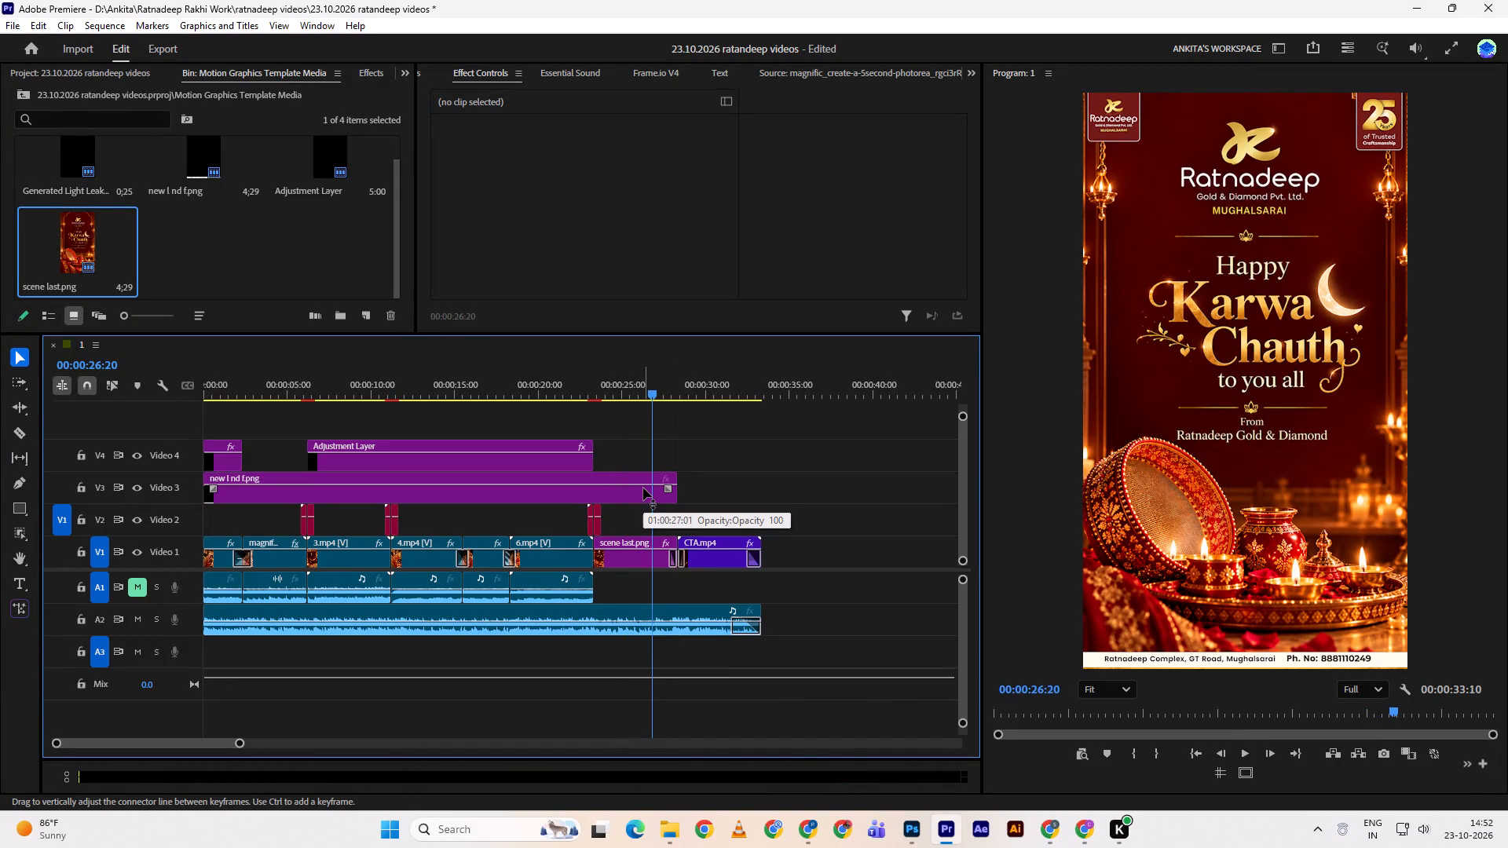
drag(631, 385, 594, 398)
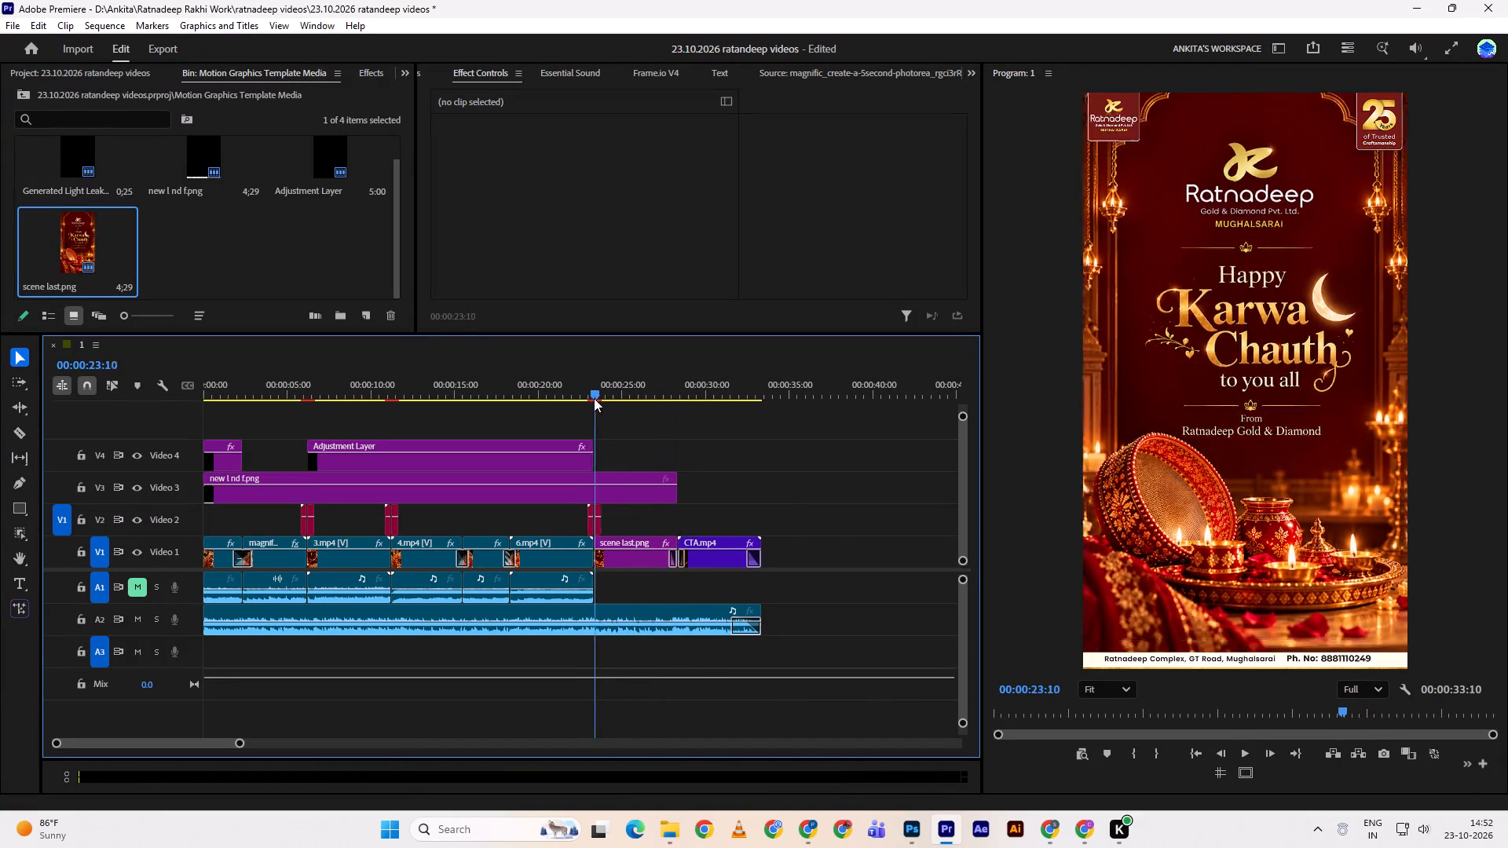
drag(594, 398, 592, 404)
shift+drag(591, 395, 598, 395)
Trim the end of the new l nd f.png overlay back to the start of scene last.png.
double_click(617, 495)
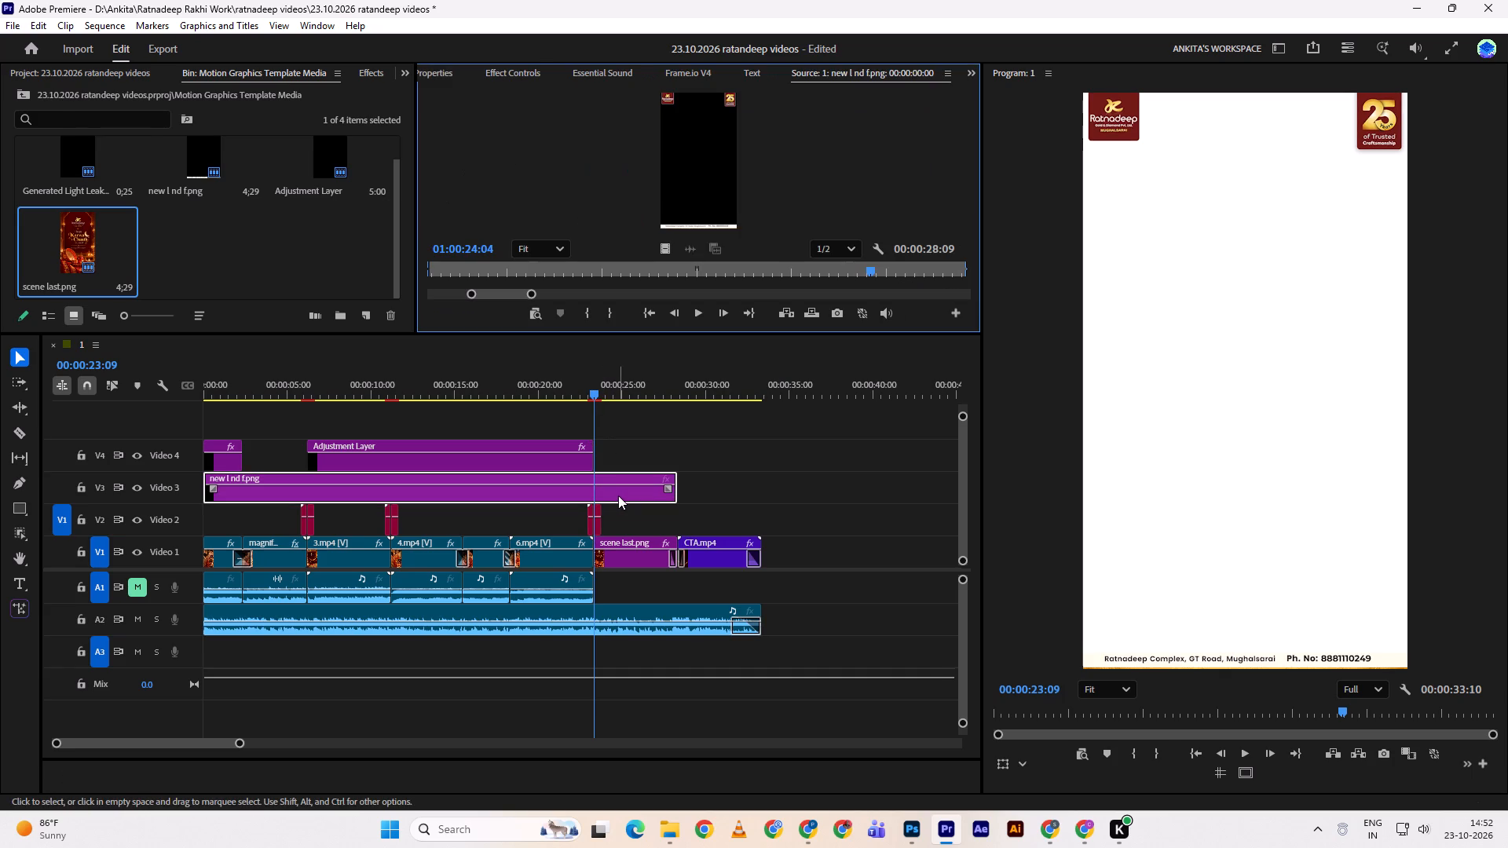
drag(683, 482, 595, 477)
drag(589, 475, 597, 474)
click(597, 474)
Import footer ratnadeep from the HEADER & FOOTER folder and place it on Video 3 directly above scene last.png.
key(alt+Tab)
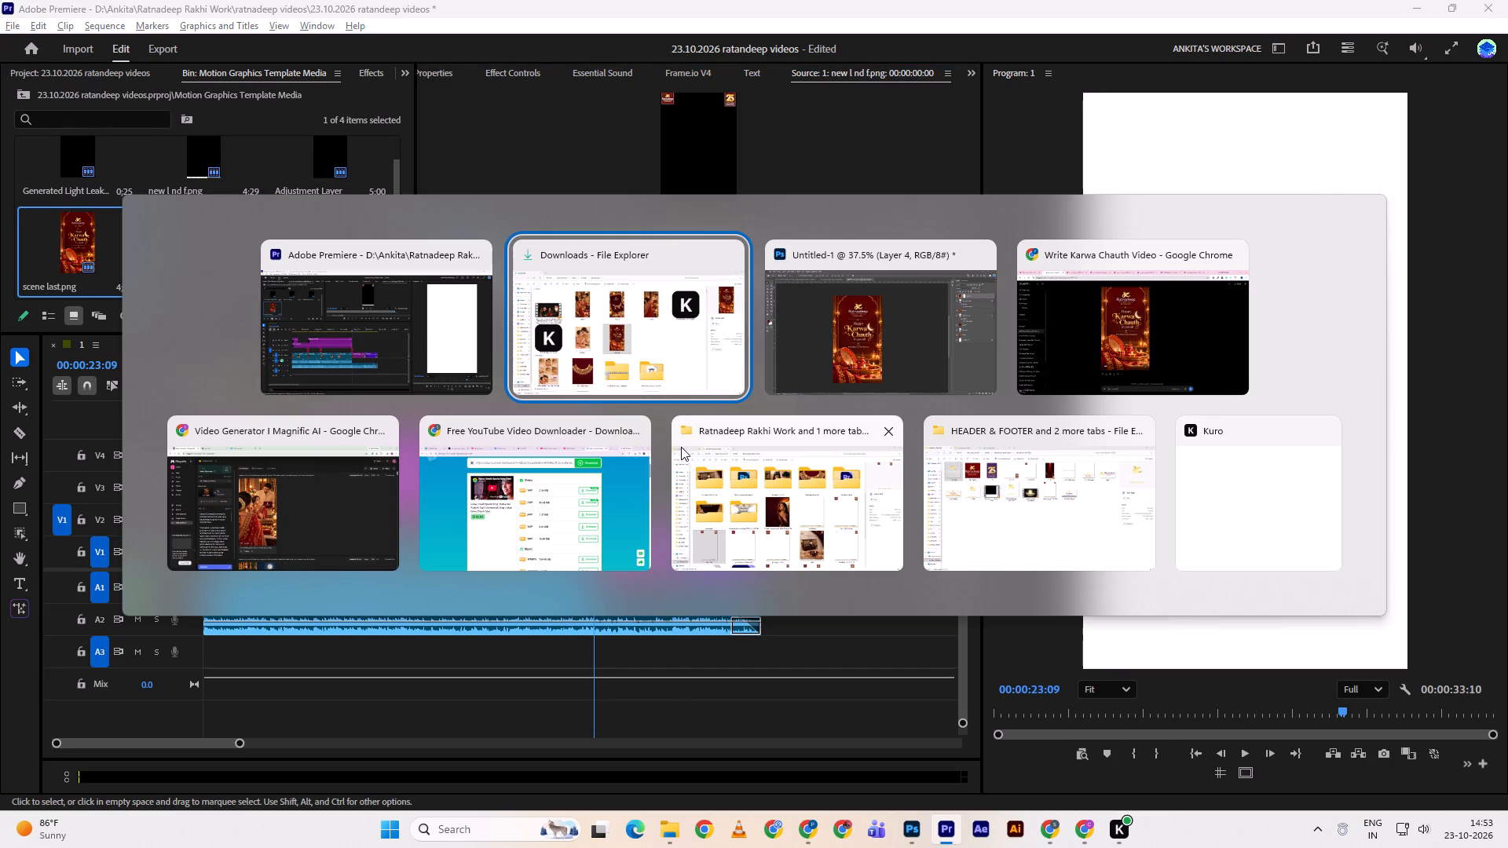
key(alt+Tab)
key(alt+Tab)
key(alt+Tab)
key(alt+Tab)
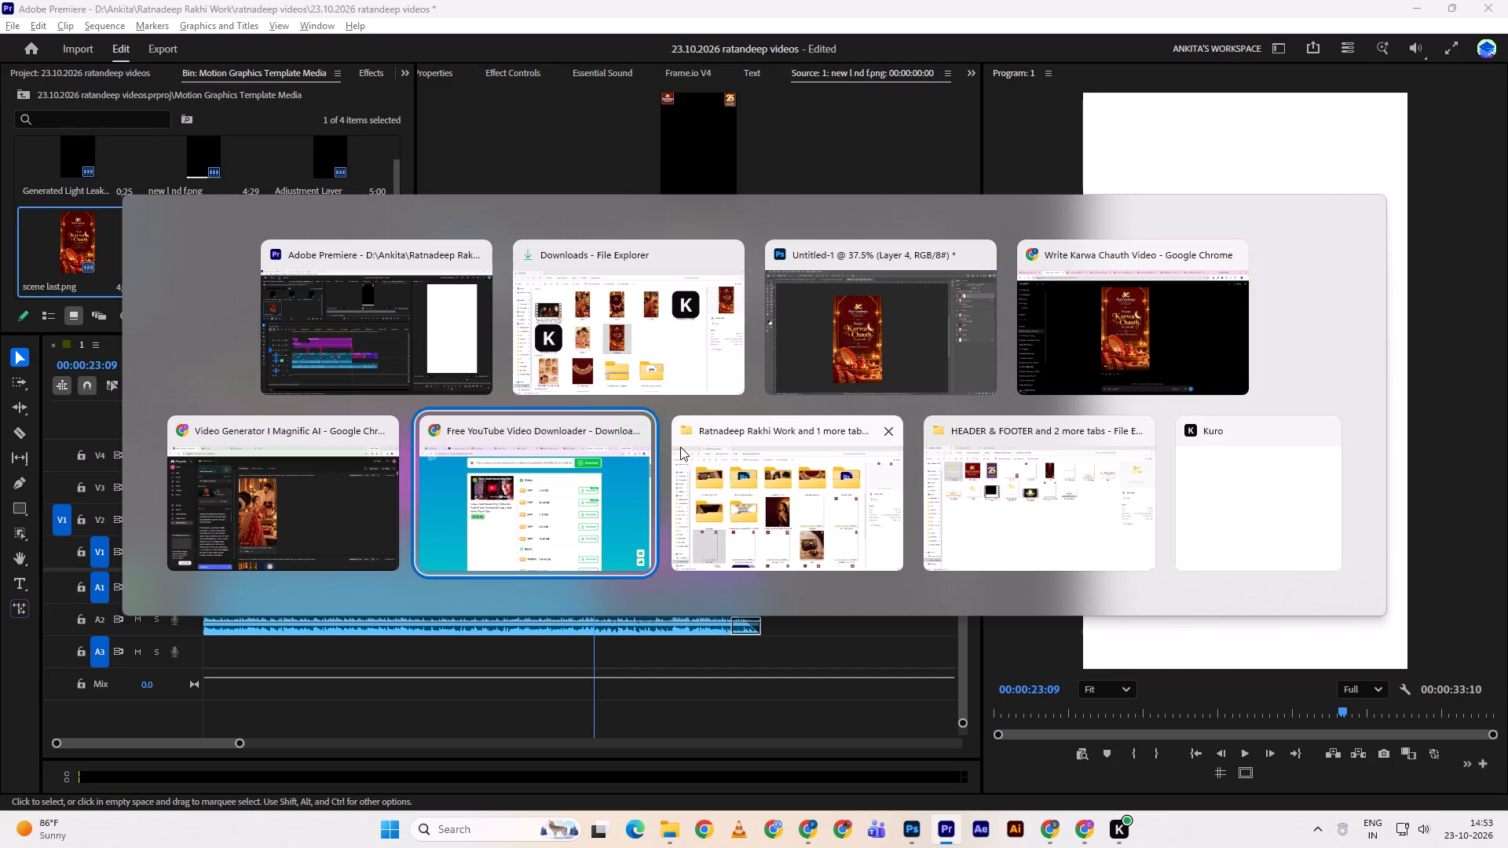
key(alt+Tab)
key(alt+Tab)
drag(937, 154, 927, 226)
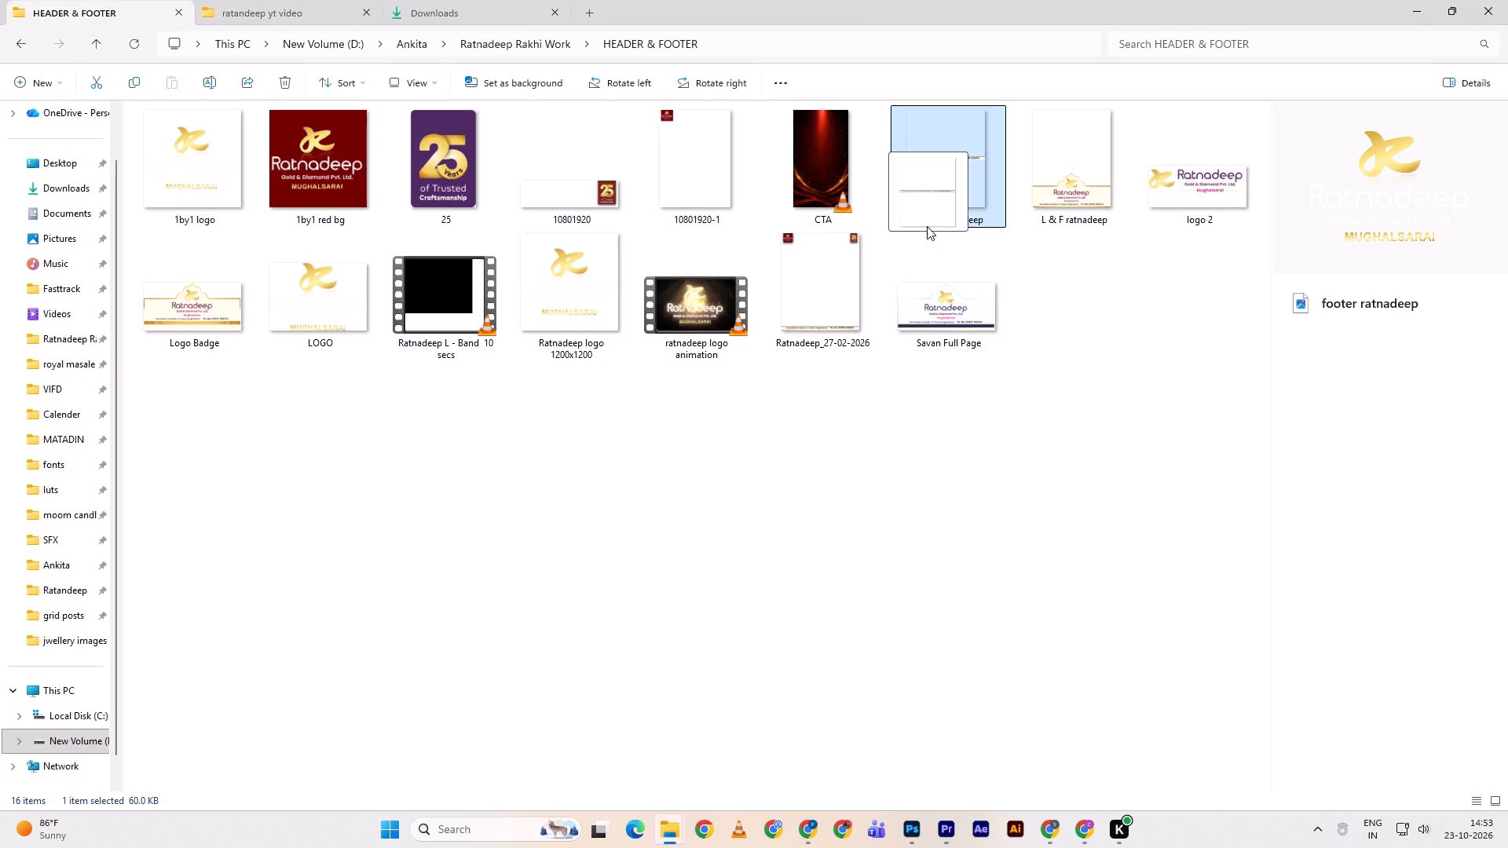
drag(927, 226, 324, 271)
key(alt+Tab)
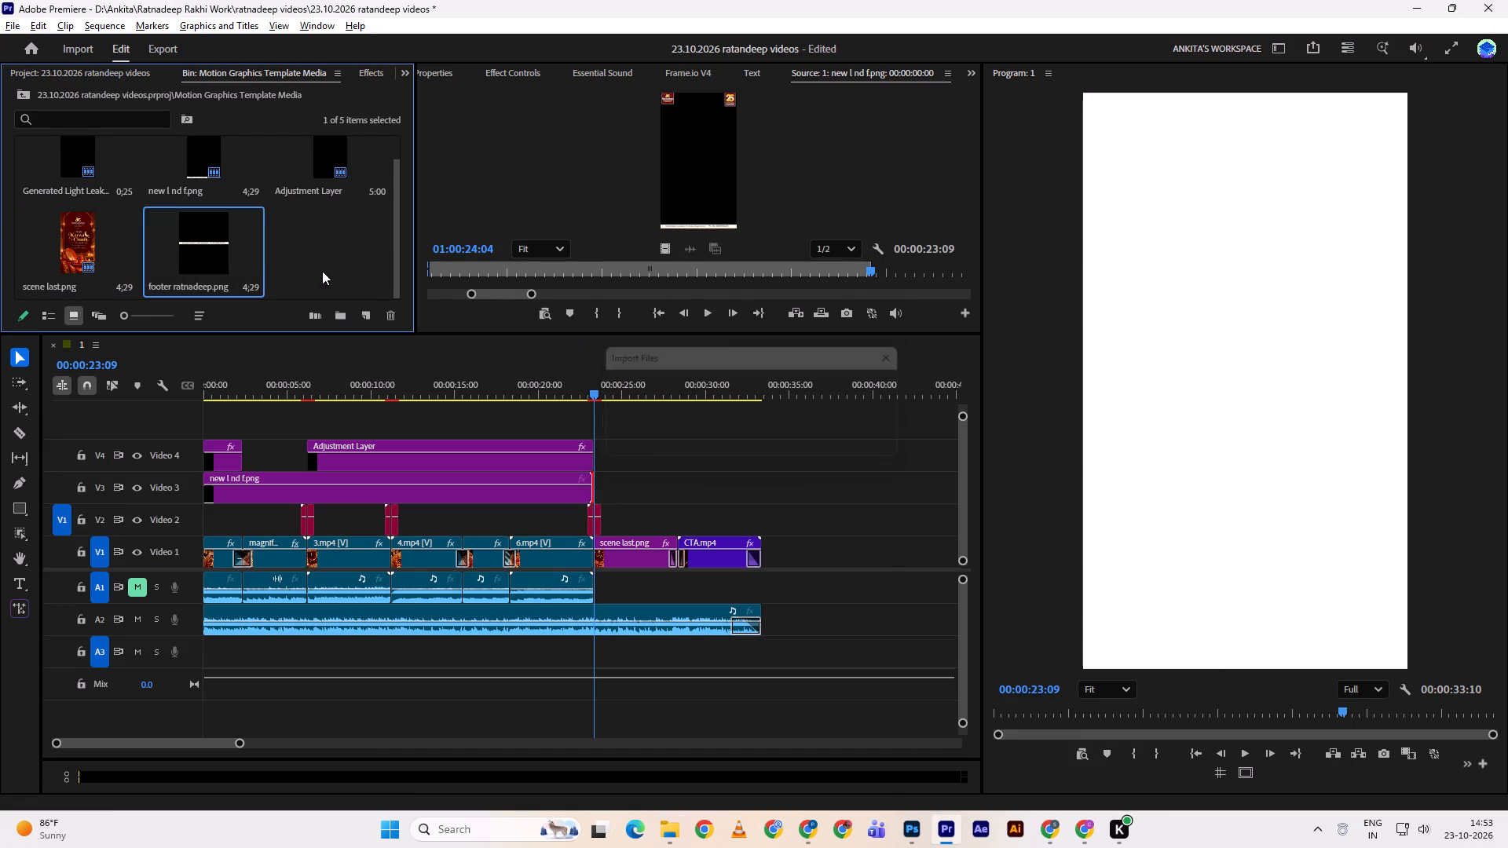
drag(216, 247, 595, 478)
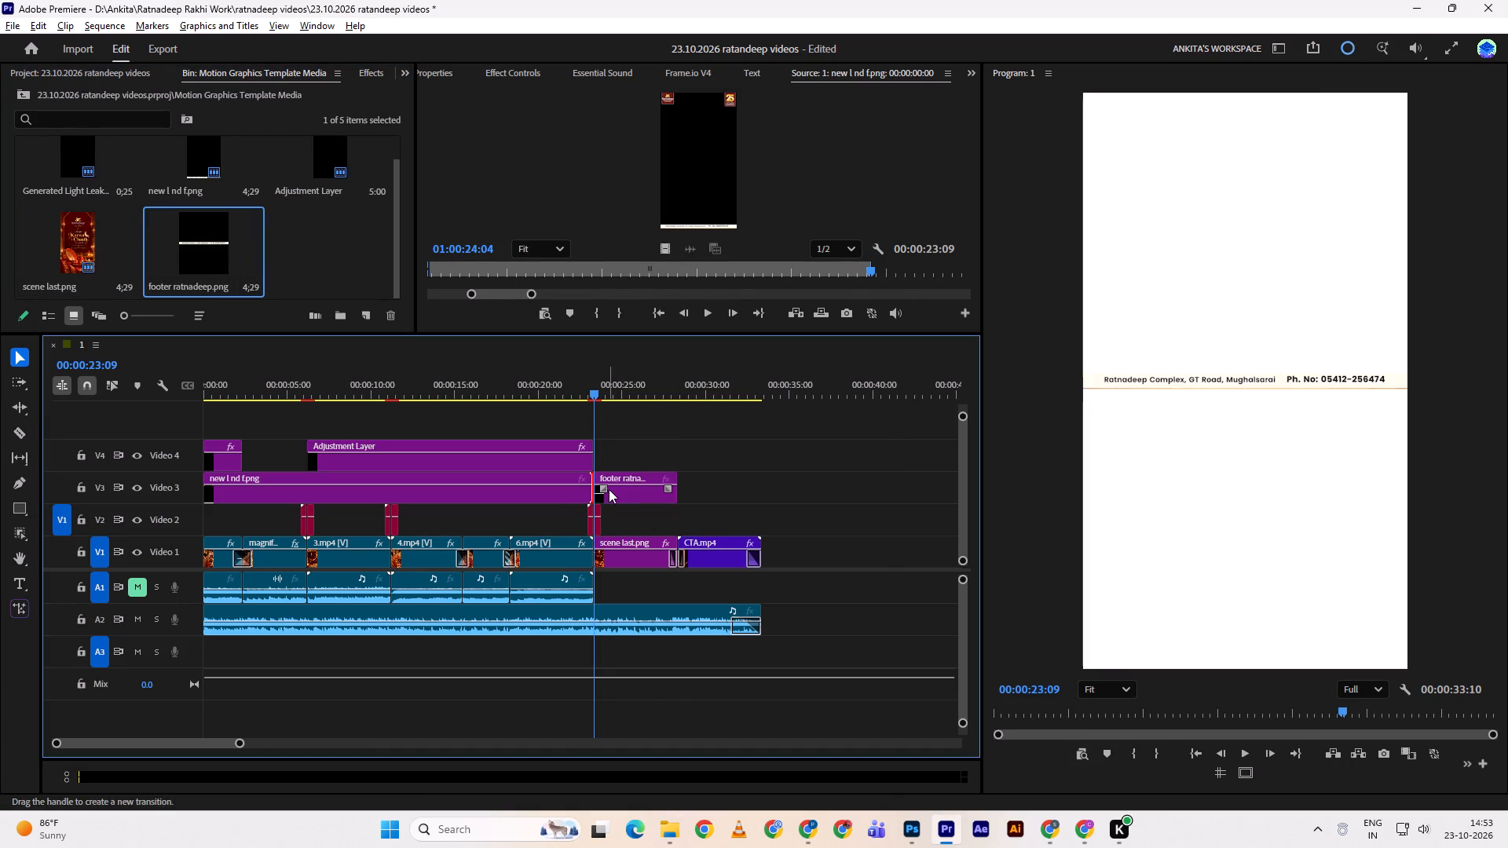
Lower footer ratnadeep.png to the bottom of the frame at a vertical position of 1898 and preview it over the greeting.
click(609, 489)
click(439, 65)
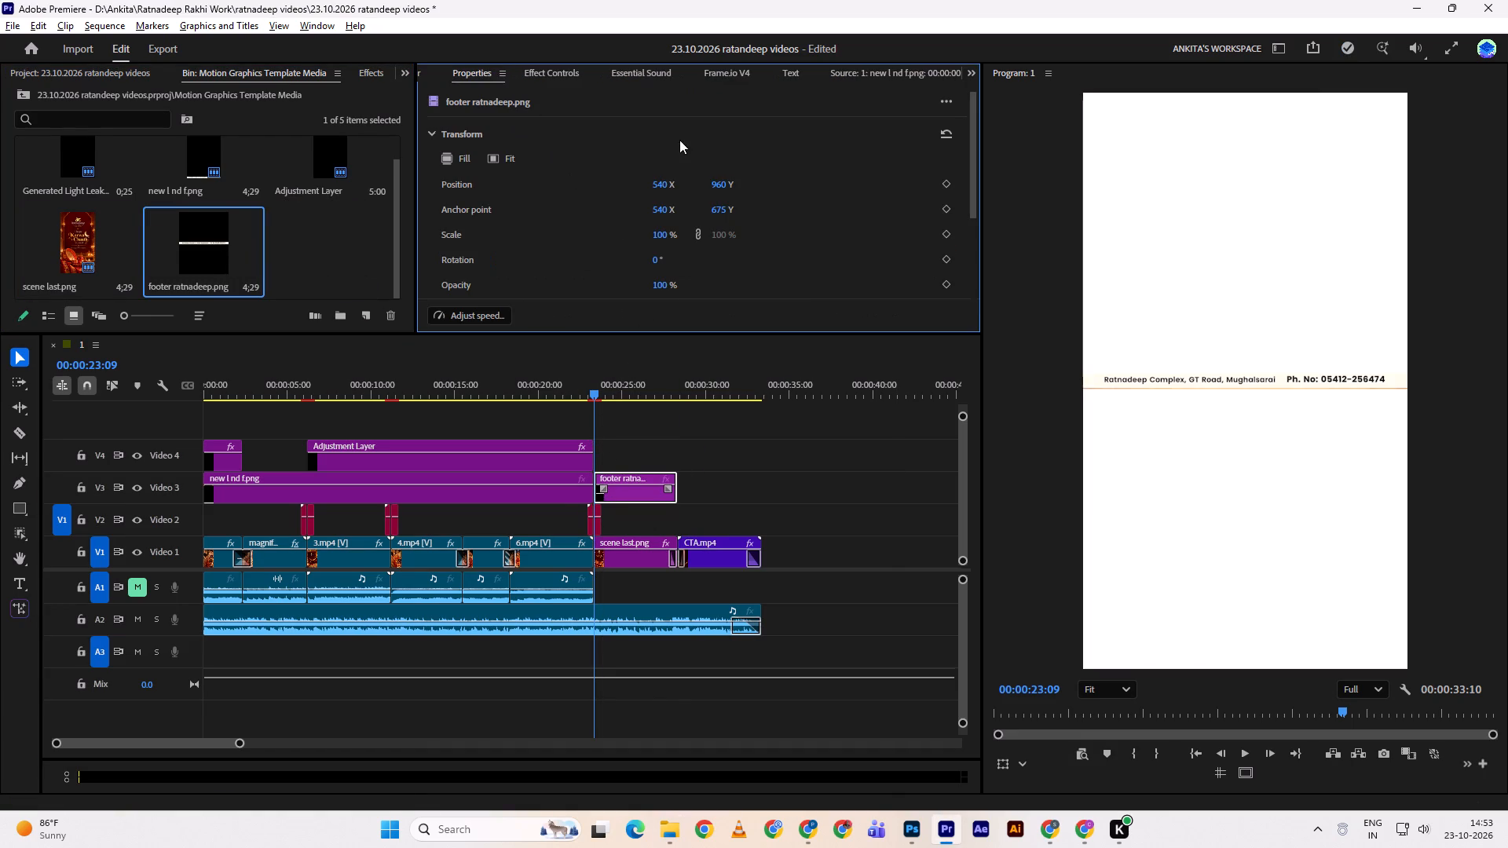
drag(717, 185, 1444, 236)
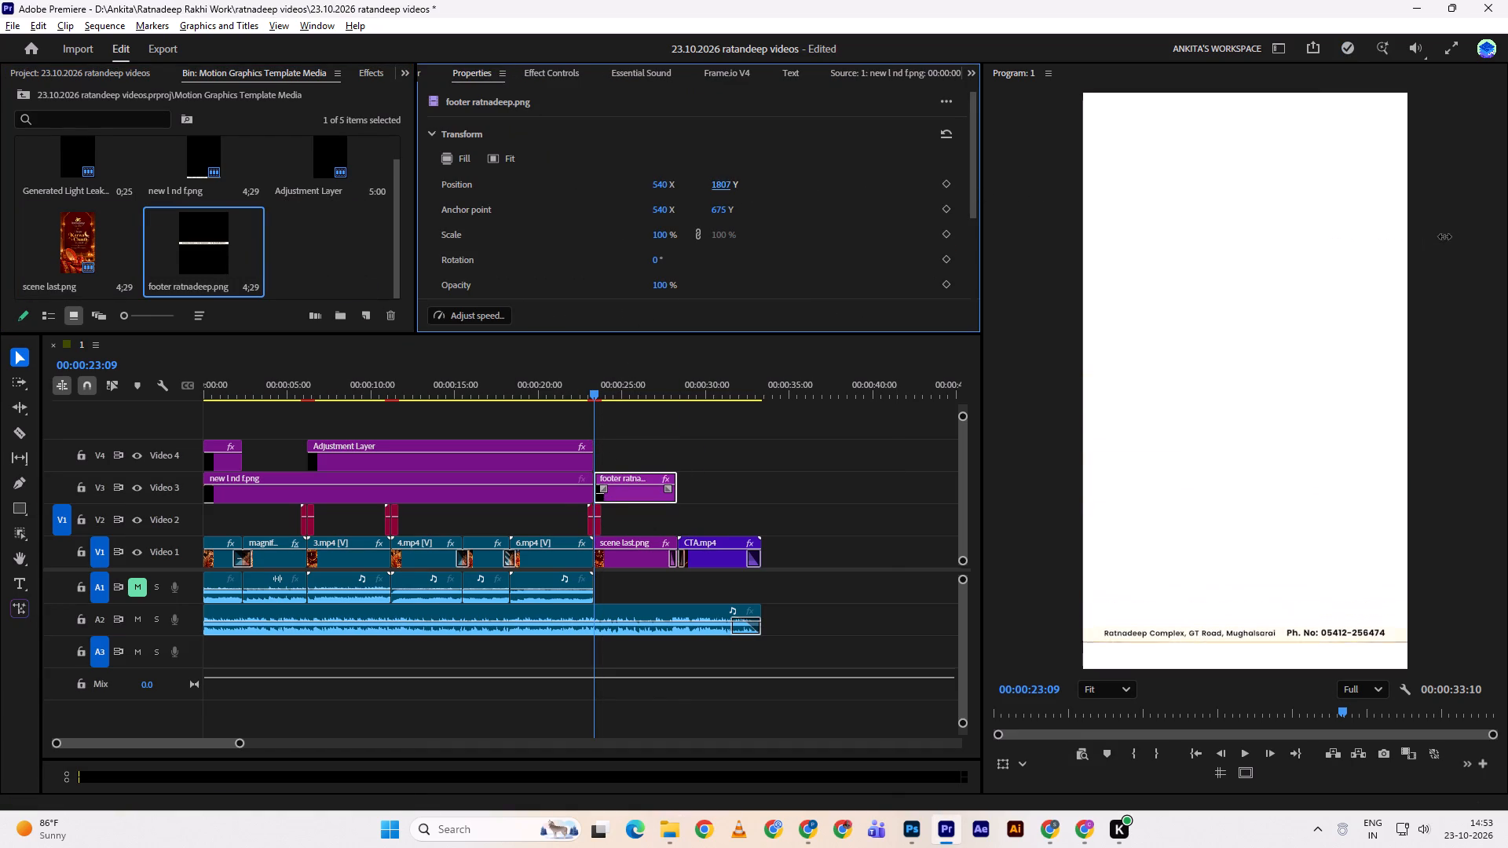
drag(1444, 236, 1499, 219)
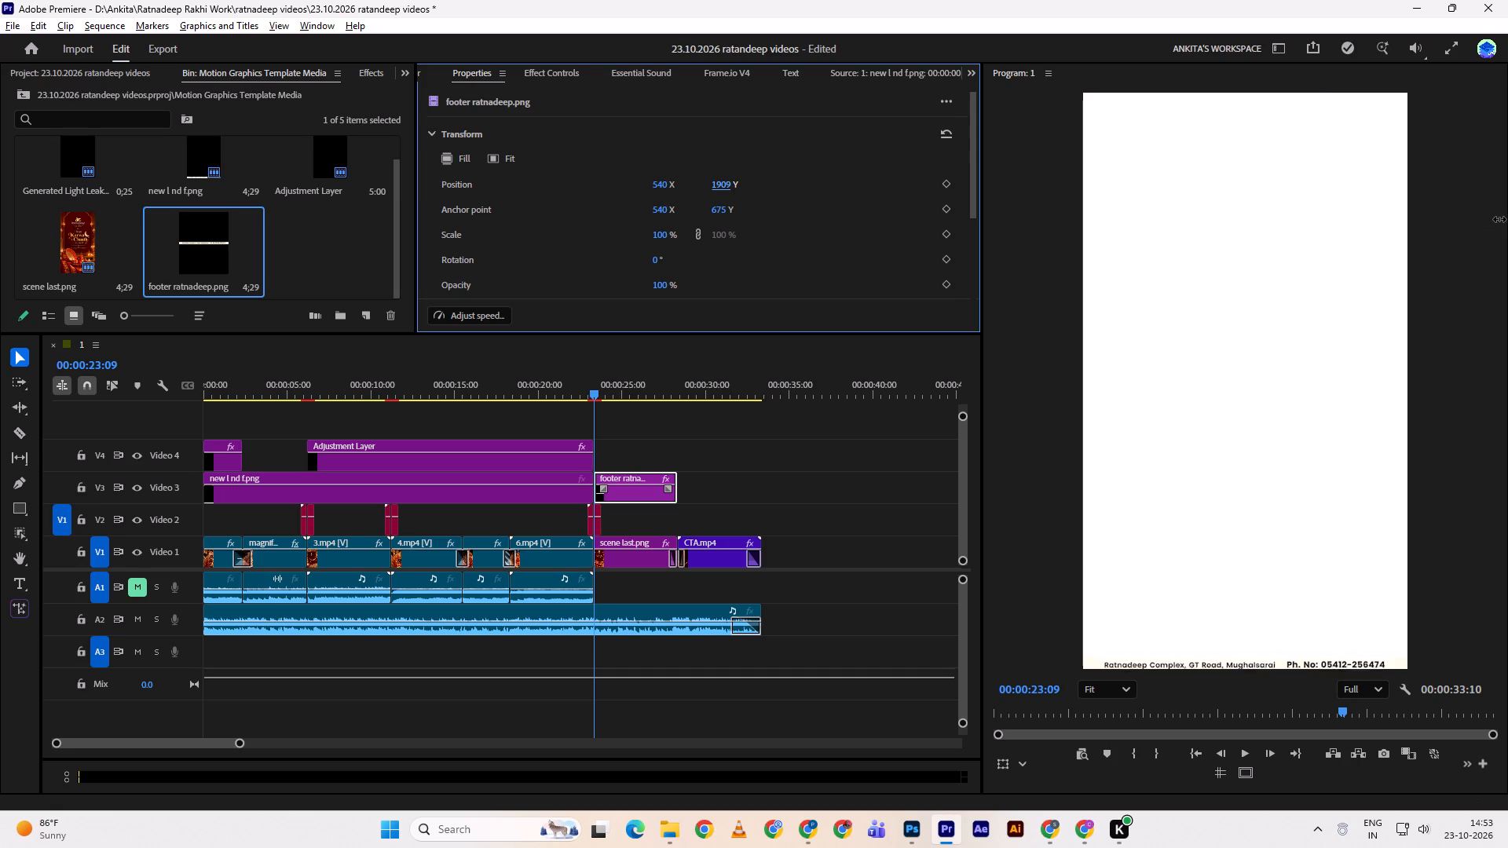
drag(1499, 219, 1493, 221)
key(space)
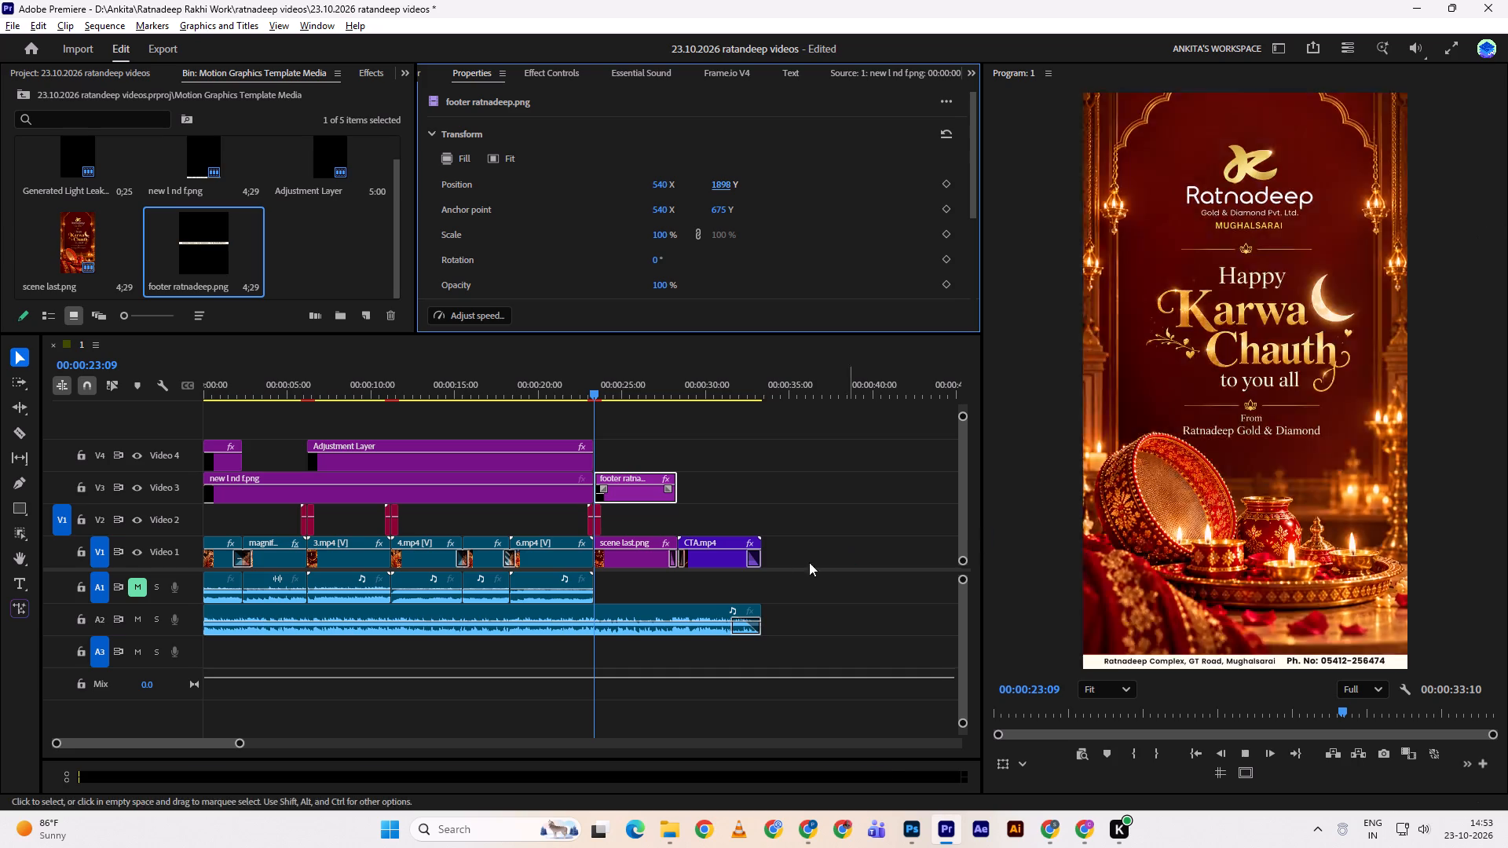
key(space)
drag(597, 382, 579, 389)
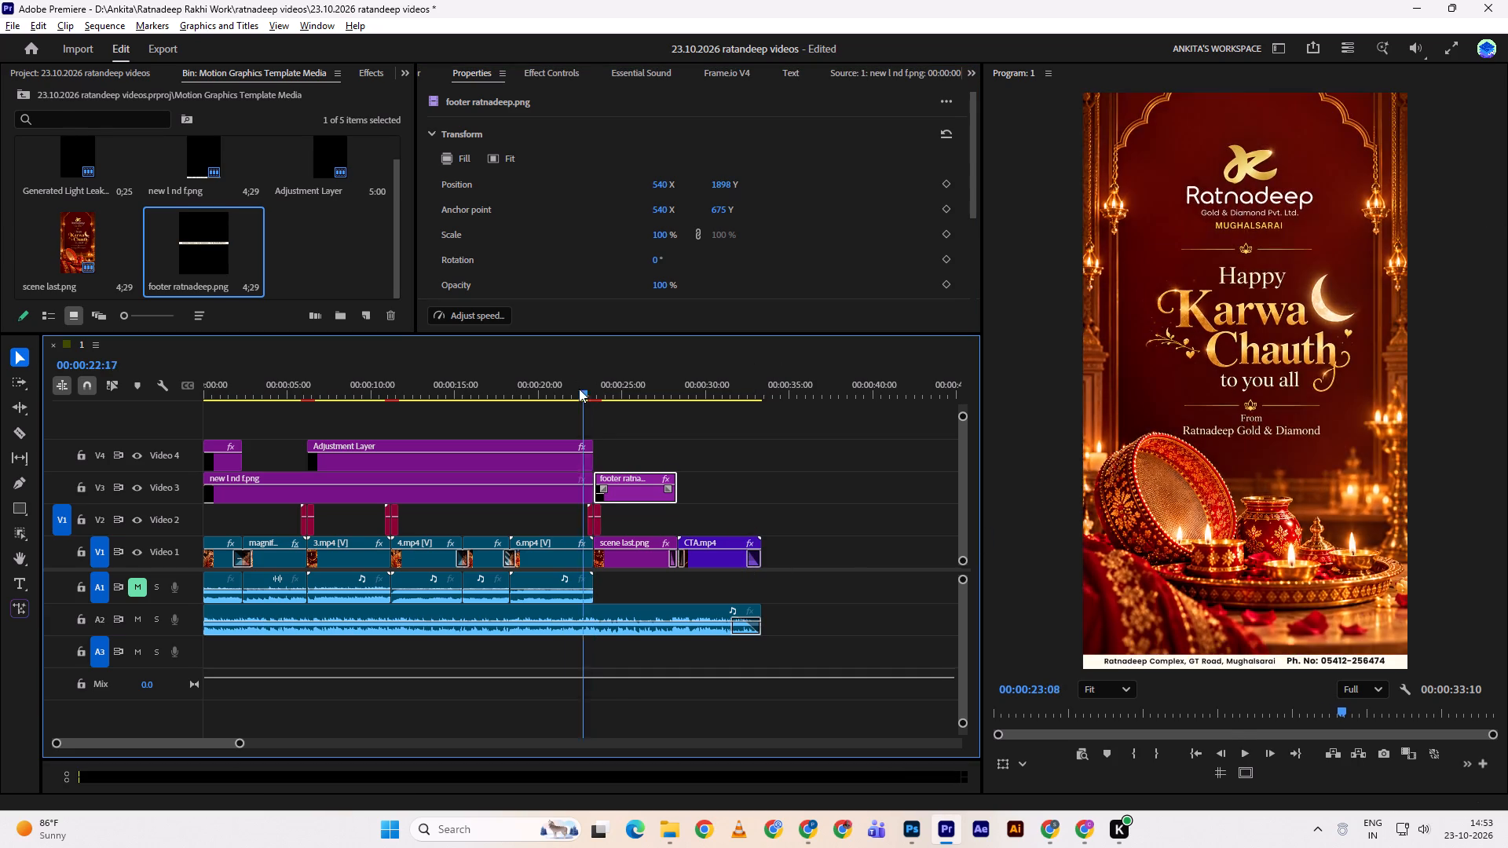
drag(579, 389, 605, 382)
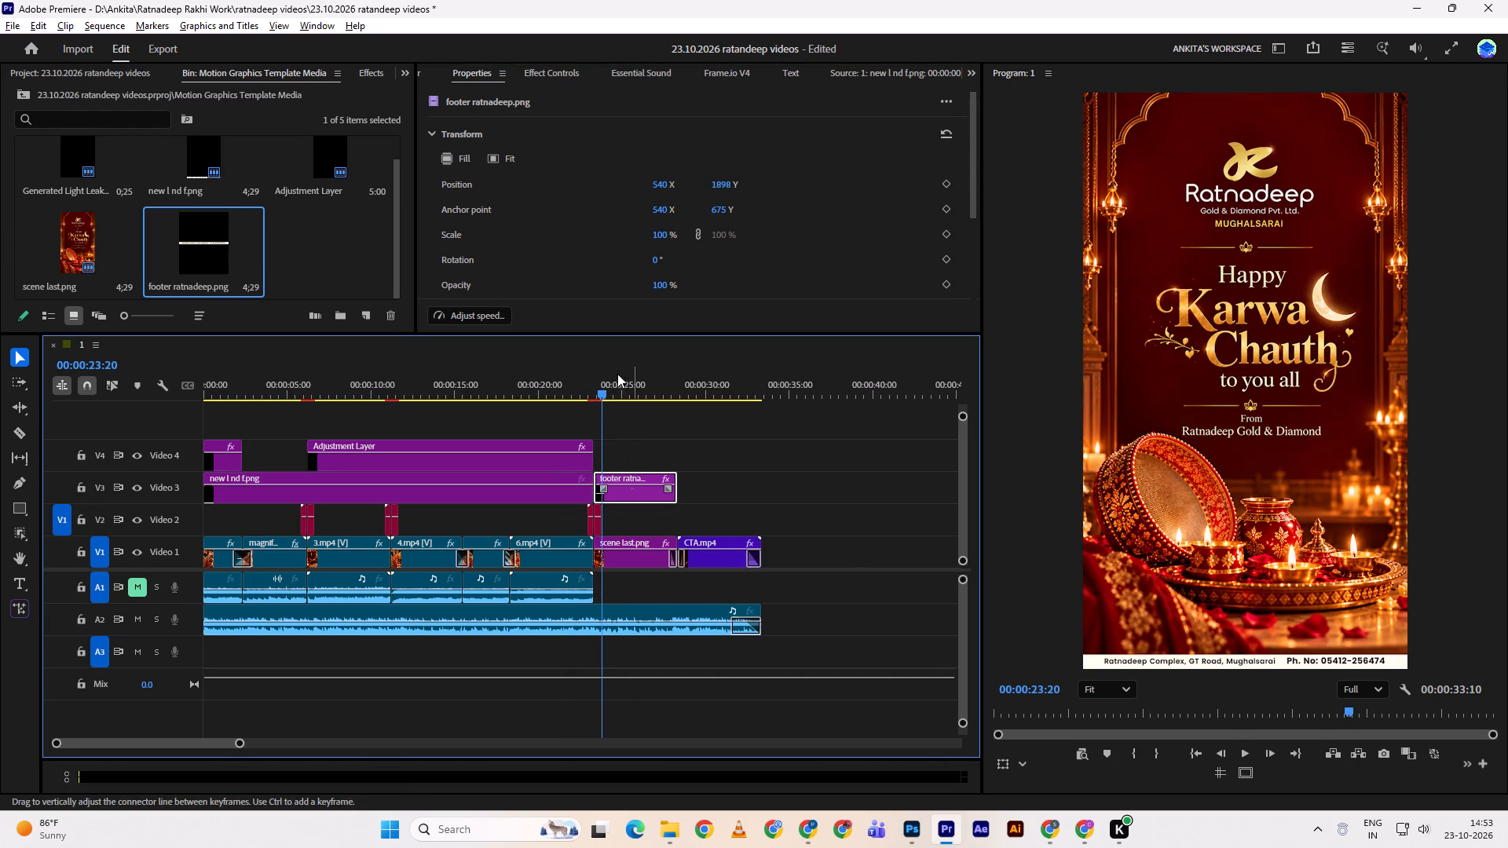
Fine-tune the footer's height against the frame edge, previewing the cut in between, and set its vertical position to 1892.
click(719, 185)
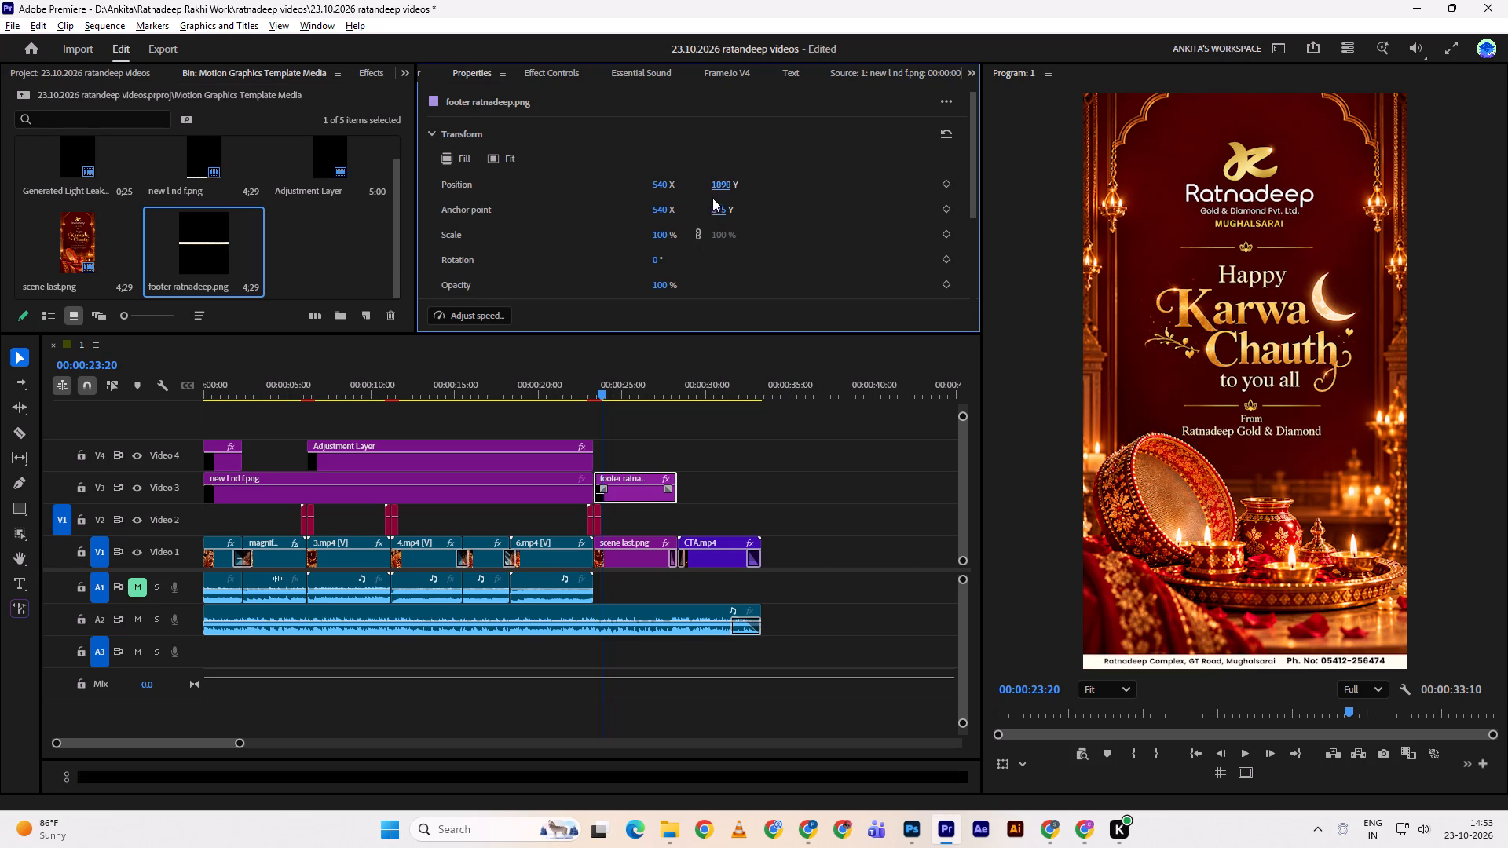
click(721, 186)
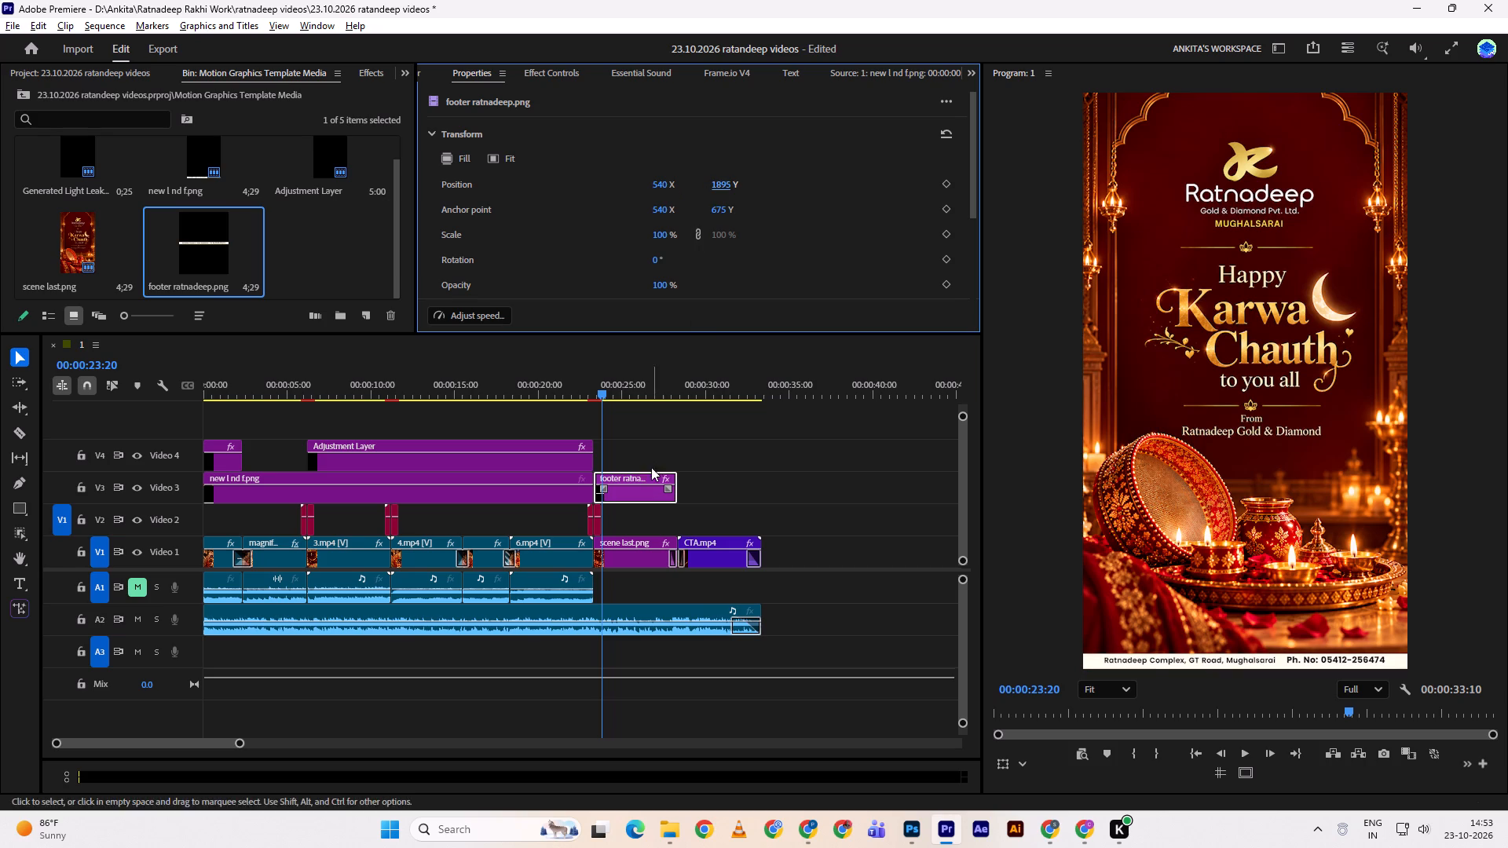
click(585, 371)
key(space)
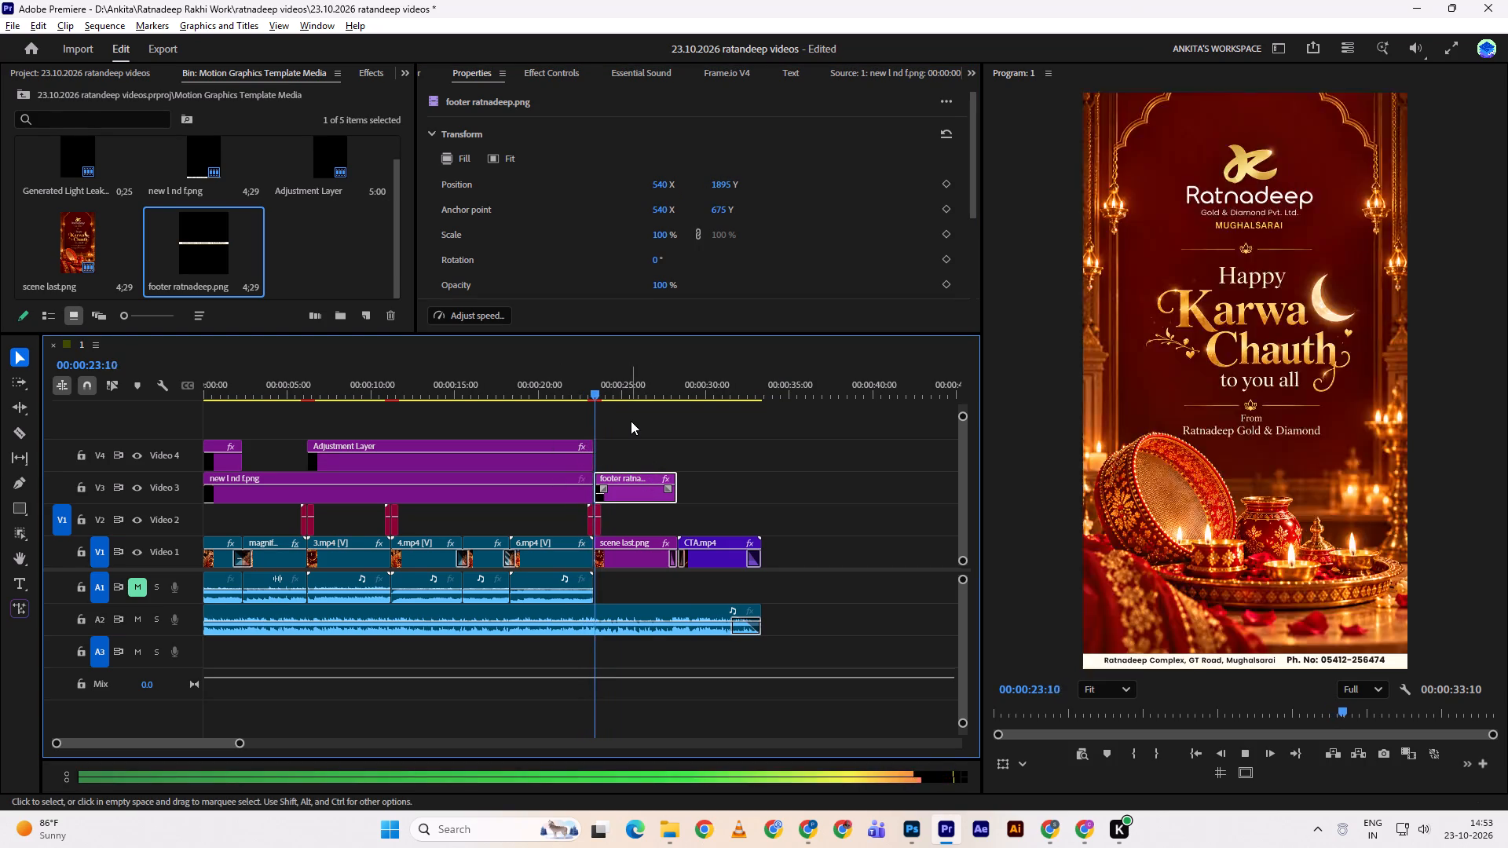
key(space)
click(727, 185)
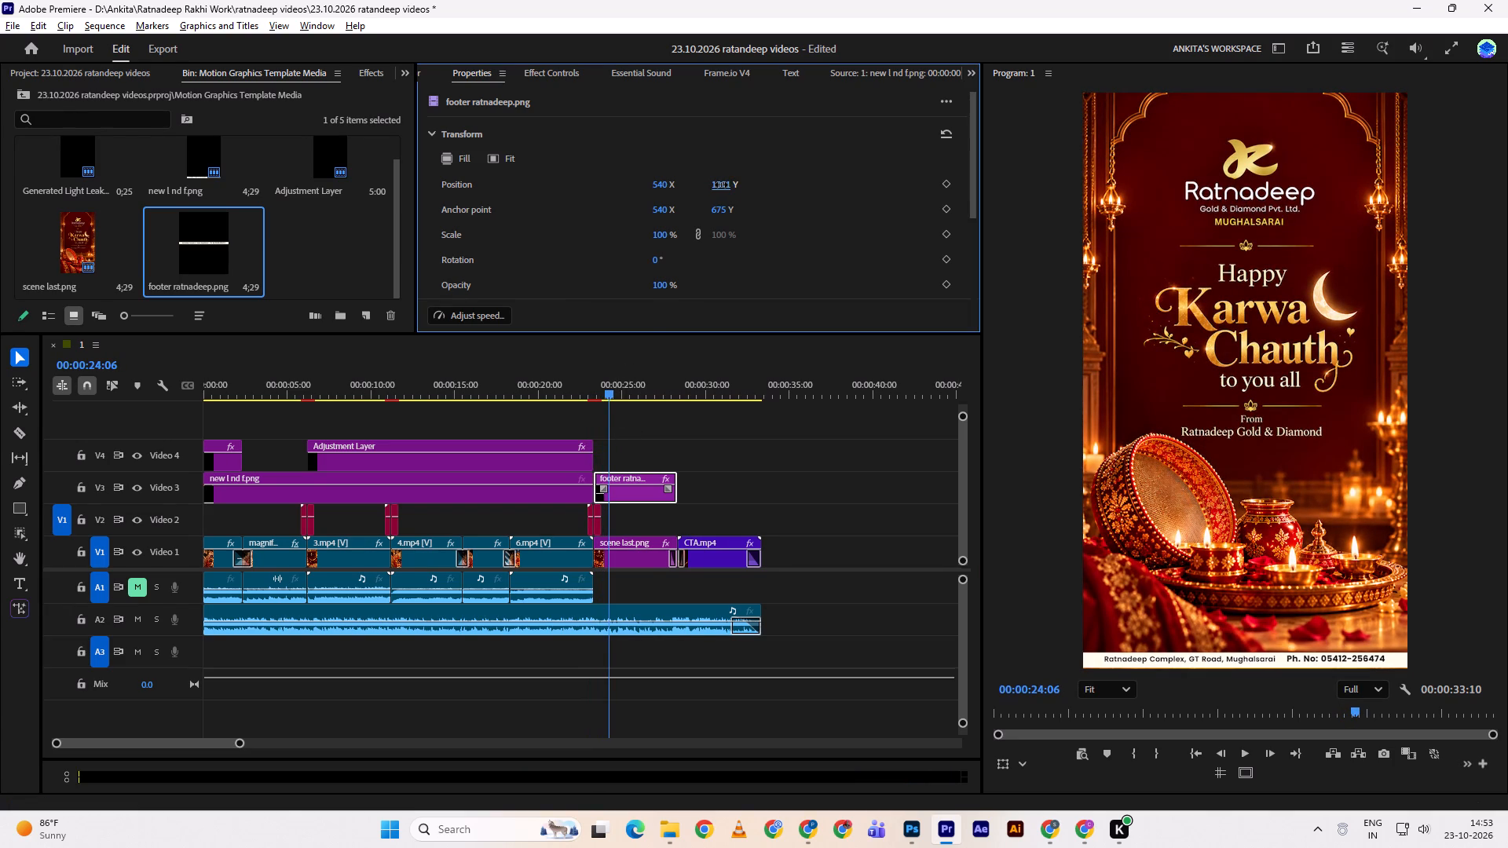
click(732, 186)
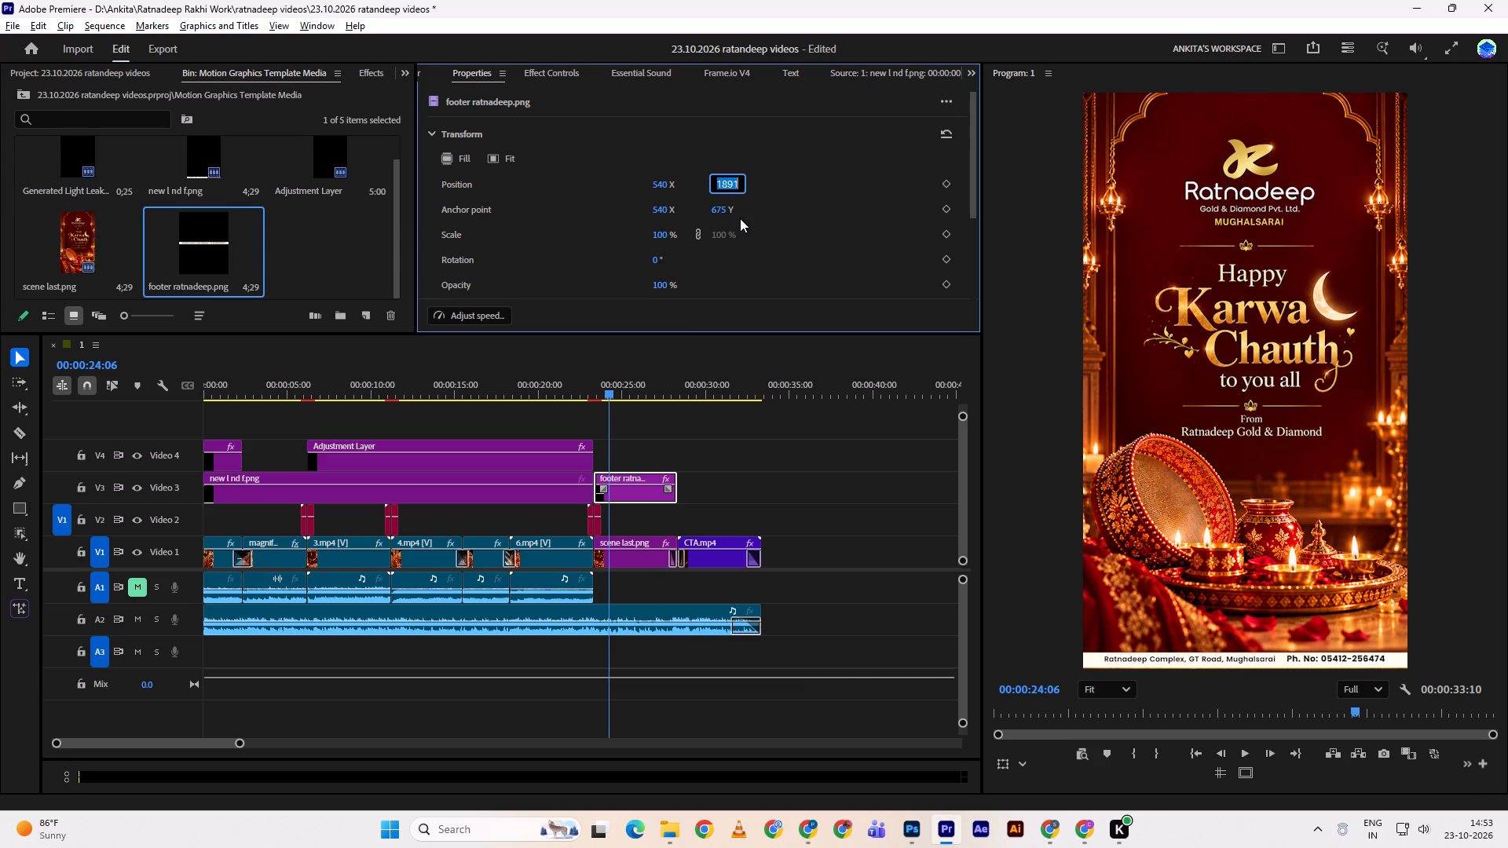
text(1892)
key(Return)
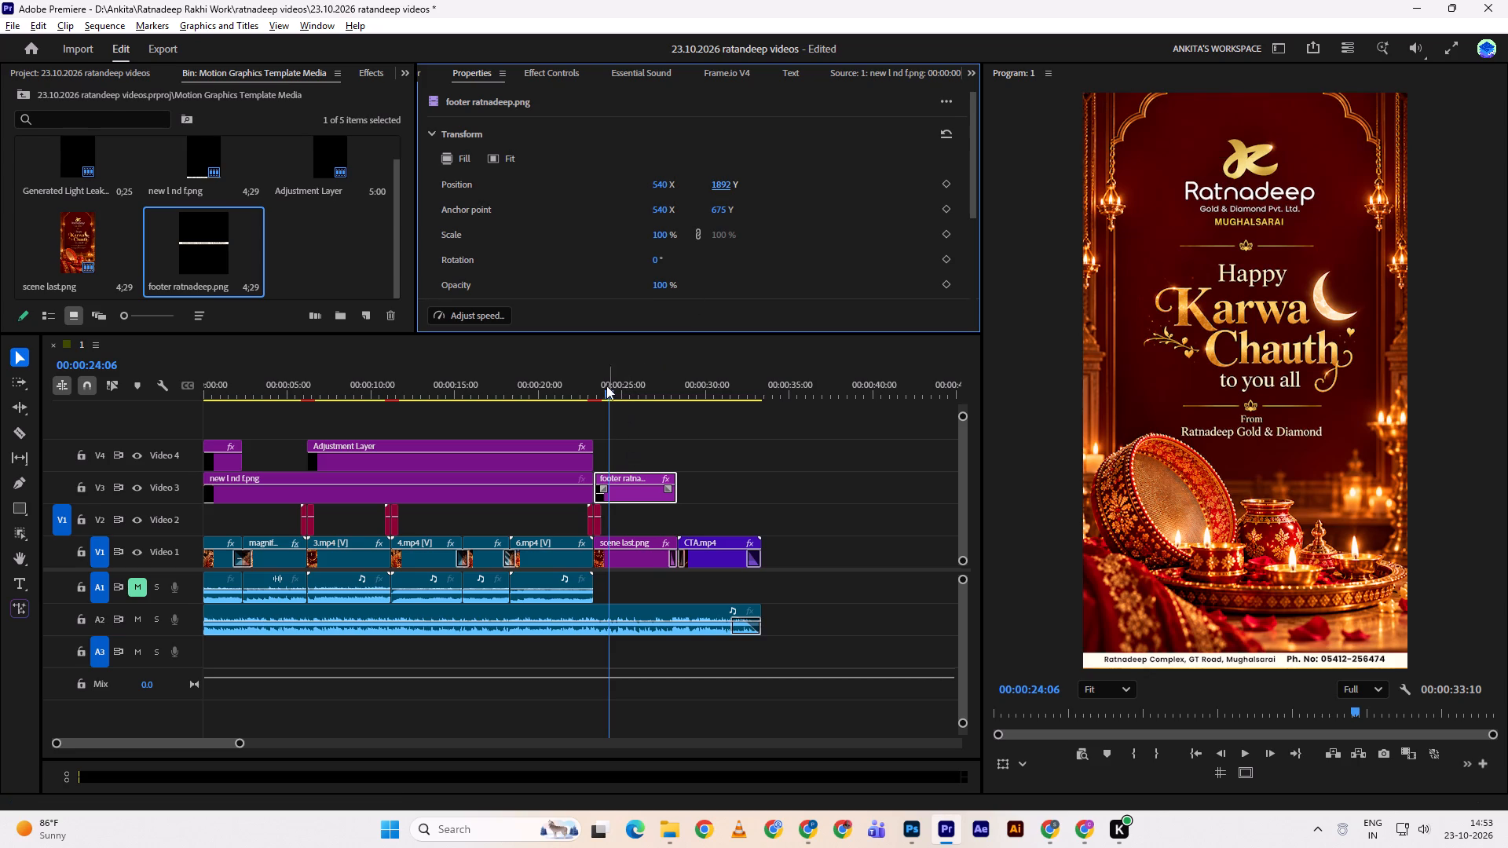
Play the cut from 6.mp4 into the greeting scene to compare the footer's placement with the preceding overlay.
drag(603, 386, 588, 387)
key(space)
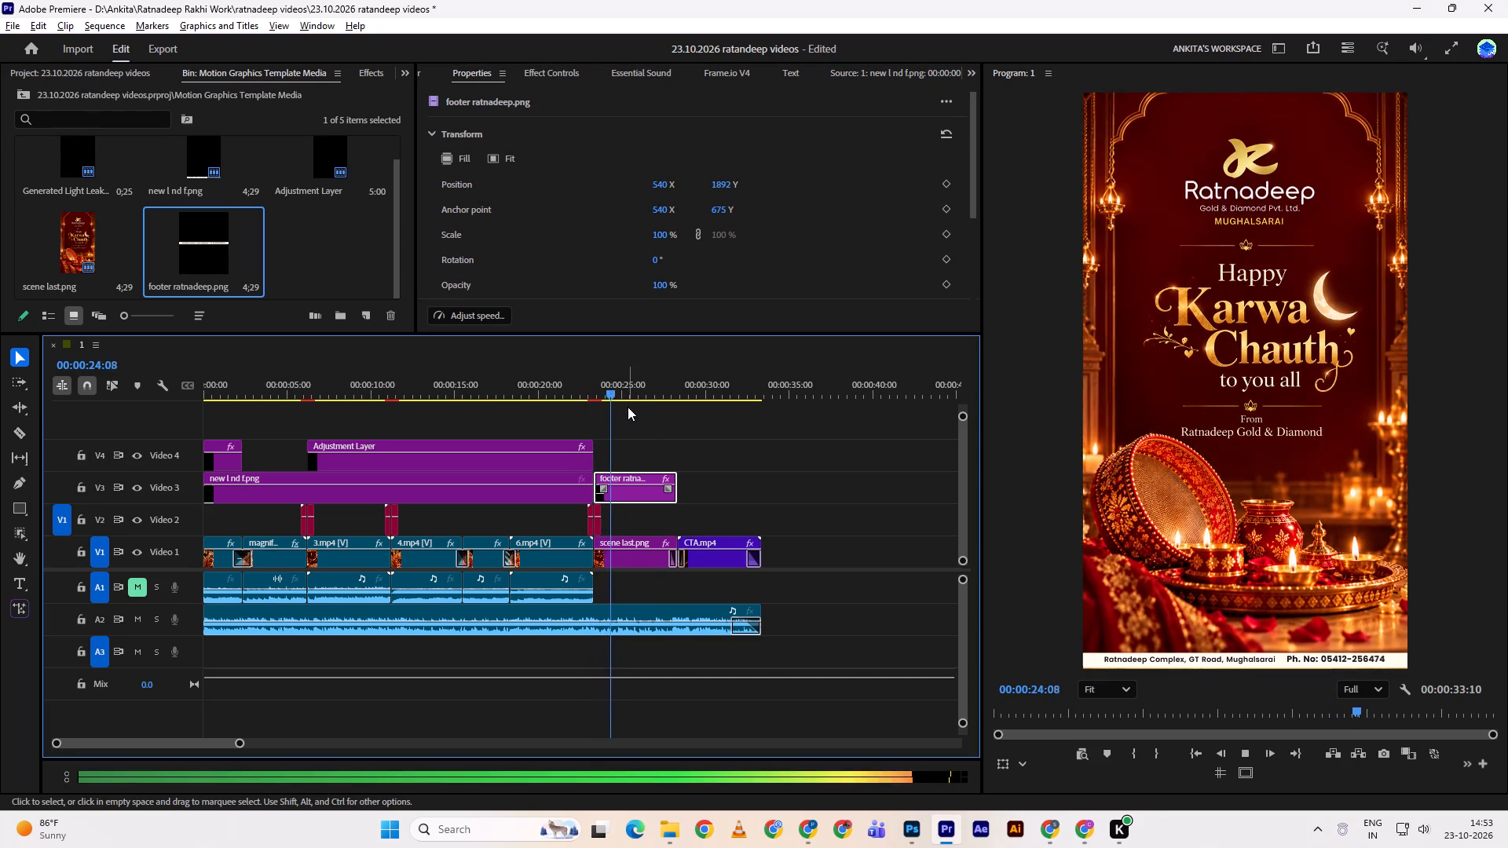
drag(611, 389, 588, 386)
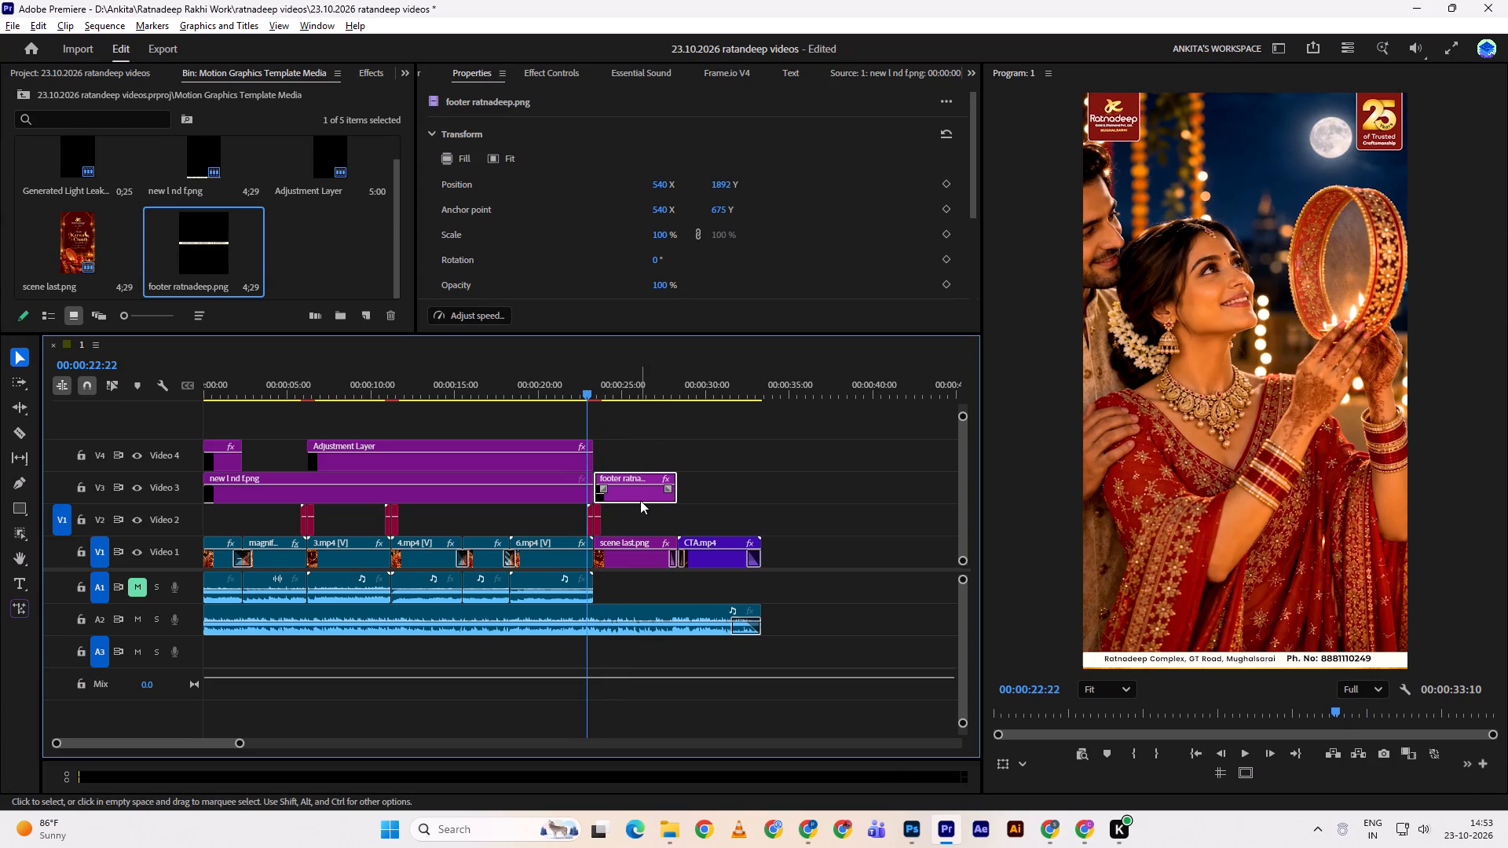
Turn off snapping in the timeline.
key(s)
click(635, 427)
click(635, 501)
key(d)
Import the new footer image from the Ratnadeep Rakhi Work folder into the Motion Graphics Template Media bin.
key(alt+Tab)
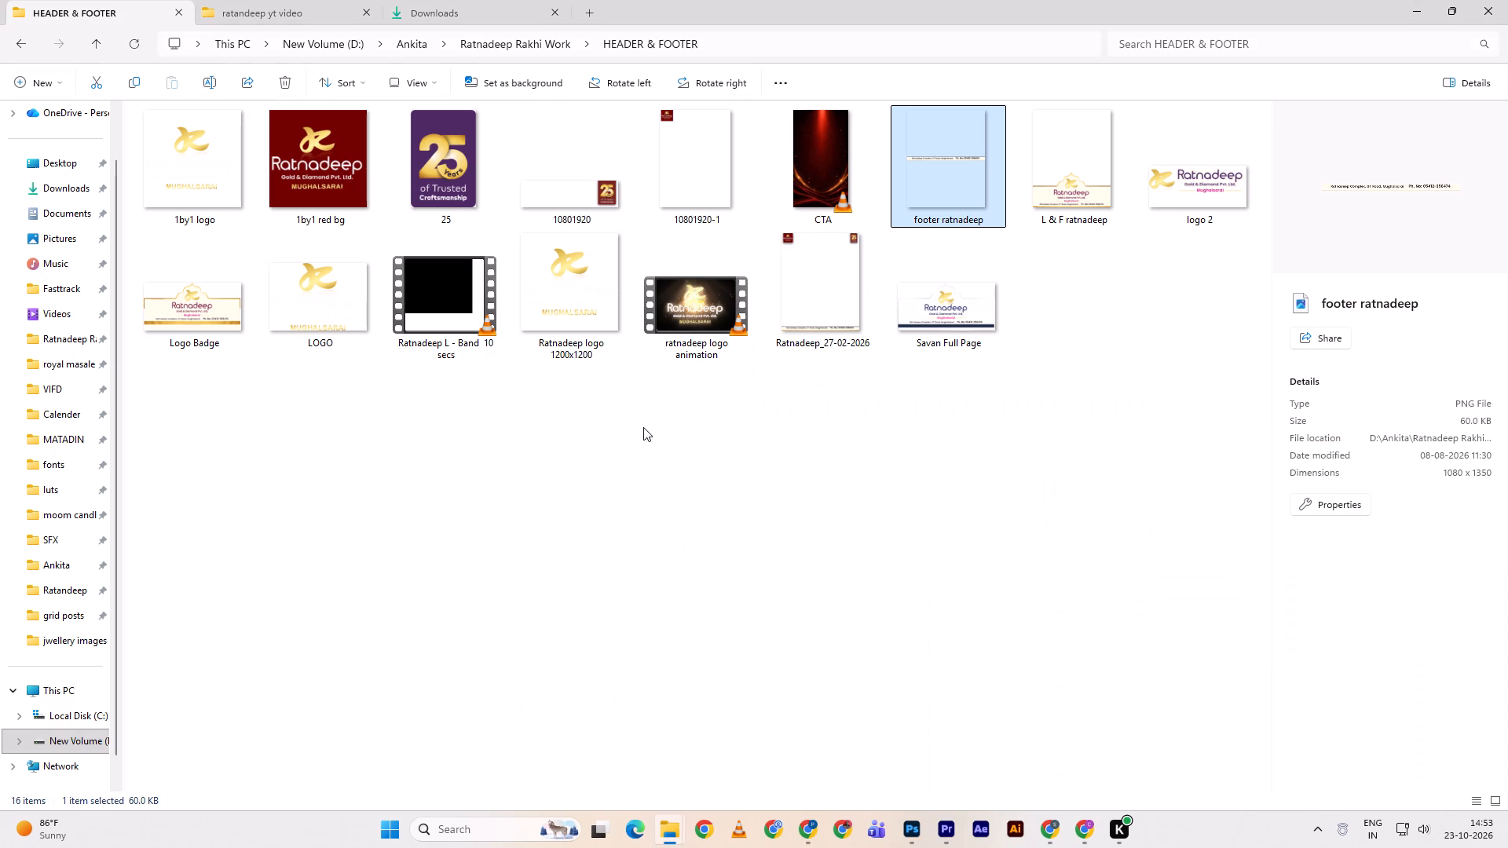
click(93, 46)
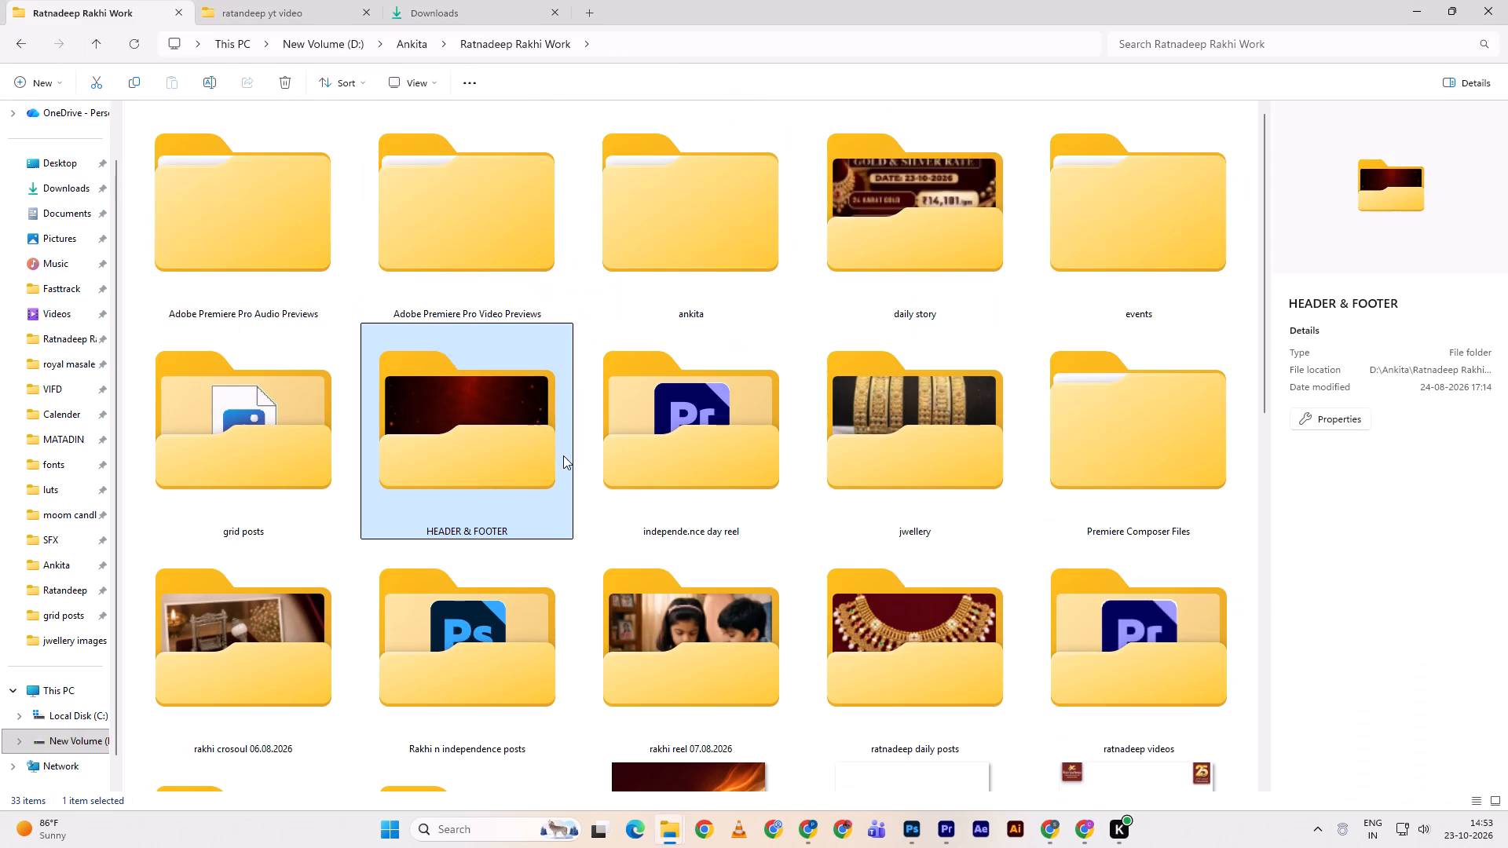
scroll(791, 487, down, 2)
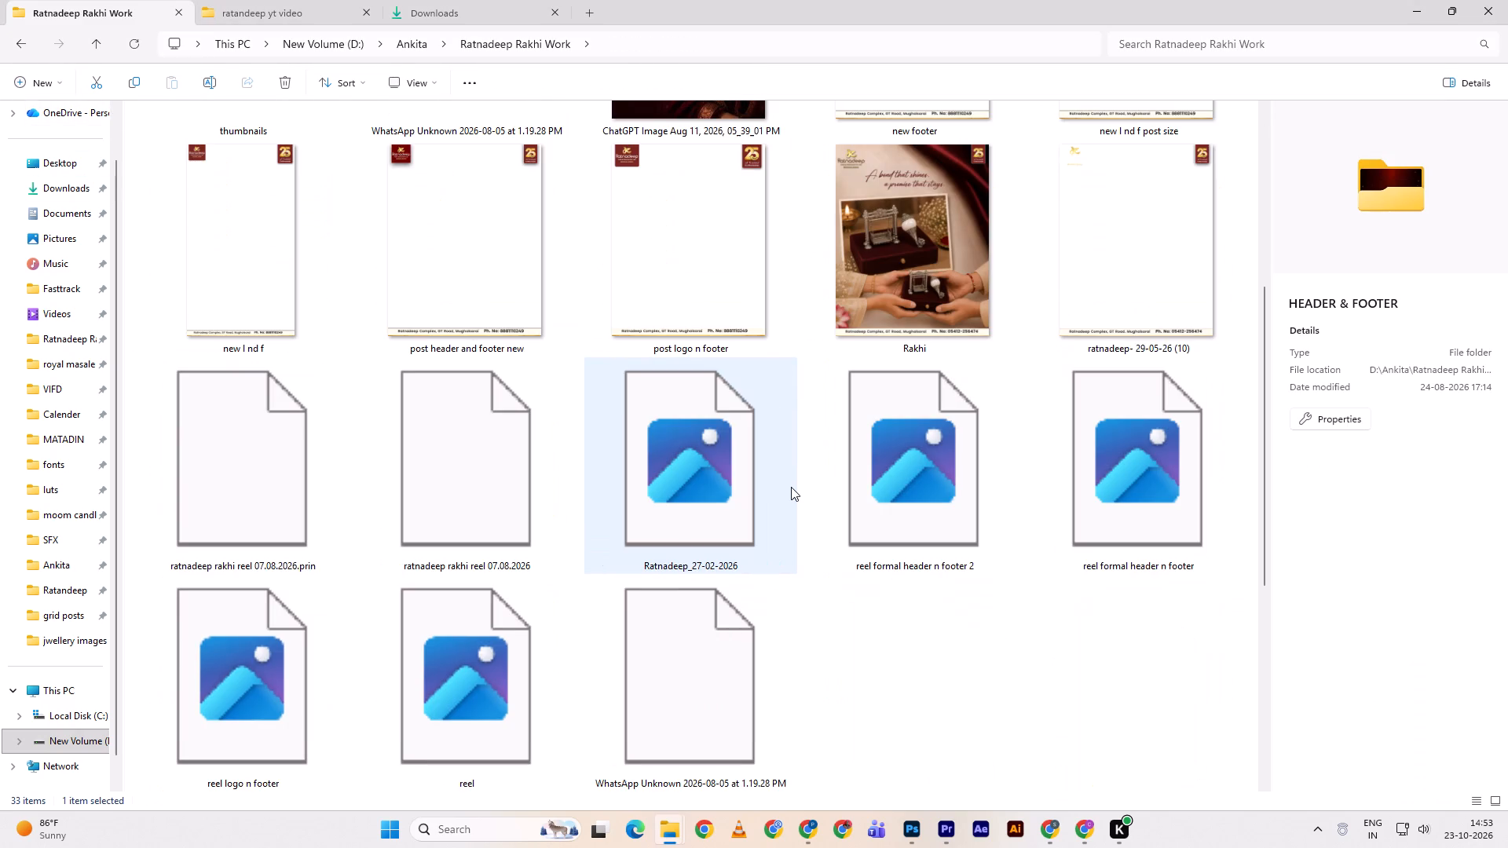
scroll(793, 487, up, 1)
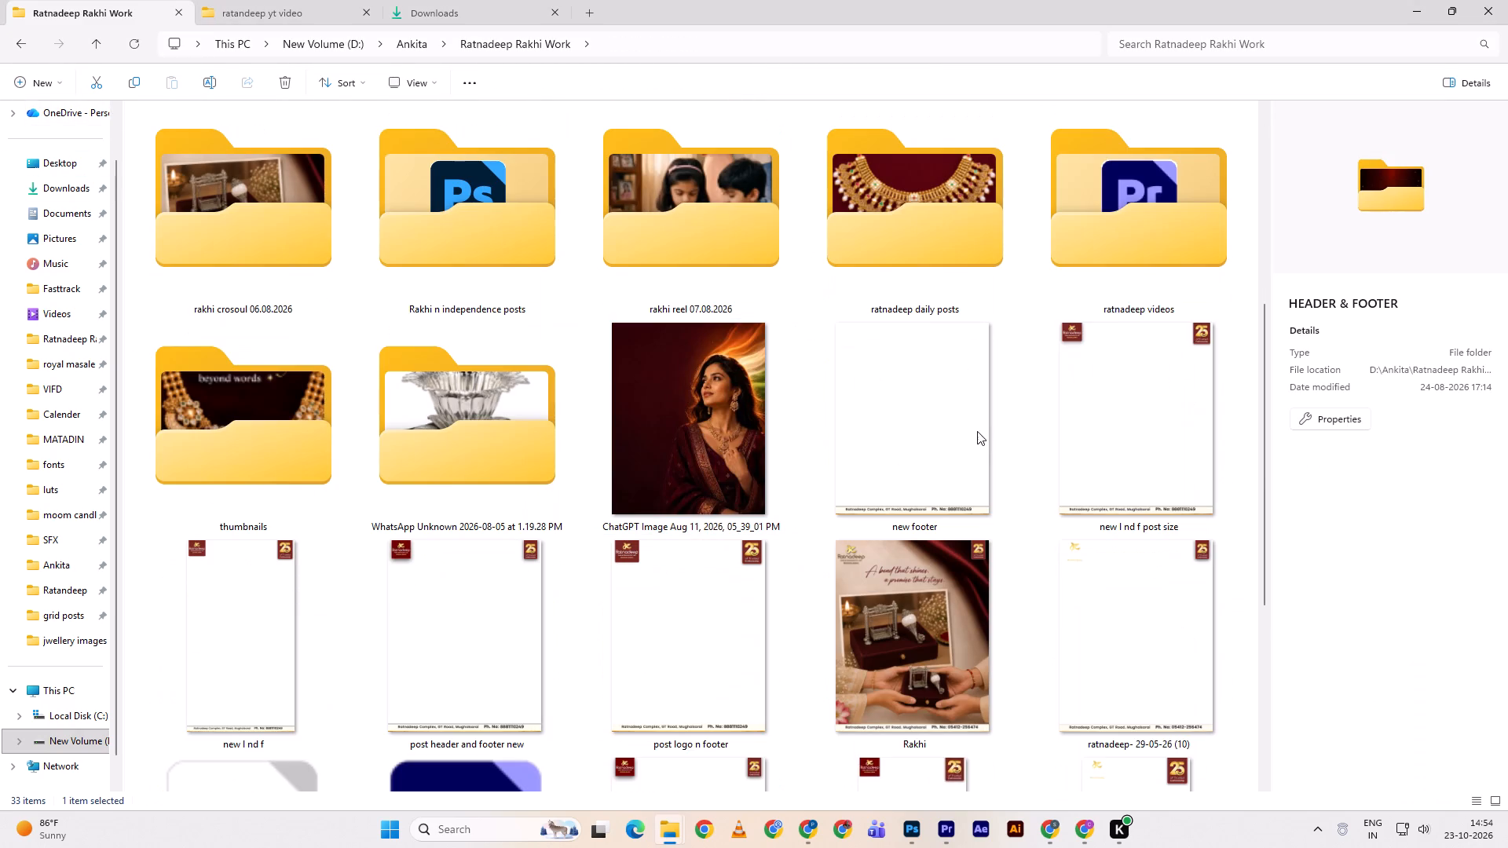
drag(974, 431, 295, 221)
key(alt+Tab)
click(295, 221)
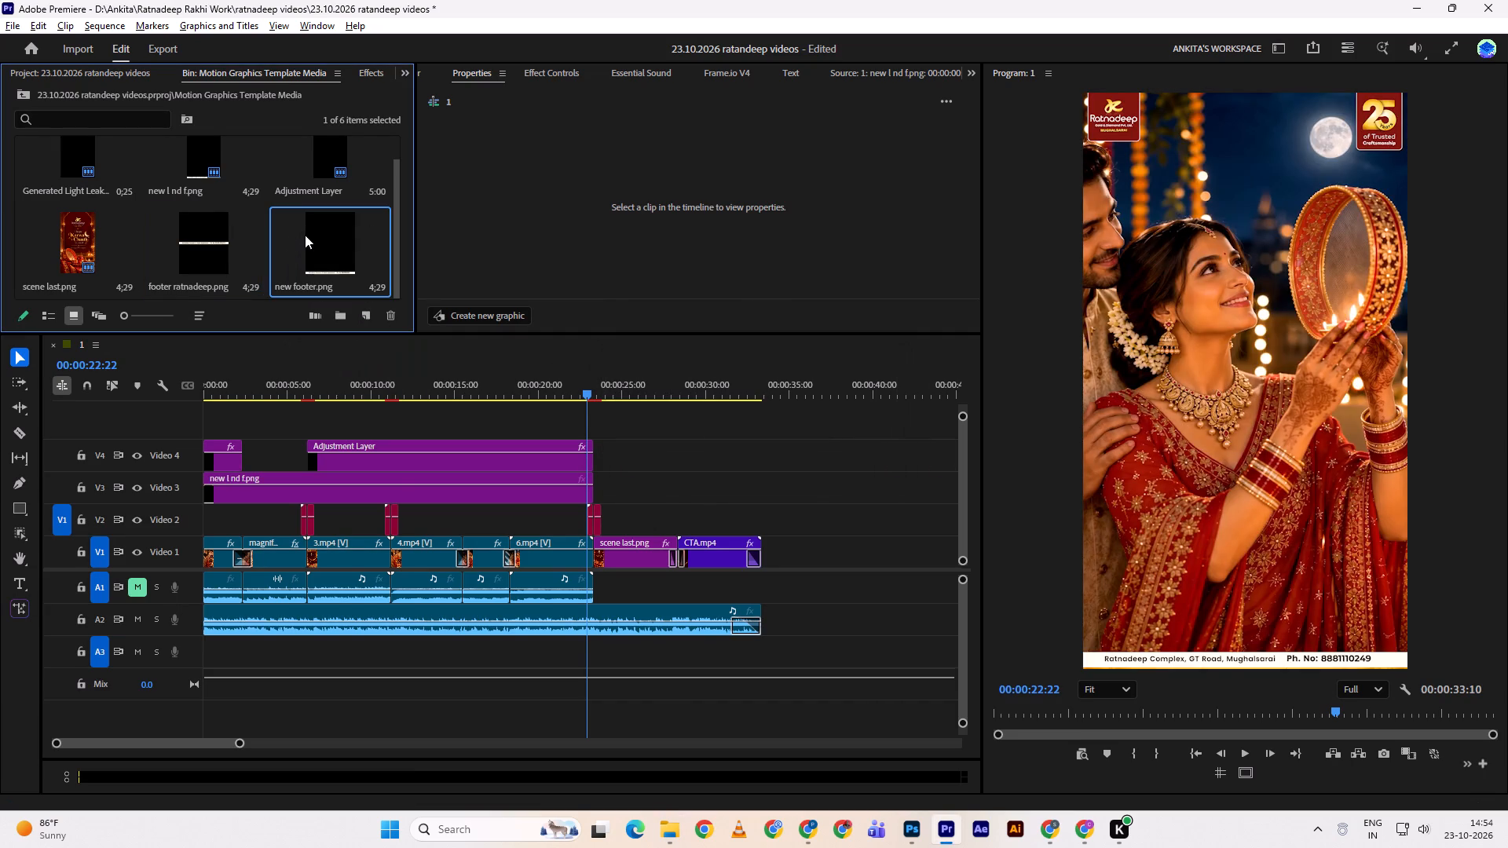
Place new footer.png on Video 3 above scene last.png, following the new l nd f.png overlay.
drag(307, 236, 585, 488)
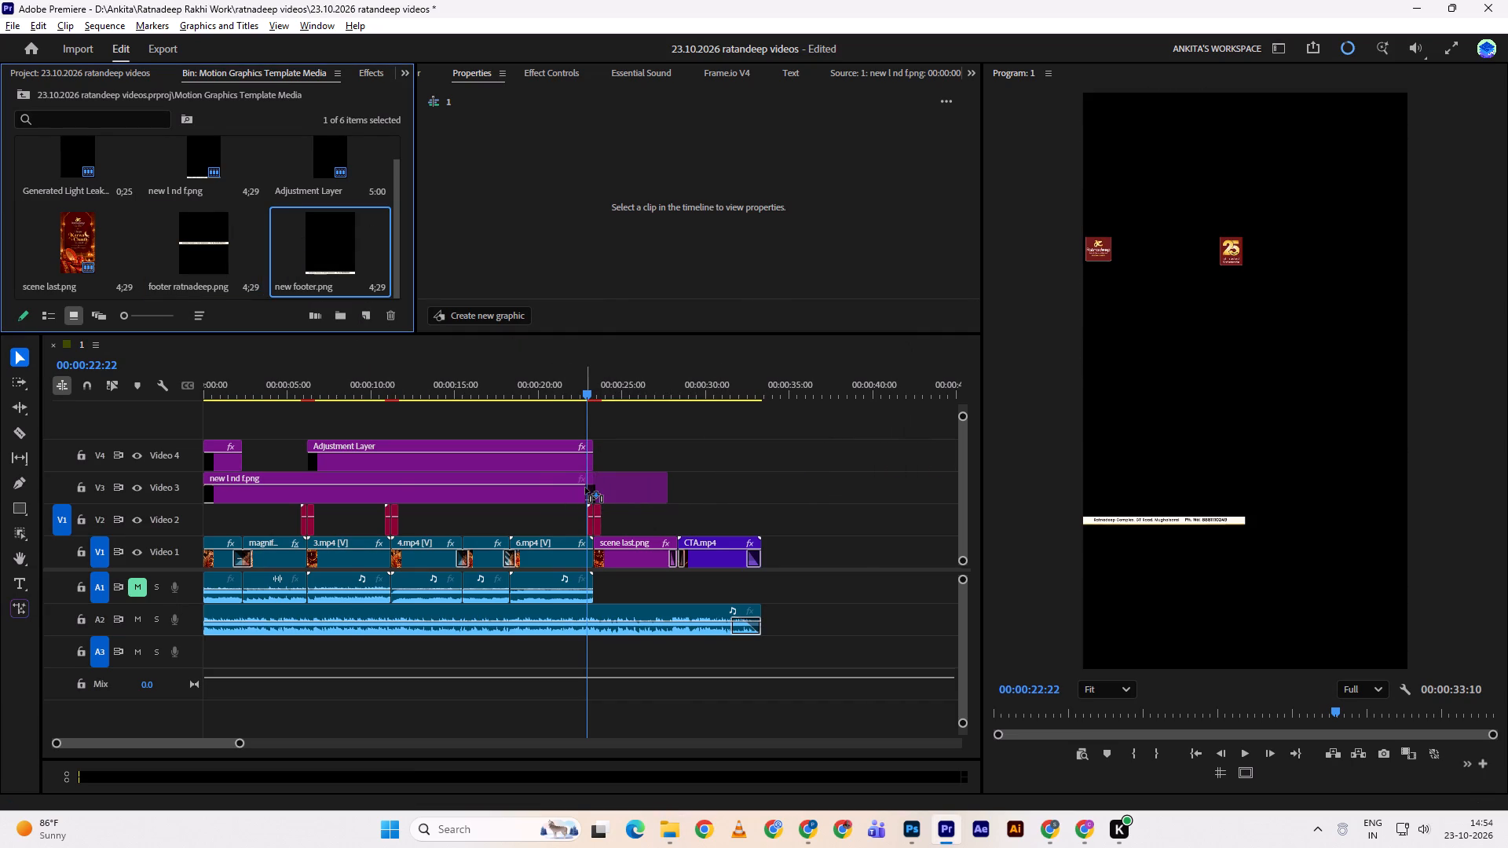
drag(585, 488, 592, 483)
drag(592, 483, 596, 483)
With linked selection and snapping turned on, butt new footer.png against the end of new l nd f.png on Video 3.
click(117, 386)
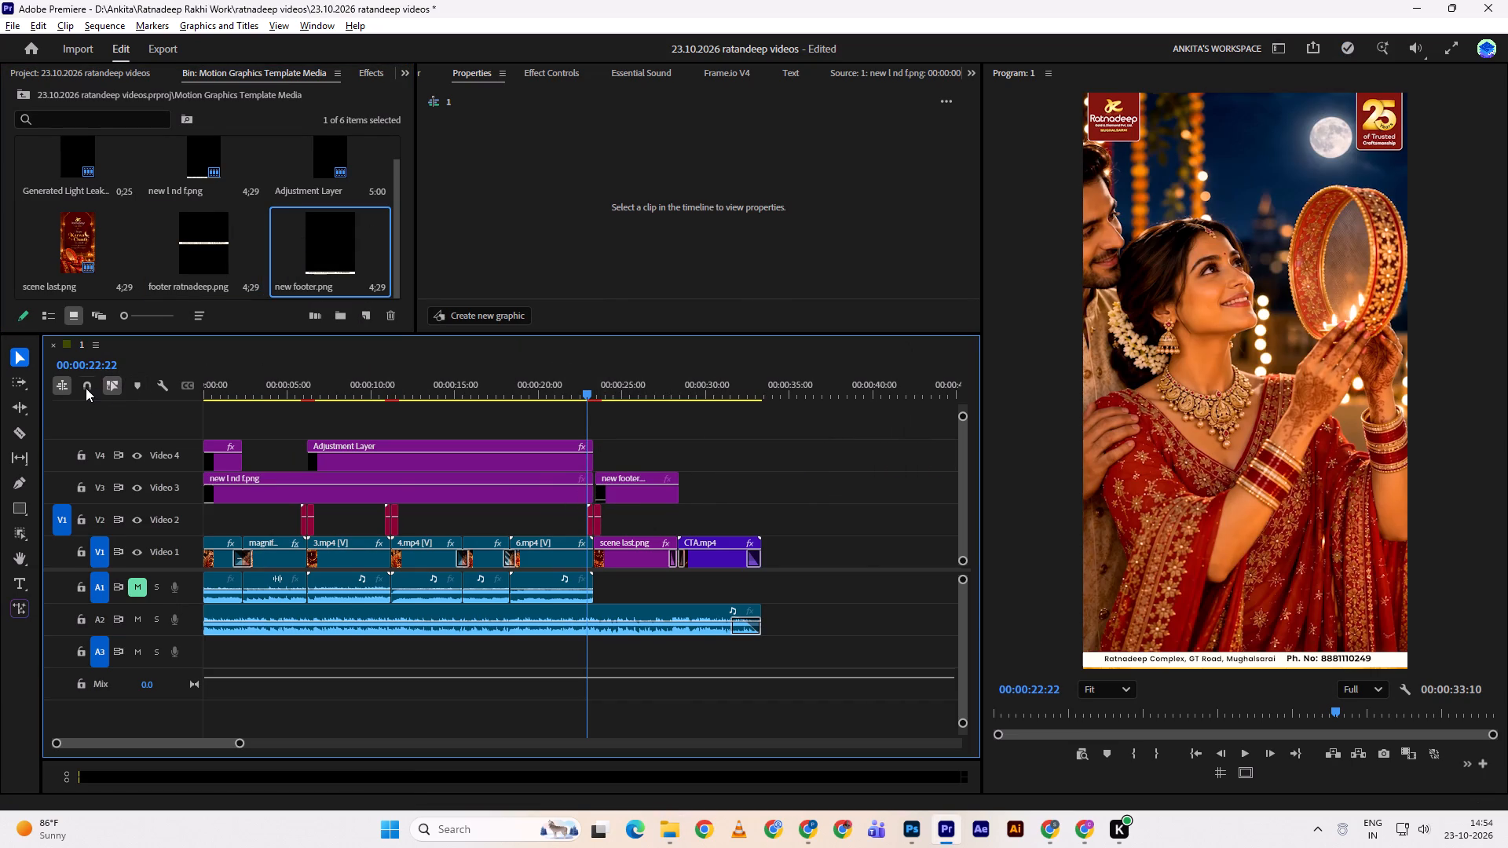
double_click(86, 388)
click(657, 497)
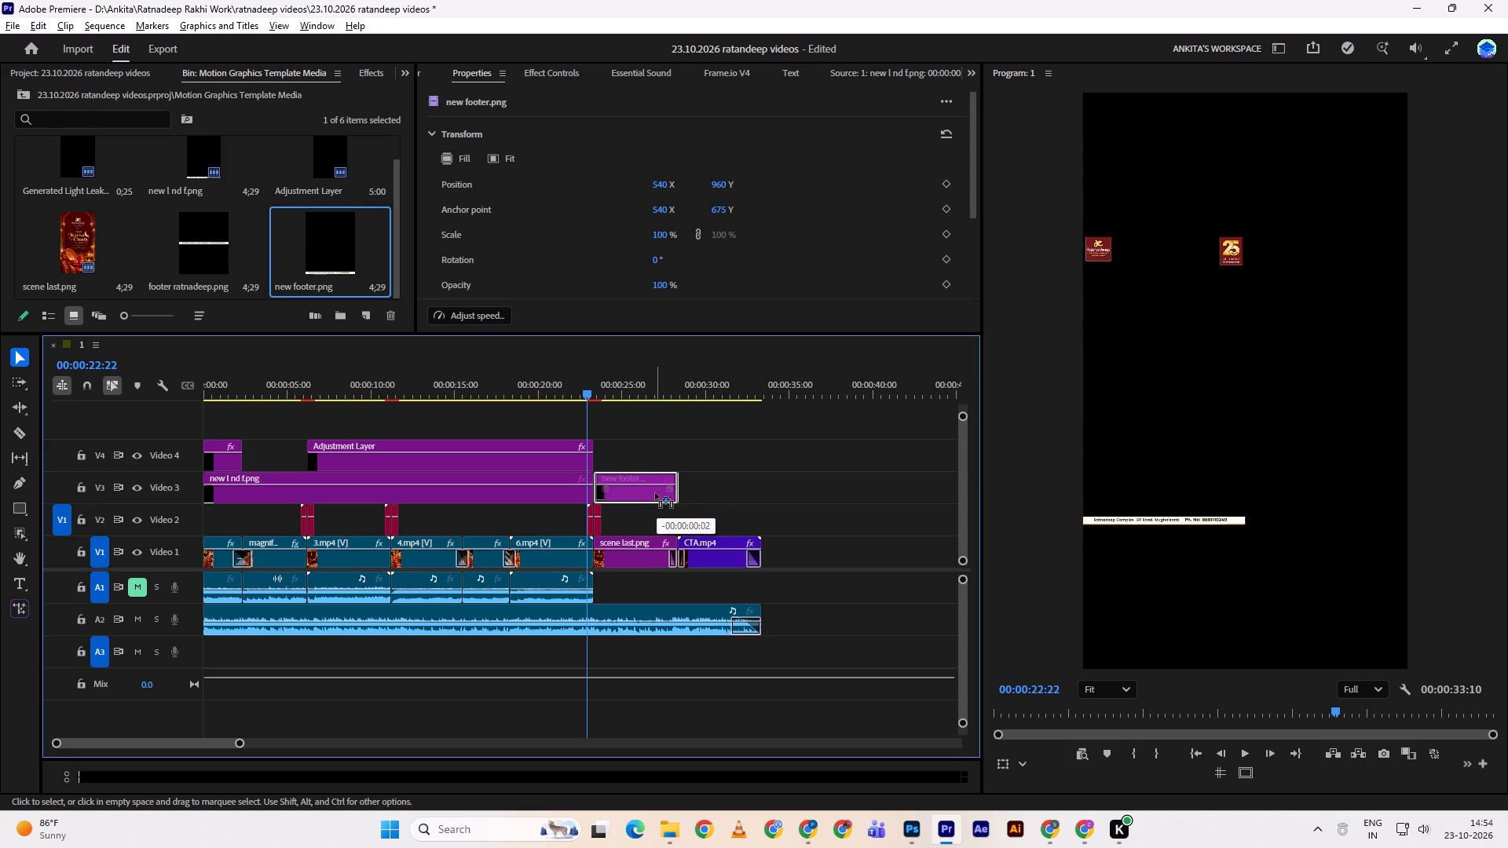
click(651, 494)
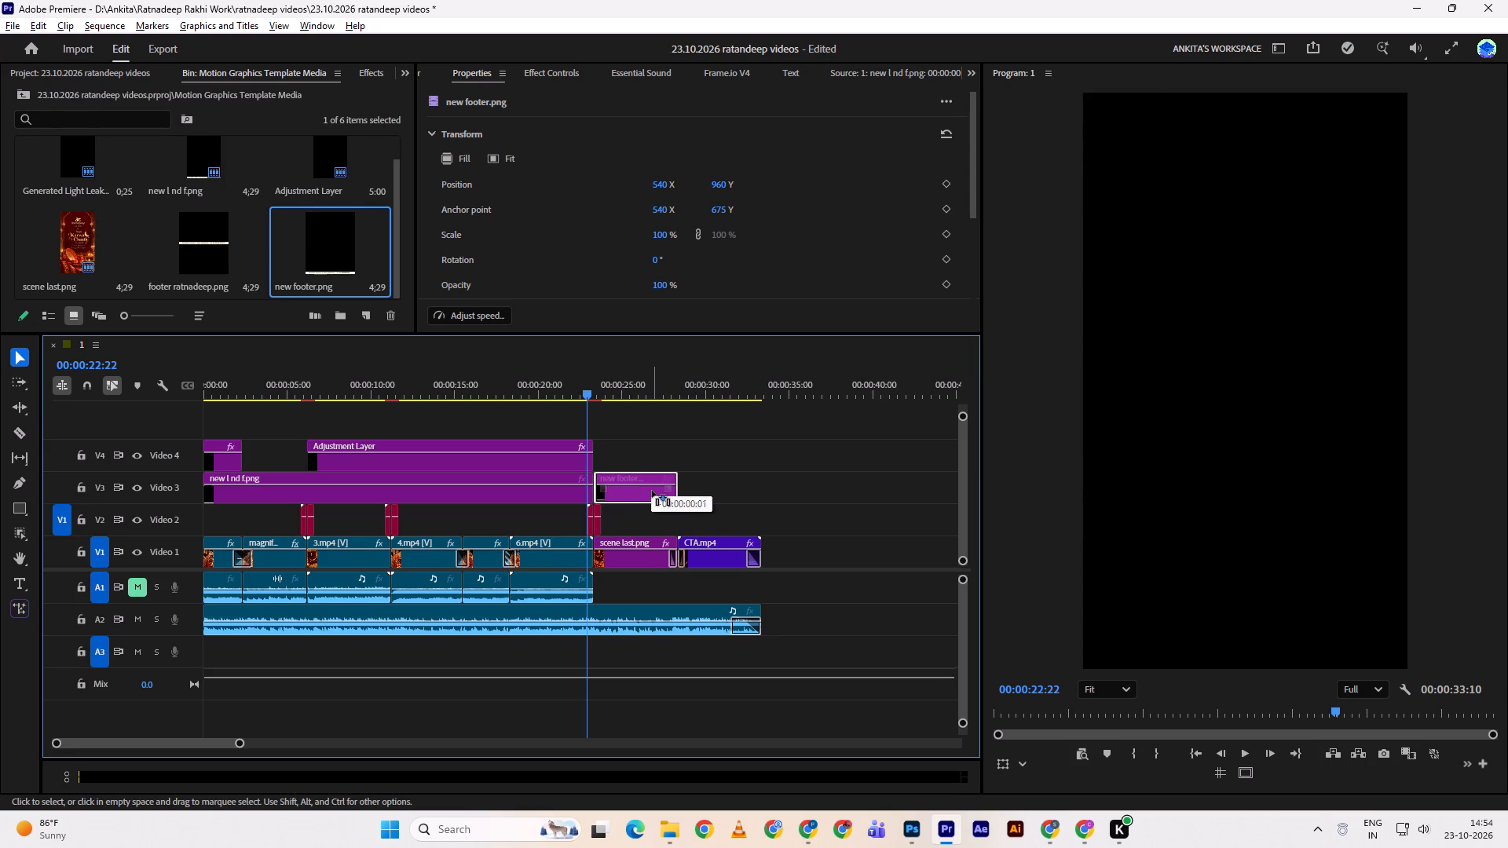
click(652, 491)
alt+scroll(604, 501, up, 10)
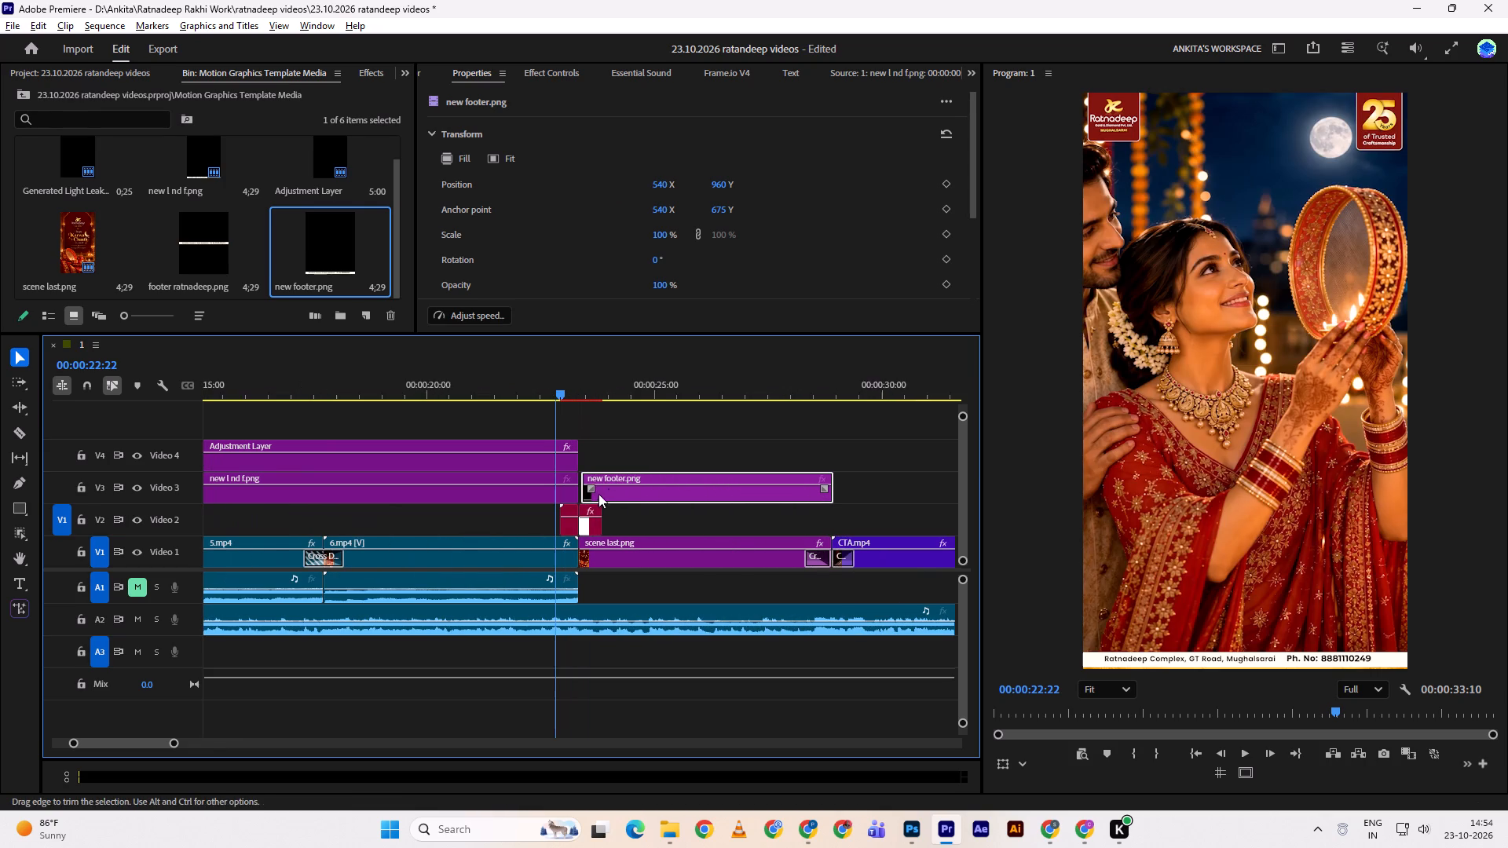
click(623, 494)
click(620, 492)
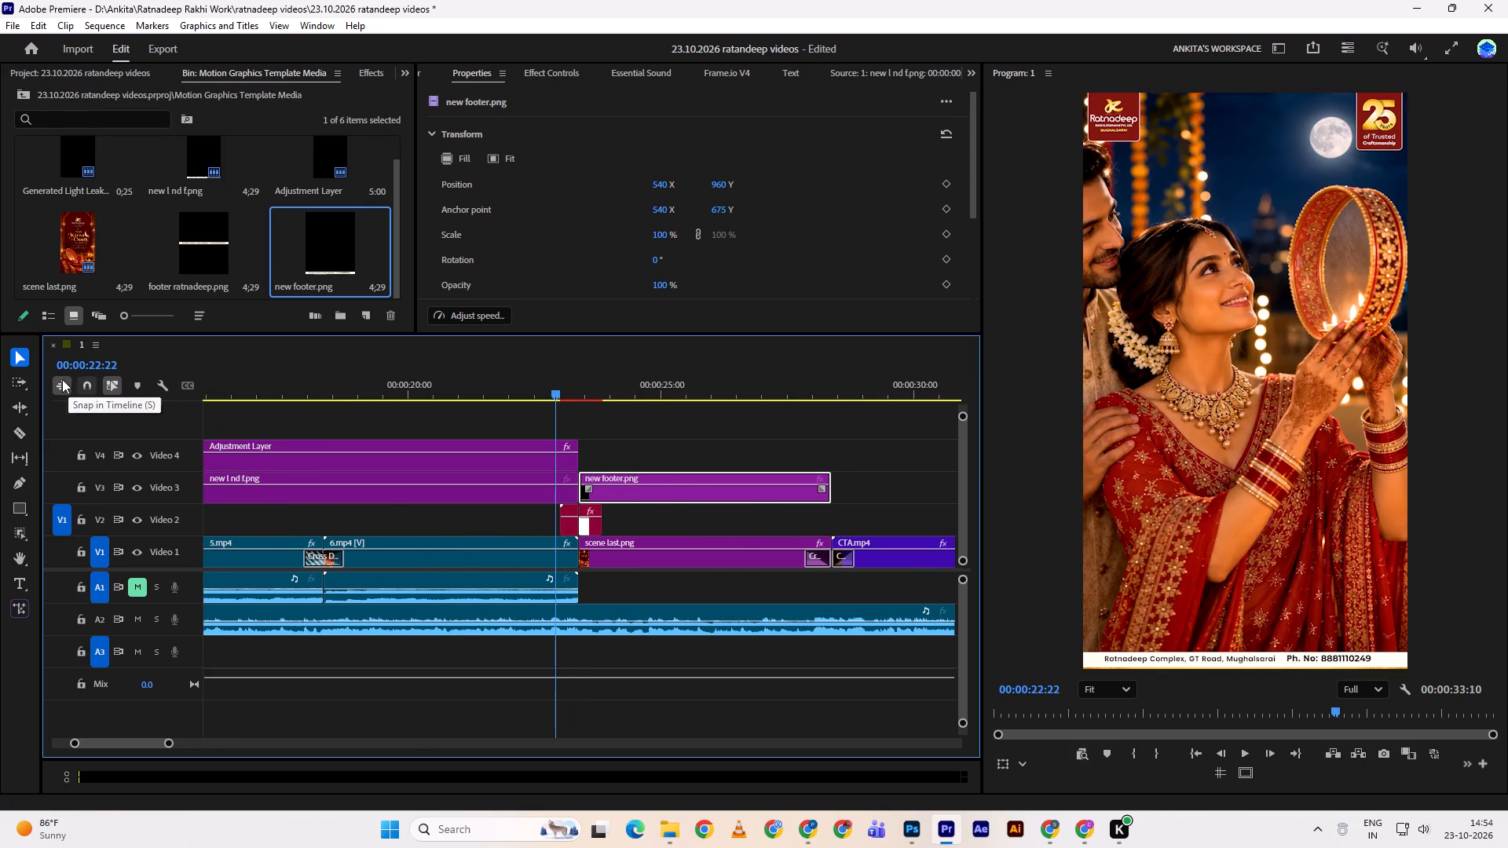
click(88, 381)
drag(710, 506, 697, 500)
alt+scroll(674, 477, down, 8)
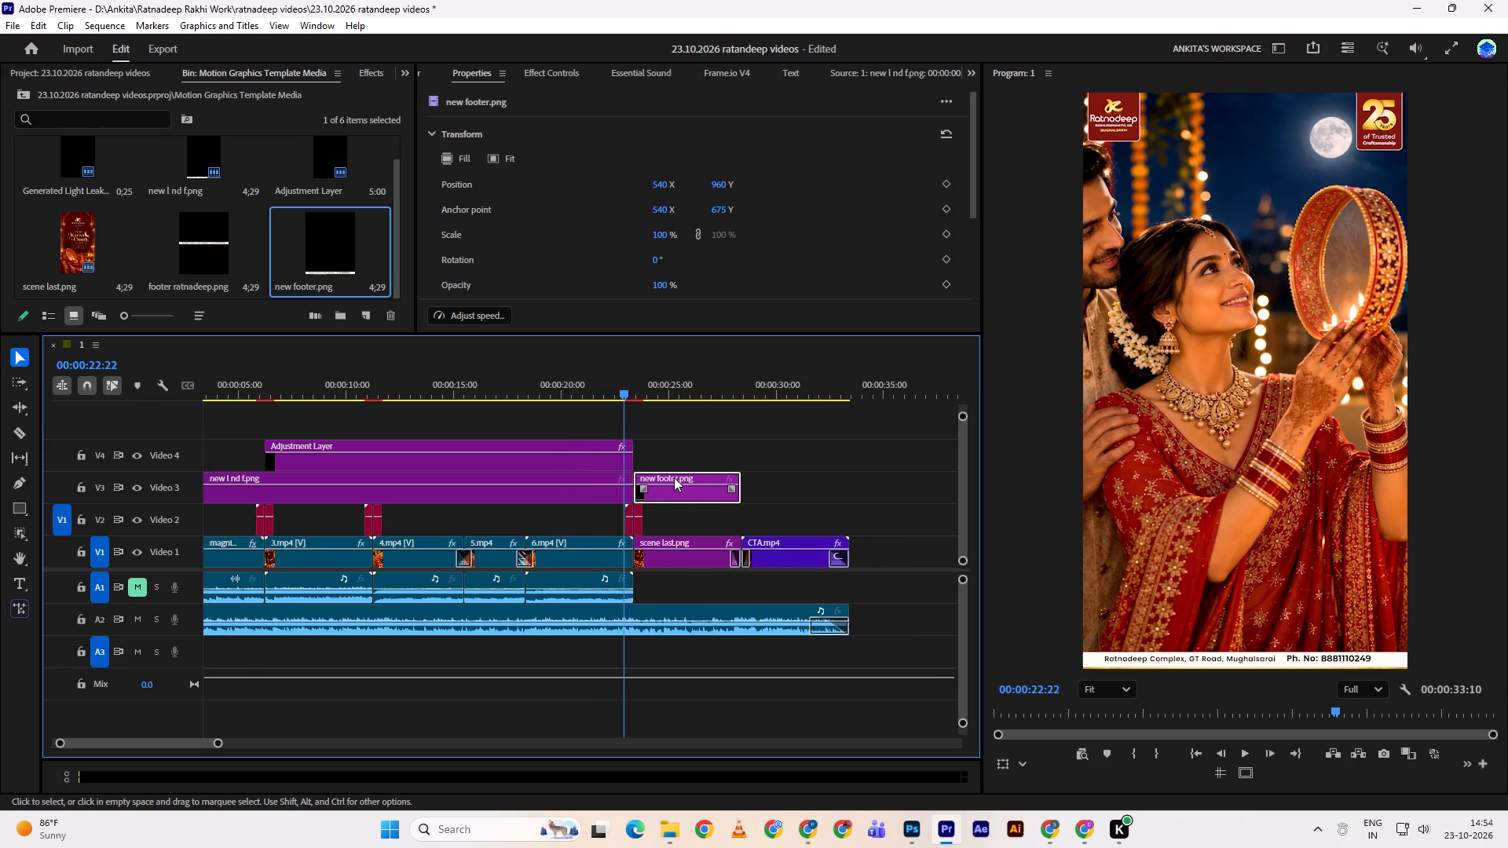
Lower new footer.png to the bottom edge of the frame and preview the cut into the greeting scene.
key(space)
key(space)
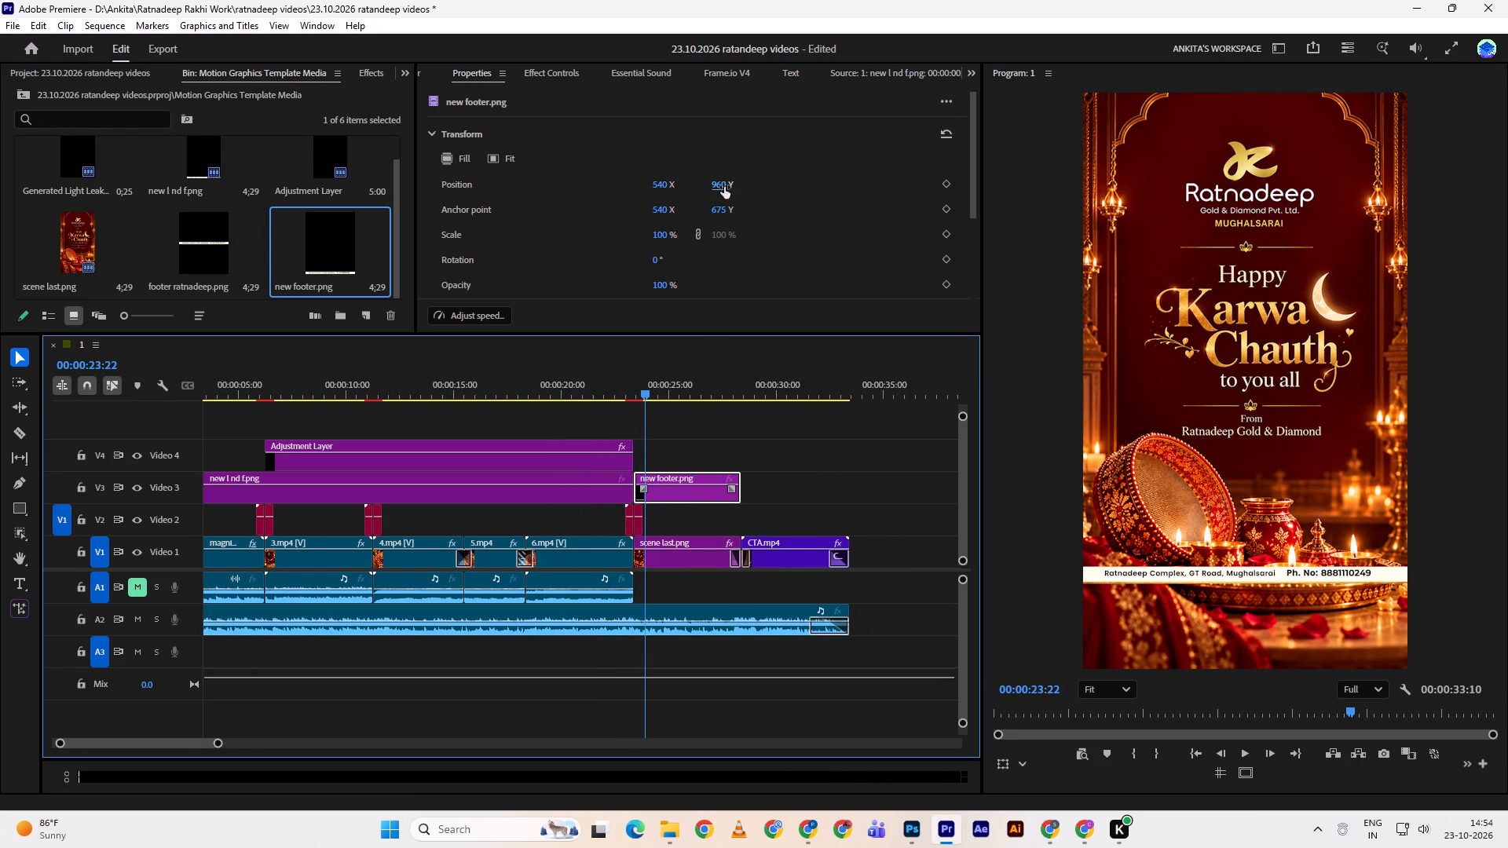
drag(724, 187, 949, 185)
double_click(701, 416)
drag(648, 387, 627, 383)
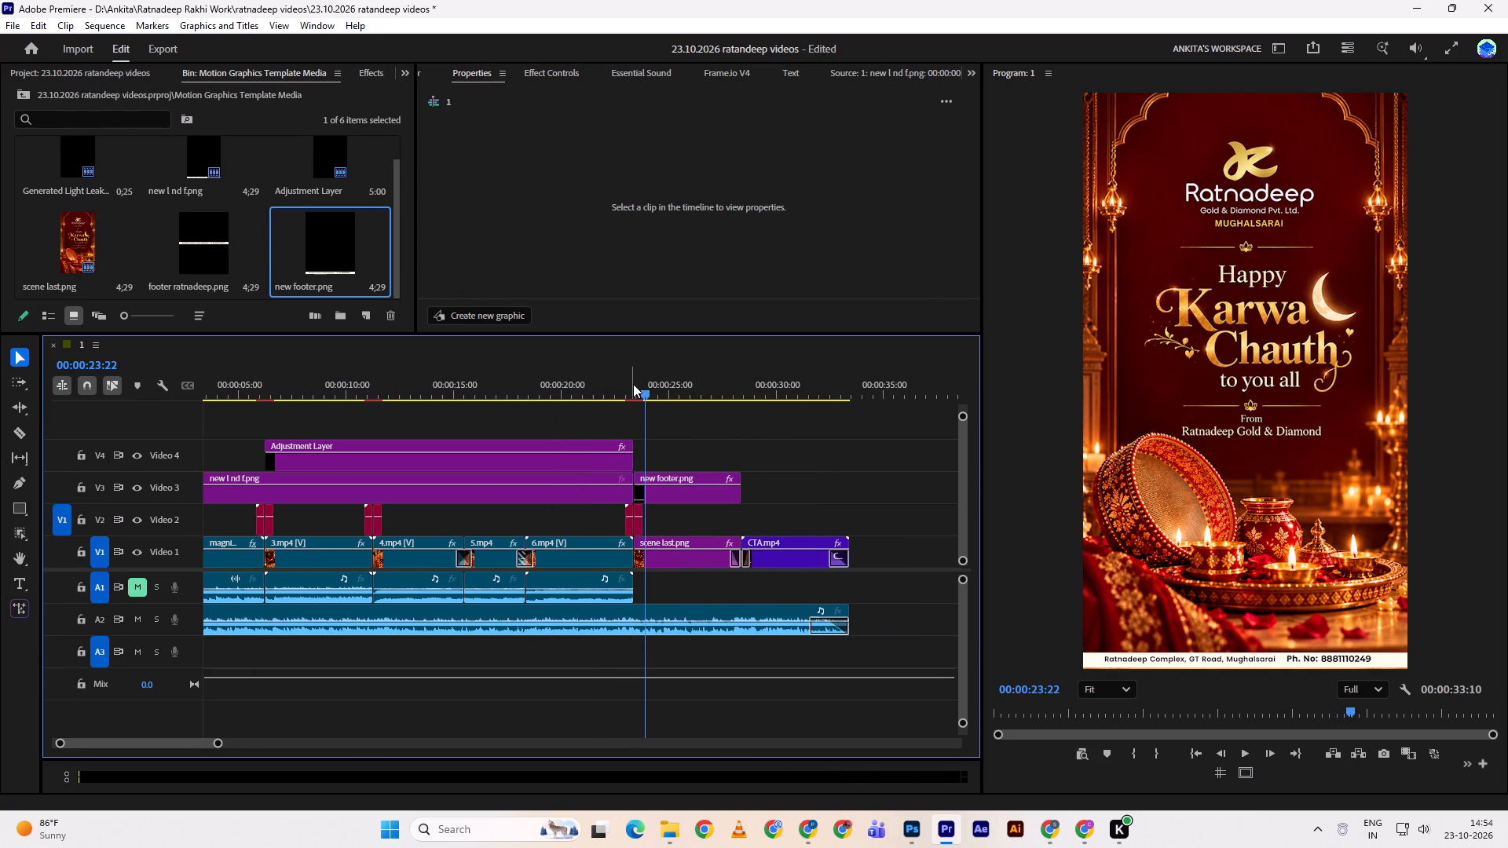
drag(634, 384, 627, 382)
key(space)
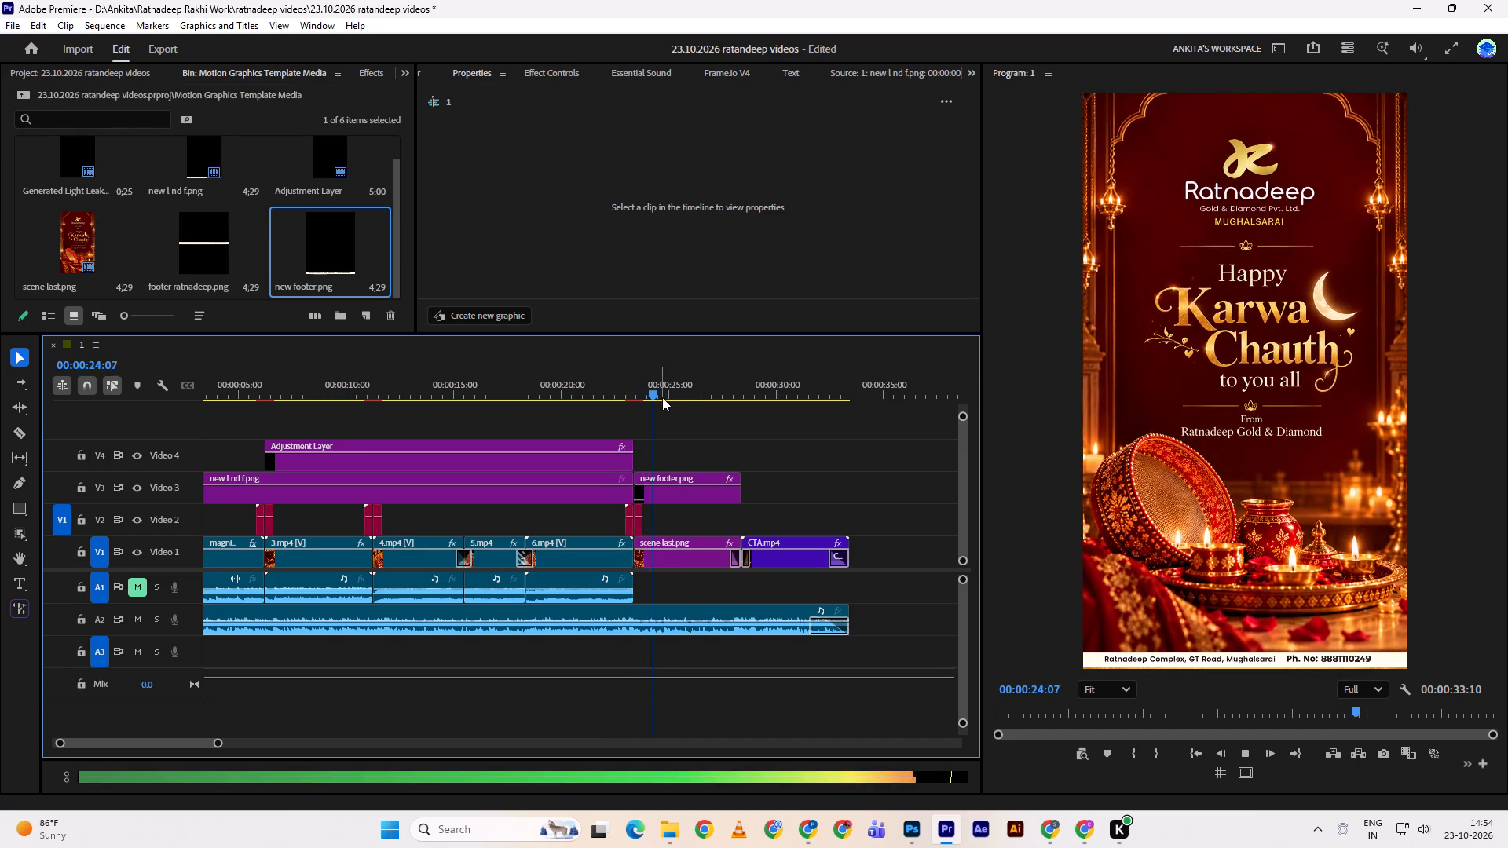
Trim the end of new footer.png to the cut where CTA.mp4 starts.
click(747, 492)
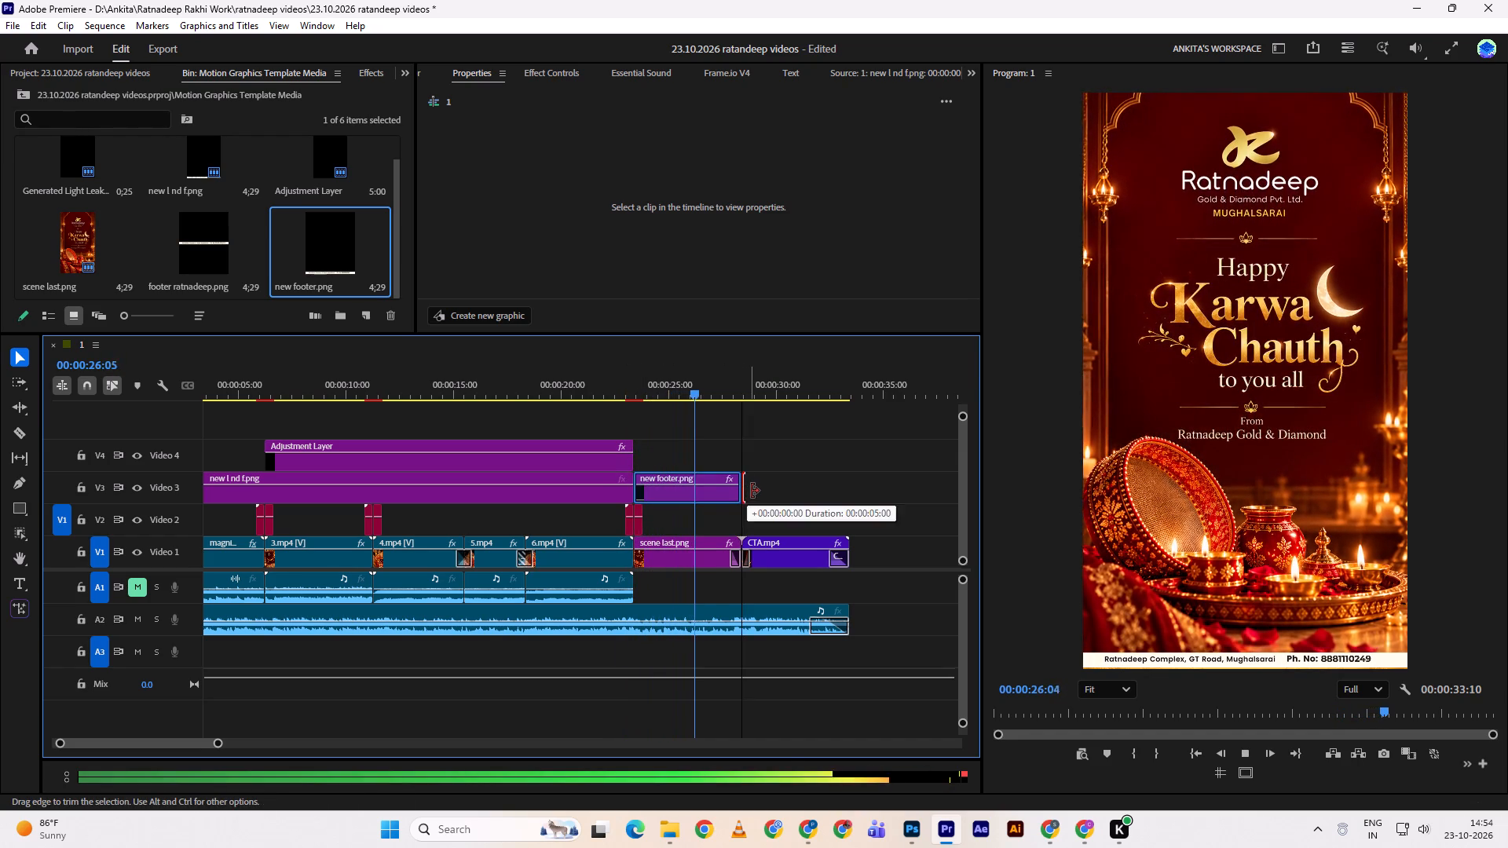
drag(755, 488, 746, 485)
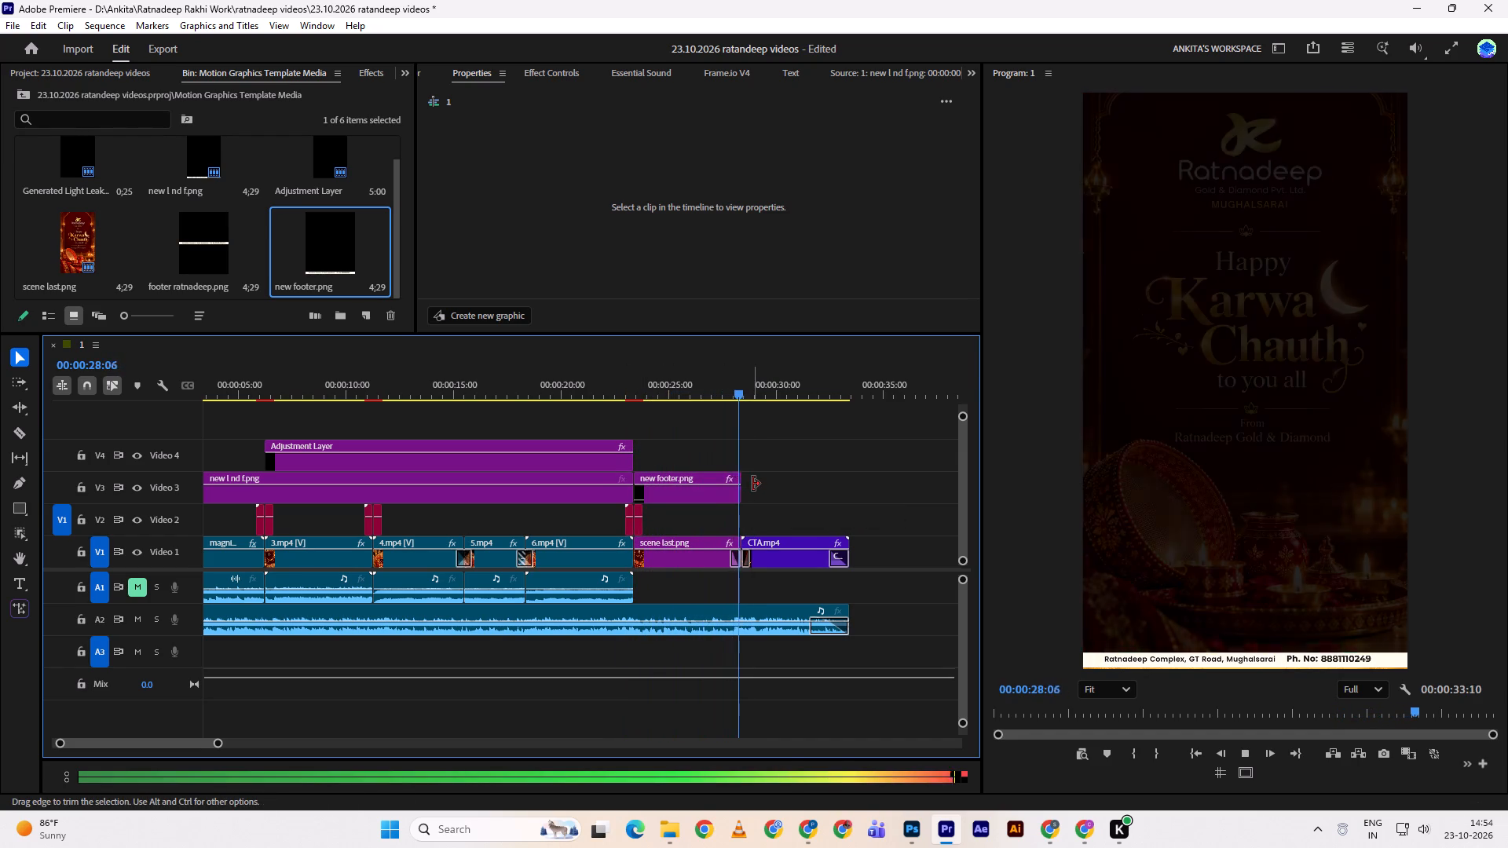
Play from the end of the greeting through CTA.mp4 to check the ending.
alt+scroll(752, 484, down, 2)
drag(712, 381, 688, 382)
click(688, 382)
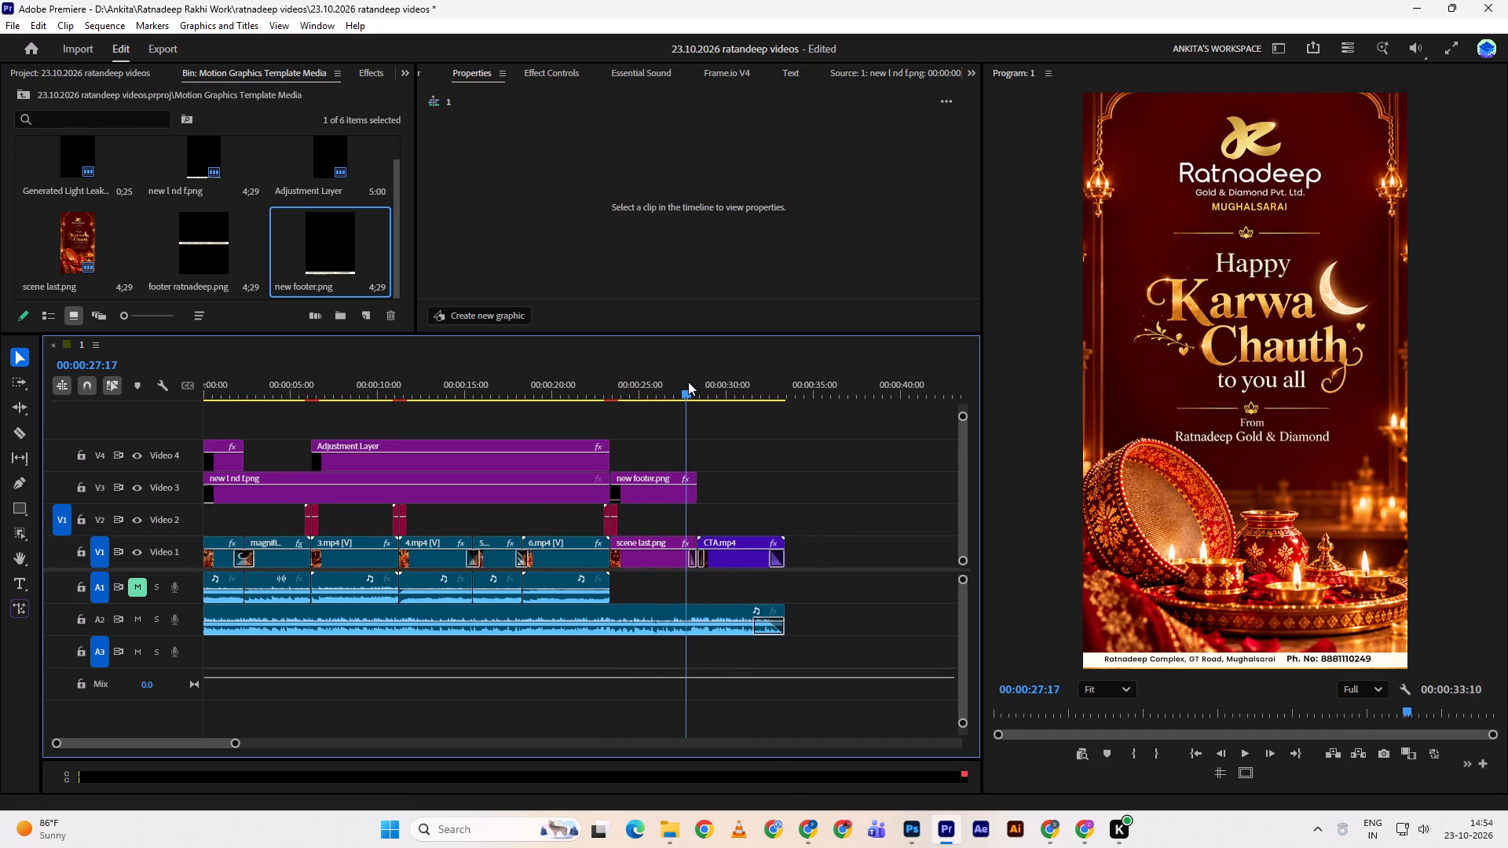
key(space)
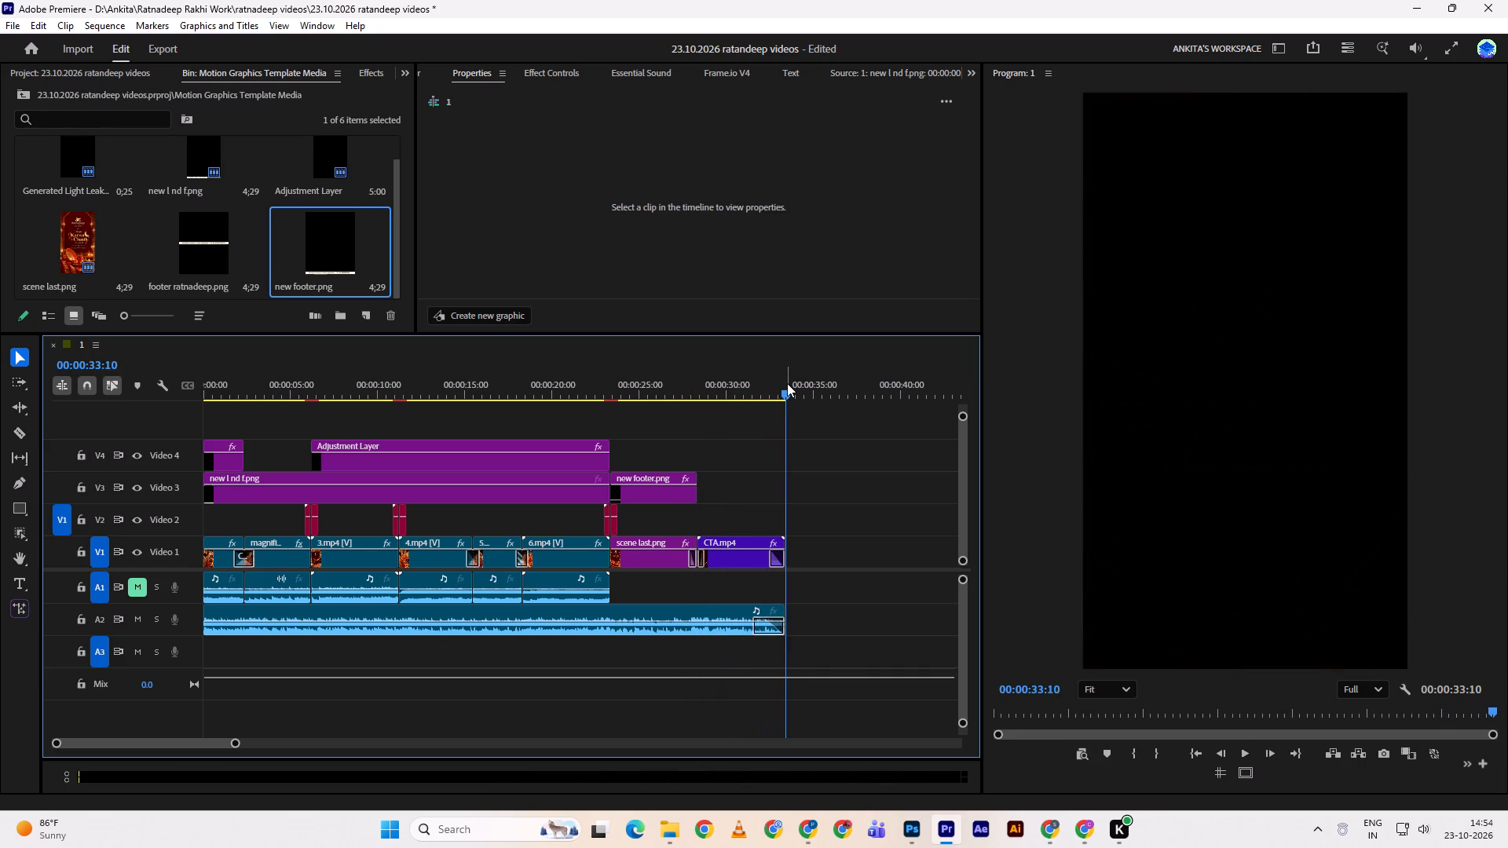
Trim the ends of CTA.mp4 and the music on A2 together to 00:00:33:04 and preview the ending.
drag(787, 383, 783, 408)
click(783, 408)
drag(811, 514, 740, 649)
click(789, 563)
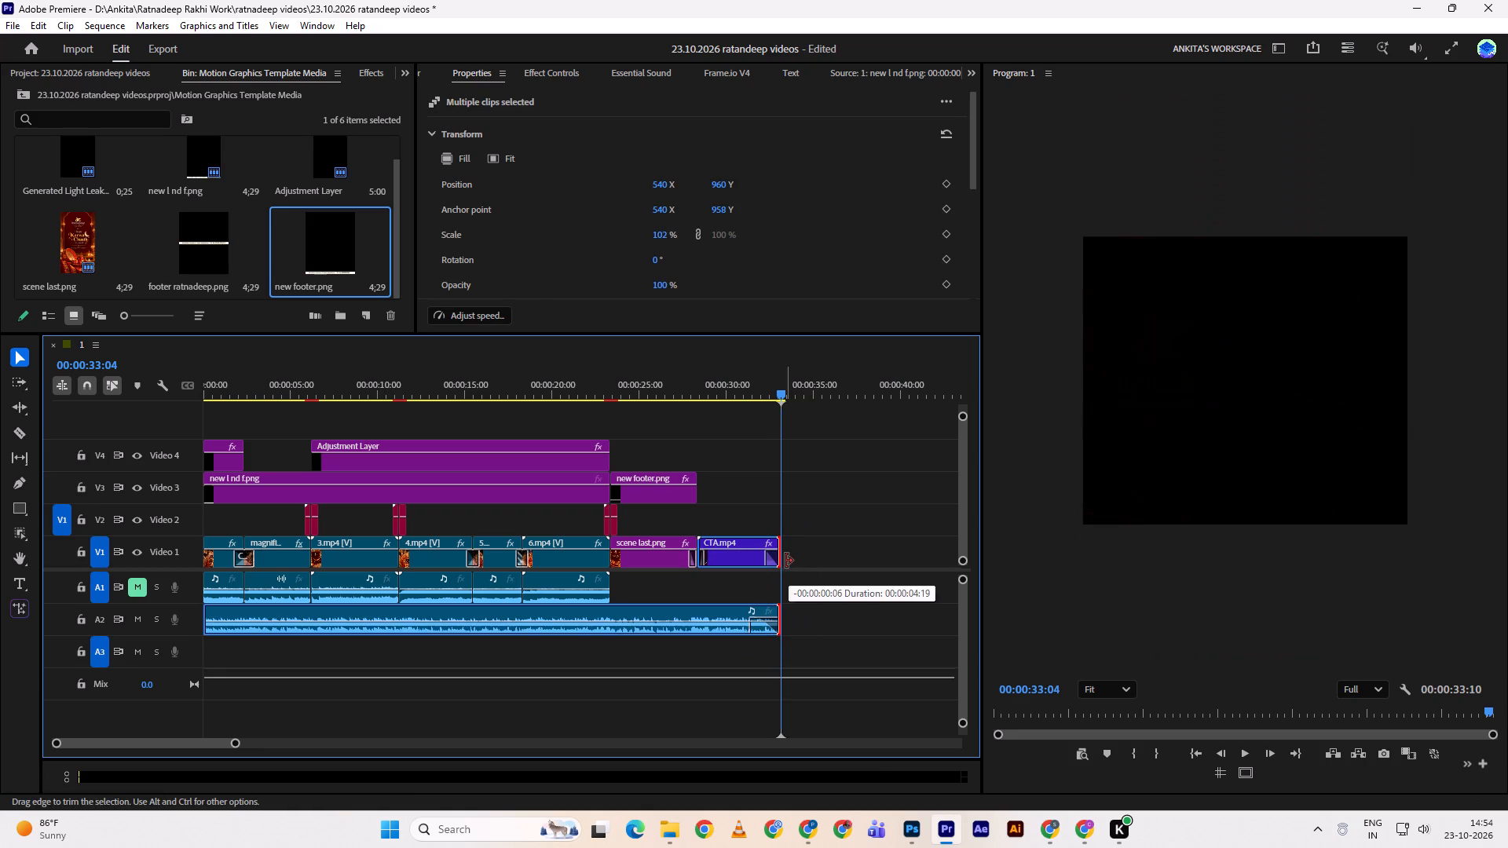
click(777, 387)
key(space)
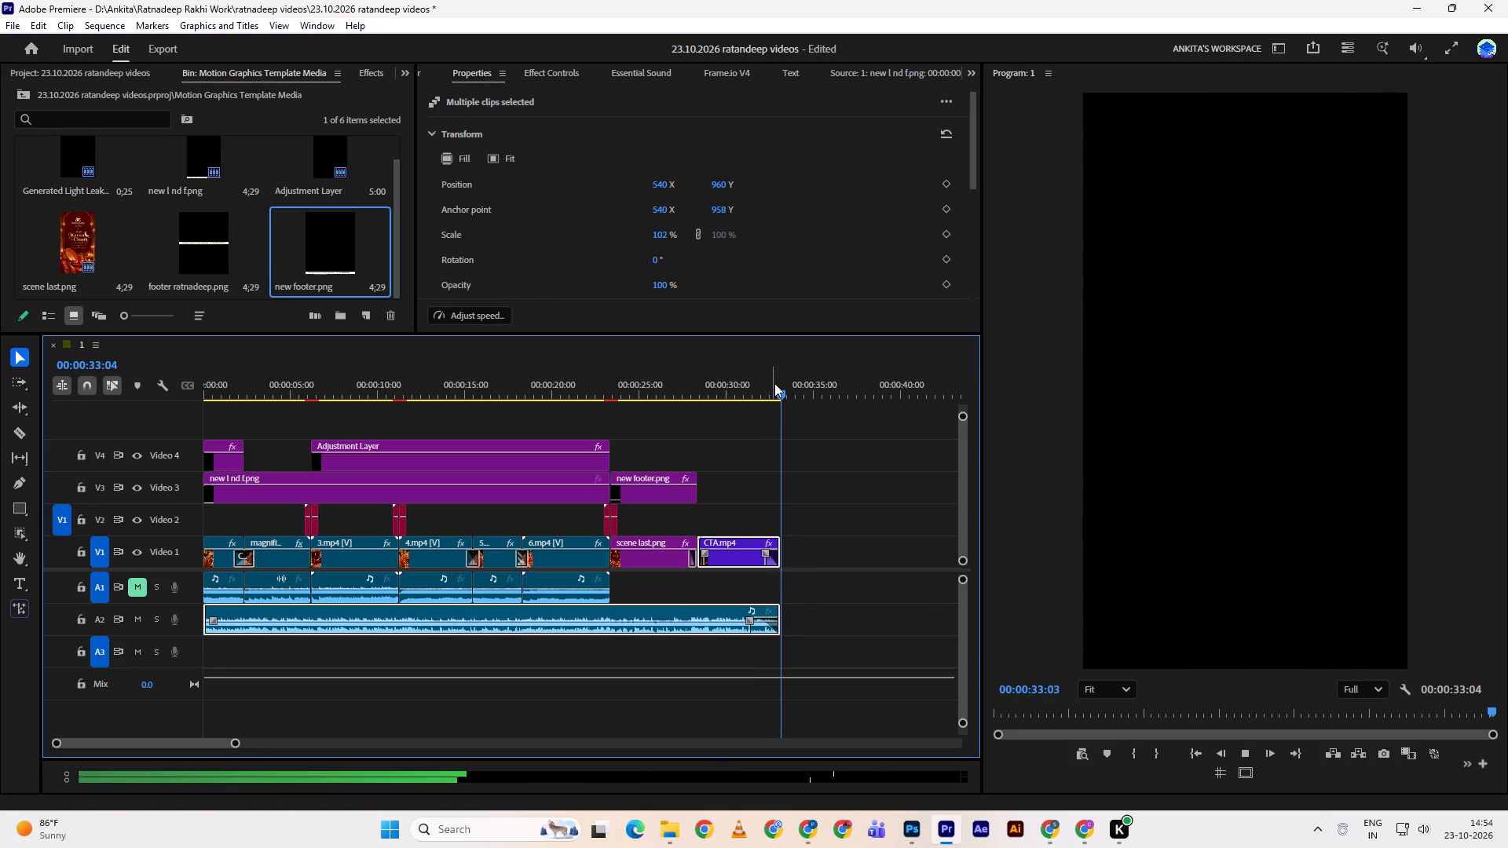
Play the whole reel from the beginning to review the footers, transitions and CTA.
drag(777, 382, 166, 400)
key(space)
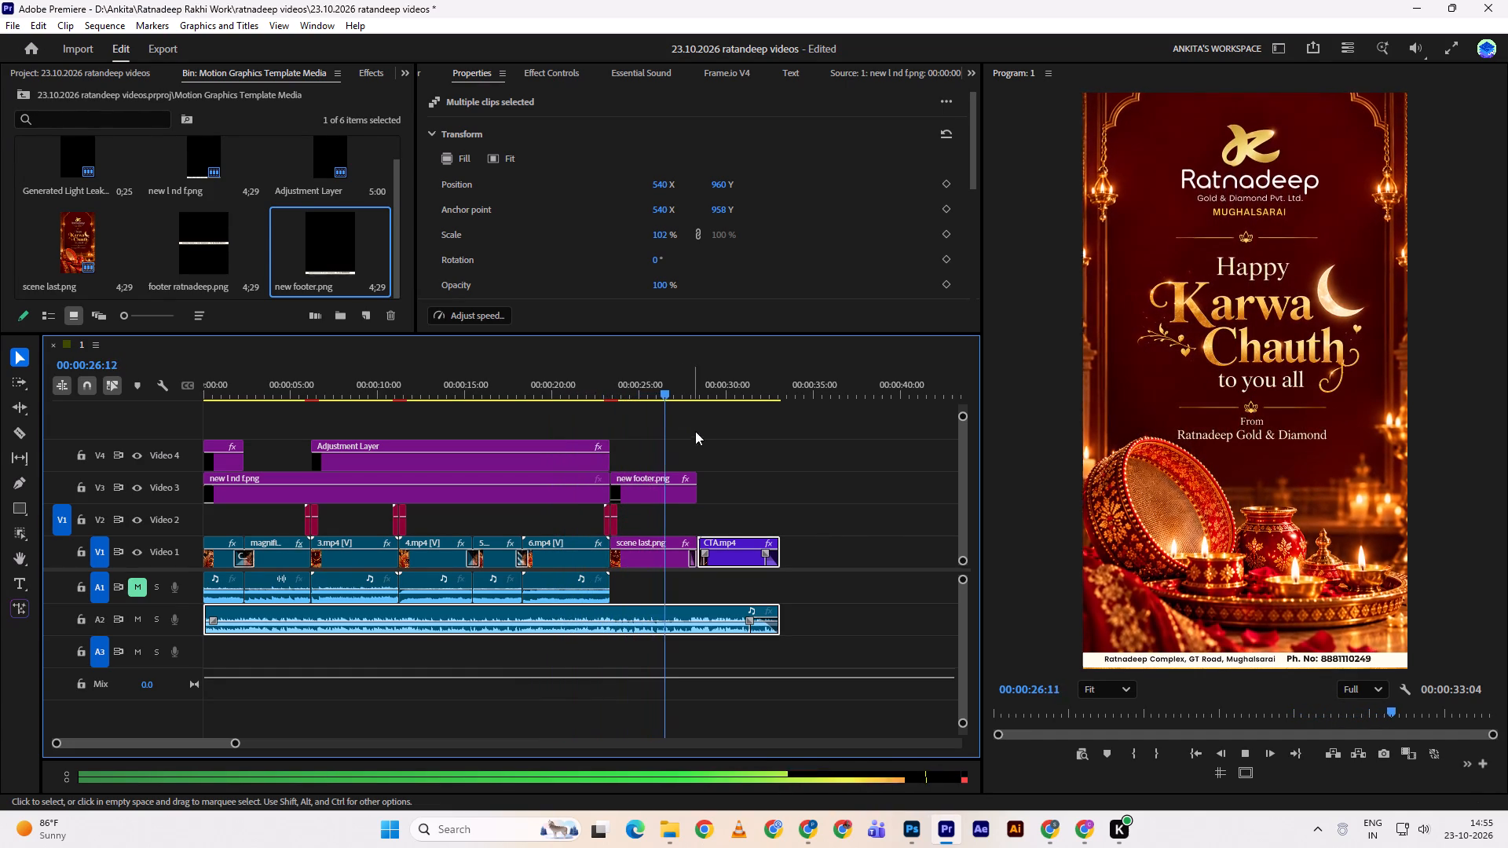
click(727, 456)
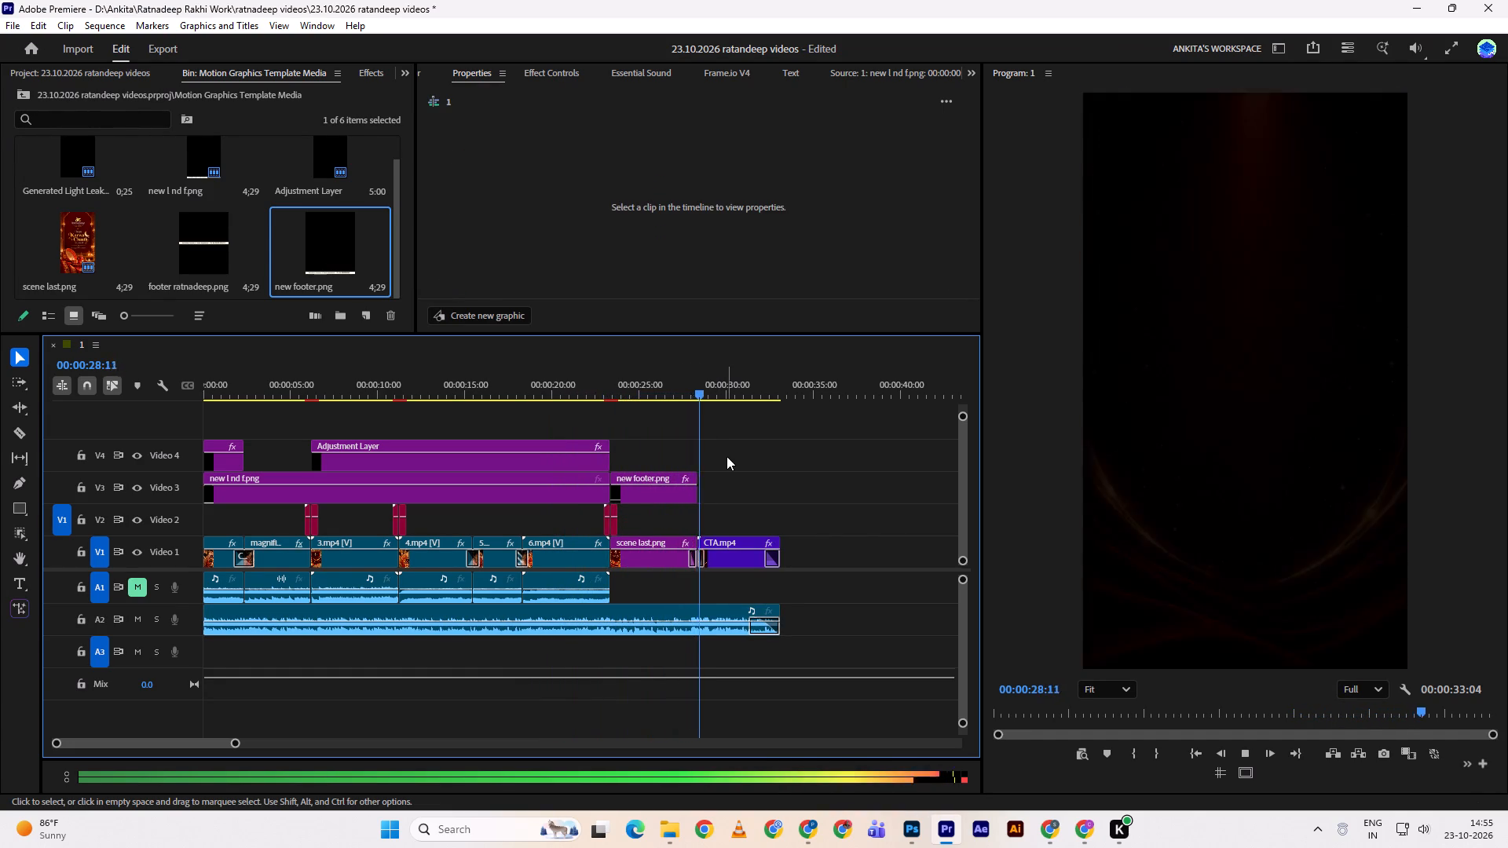
Raise the computer's volume and replay the CTA and the scenes before the greeting to judge the music.
click(1418, 837)
drag(1413, 737, 1454, 740)
click(844, 575)
drag(764, 386, 716, 382)
key(space)
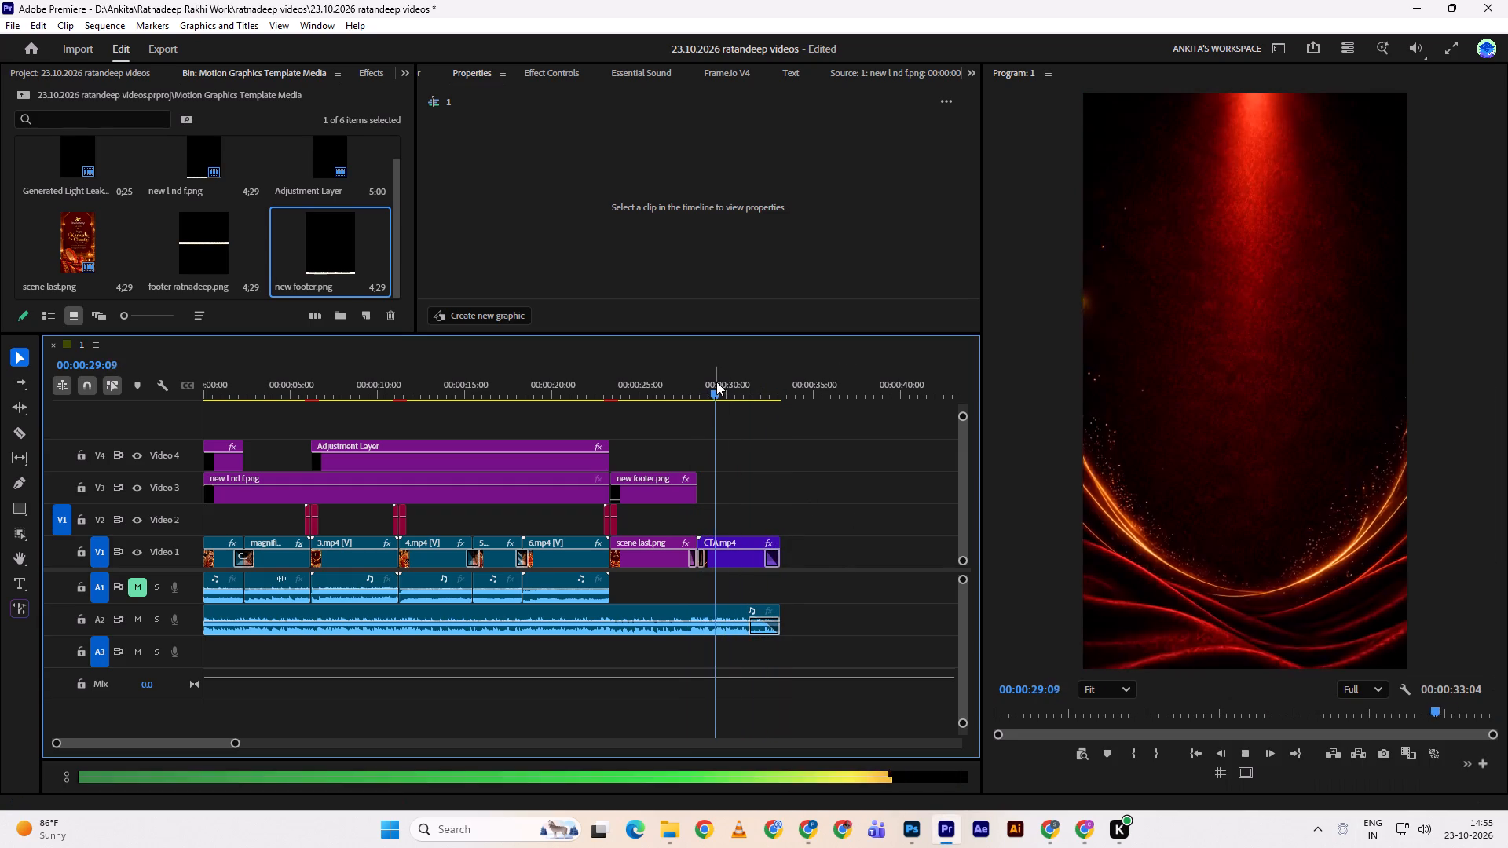
drag(635, 375, 506, 375)
key(space)
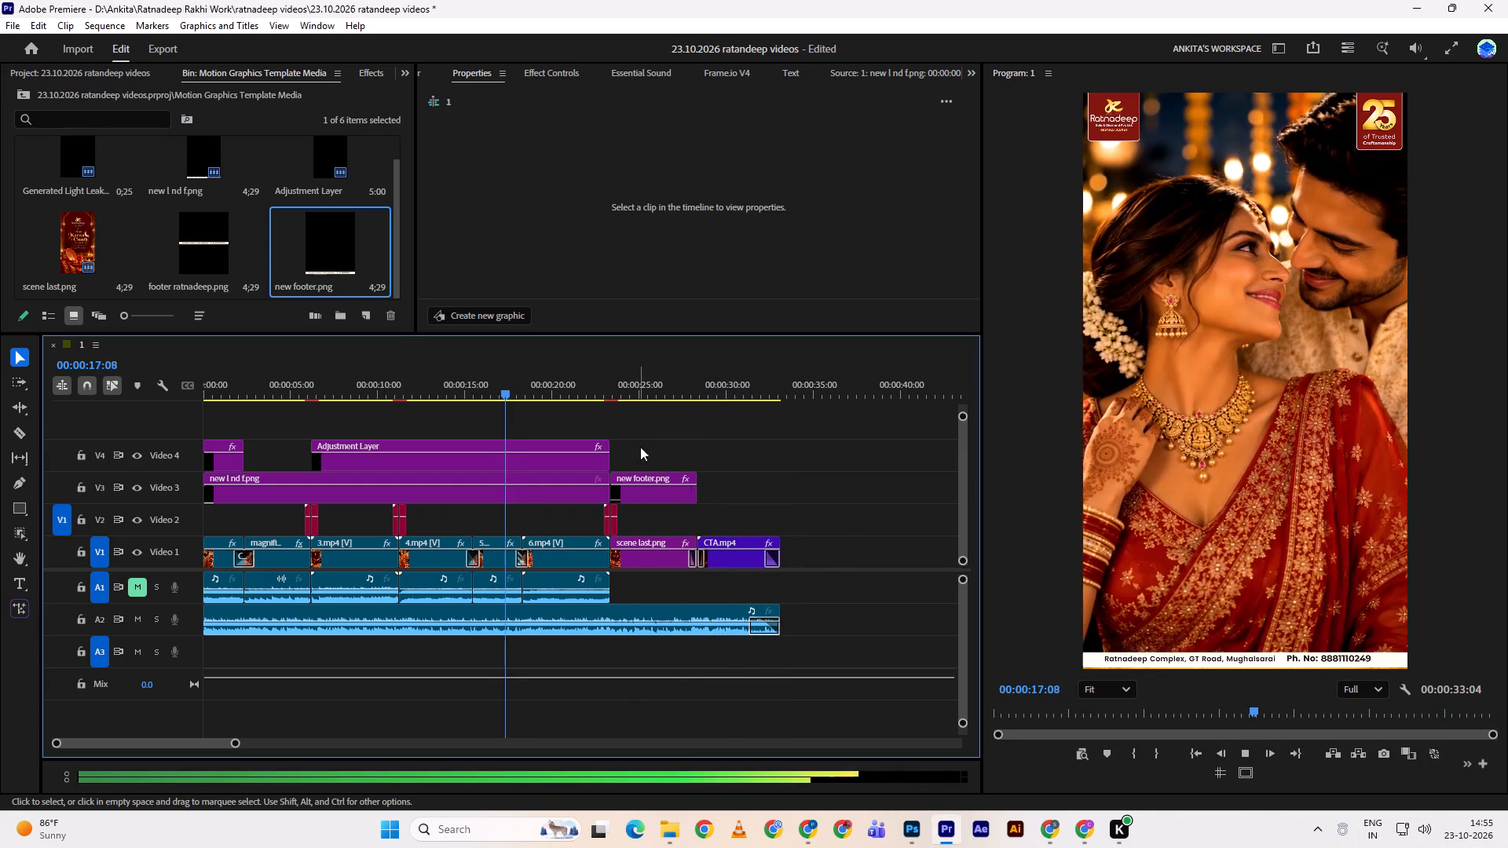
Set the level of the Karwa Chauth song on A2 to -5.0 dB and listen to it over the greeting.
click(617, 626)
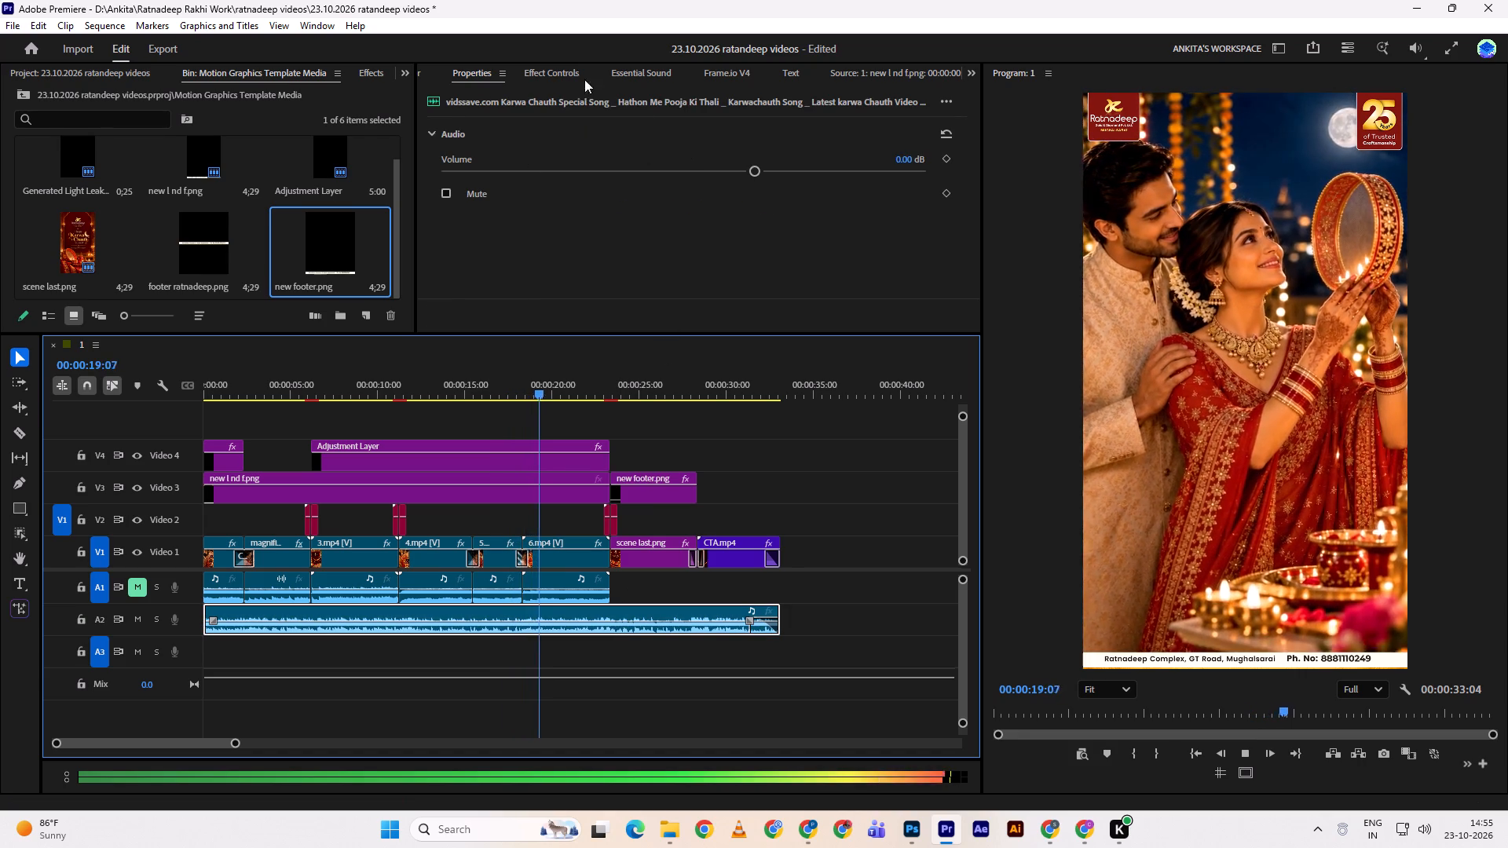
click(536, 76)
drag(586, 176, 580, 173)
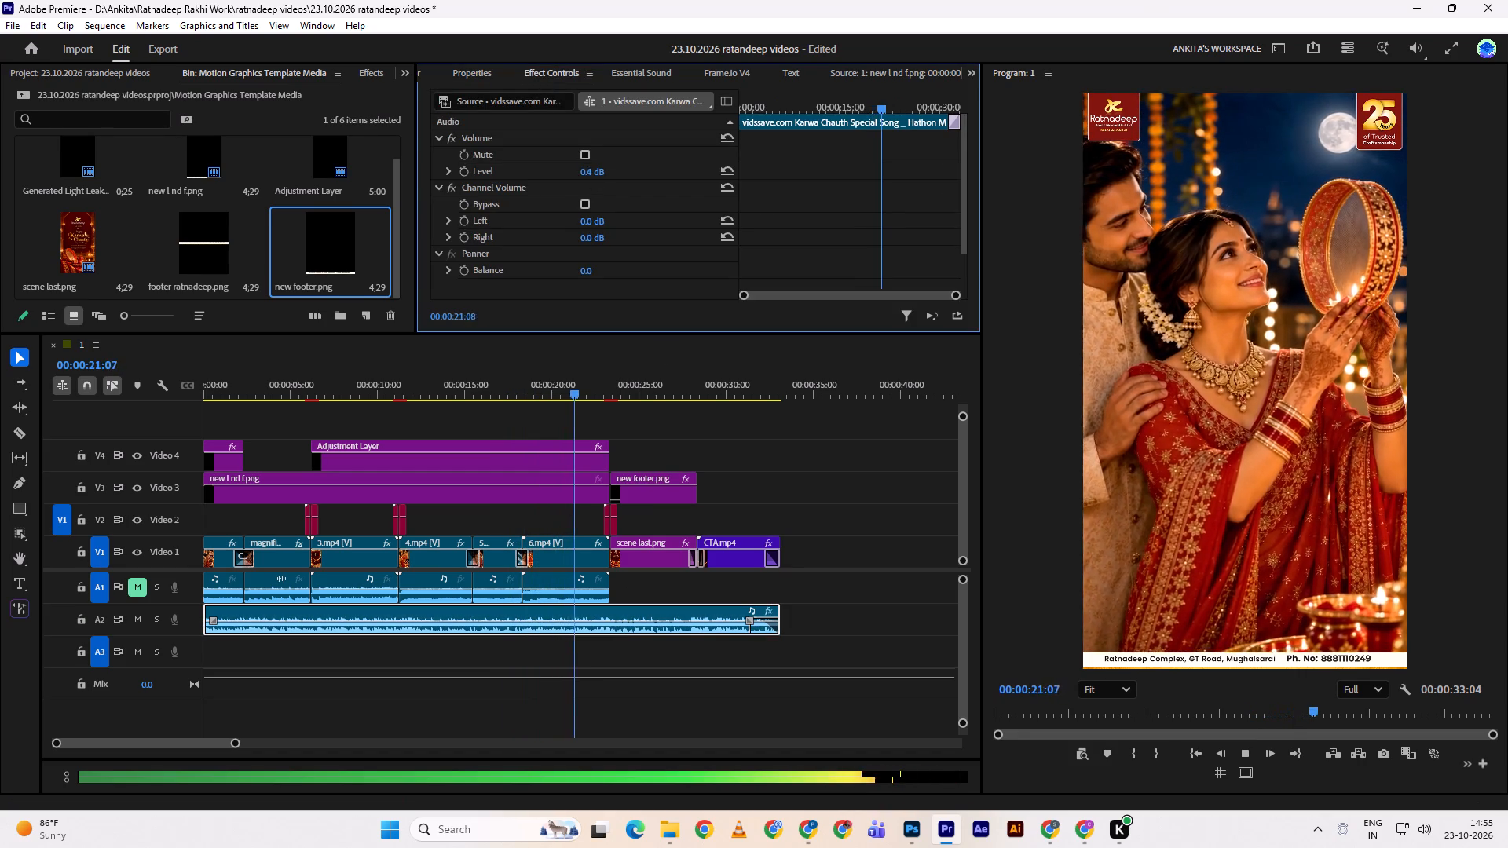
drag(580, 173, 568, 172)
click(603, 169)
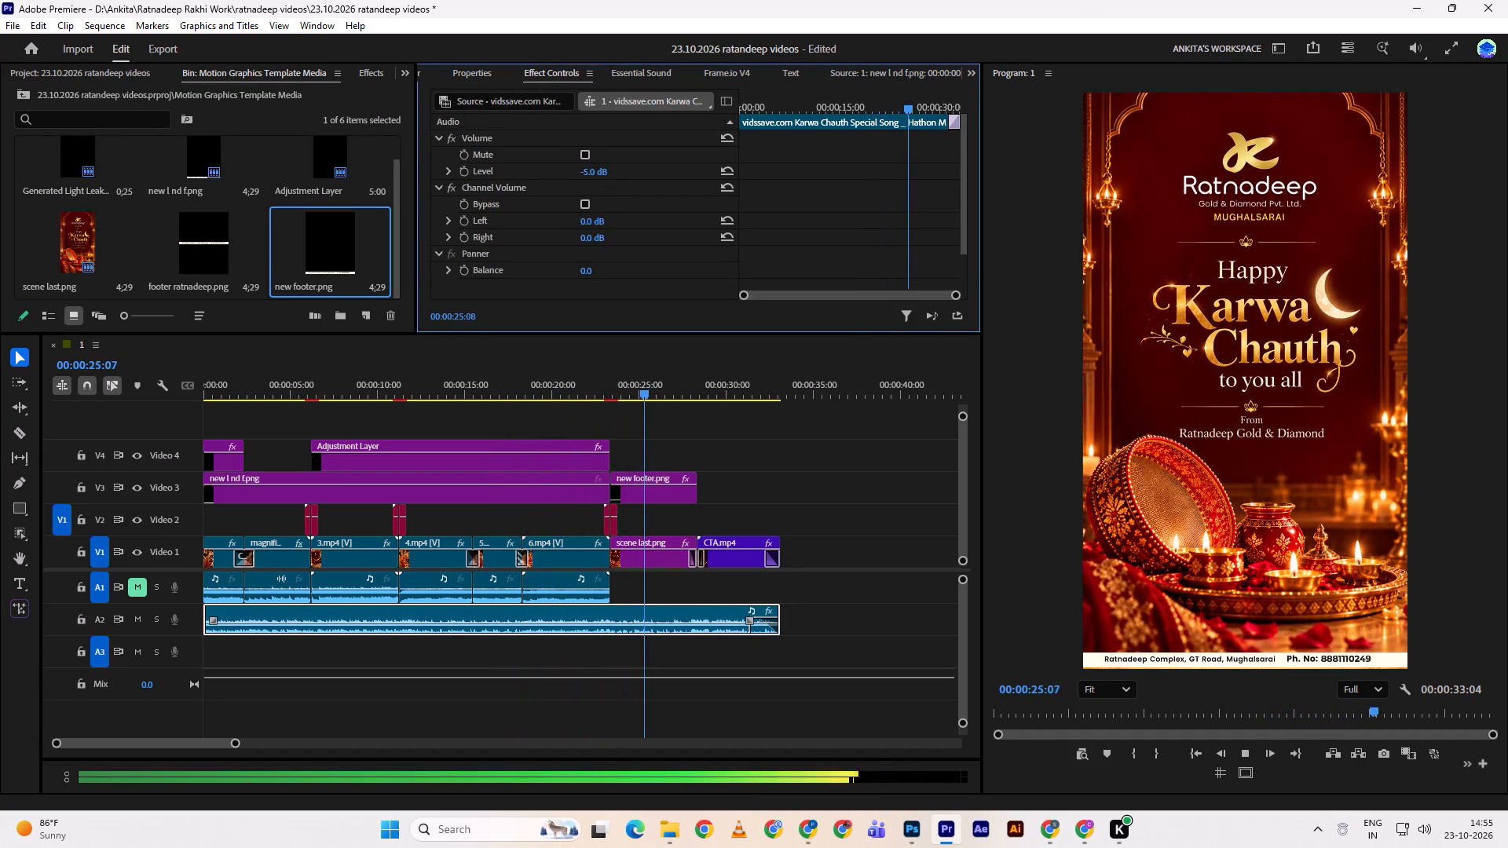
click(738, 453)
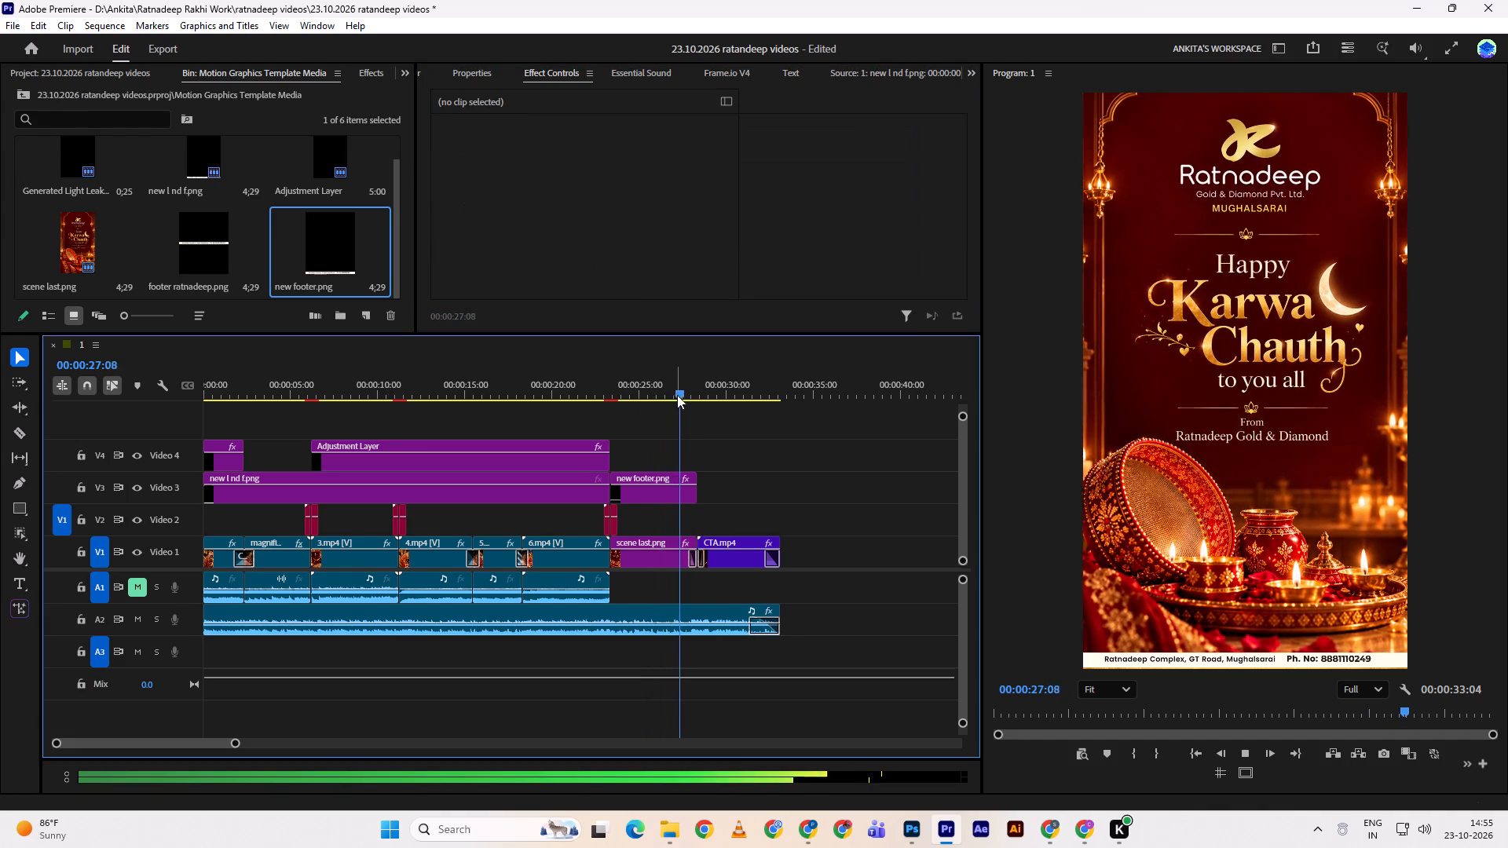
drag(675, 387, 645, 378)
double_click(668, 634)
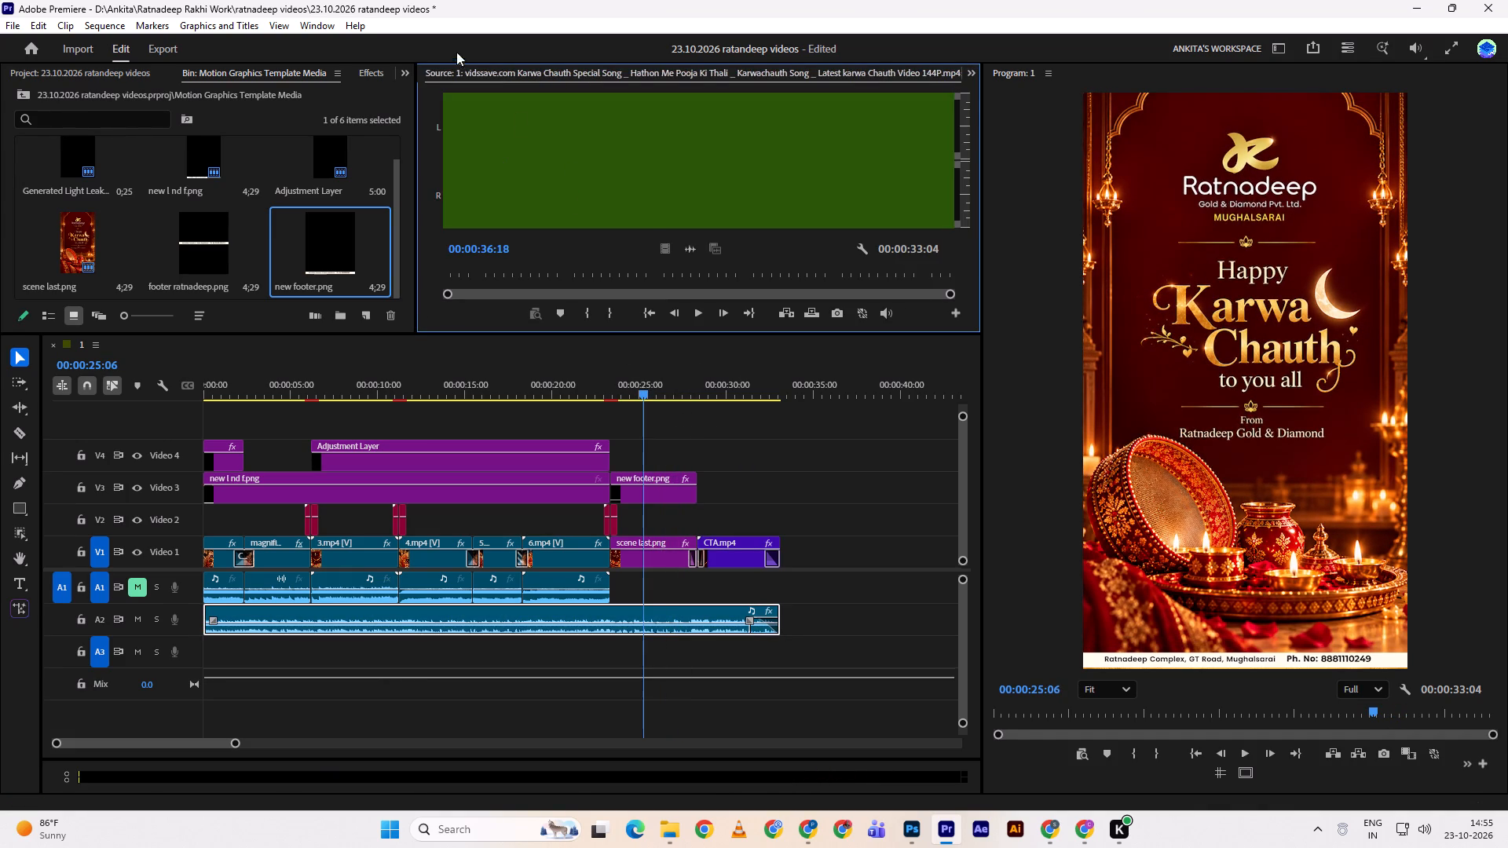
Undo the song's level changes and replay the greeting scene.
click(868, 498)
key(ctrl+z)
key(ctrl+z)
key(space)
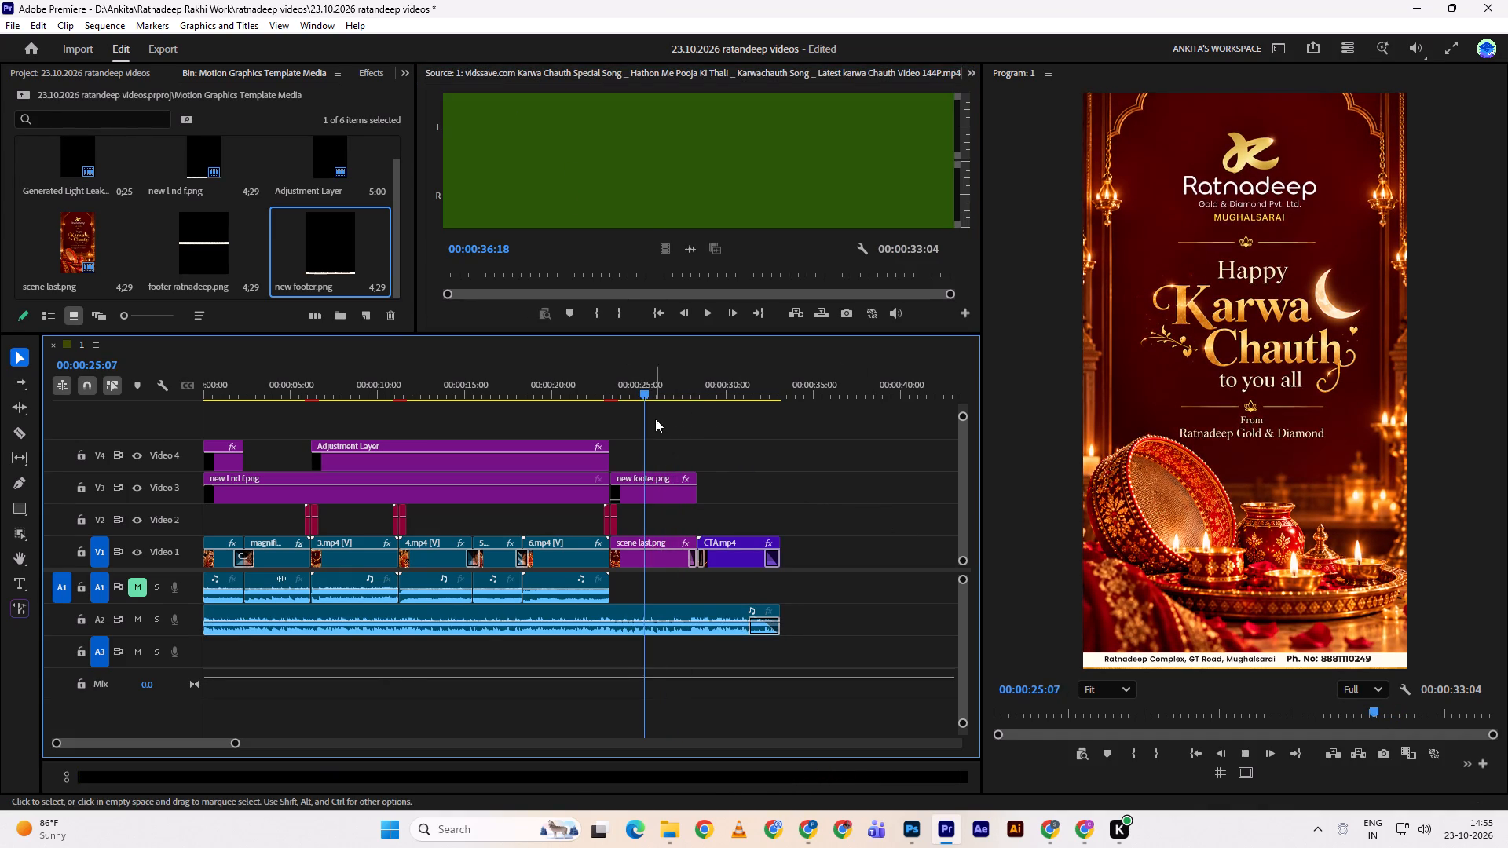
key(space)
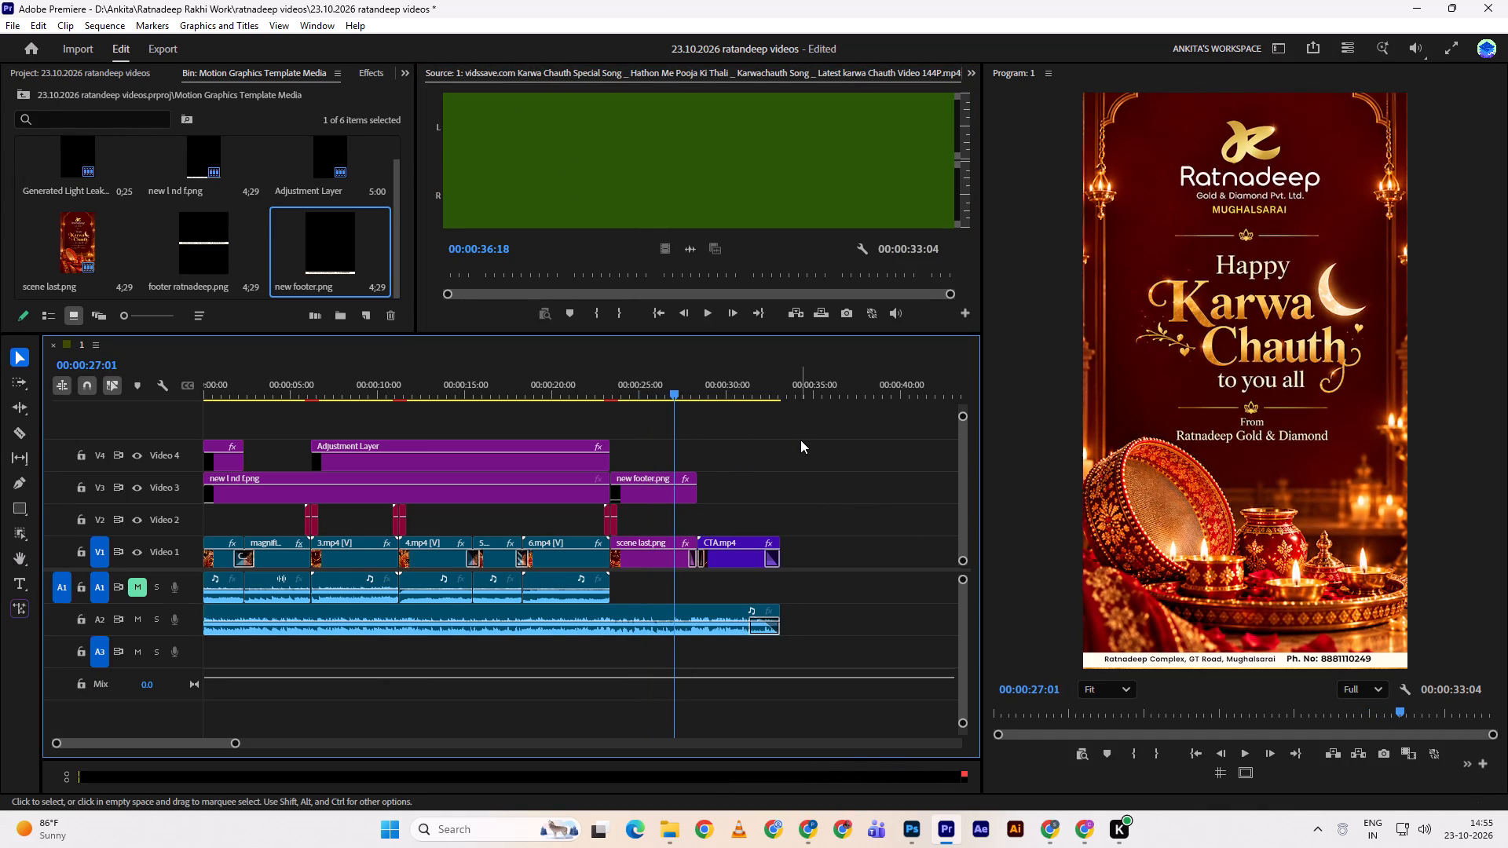
Save the project.
key(ctrl+s)
Open the sequence's export settings and set the output location to the ratnadeep videos folder inside Ratnadeep Rakhi Work.
key(ctrl+m)
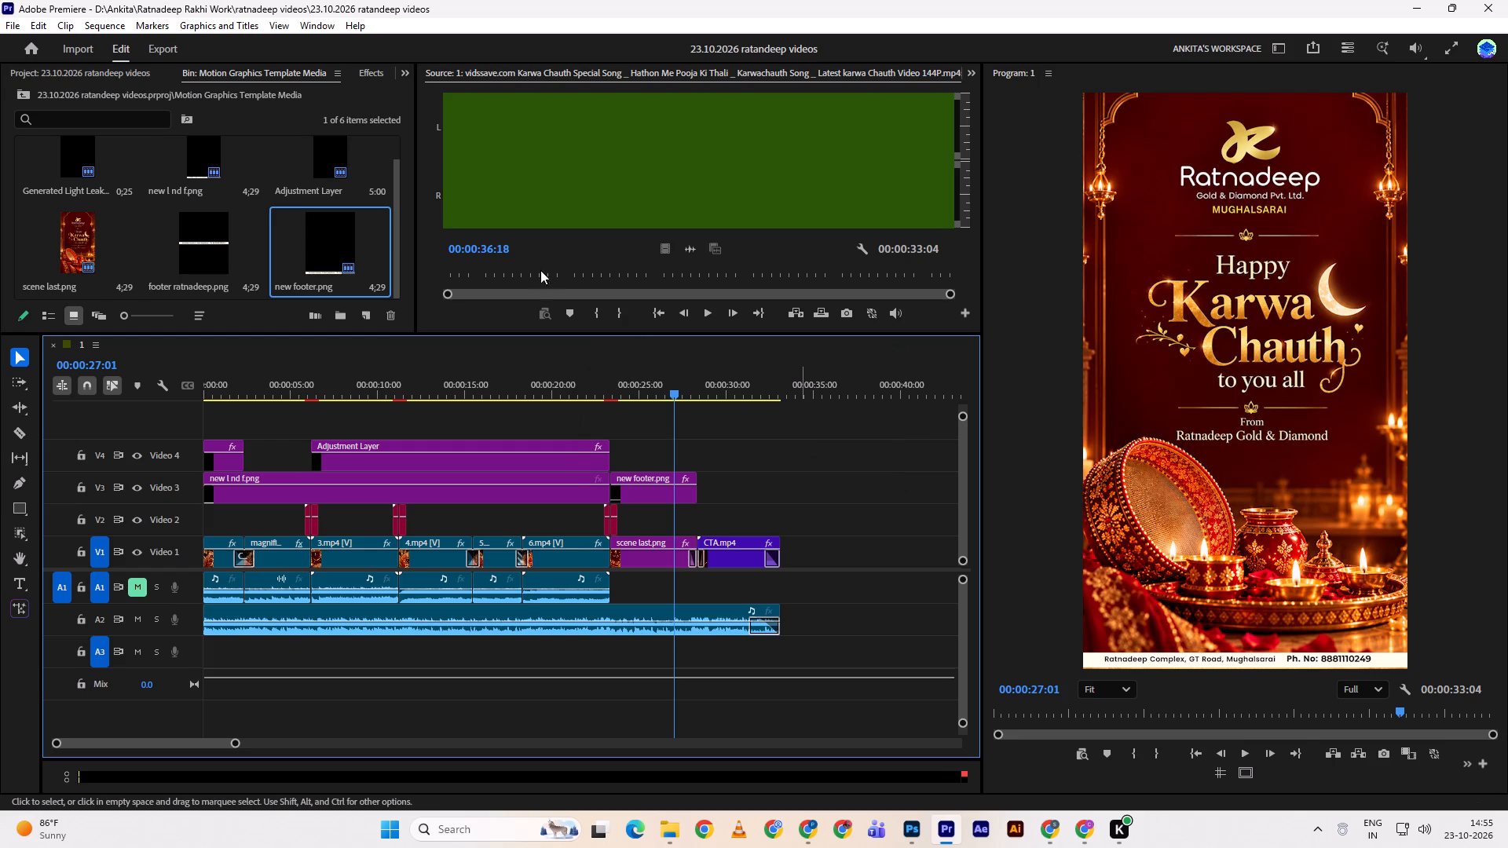
click(404, 151)
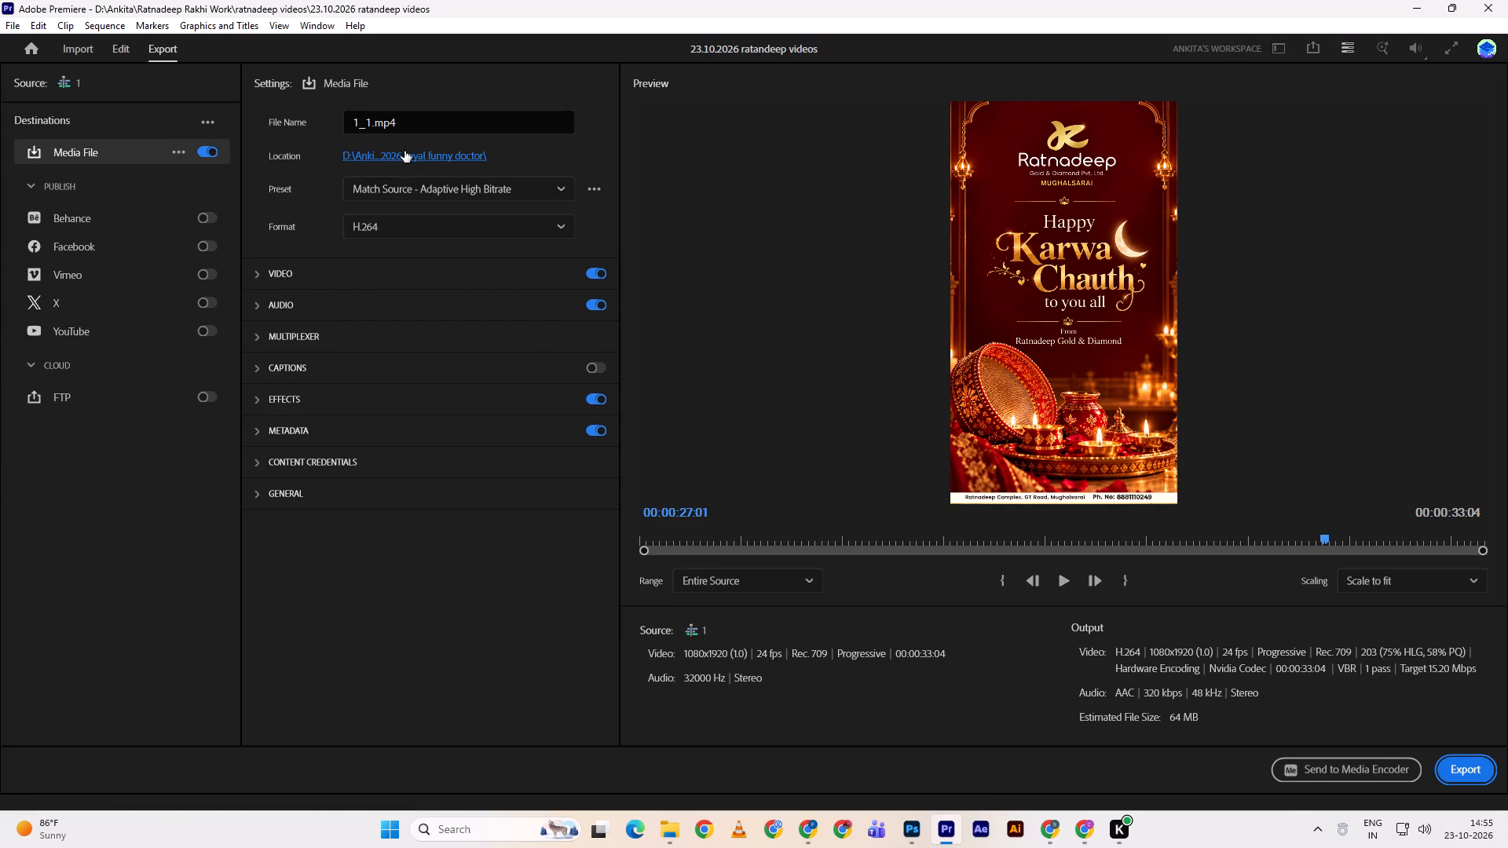
scroll(45, 226, up, 2)
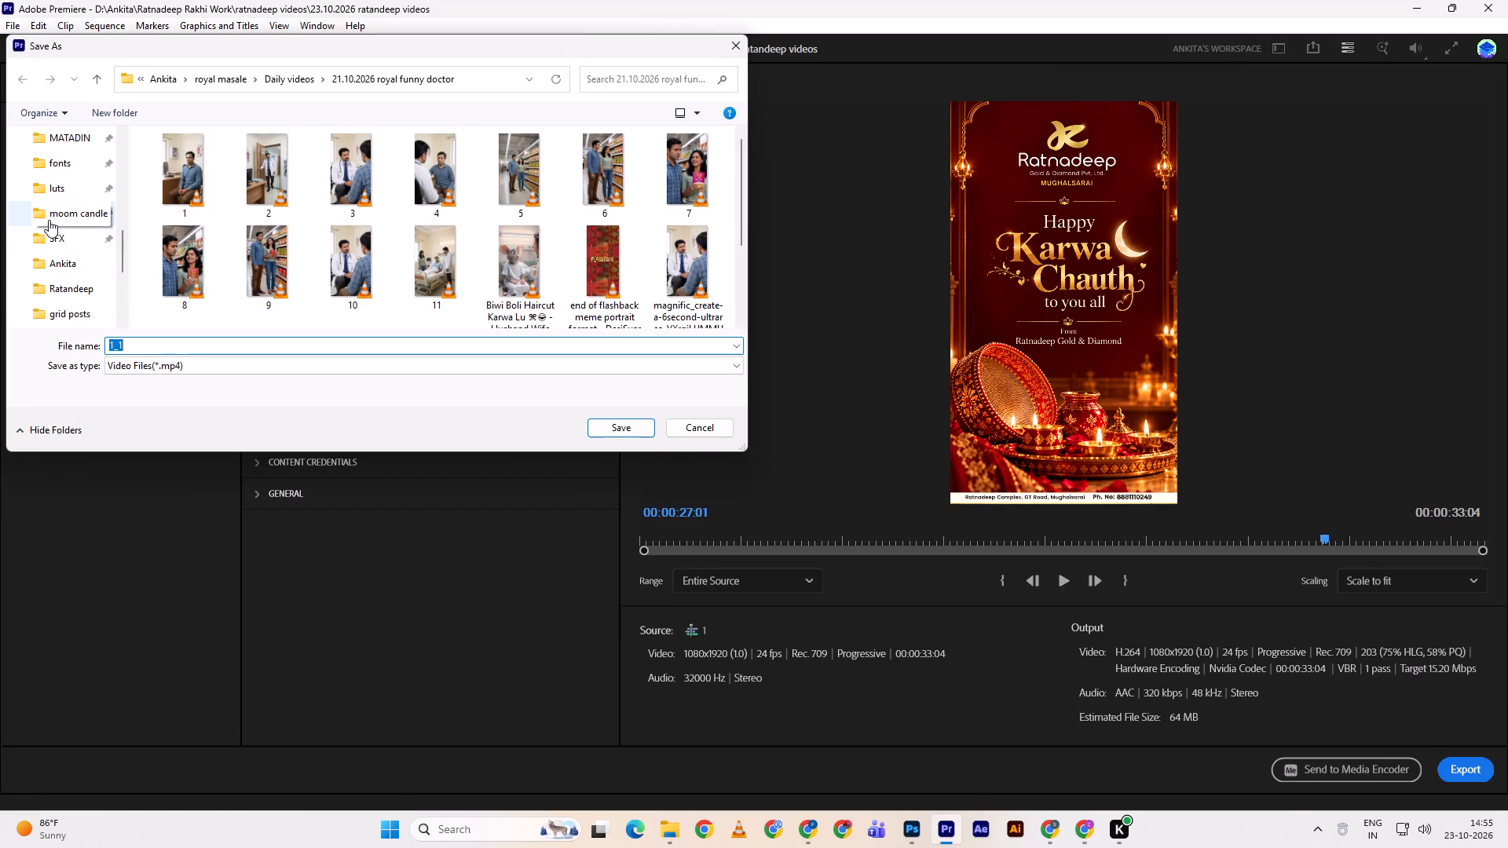
scroll(49, 220, up, 2)
double_click(60, 192)
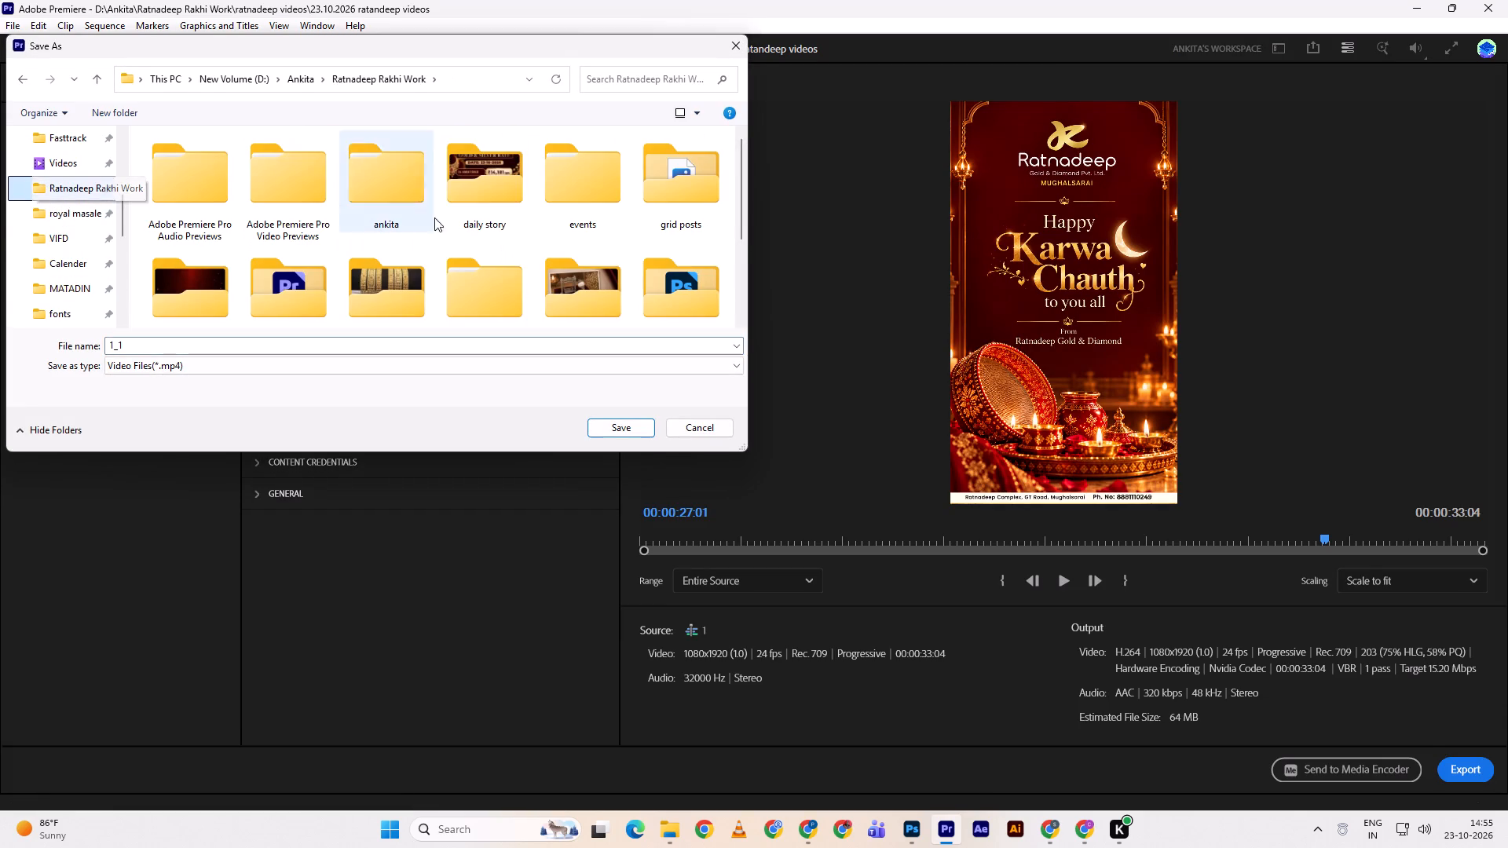
scroll(358, 262, down, 1)
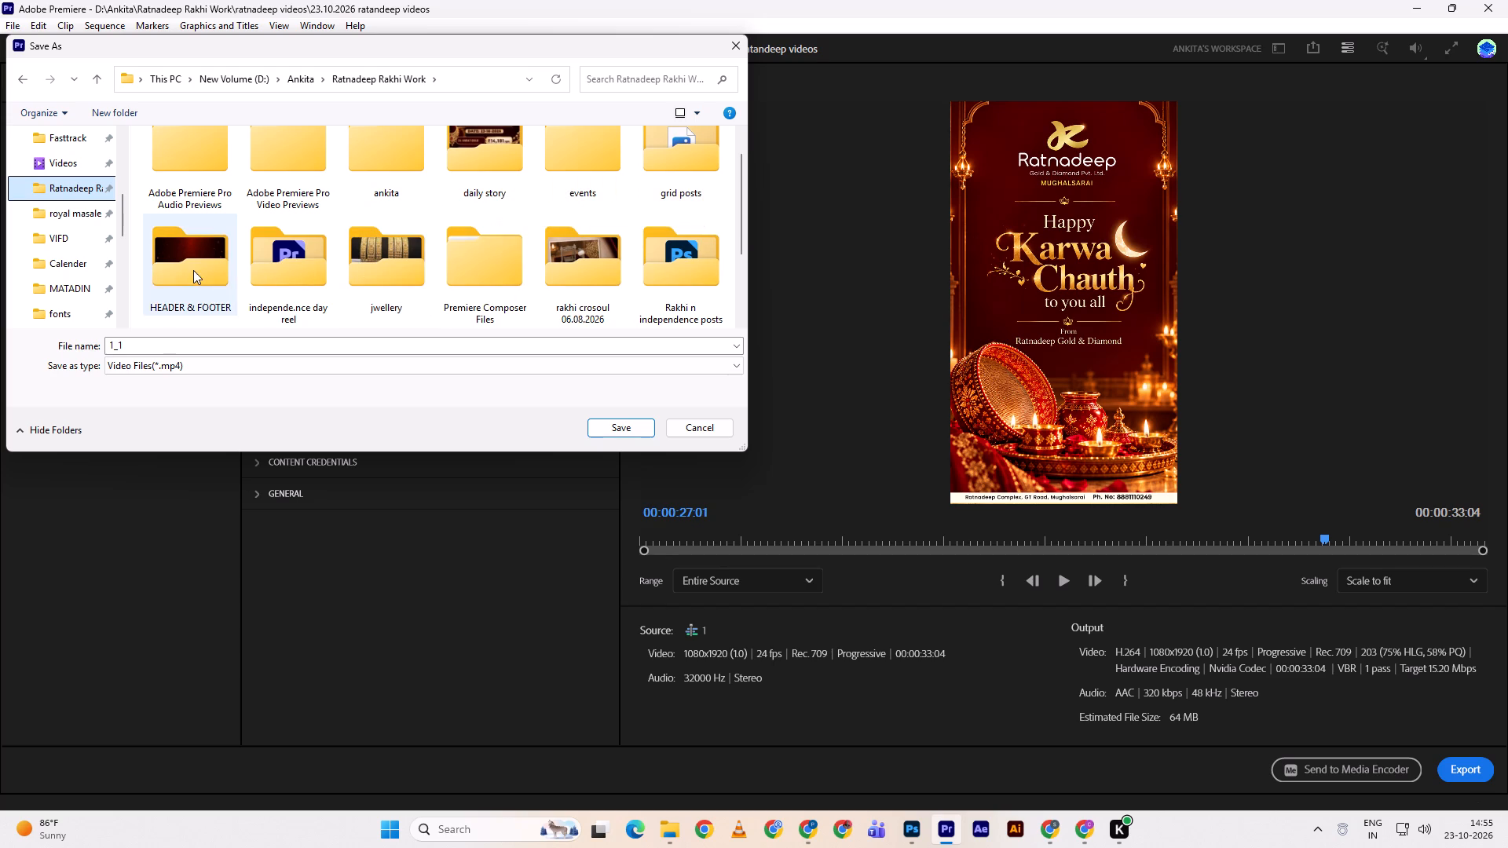
scroll(263, 267, down, 1)
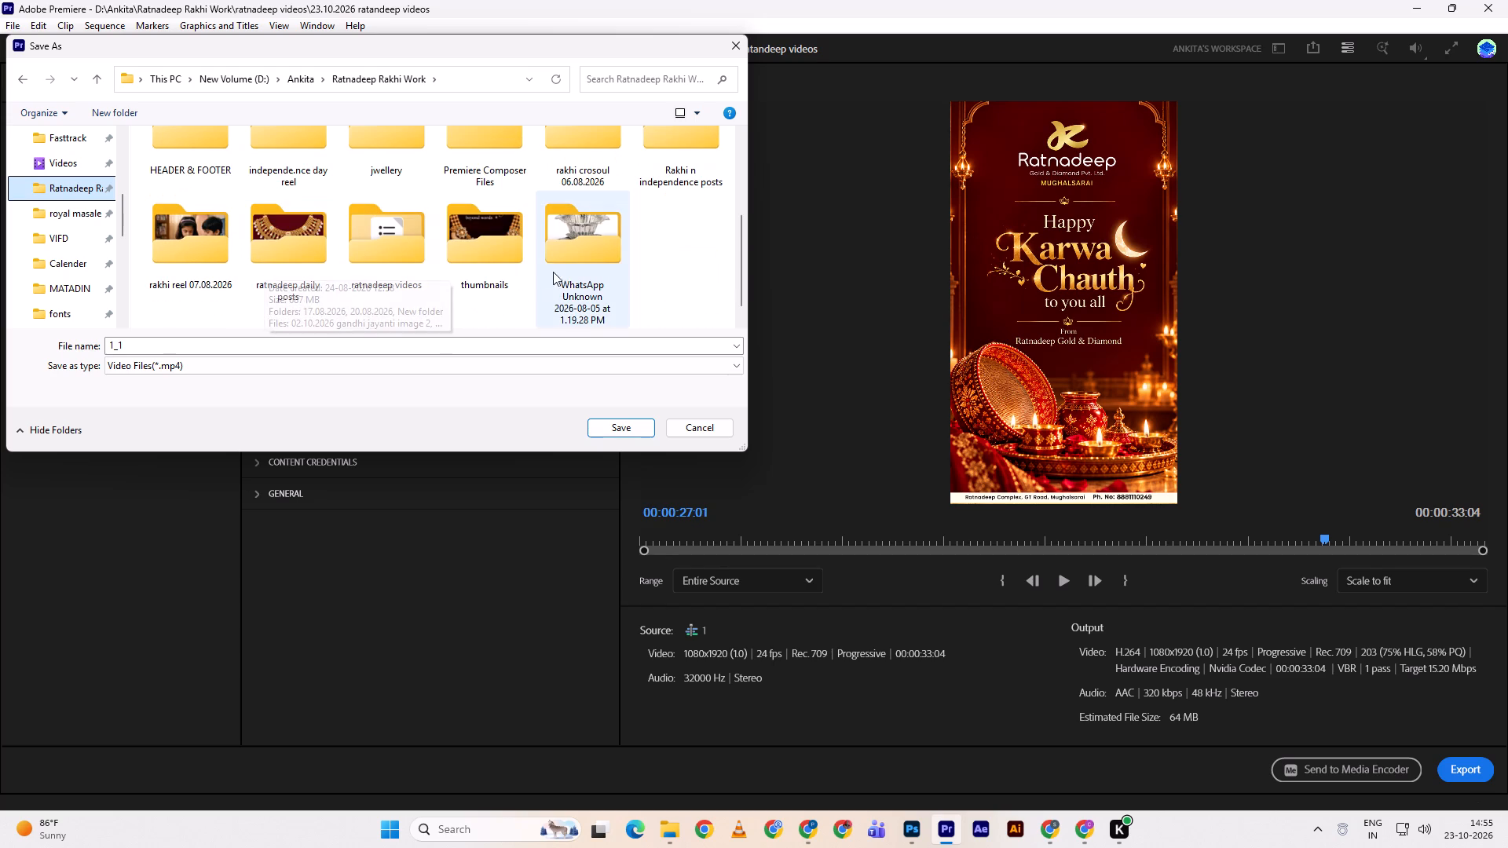
double_click(397, 246)
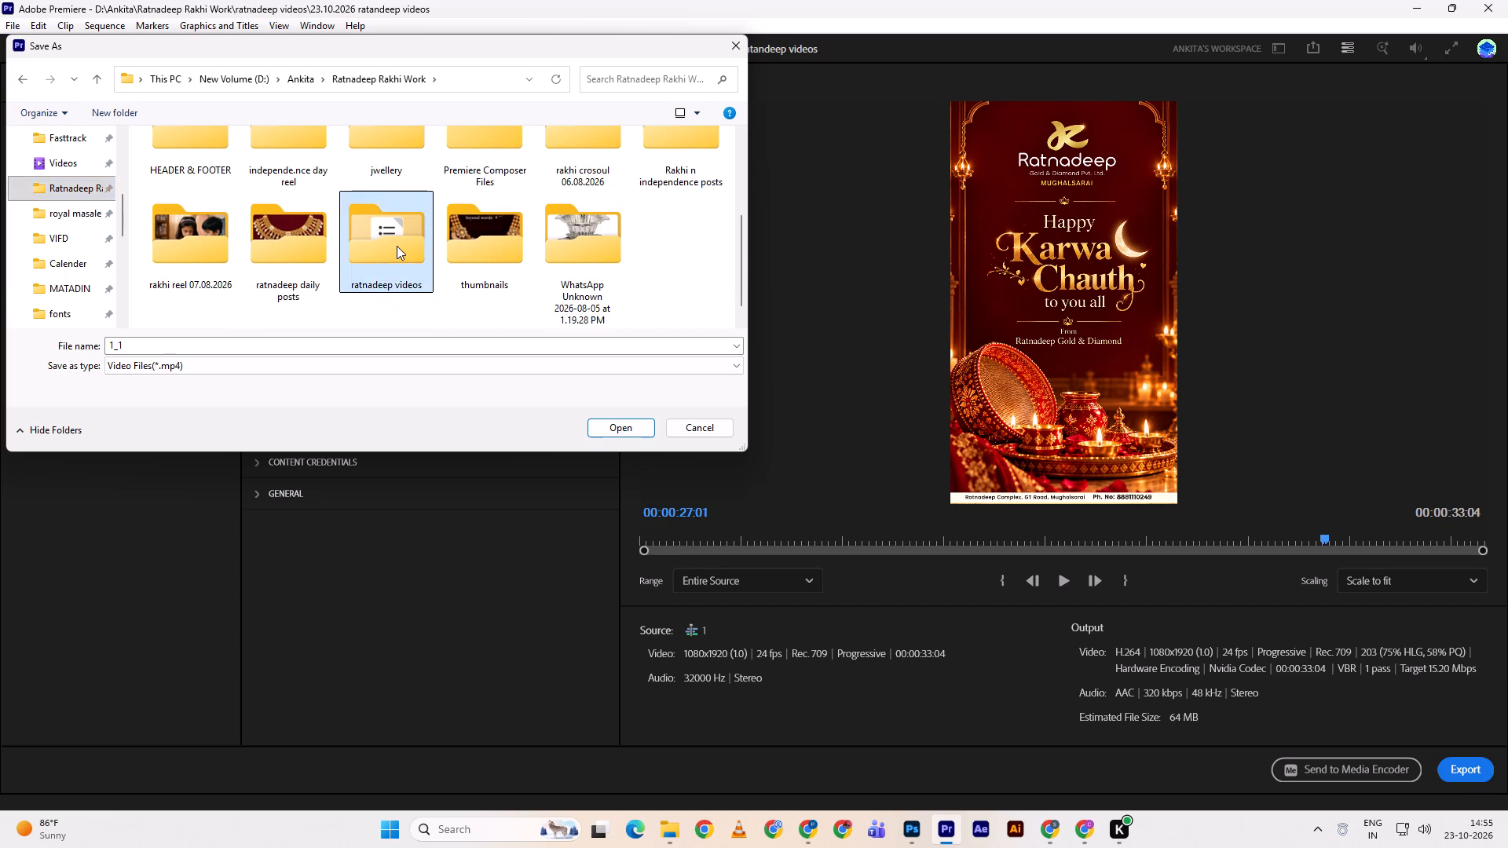
Name the exported video file "23.10.2026 karwa chauth video".
double_click(295, 372)
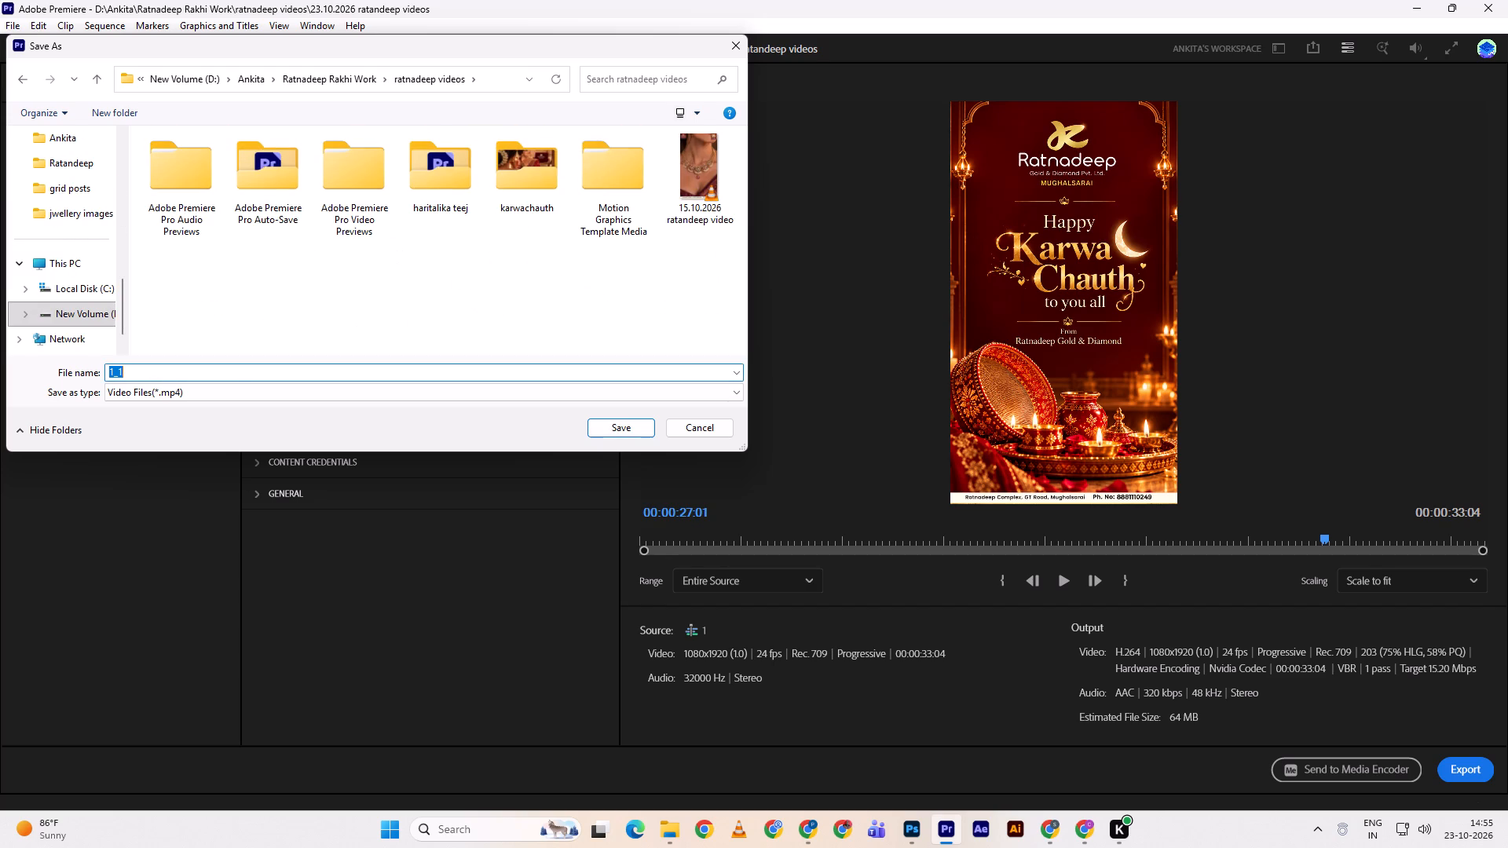
text(23.102)
key(BackSpace)
text(.2026)
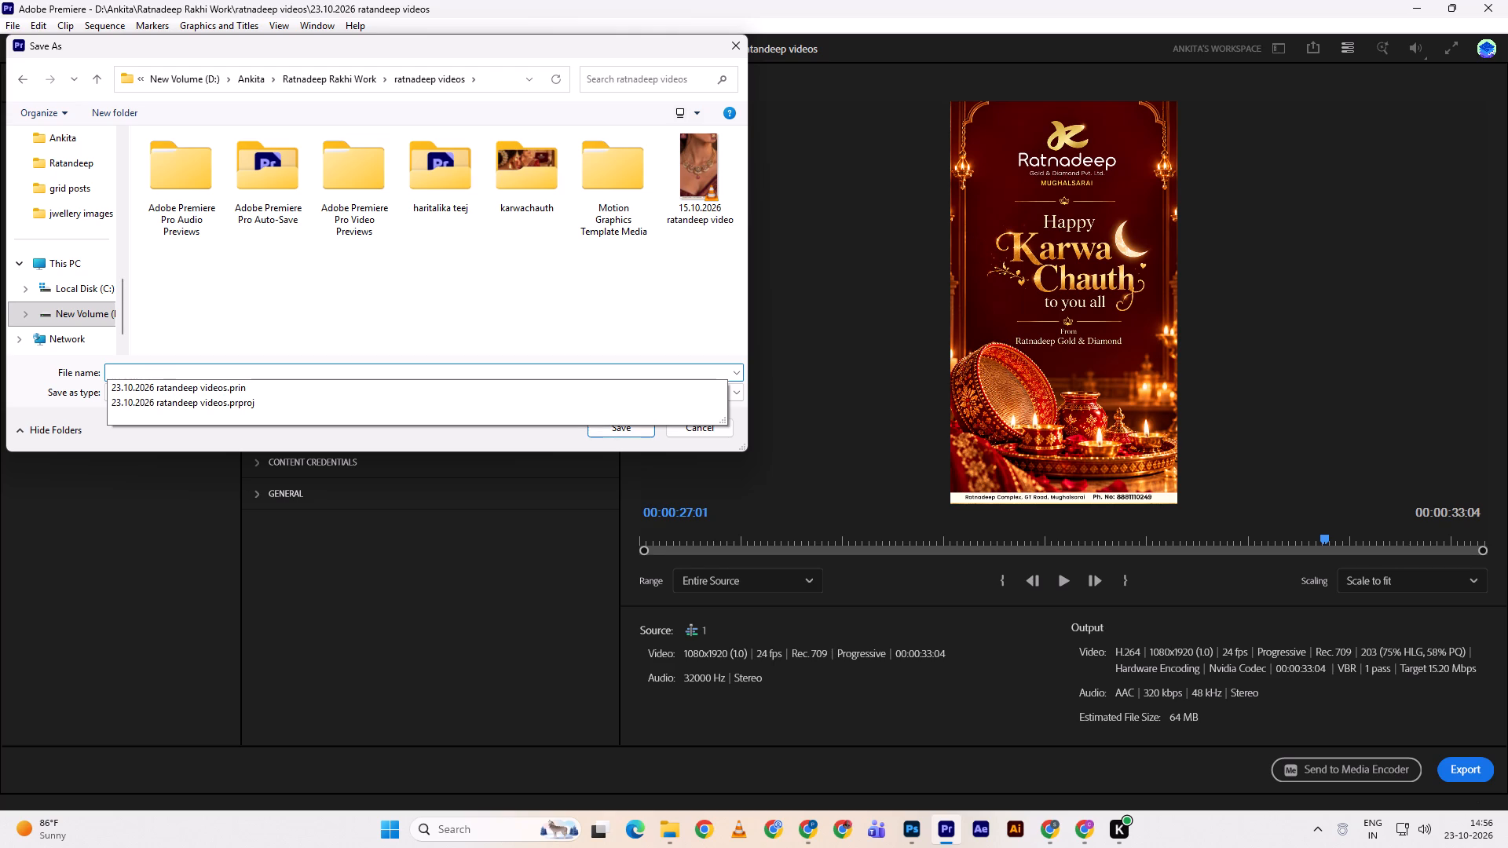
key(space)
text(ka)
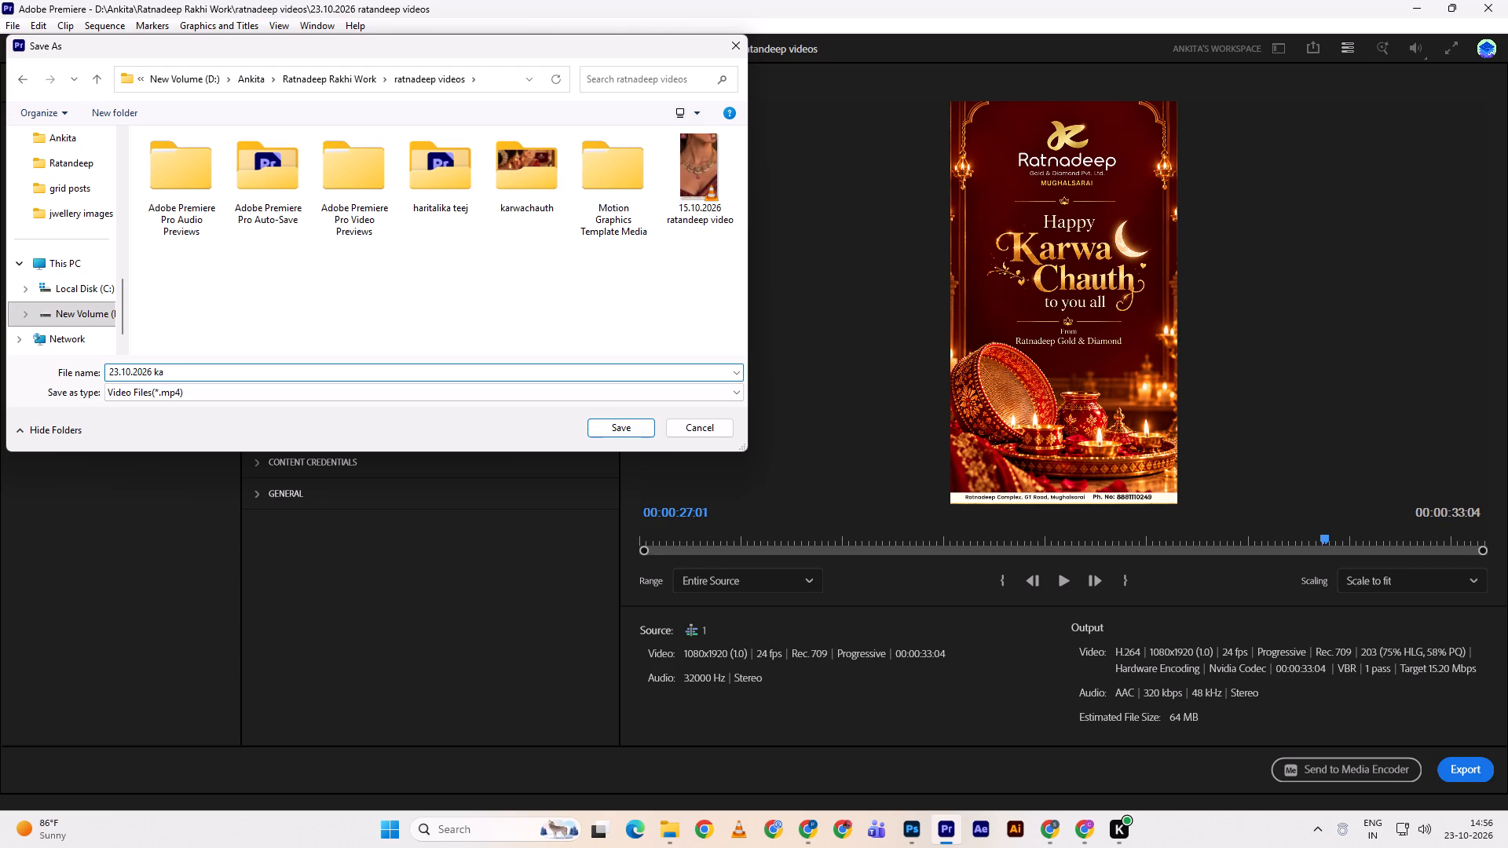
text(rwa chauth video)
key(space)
Accept the file name and export the video as 23.10.2026 karwa chauth video.mp4 to the ratnadeep videos folder.
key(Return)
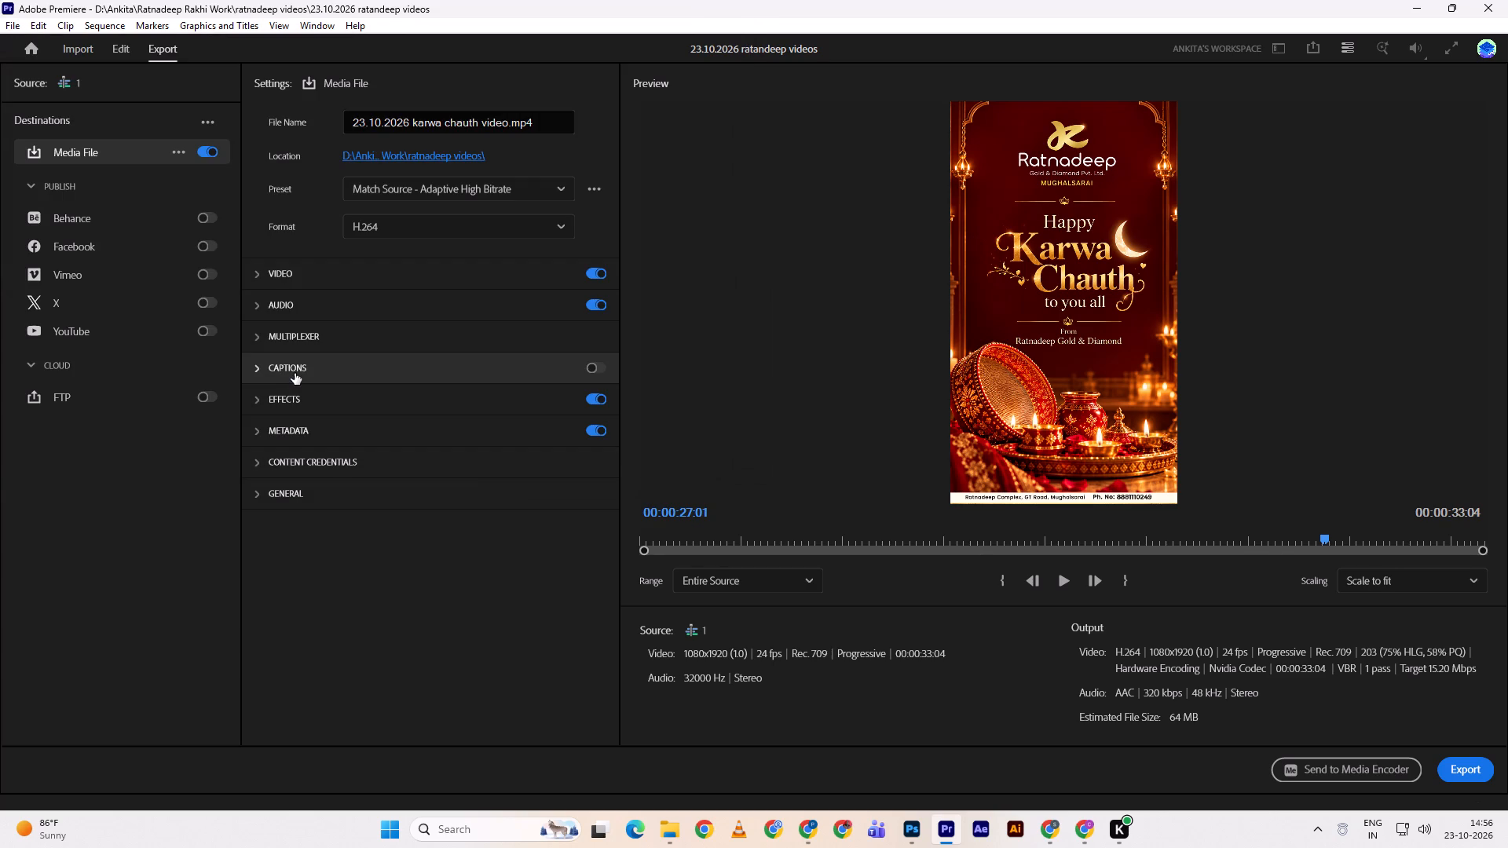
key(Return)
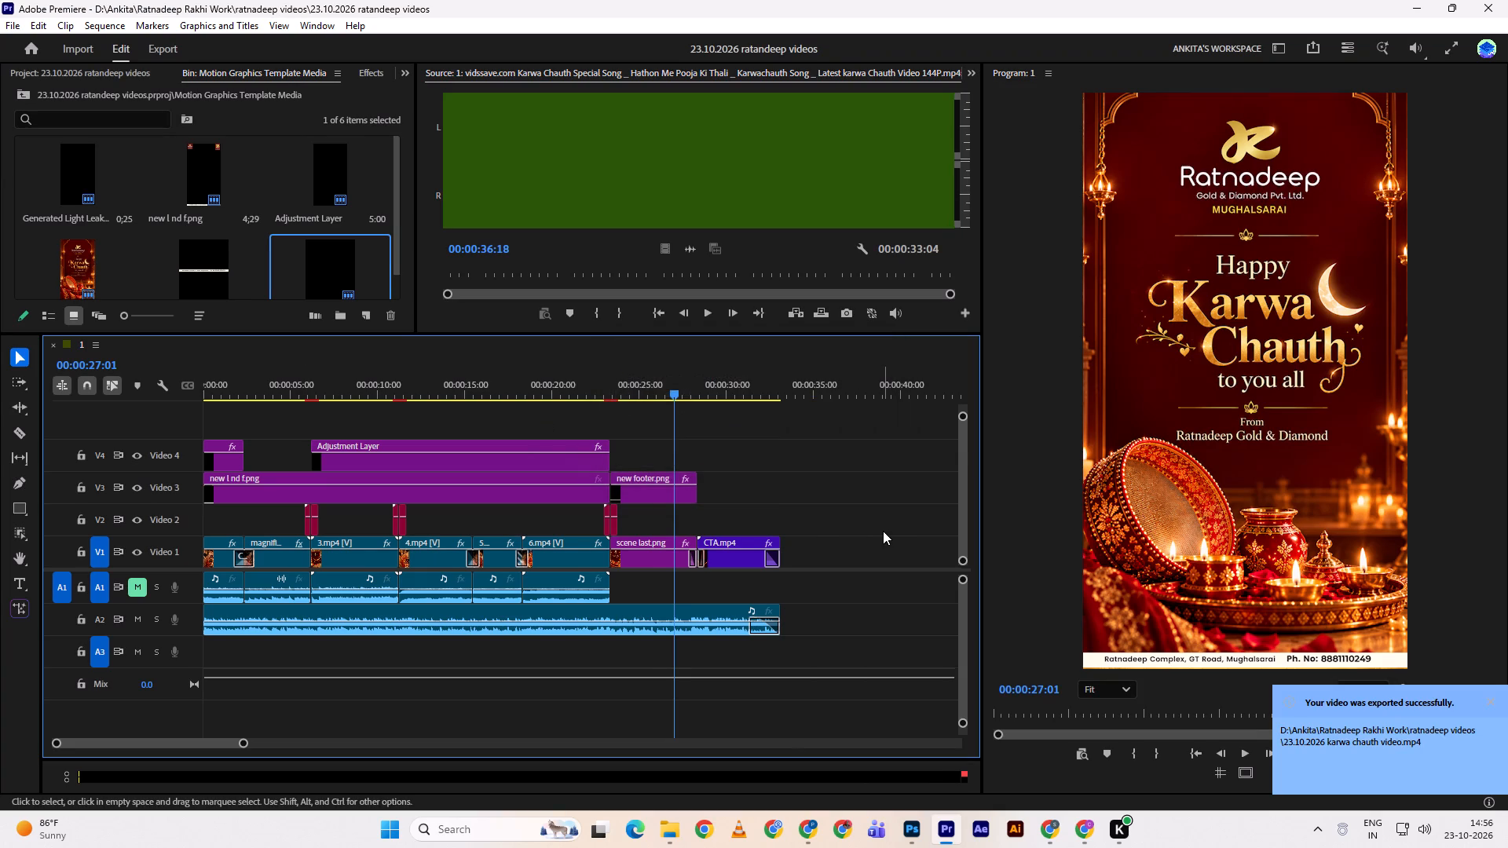
Review the end of the sequence, from the Karwa Chauth greeting scene through the closing CTA clip.
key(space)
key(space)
click(844, 435)
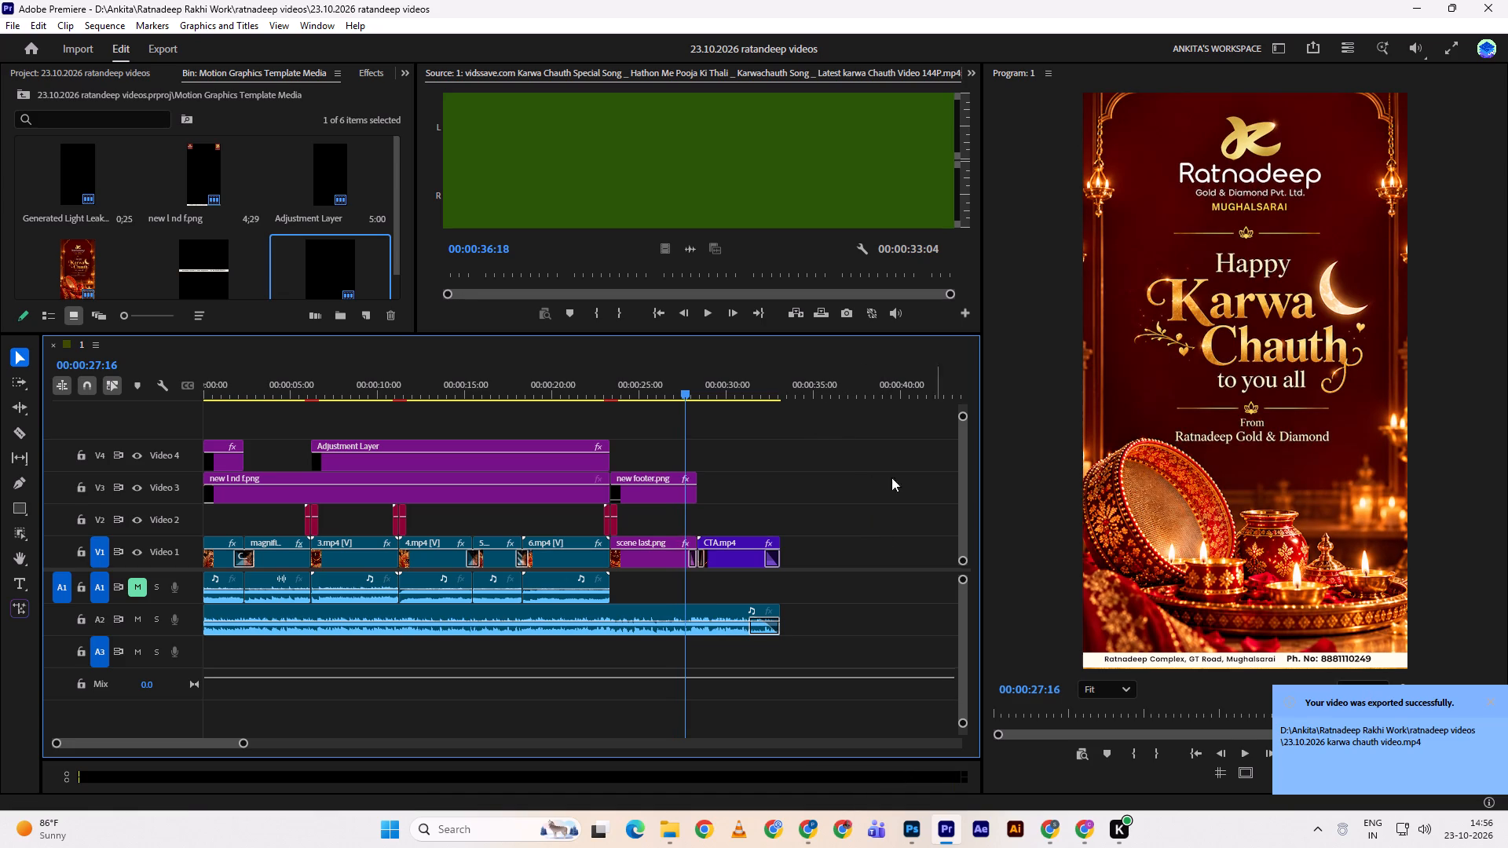
drag(712, 392, 740, 390)
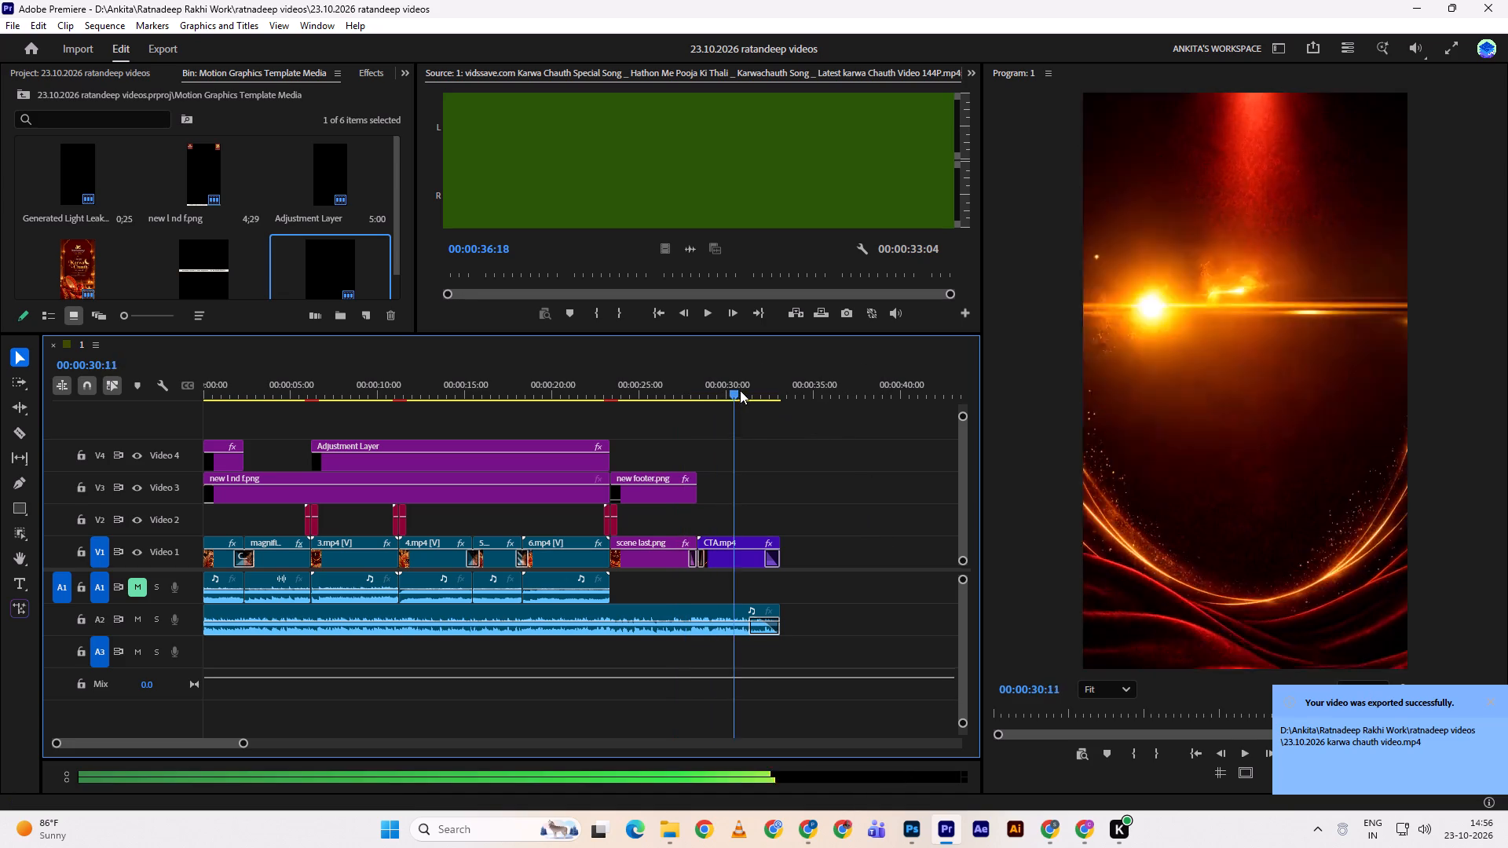
drag(740, 390, 779, 389)
Switch to the Chrome window that has the YouTube video downloader page open.
key(alt+Tab)
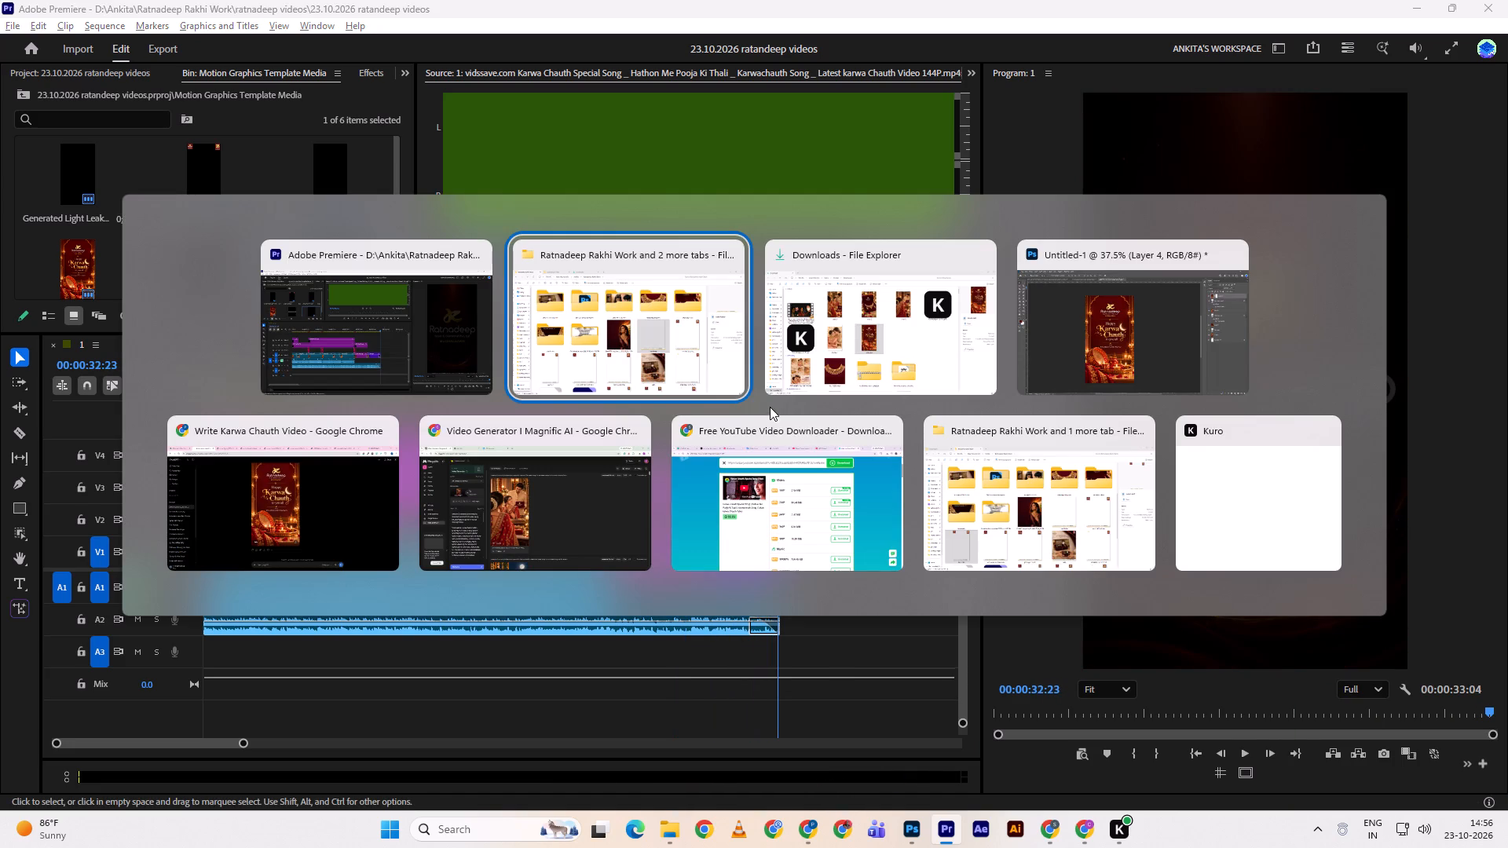
key(alt+Tab)
key(alt+Tab)
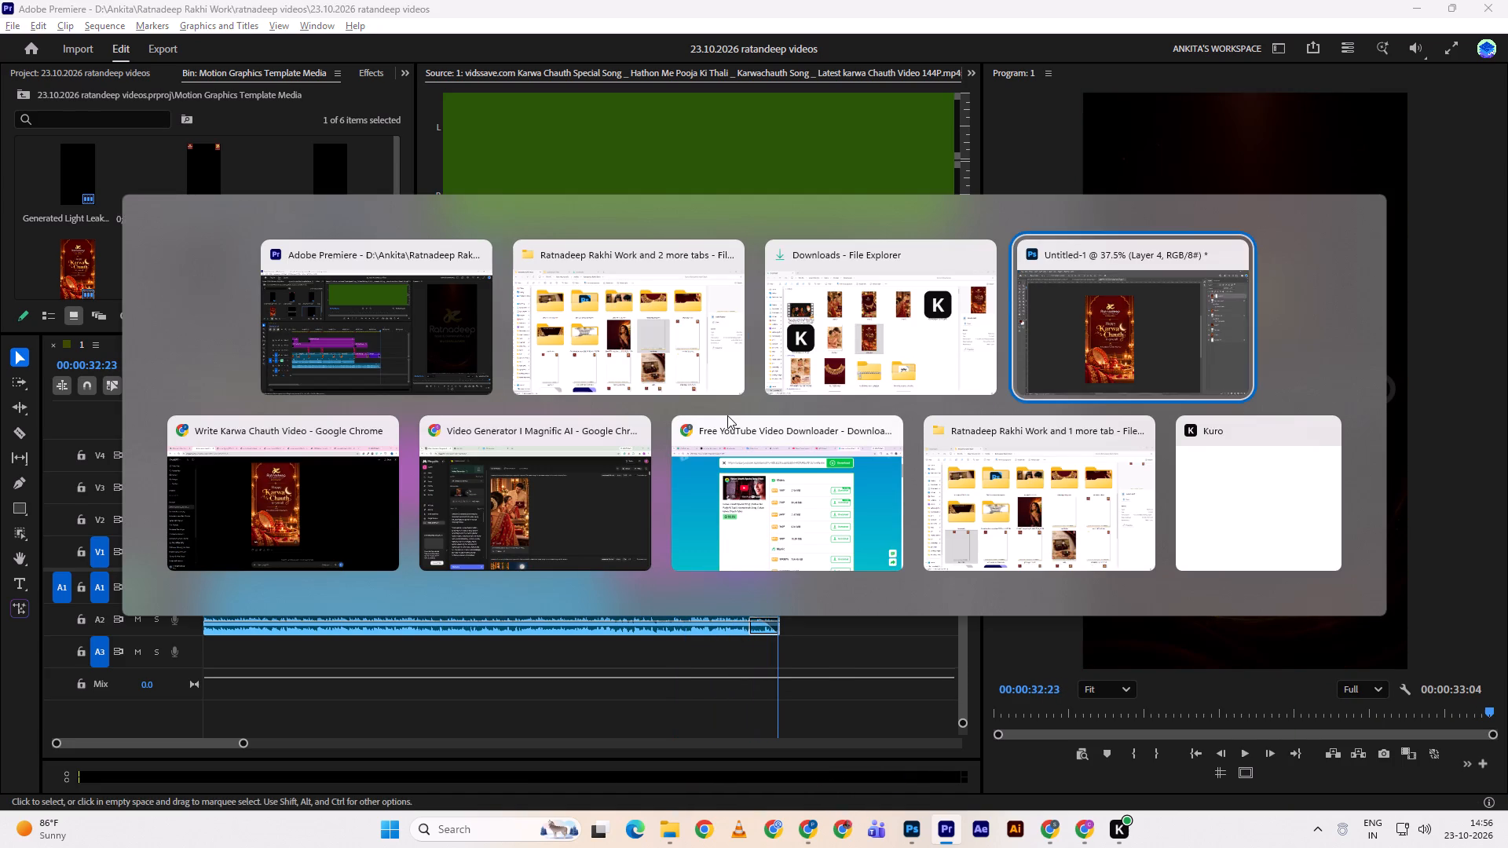
key(alt+Tab)
key(alt+Tab)
key(alt+Tab)
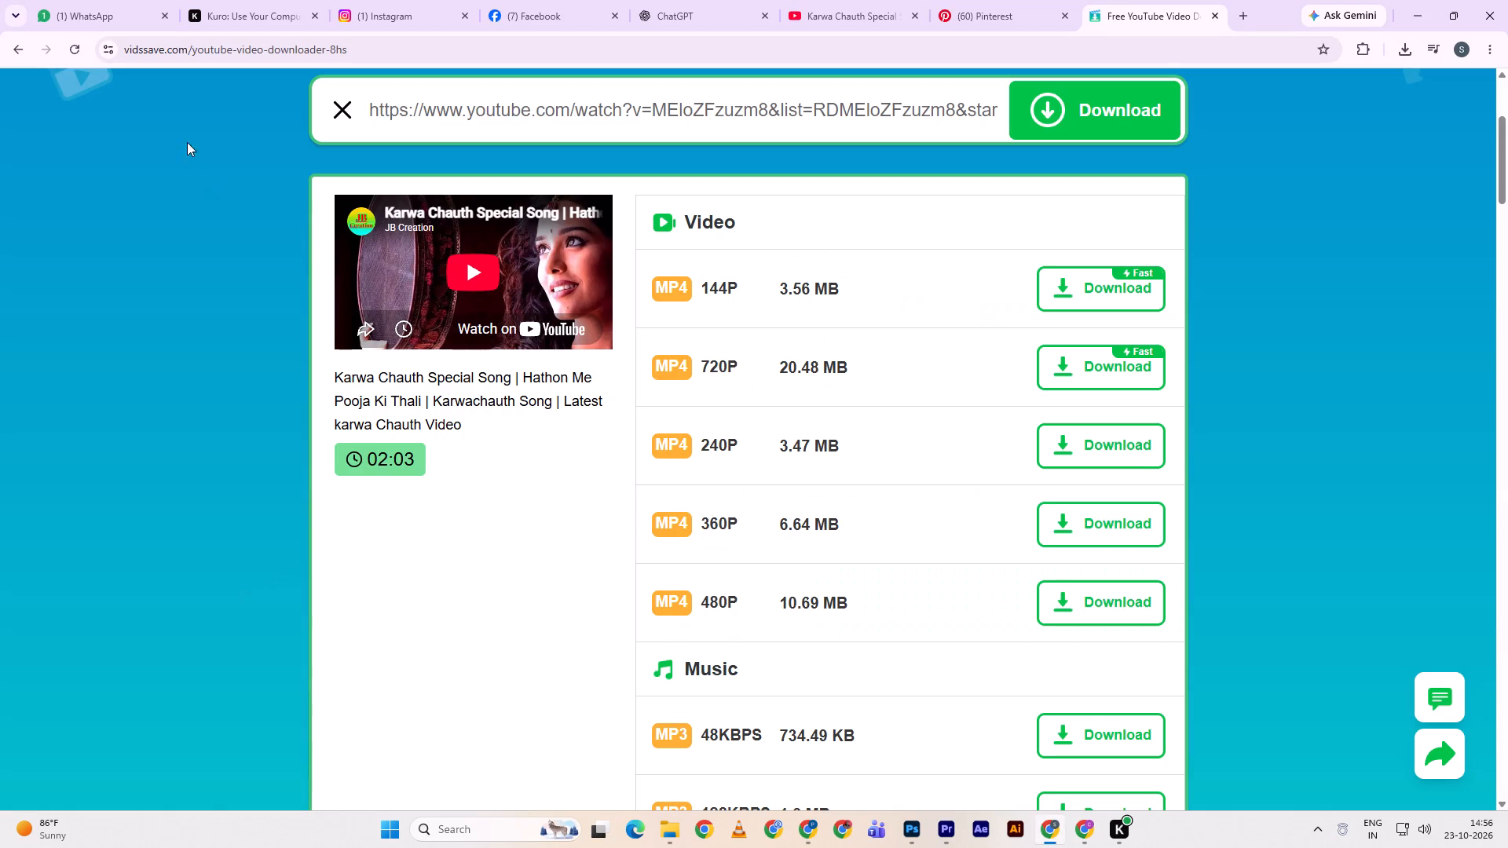